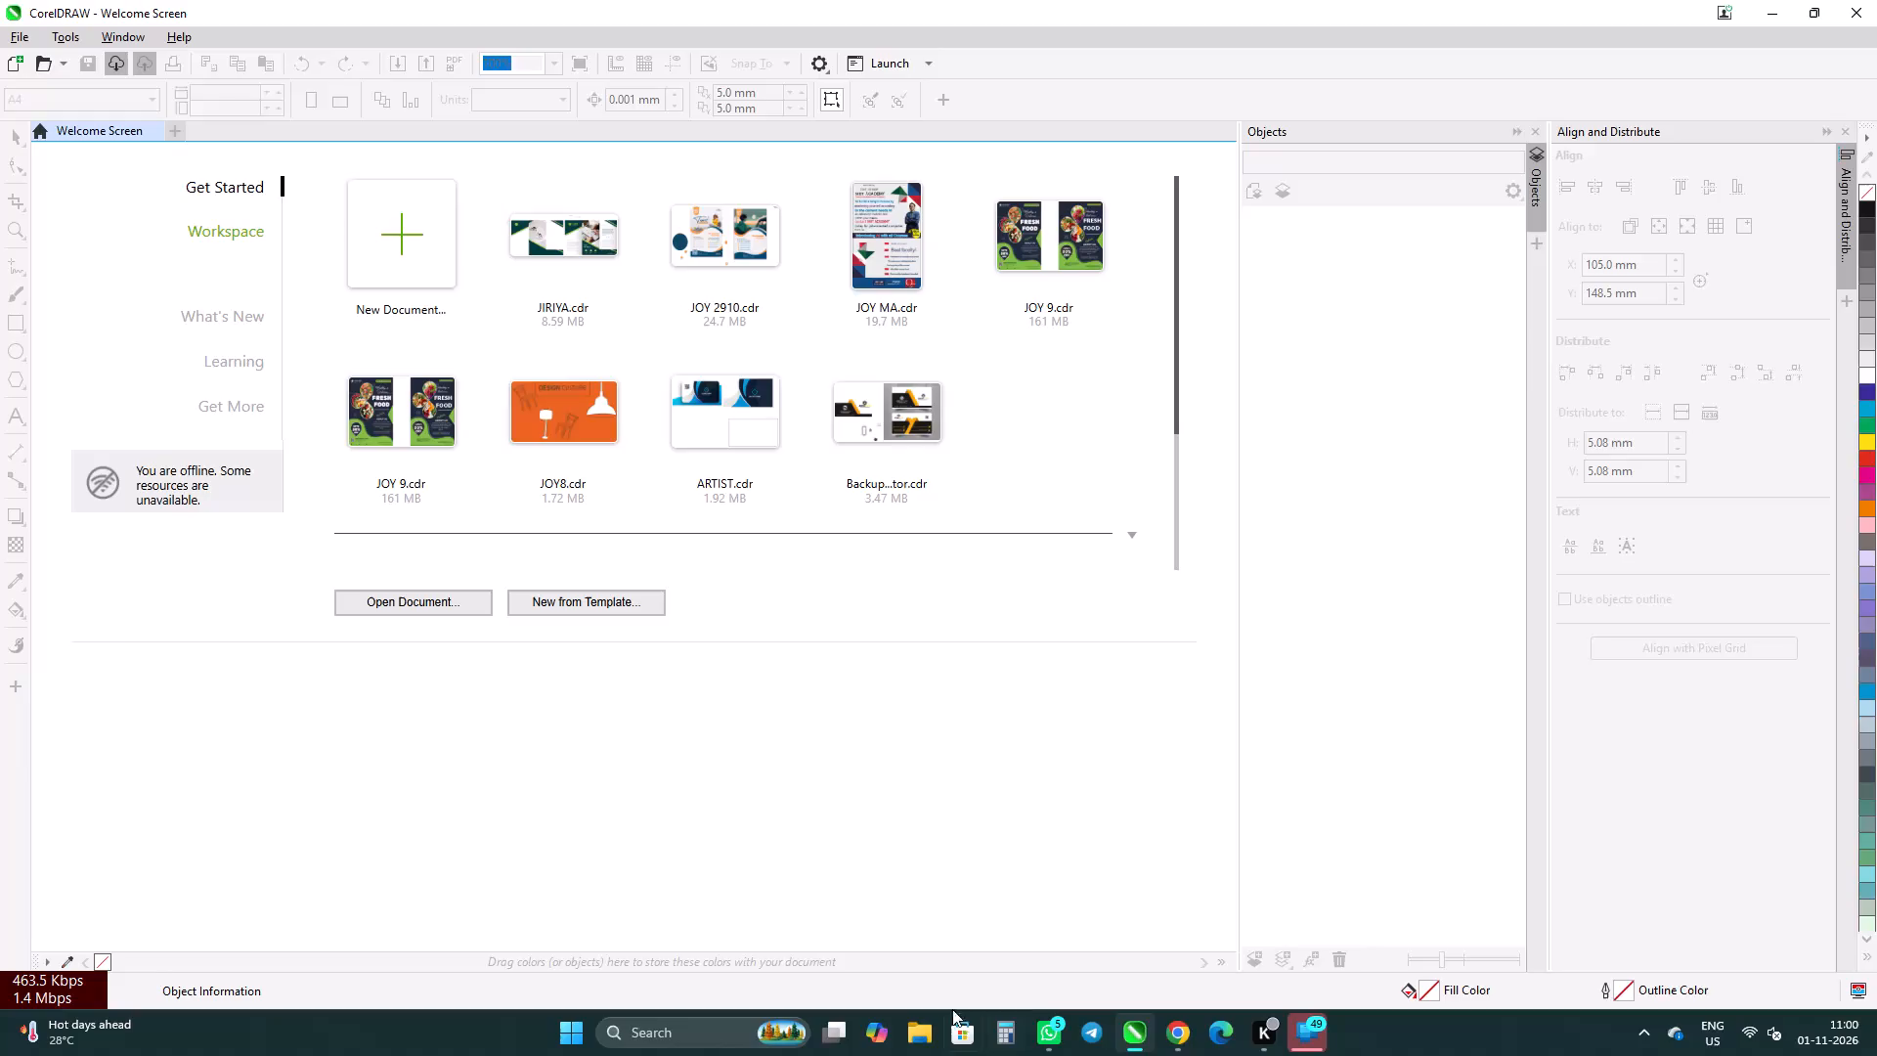
# Create a new document with the default 210 x 297 mm CMYK settings at 300 dpi.
pyautogui.click(403, 222)
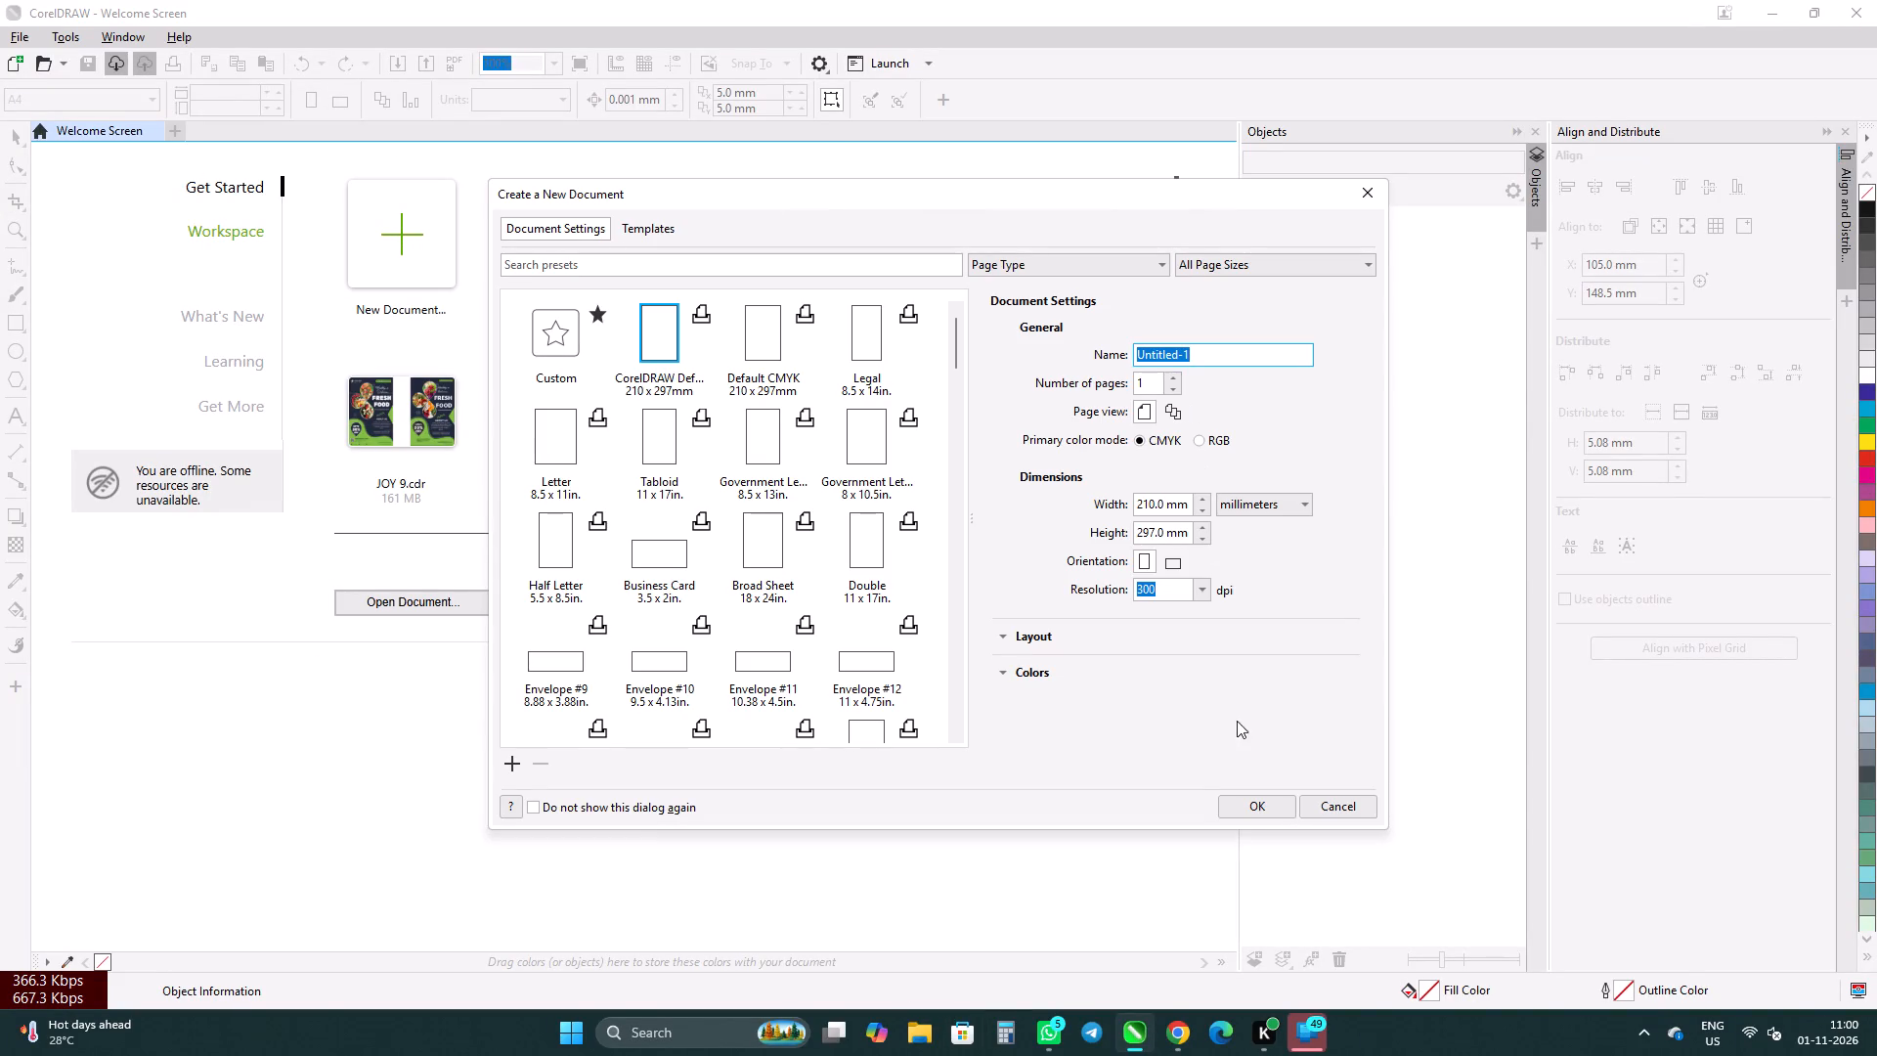
pyautogui.click(1244, 809)
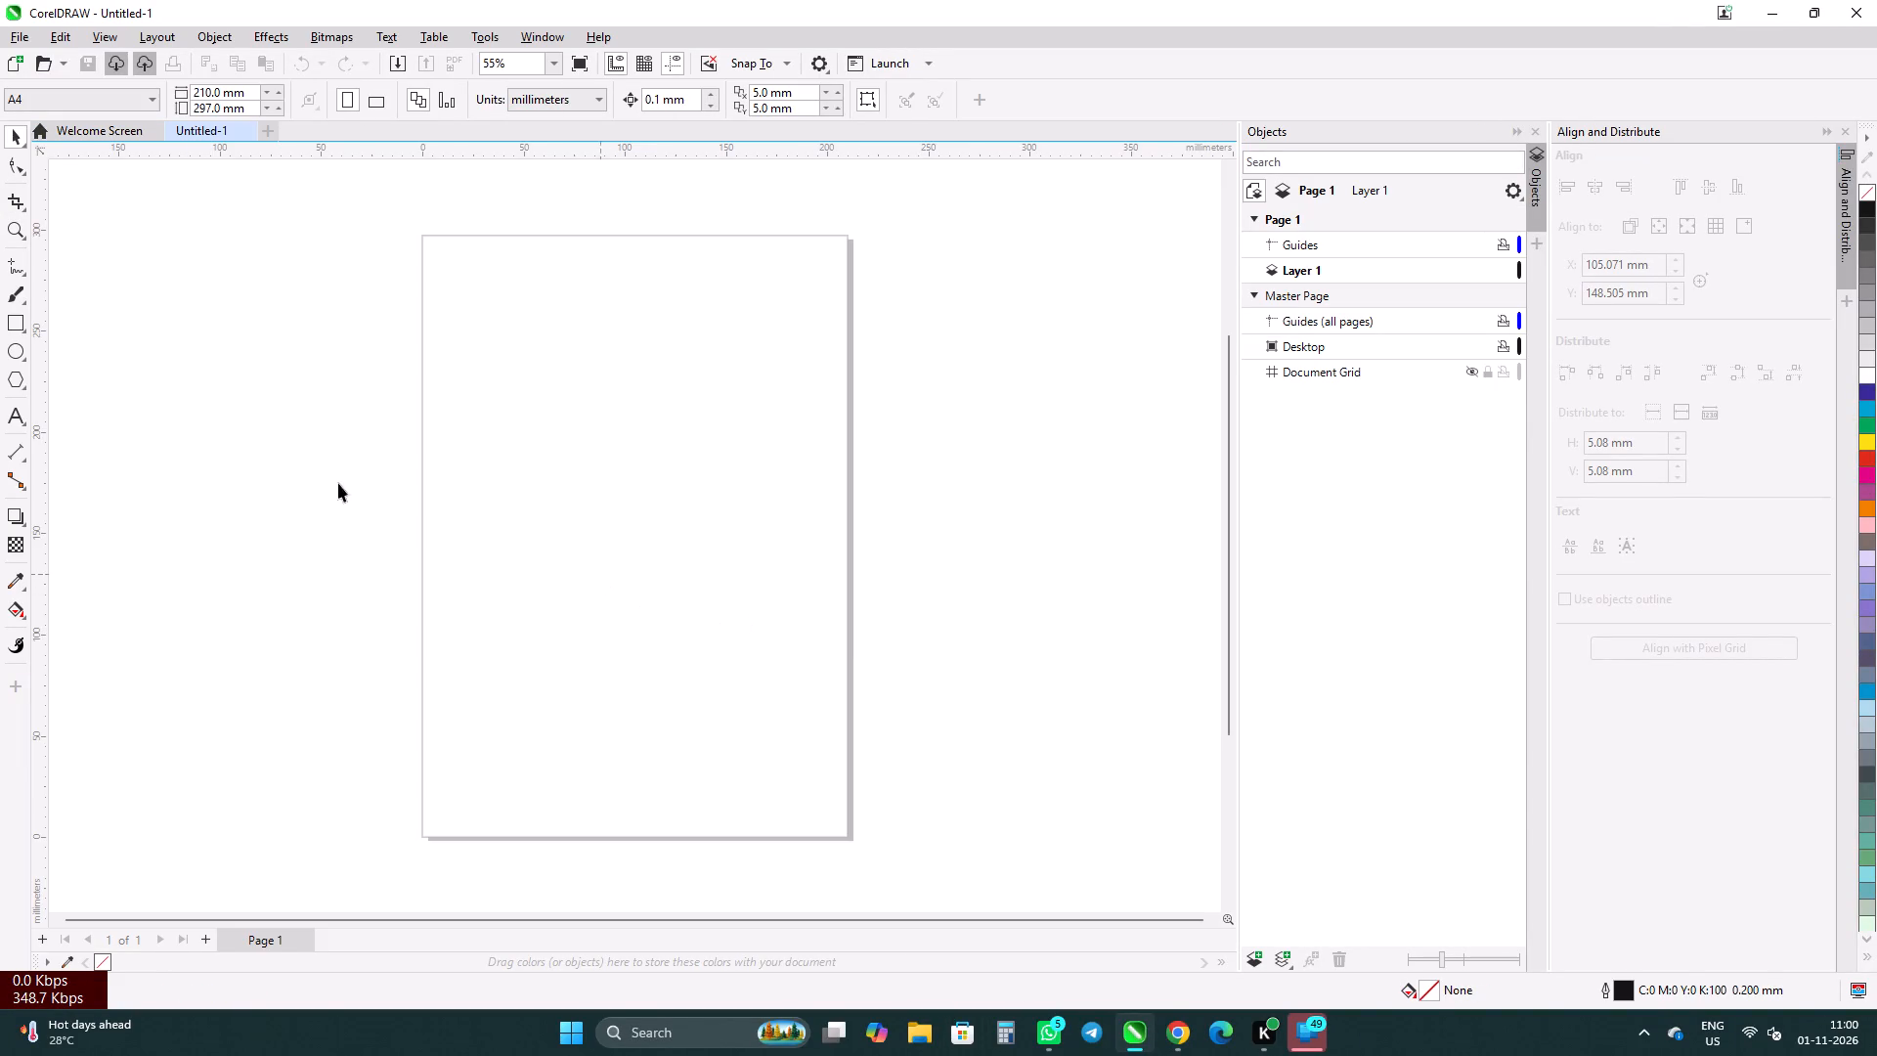
# Close the Align and Distribute and Objects dockers to widen the drawing area.
pyautogui.click(1852, 128)
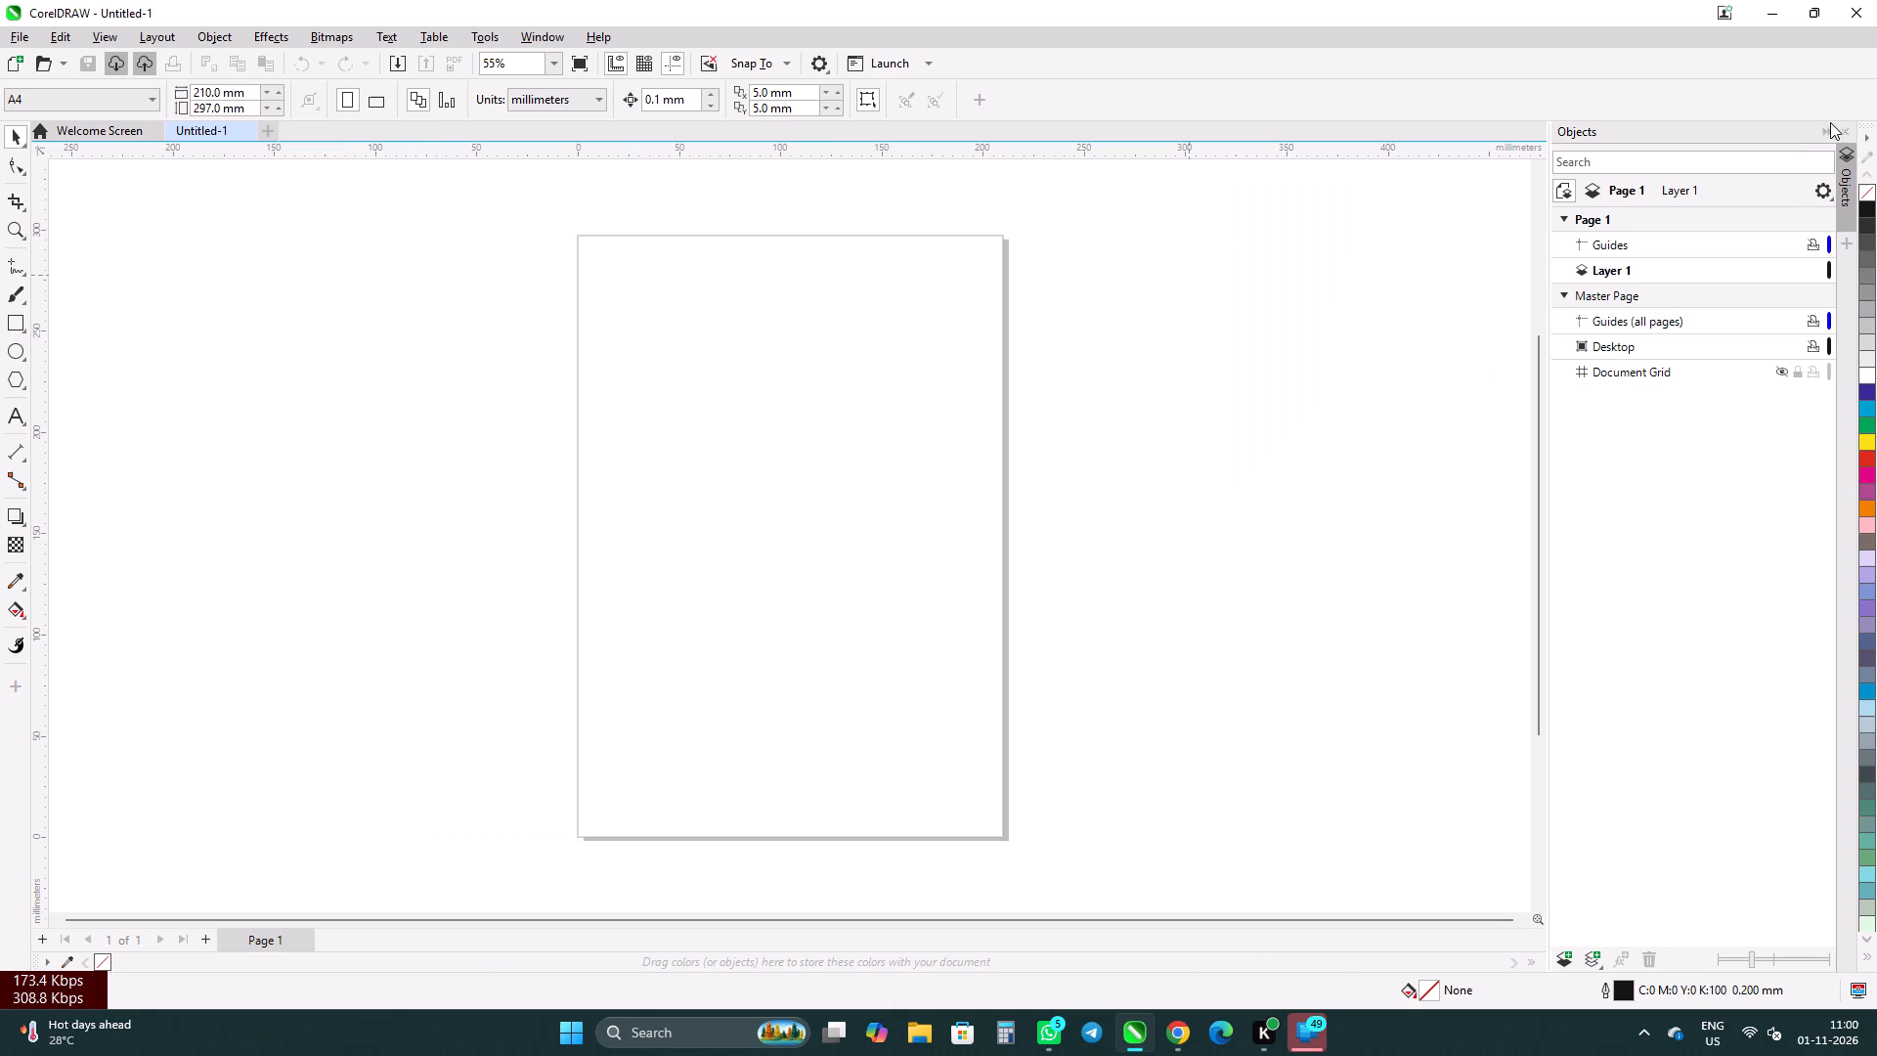
pyautogui.click(1843, 125)
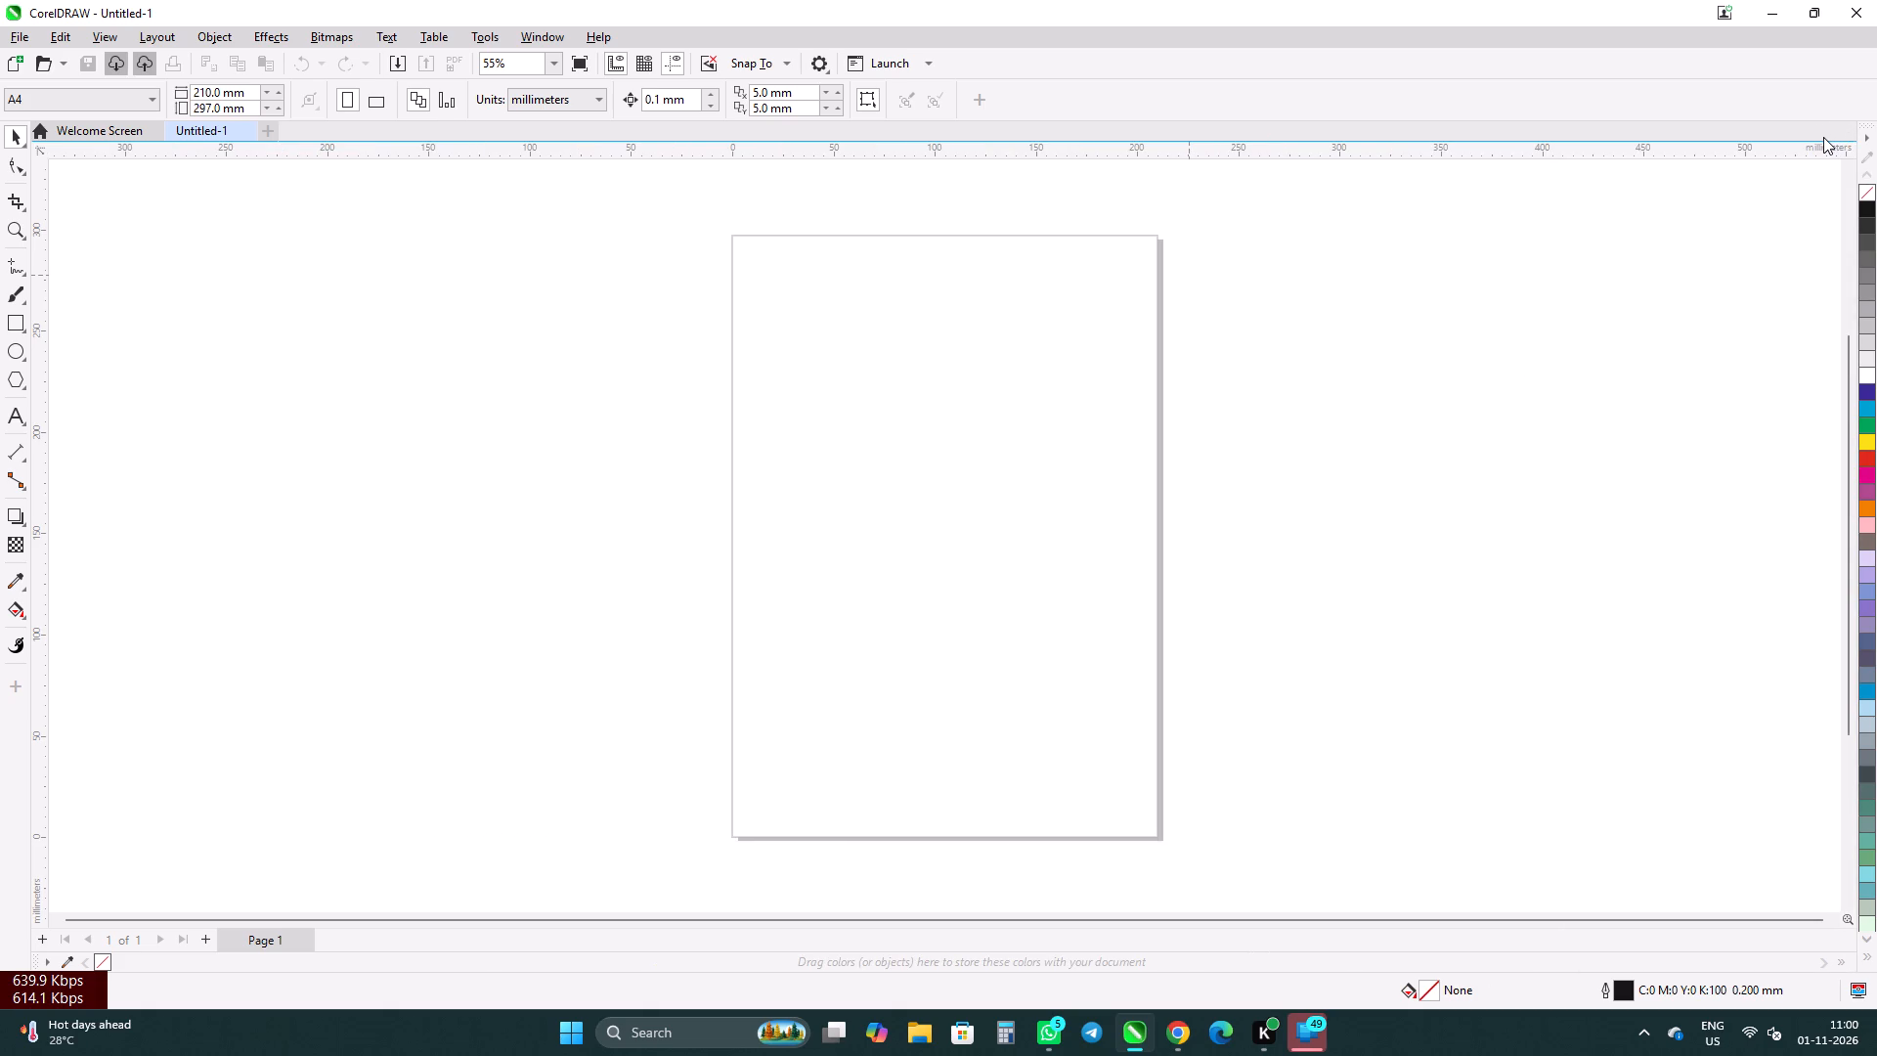
# Import the image 249064-P4X7DD-560 from the Businesss_card pic folder on drive E: and place it beside the page.
pyautogui.click(918, 1037)
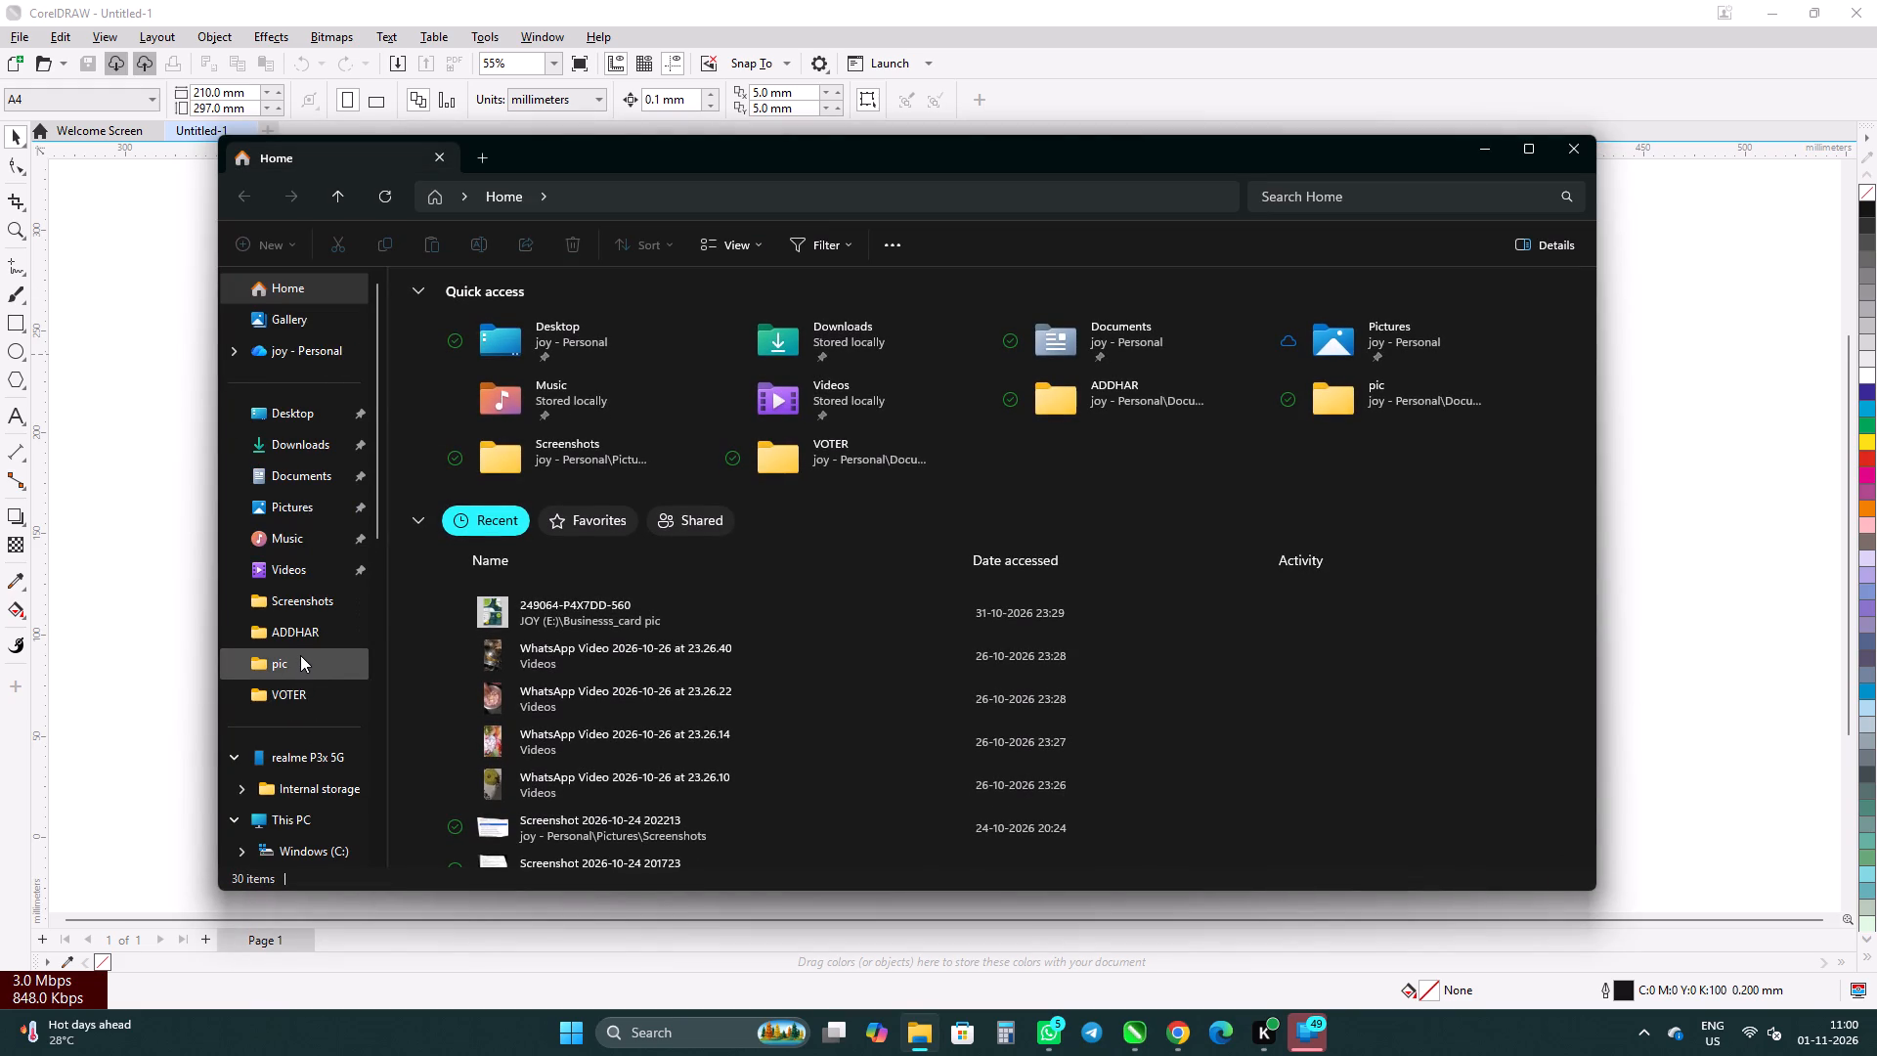
pyautogui.scroll(-1, 300, 655)
pyautogui.click(294, 752)
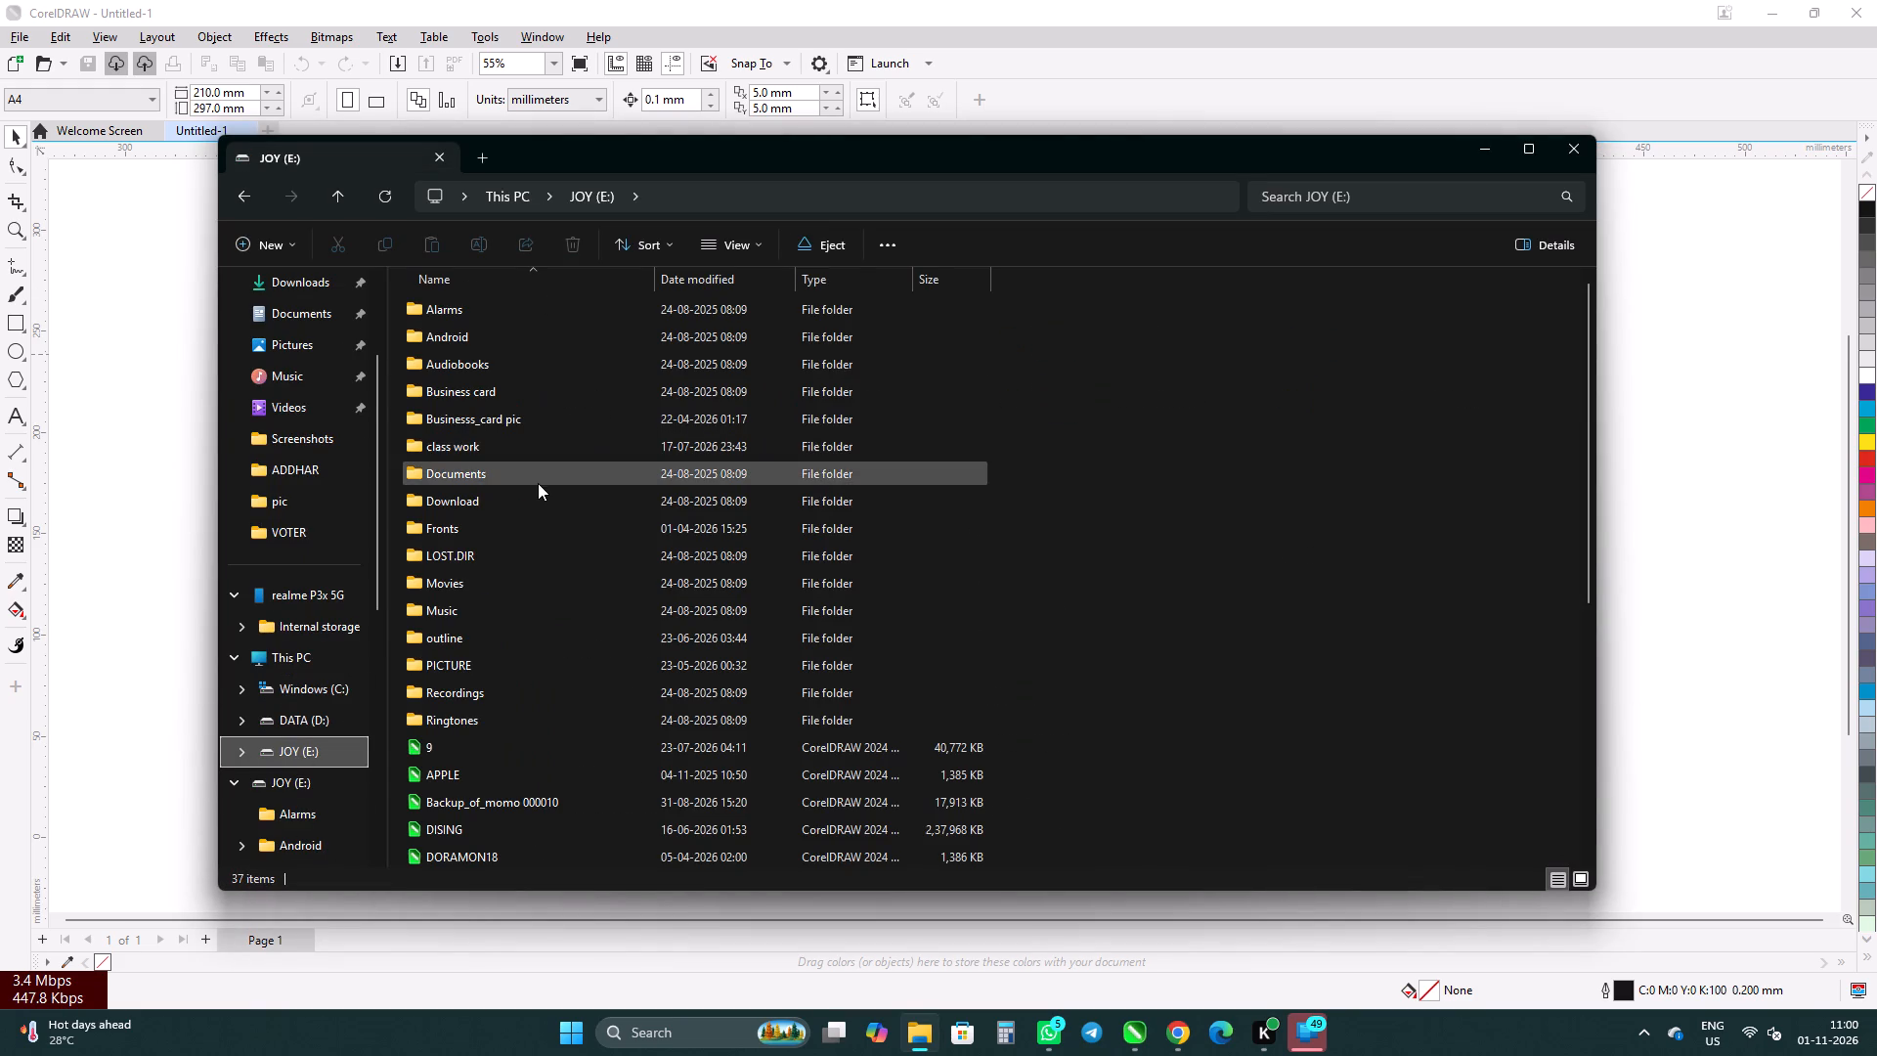
pyautogui.click(518, 411)
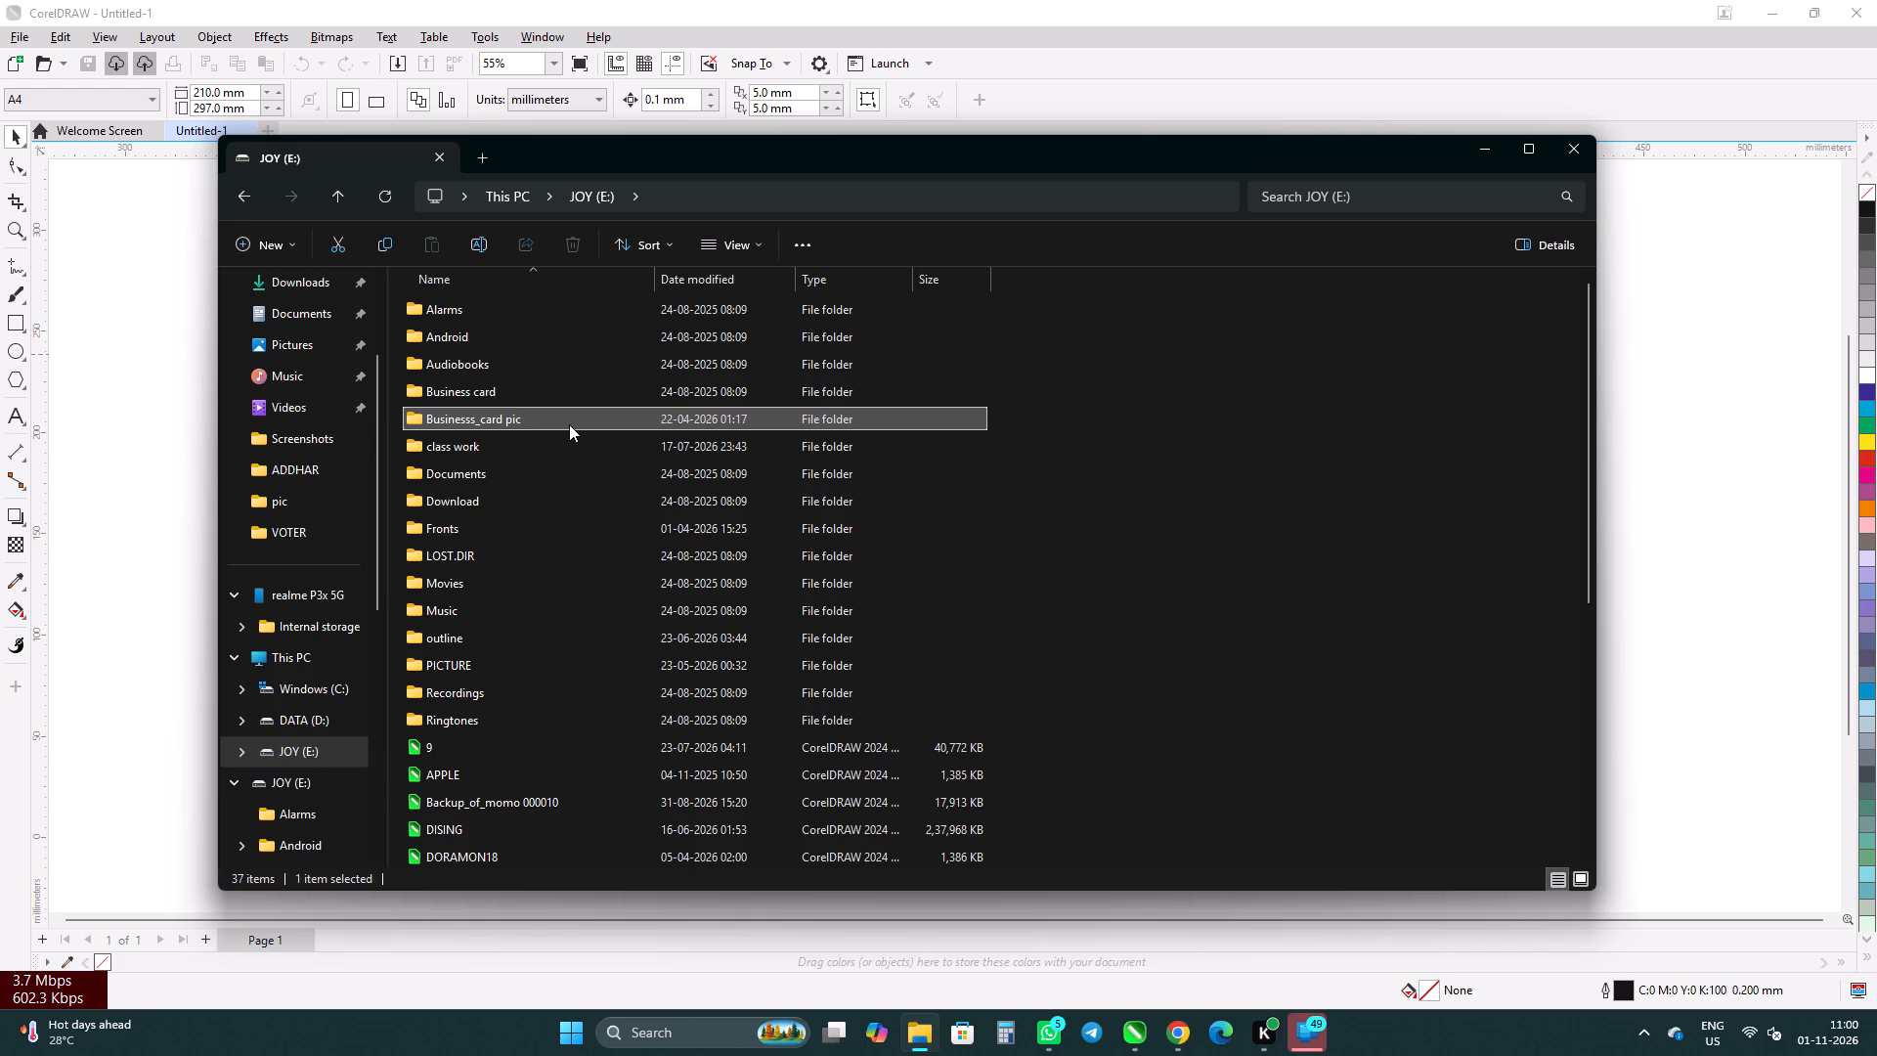
pyautogui.doubleClick(572, 420)
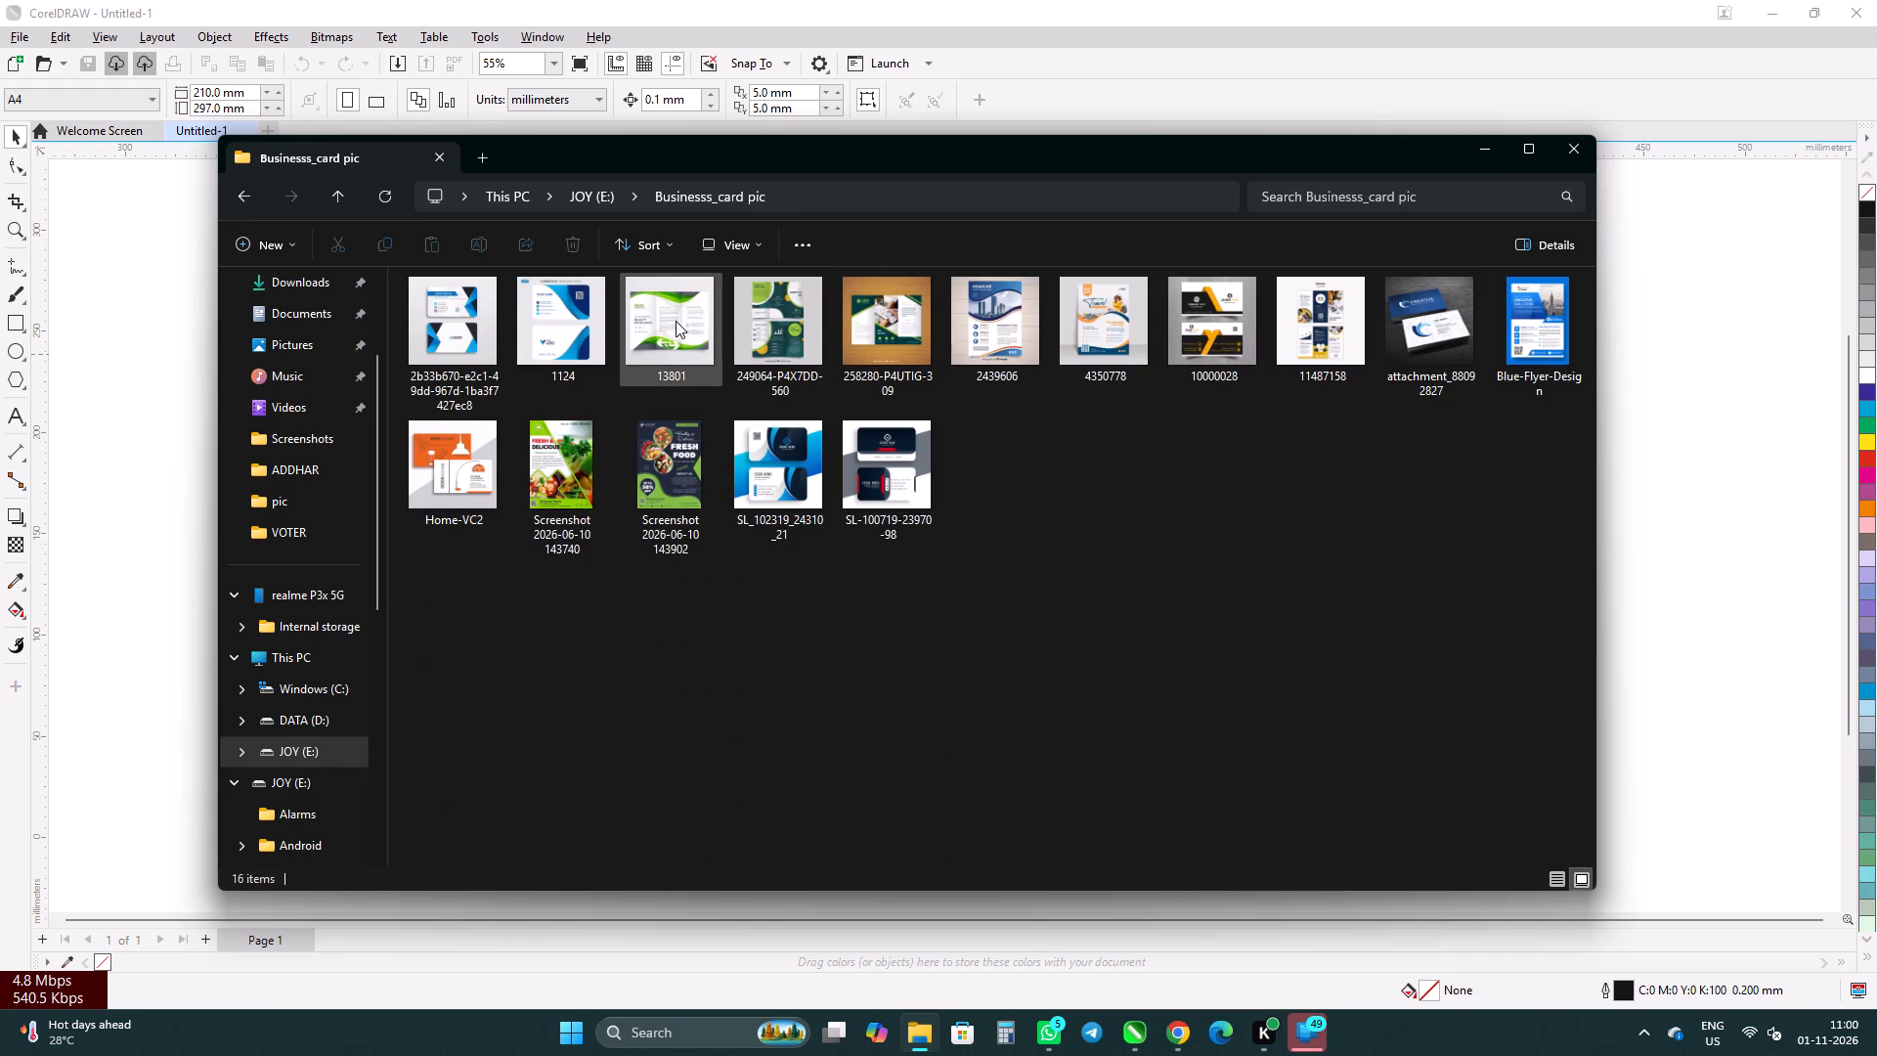
pyautogui.click(676, 321)
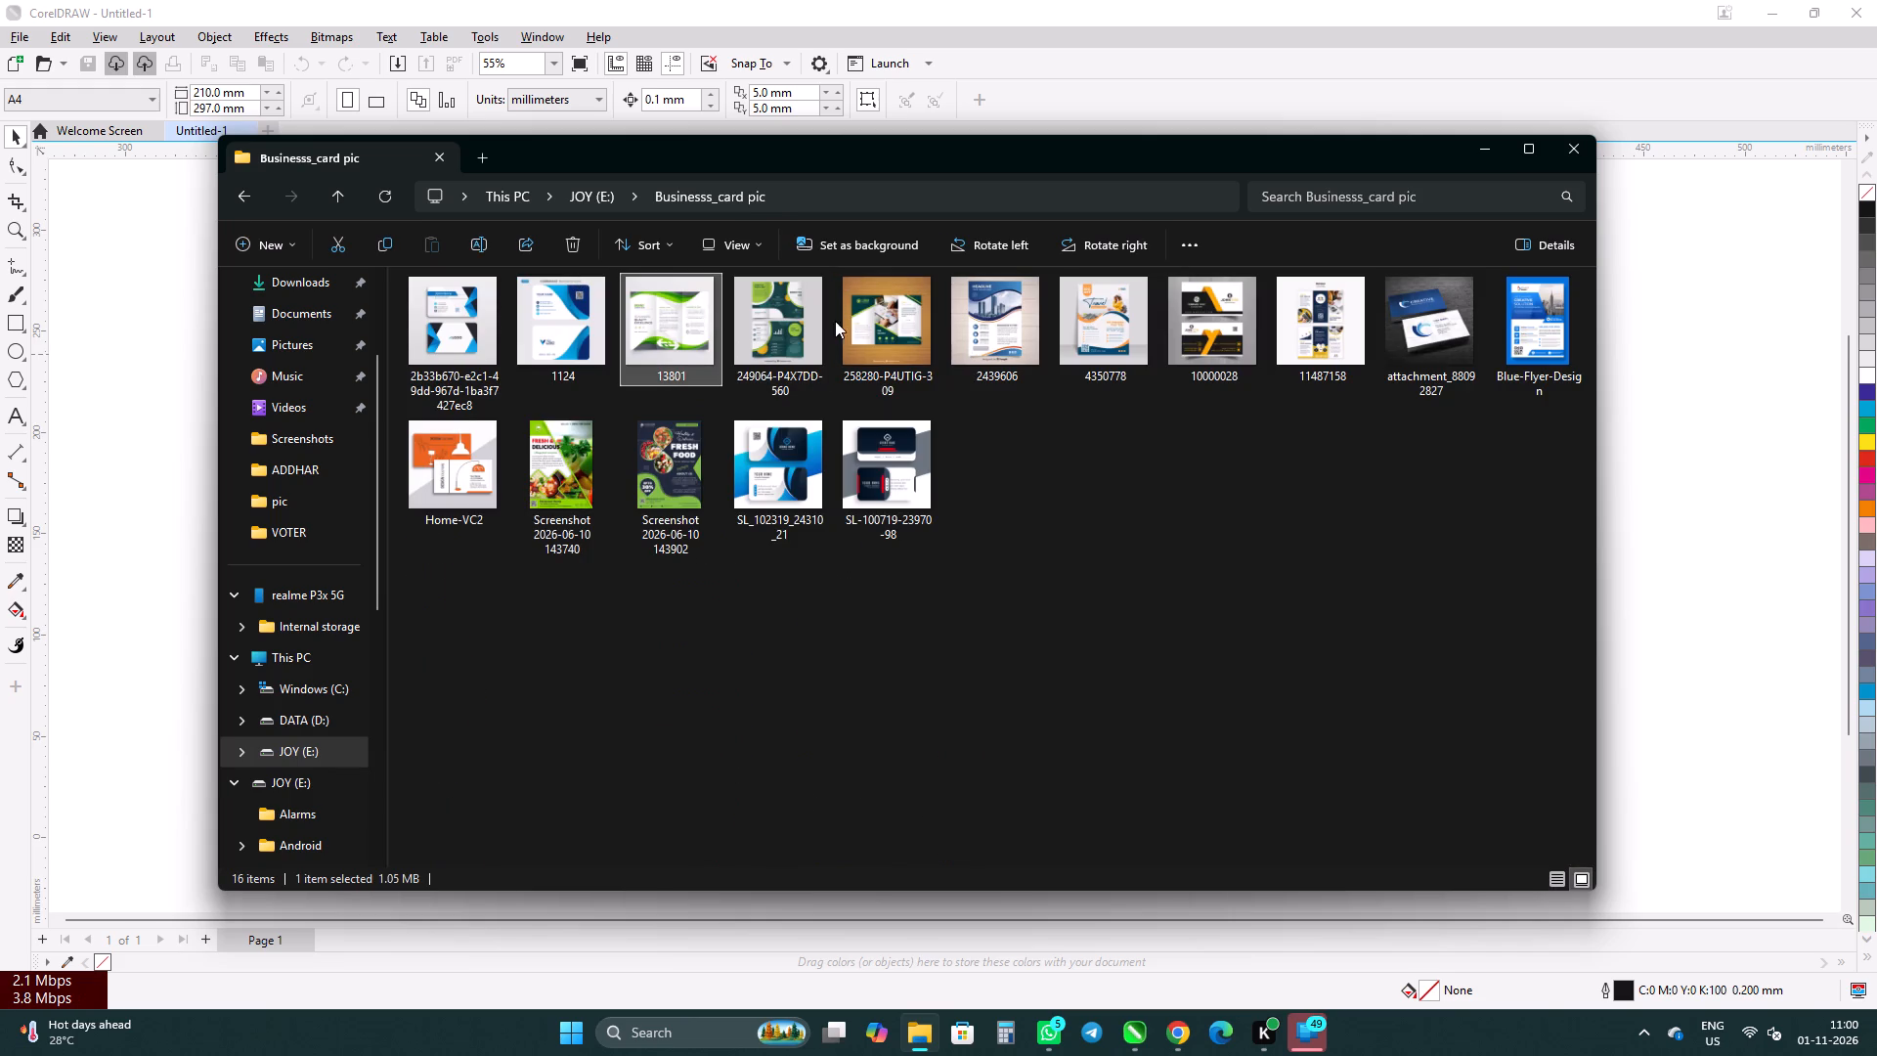
pyautogui.click(764, 326)
pyautogui.click(764, 326)
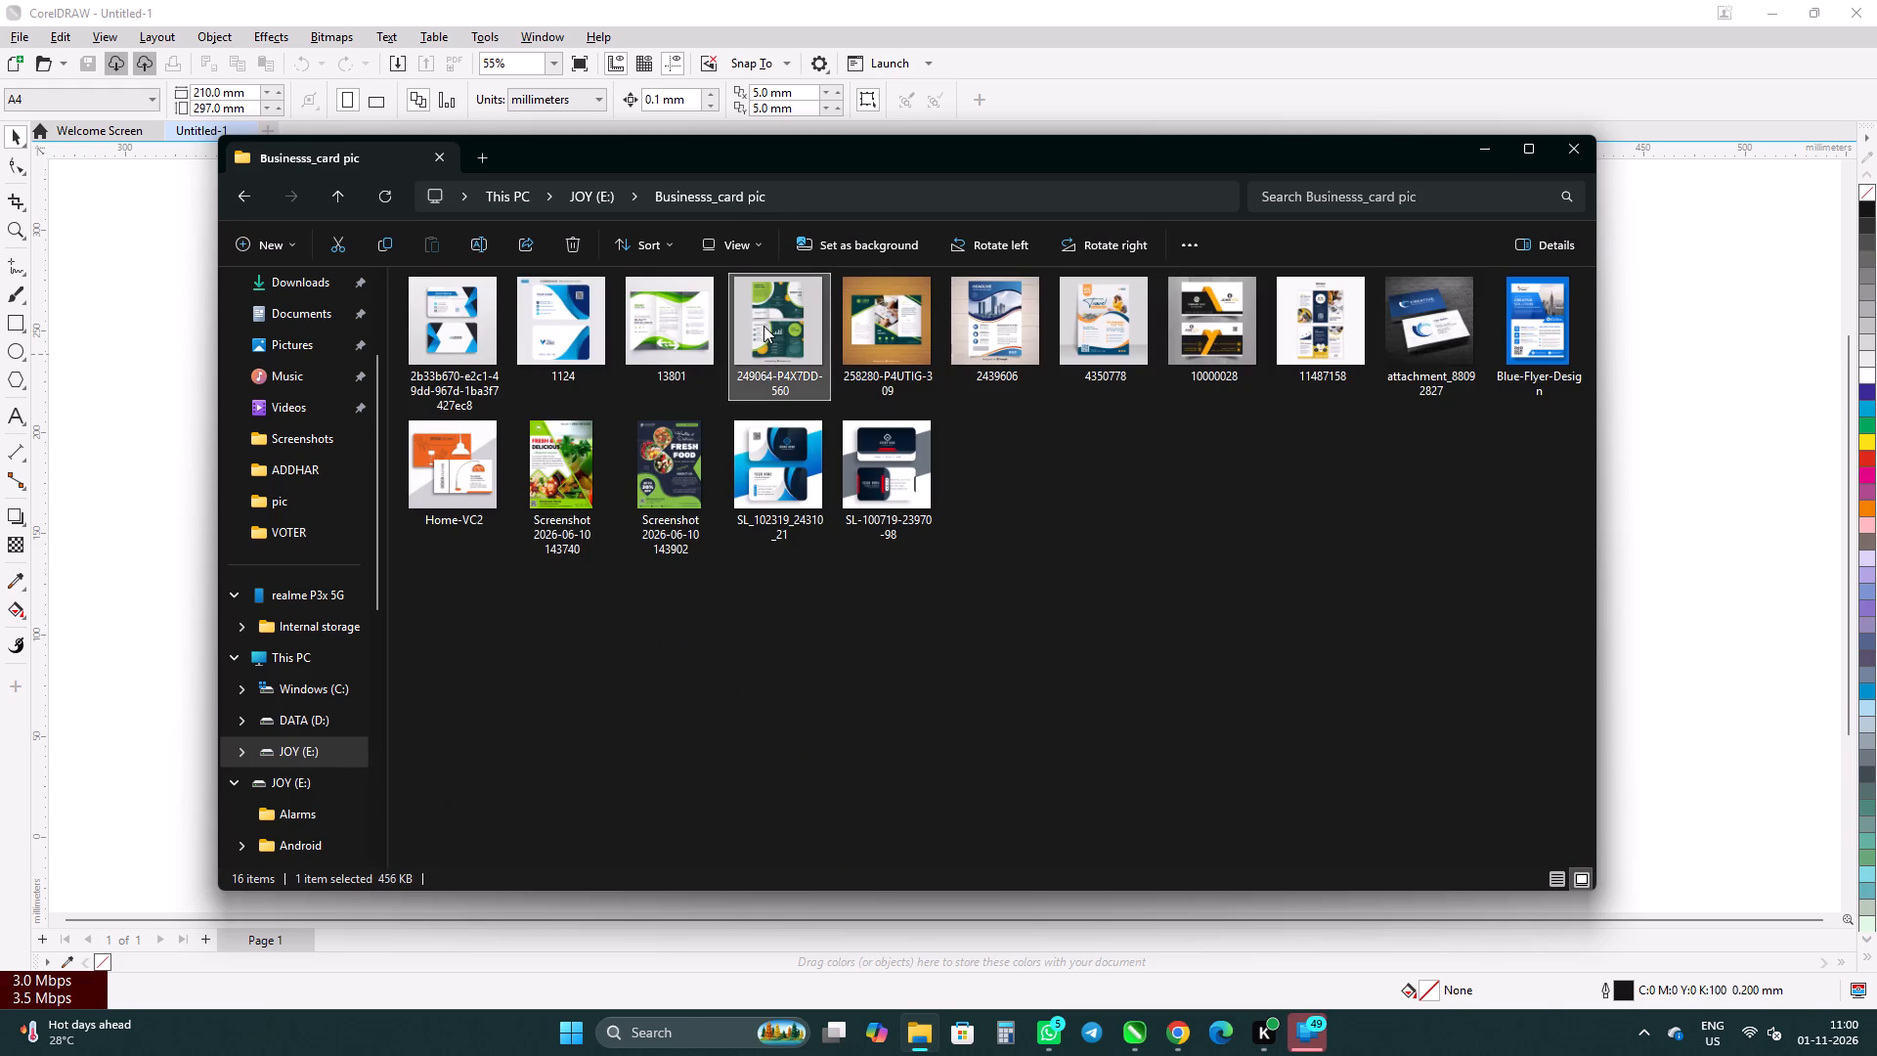
pyautogui.moveTo(764, 326); pyautogui.dragTo(1721, 392)
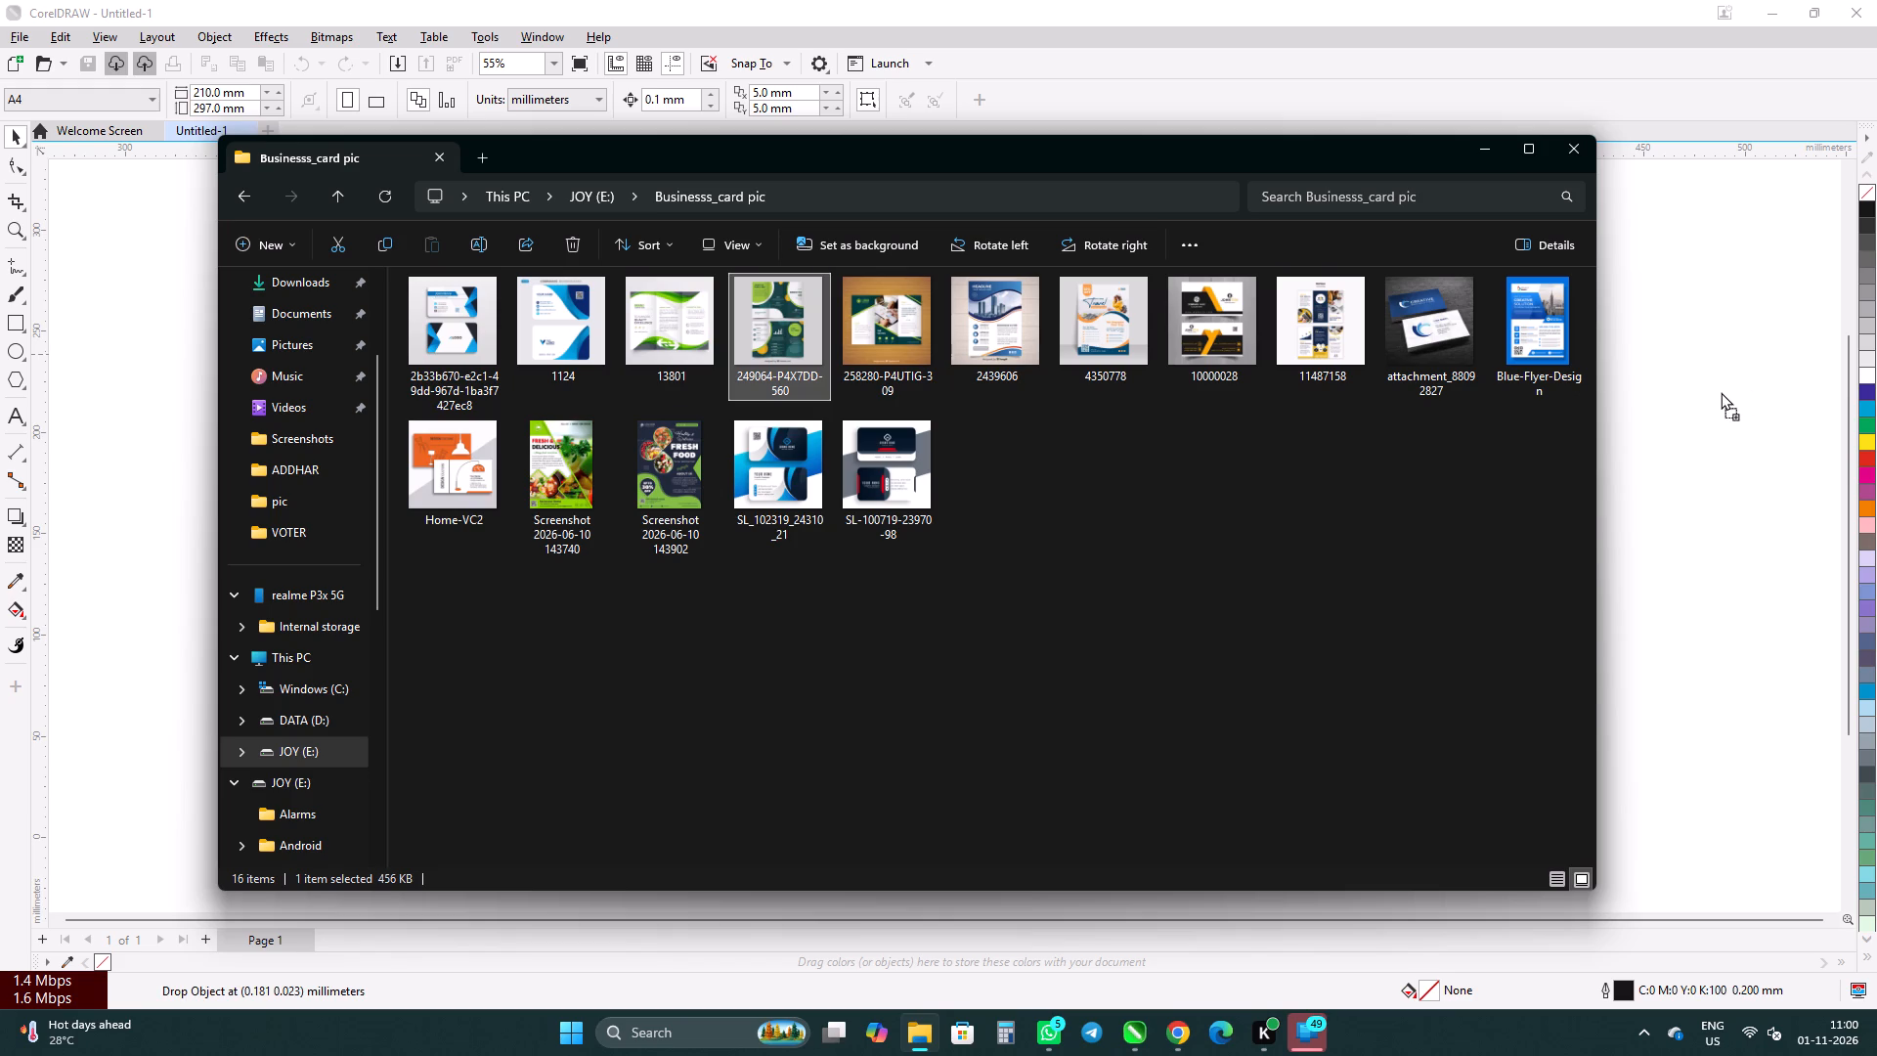
pyautogui.moveTo(1721, 392); pyautogui.dragTo(1718, 393)
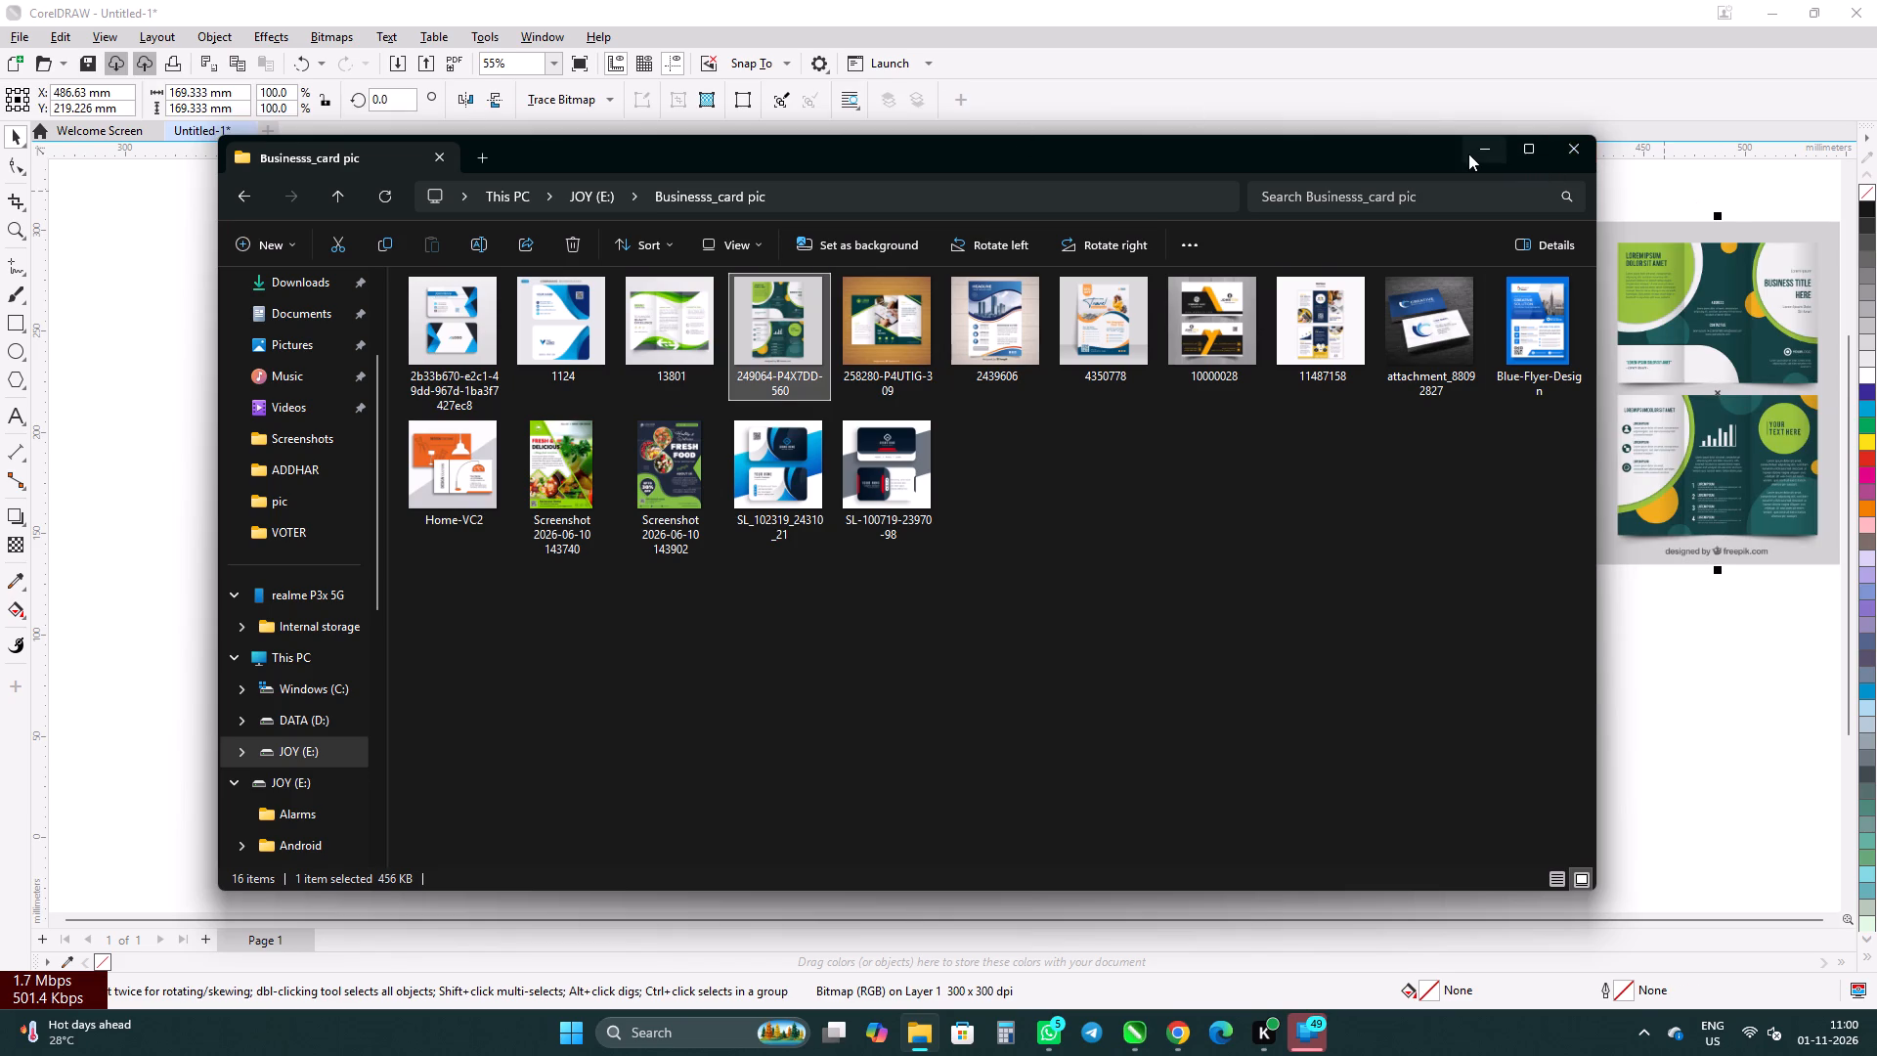
pyautogui.click(1468, 154)
pyautogui.moveTo(1665, 367); pyautogui.dragTo(1439, 397)
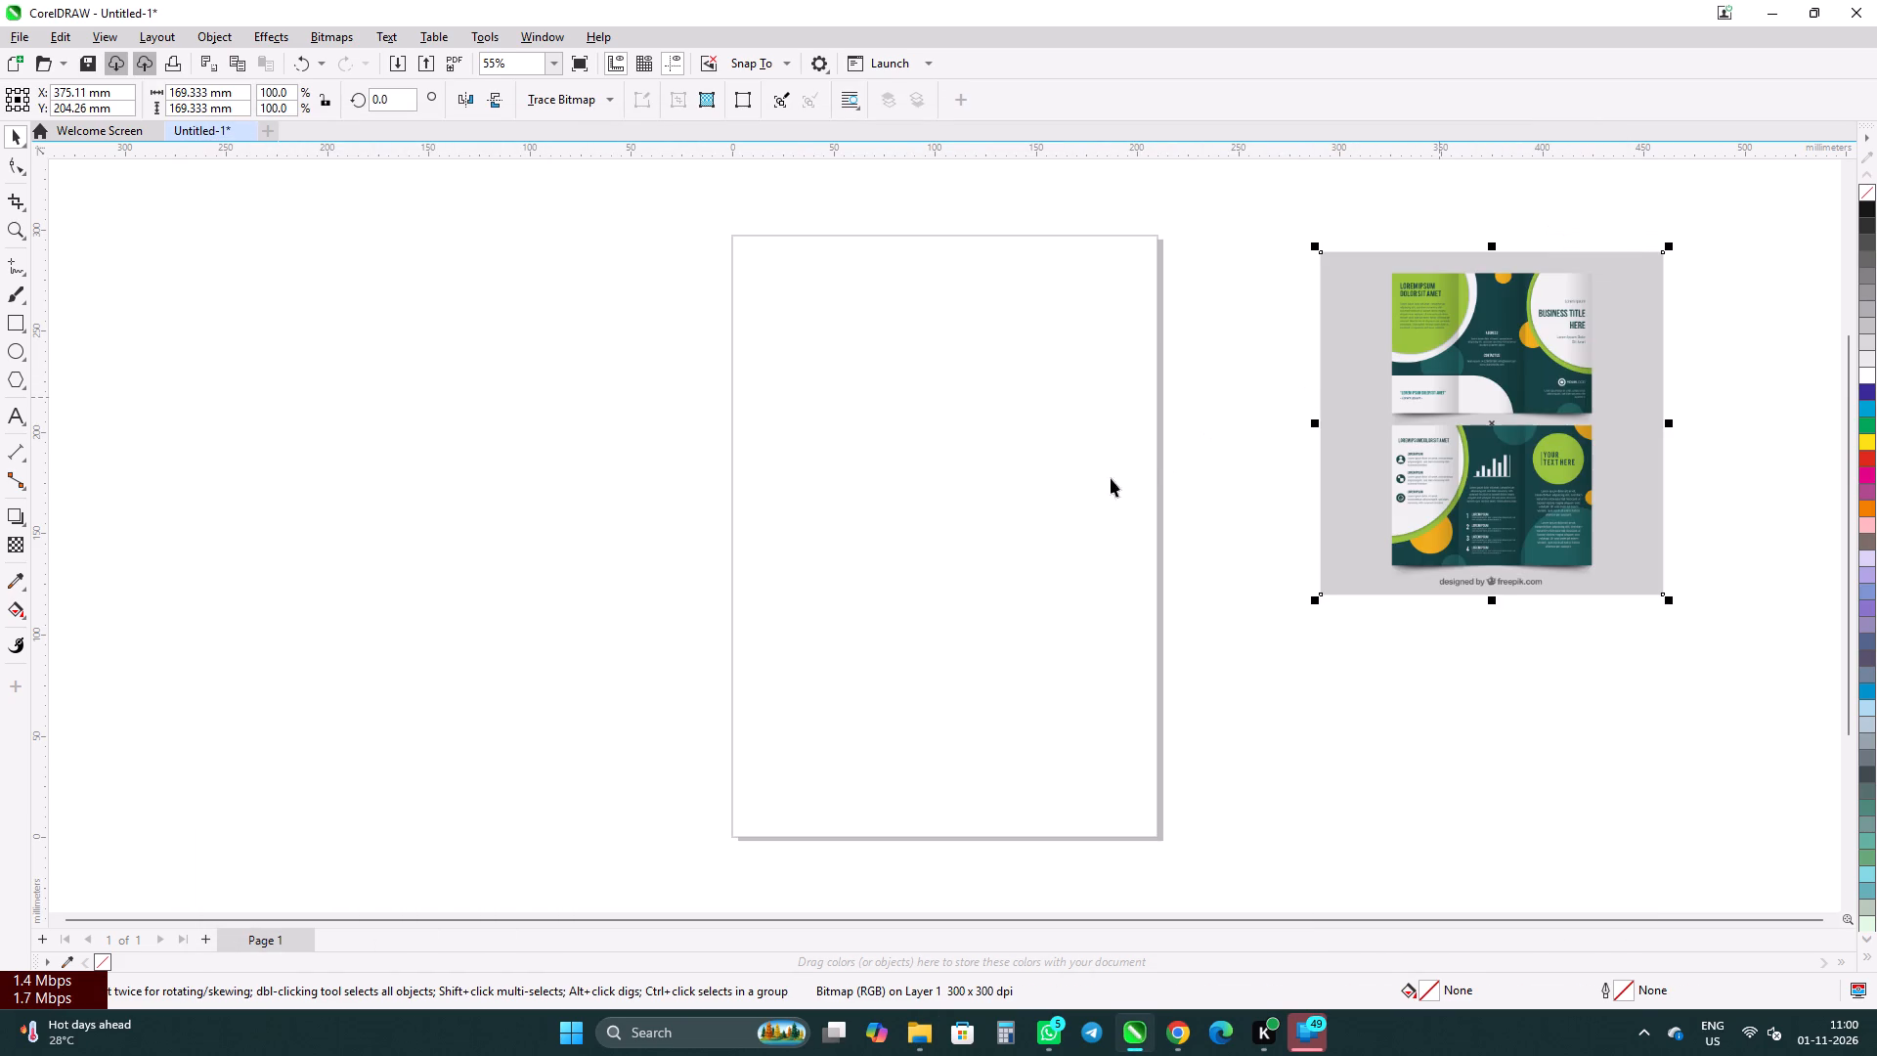
# Change the document units to inches and set the page size to 18 x 12 inches.
pyautogui.click(1064, 493)
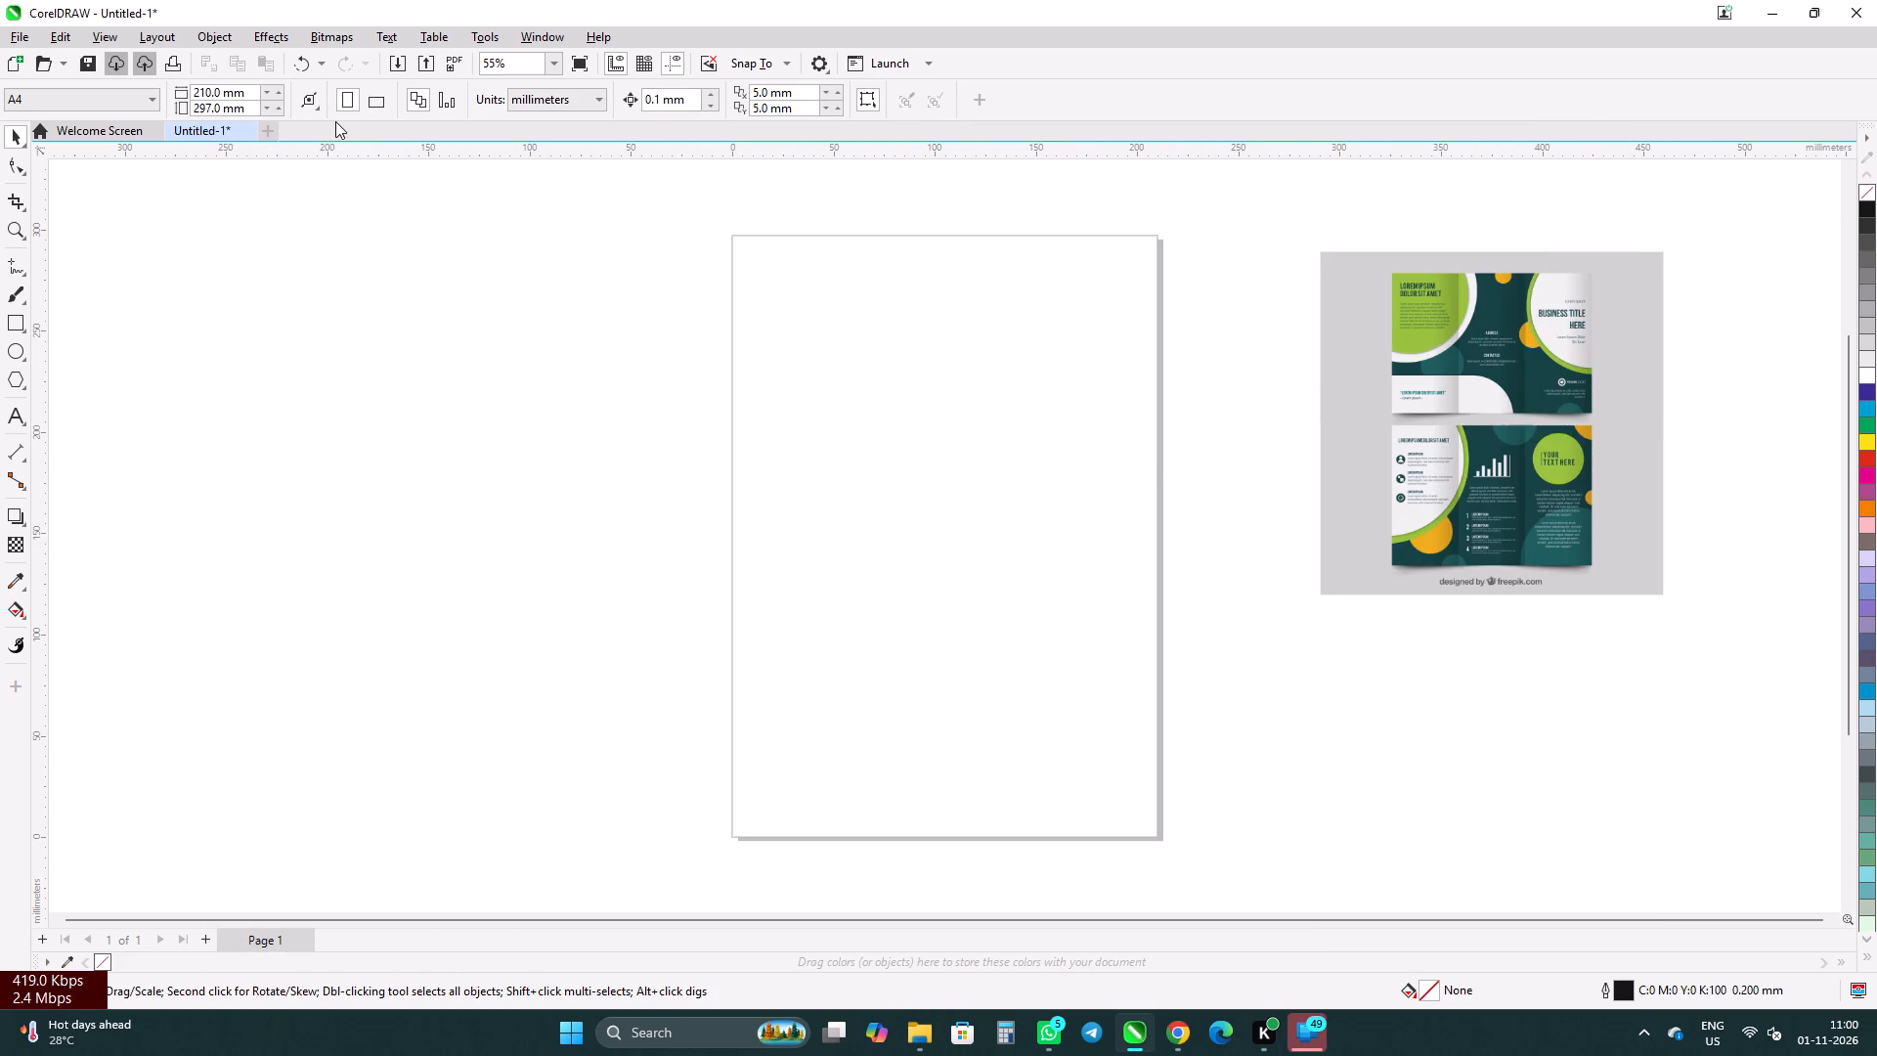
pyautogui.click(557, 102)
pyautogui.click(549, 124)
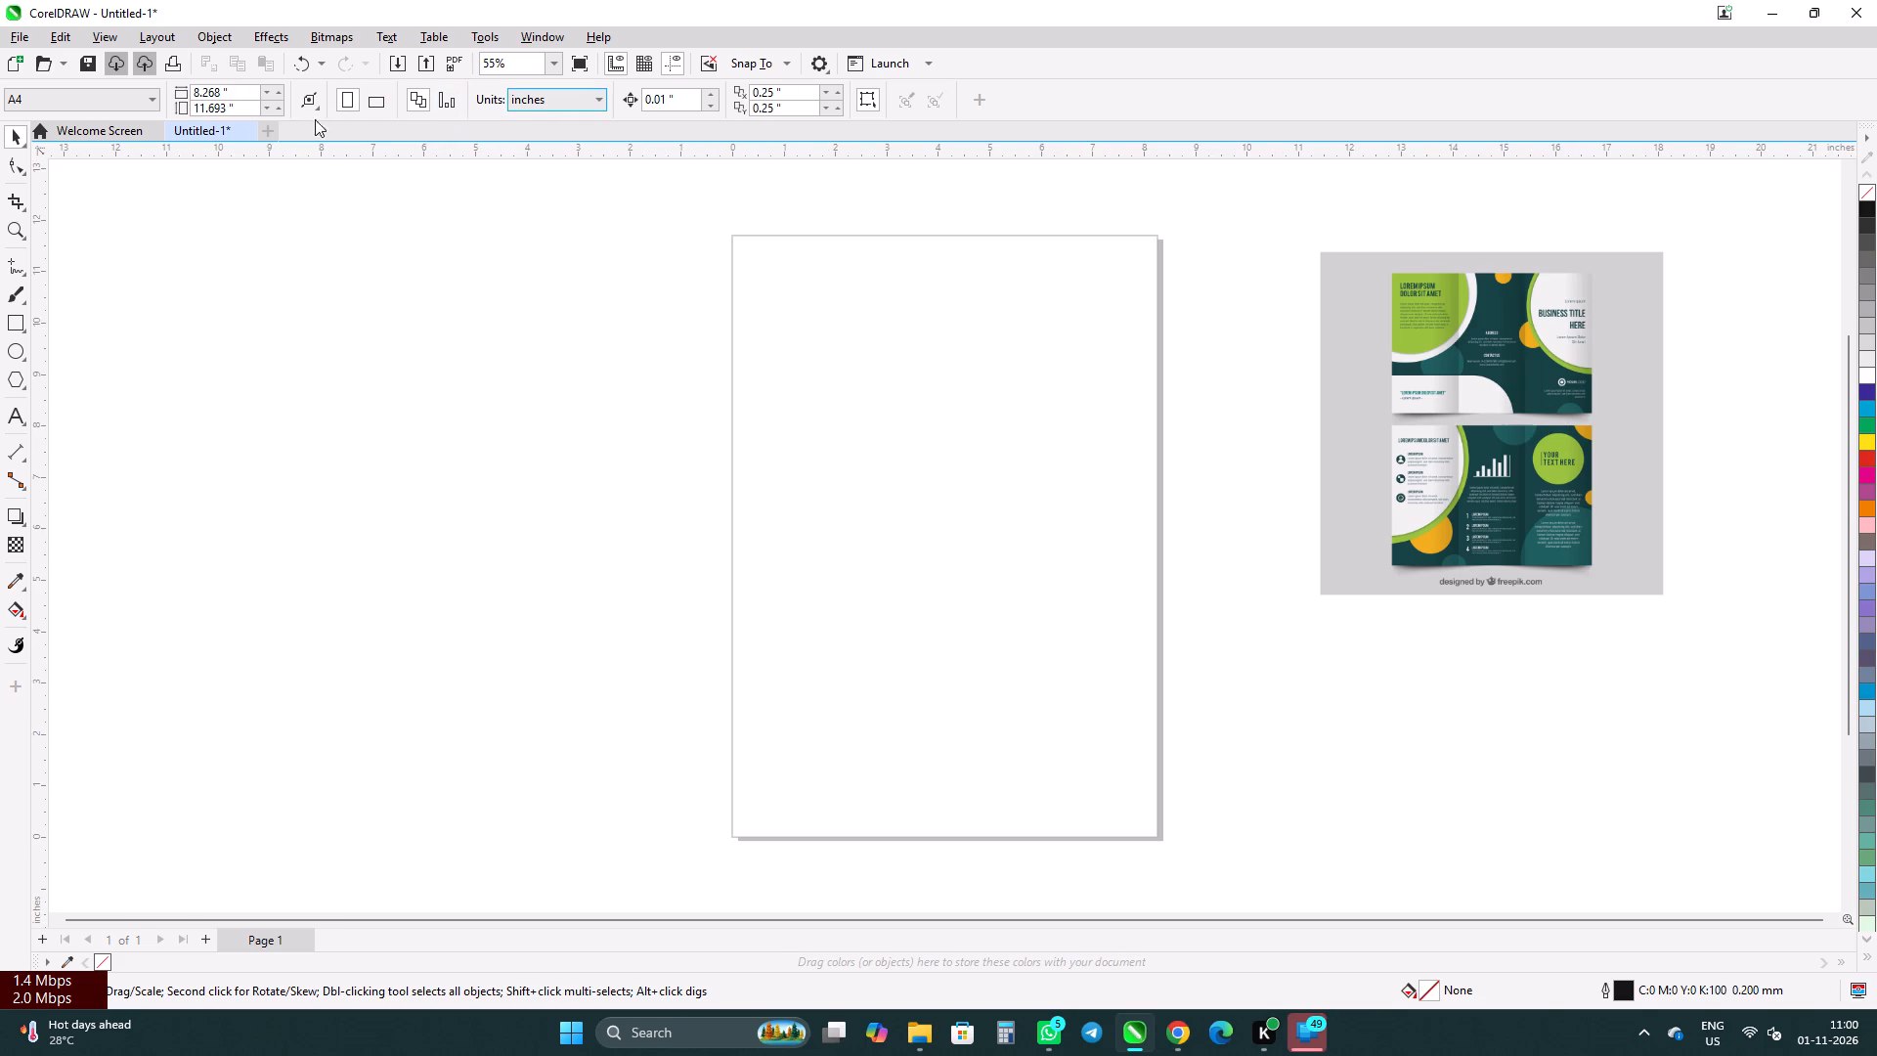
pyautogui.moveTo(239, 87); pyautogui.dragTo(118, 87)
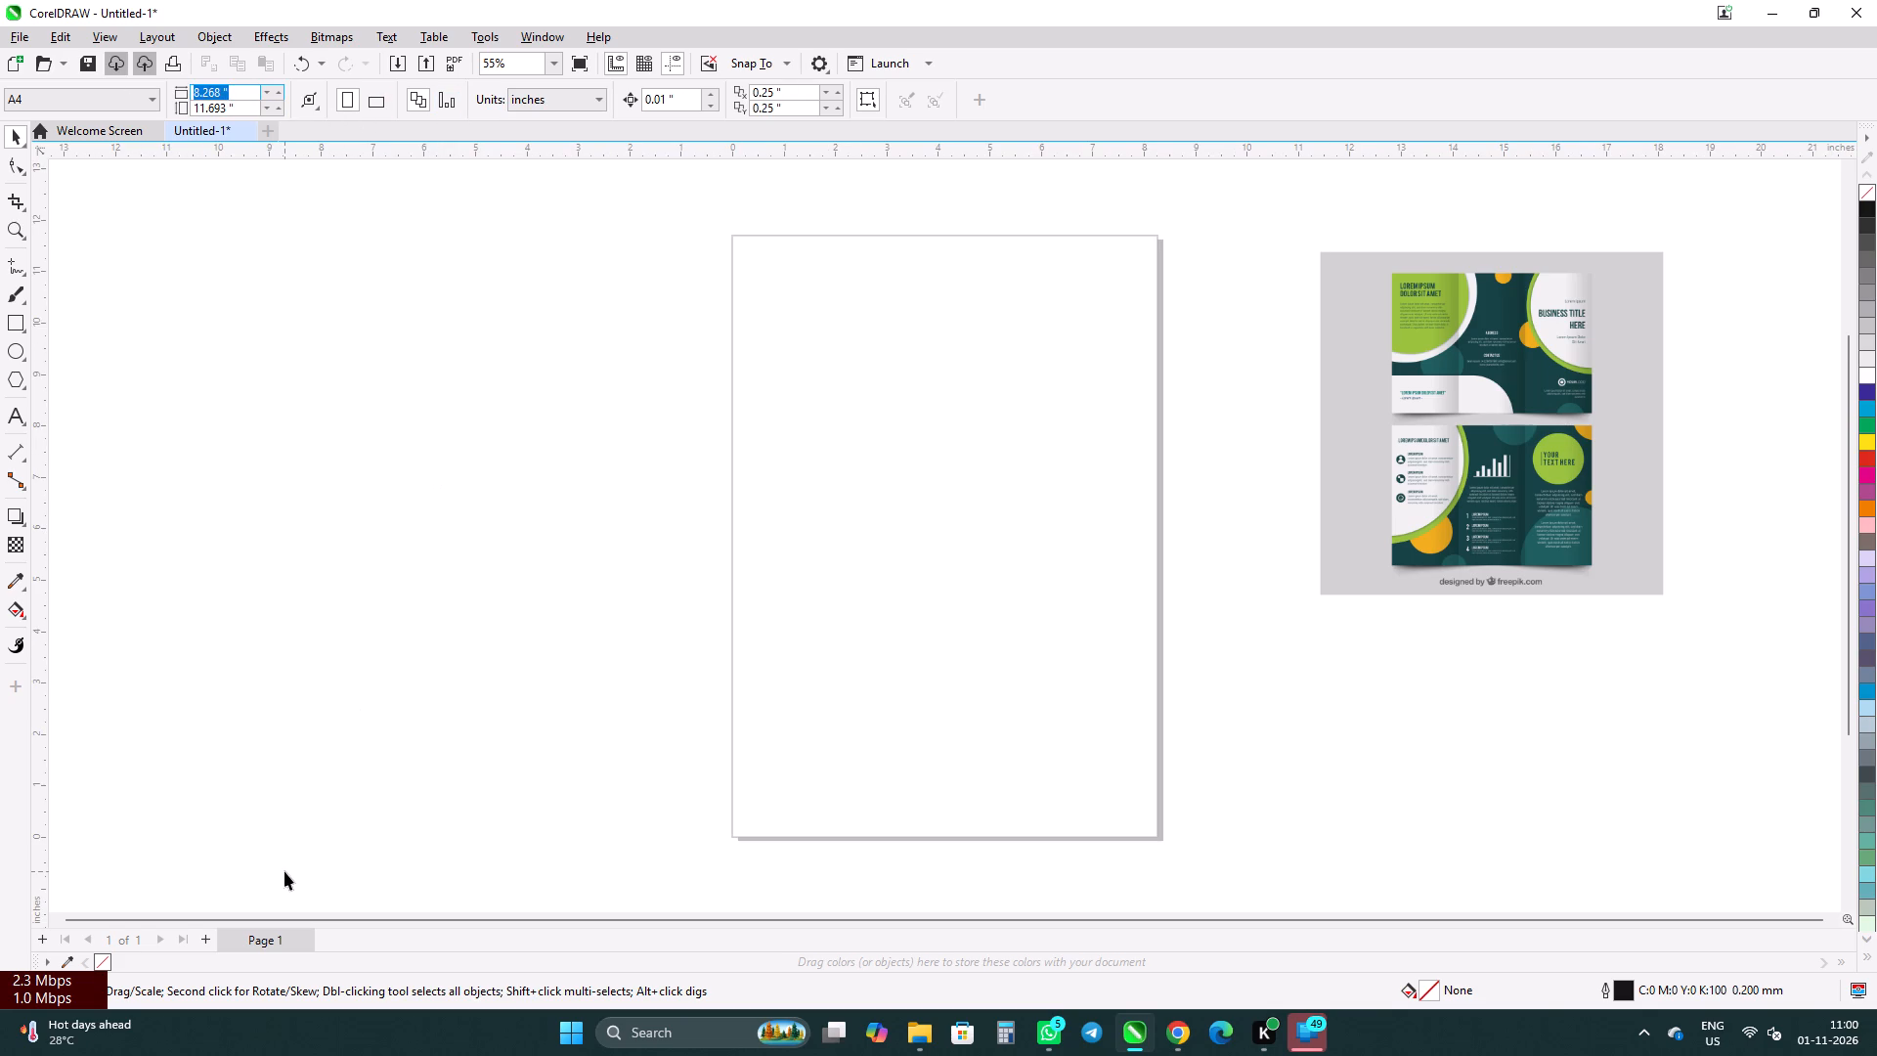
pyautogui.press('1')
pyautogui.press('8')
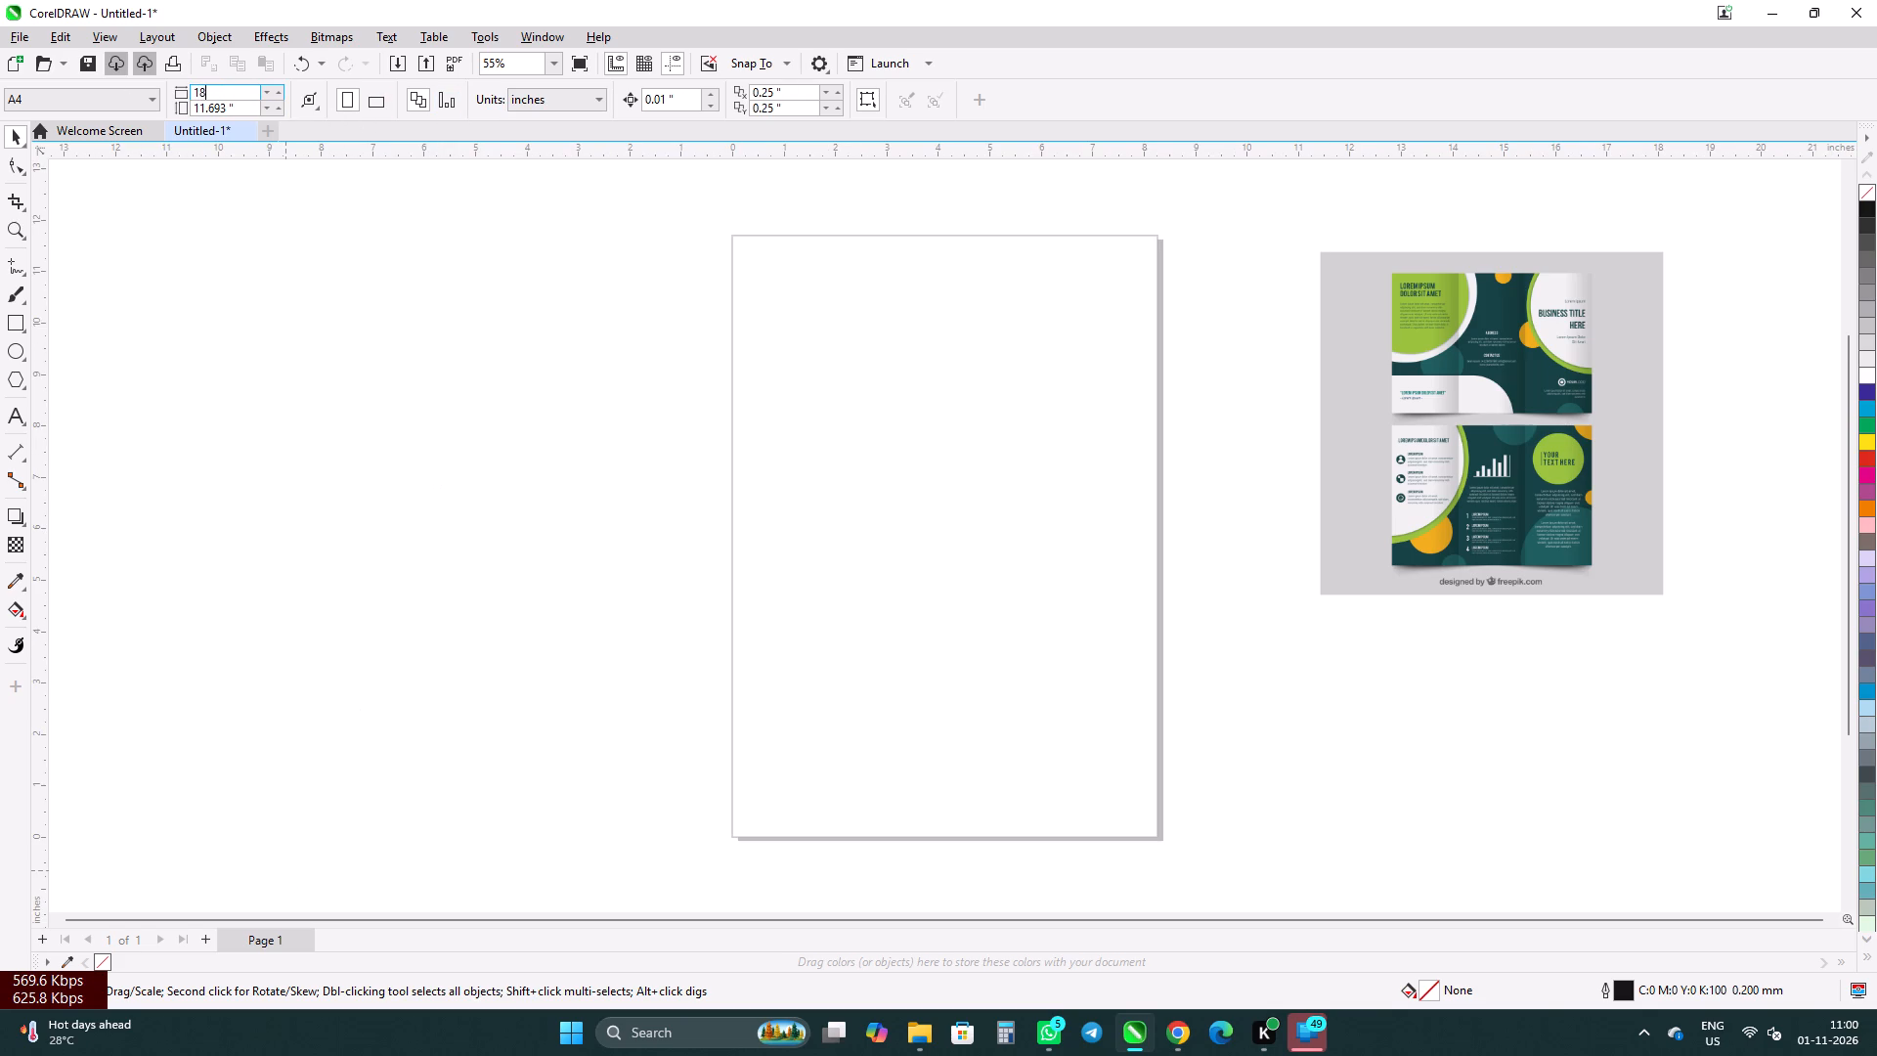
pyautogui.press('Tab')
pyautogui.press('1')
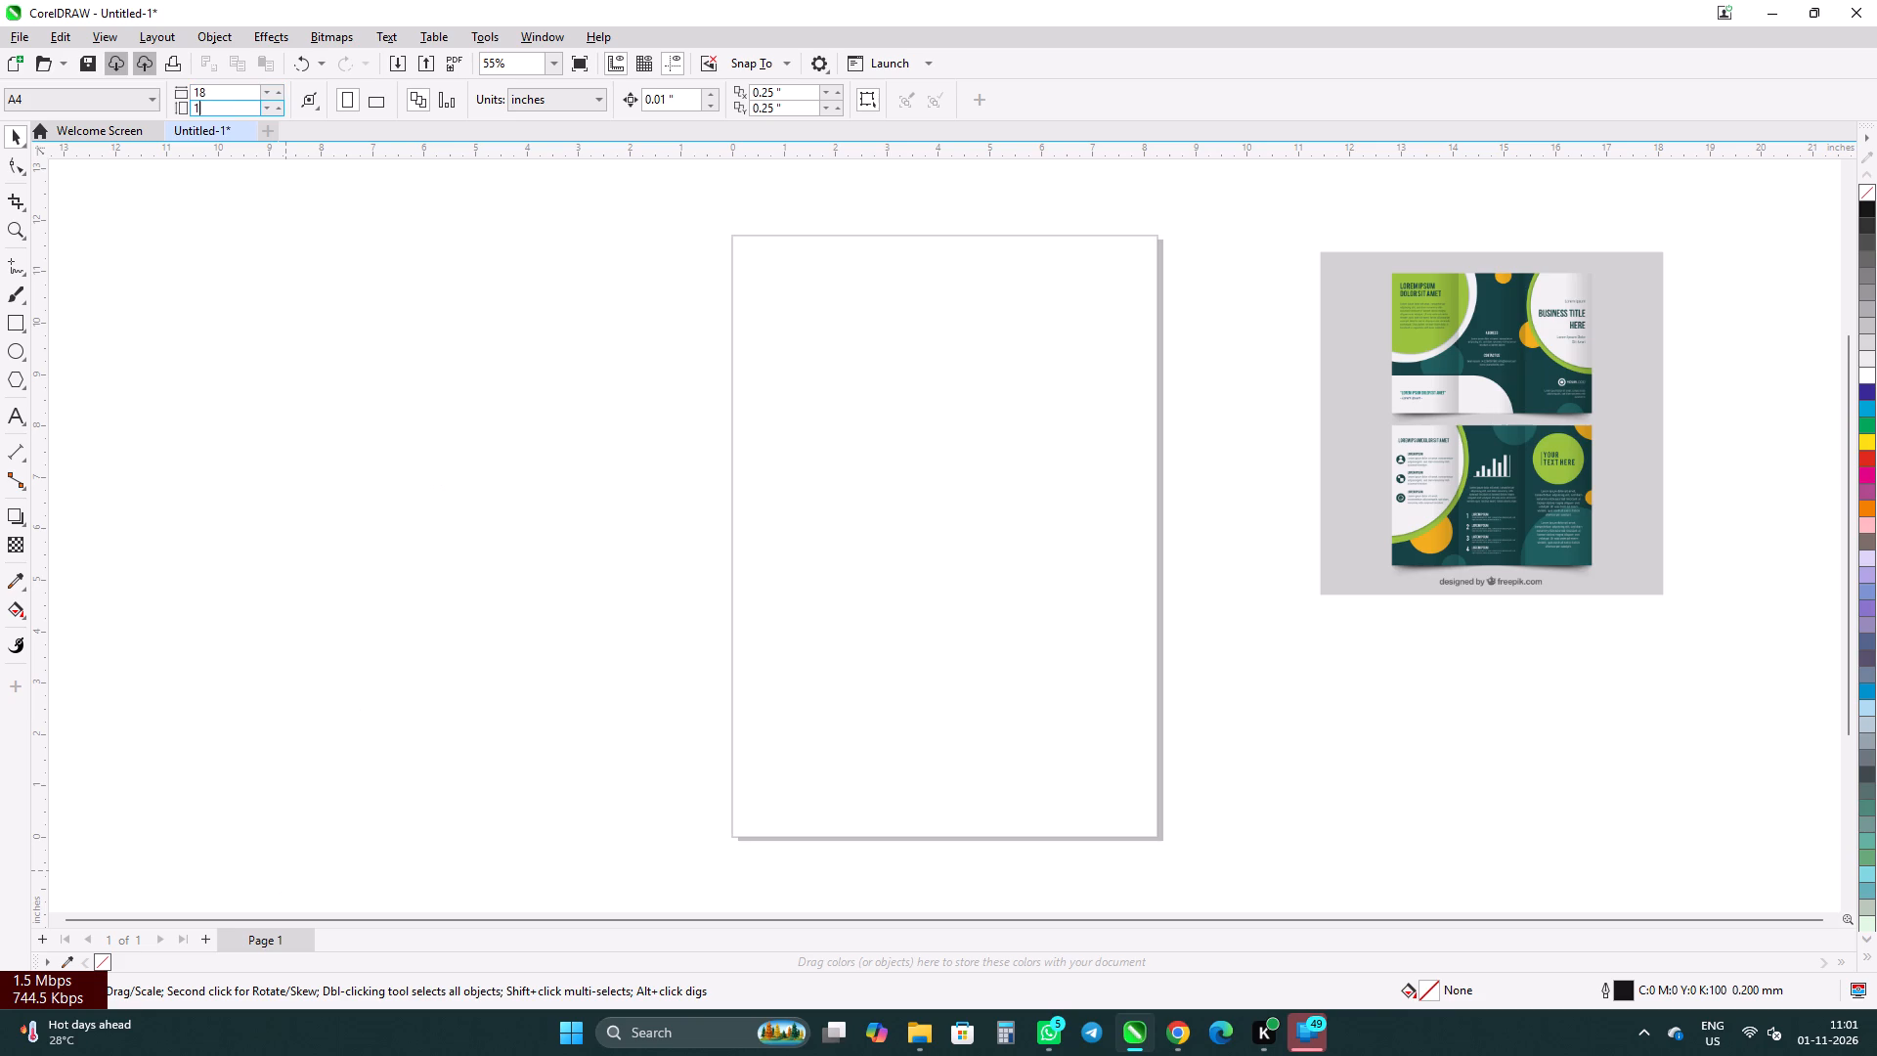
pyautogui.press('2')
pyautogui.press('Return')
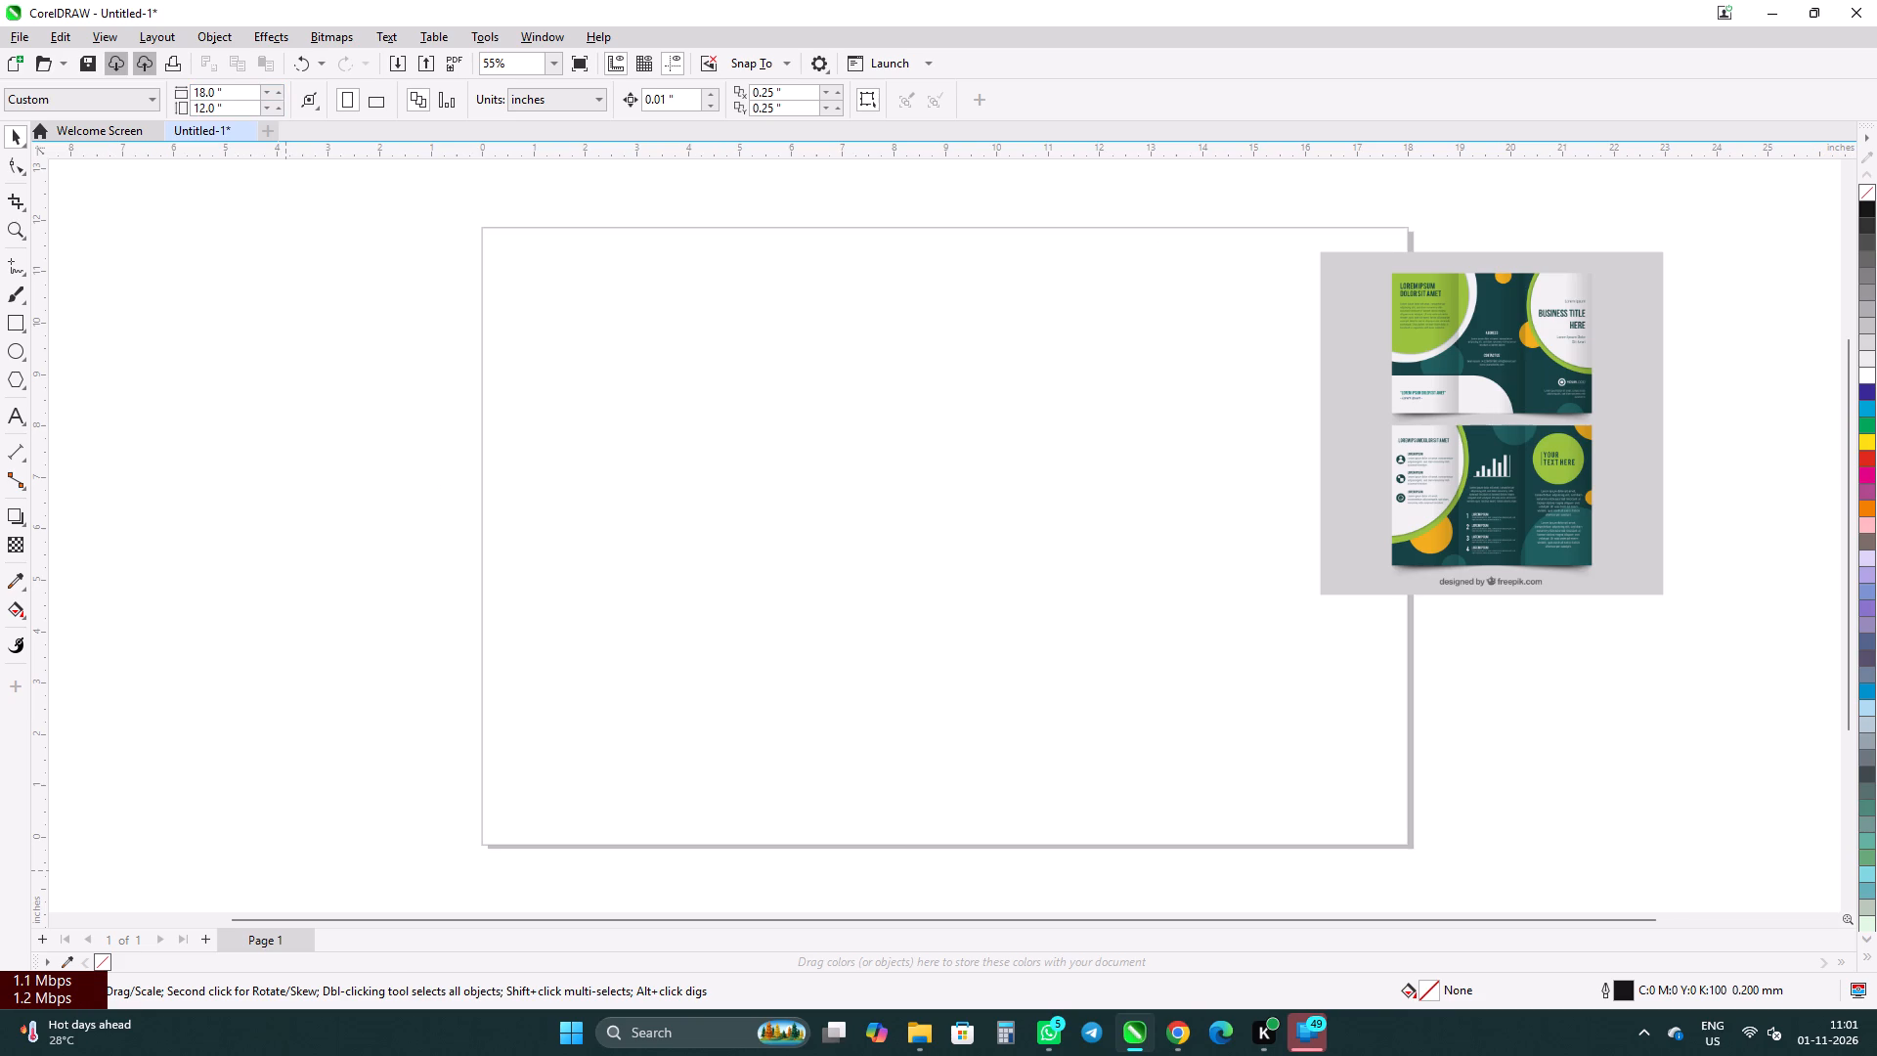
pyautogui.click(269, 674)
# Move the brochure image off the page to its left side and enlarge it to about 22 inches square.
pyautogui.click(1483, 462)
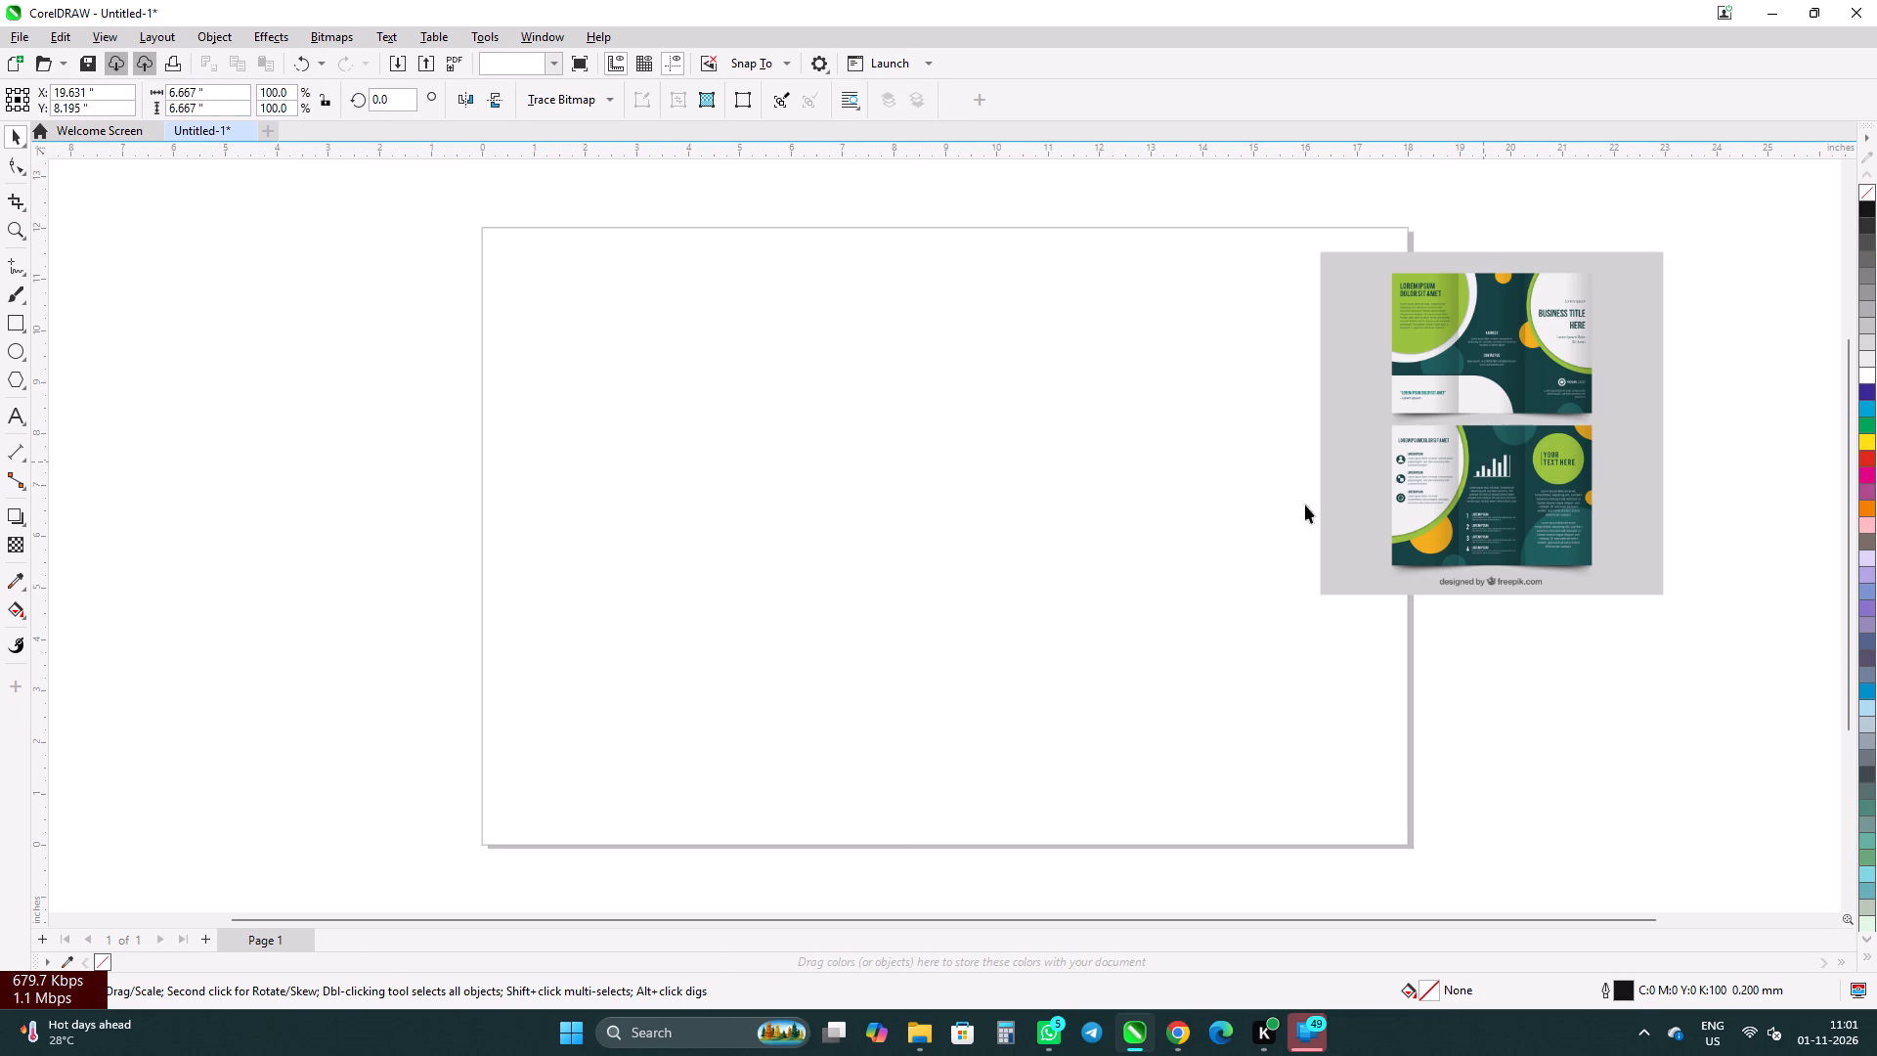
pyautogui.scroll(-4, 856, 506)
pyautogui.moveTo(1314, 454); pyautogui.dragTo(380, 440)
pyautogui.keyDown('shift'); pyautogui.moveTo(511, 356); pyautogui.dragTo(629, 304); pyautogui.keyUp('shift')
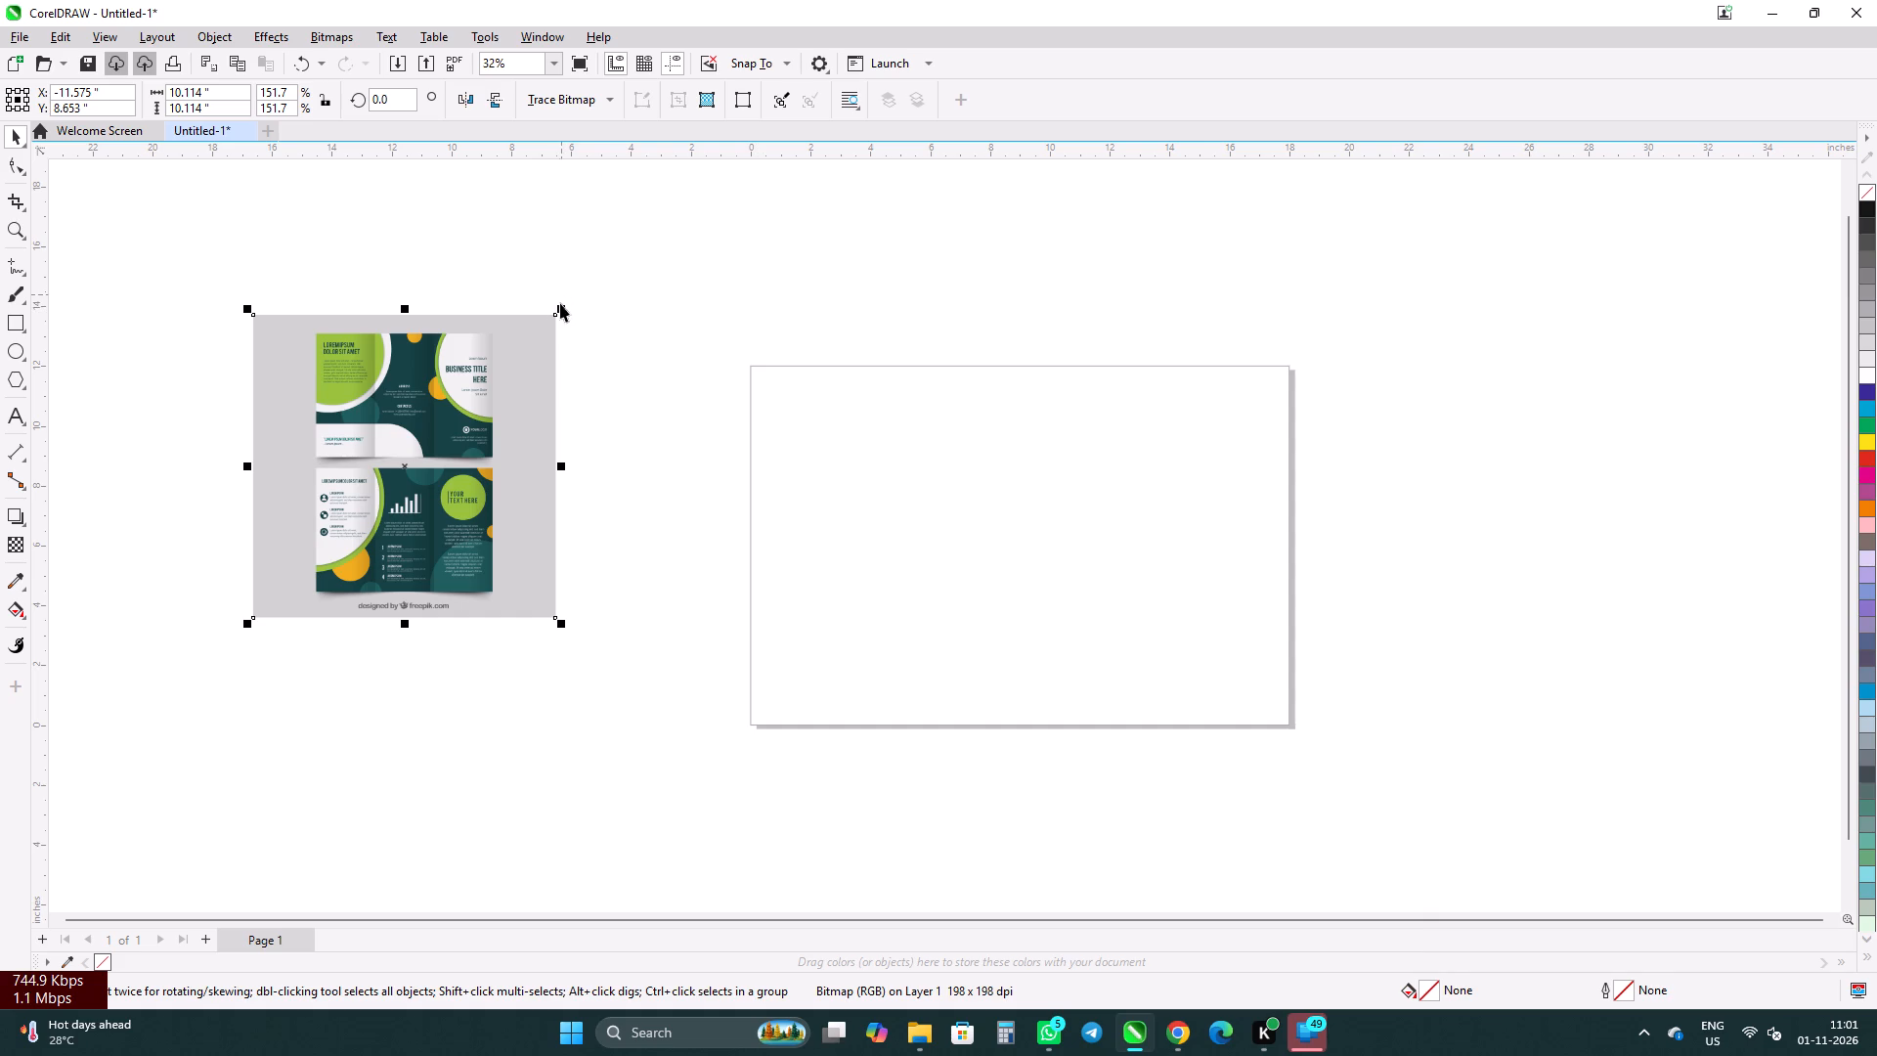
pyautogui.keyDown('shift'); pyautogui.moveTo(559, 307); pyautogui.dragTo(714, 219); pyautogui.keyUp('shift')
pyautogui.moveTo(431, 354); pyautogui.dragTo(432, 451)
pyautogui.keyDown('shift'); pyautogui.moveTo(649, 314); pyautogui.dragTo(716, 264); pyautogui.keyUp('shift')
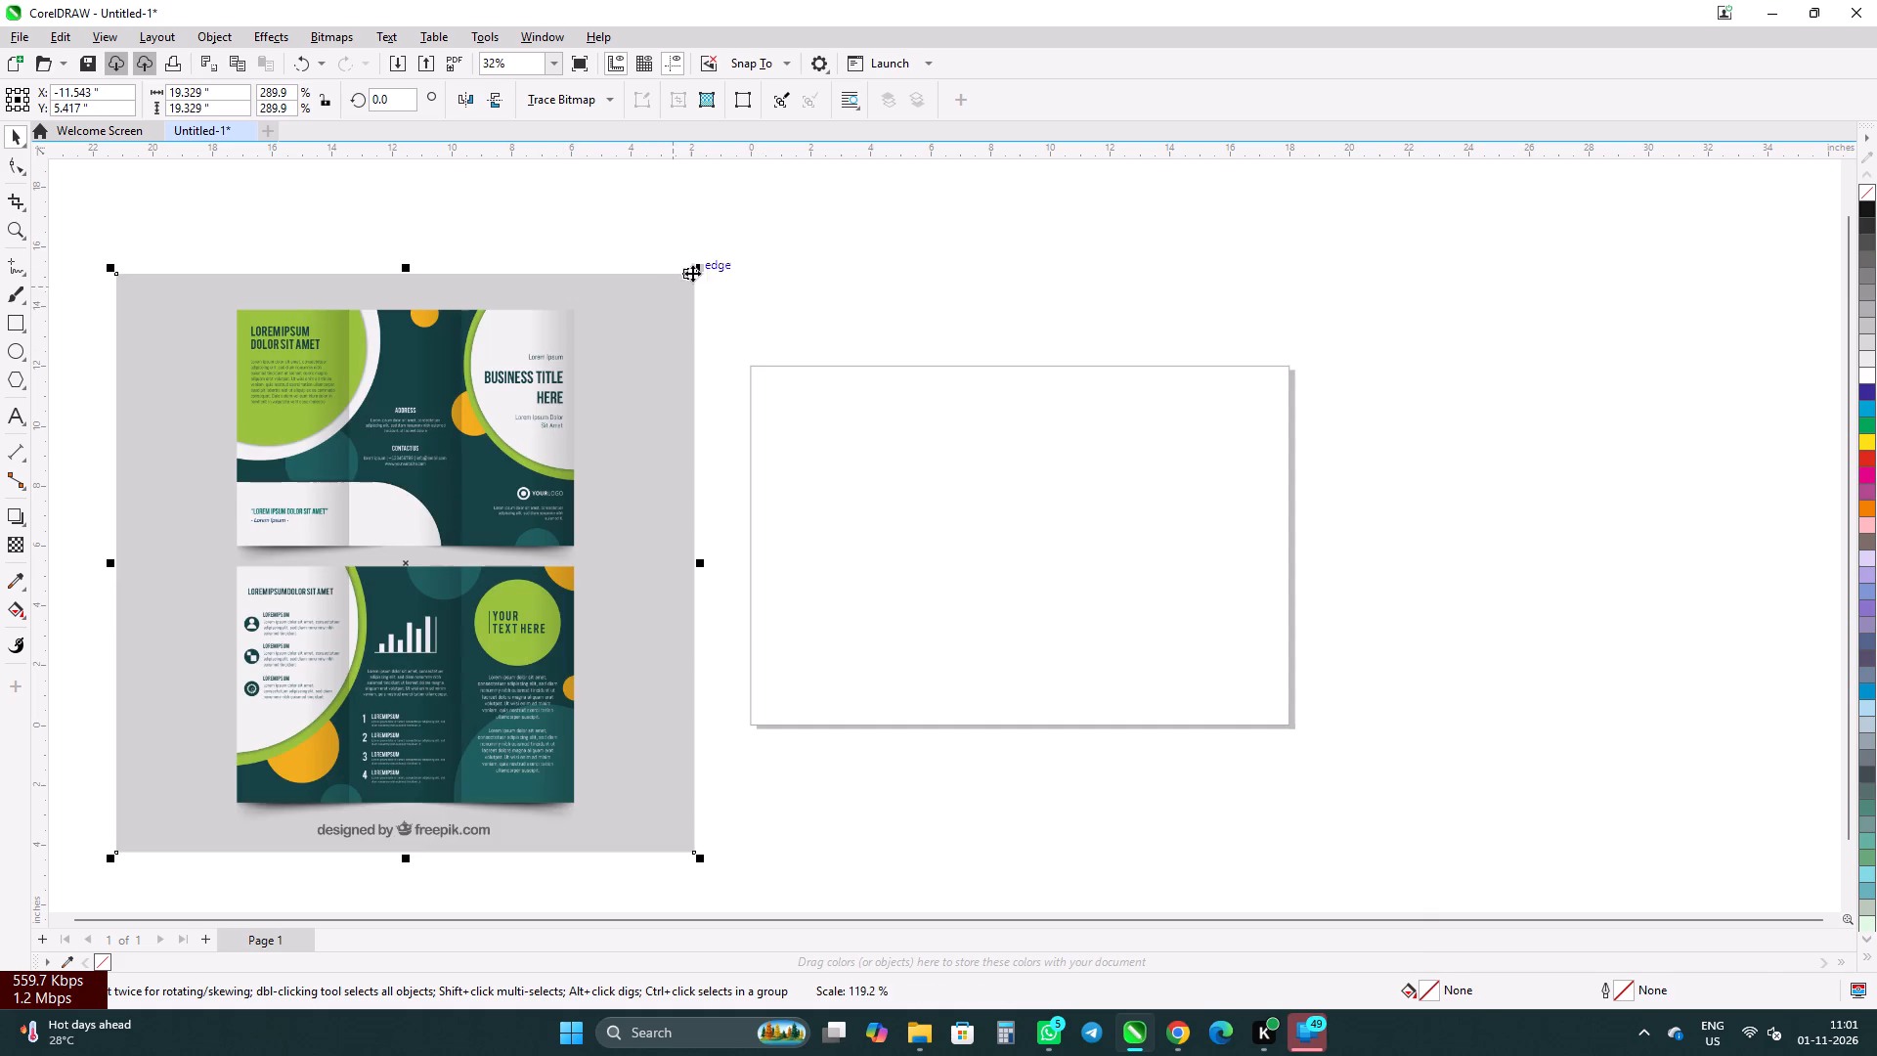
pyautogui.keyDown('shift'); pyautogui.moveTo(693, 273); pyautogui.dragTo(712, 247); pyautogui.keyUp('shift')
pyautogui.click(675, 293)
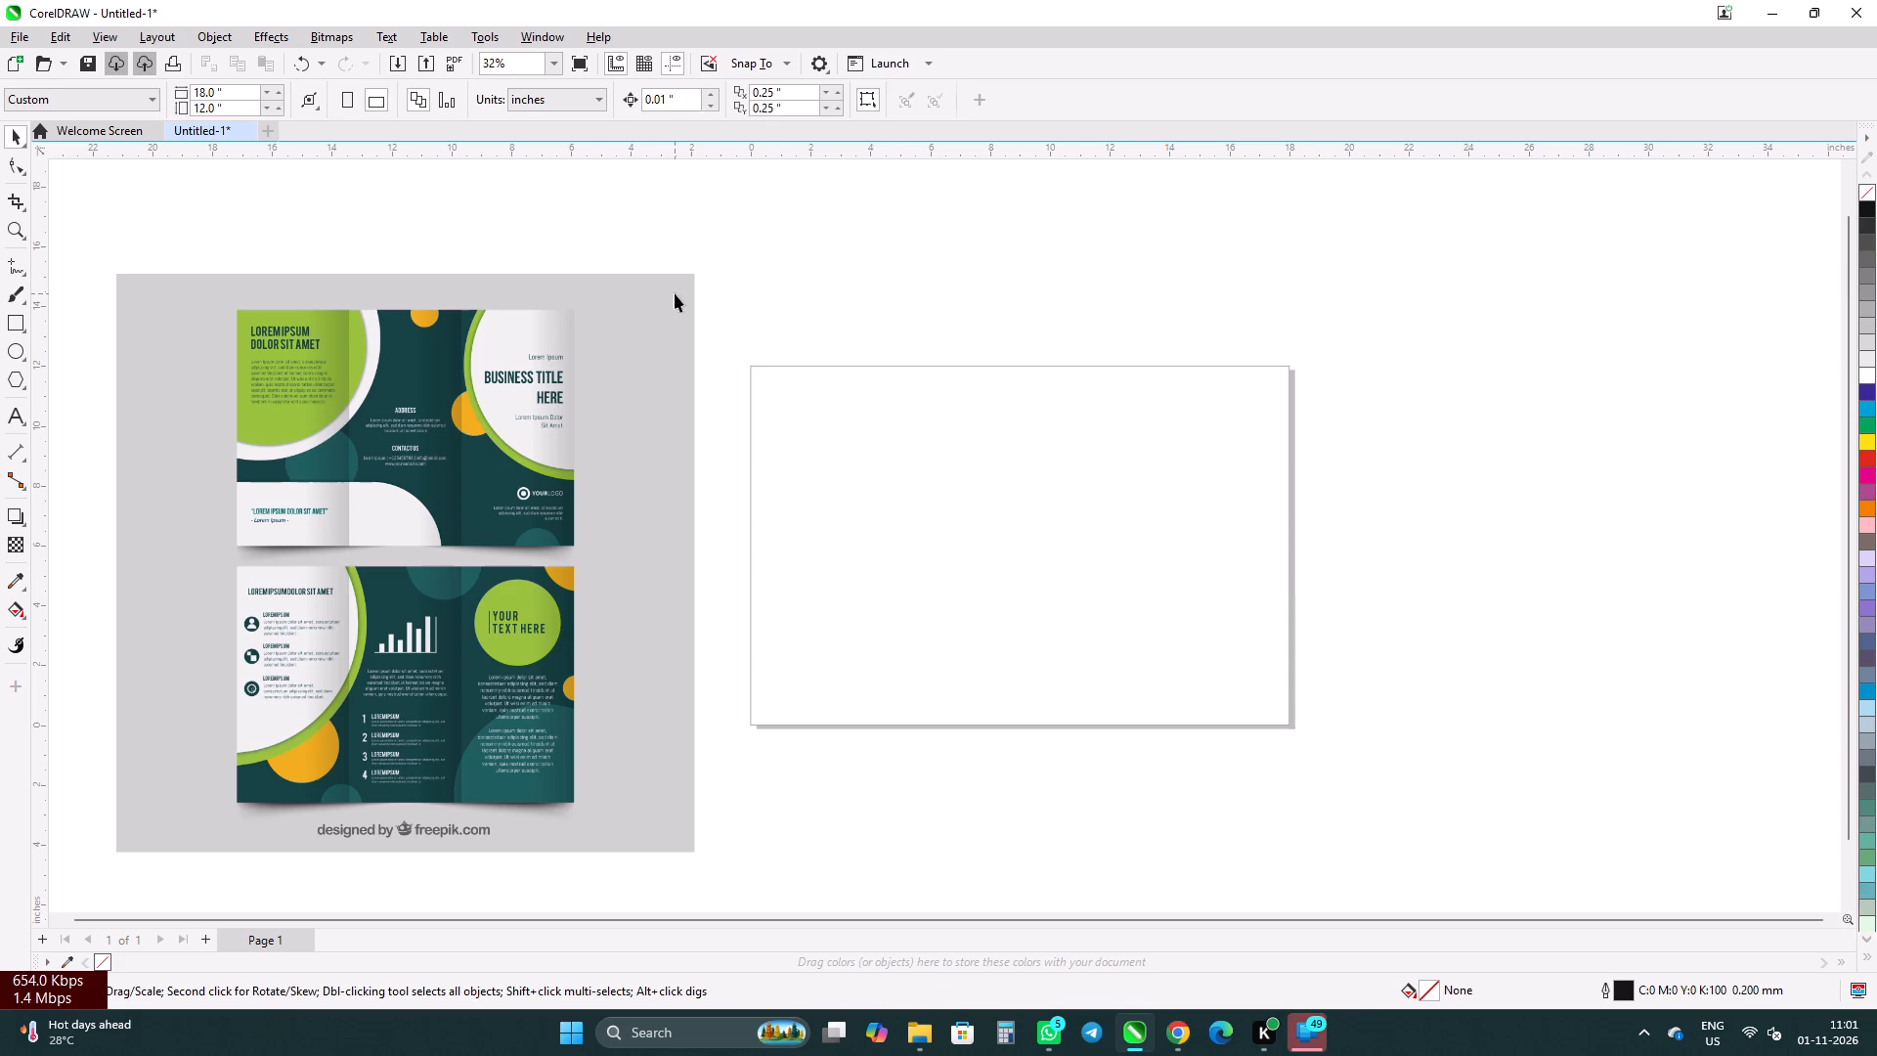
pyautogui.keyDown('shift'); pyautogui.moveTo(697, 266); pyautogui.dragTo(740, 226); pyautogui.keyUp('shift')
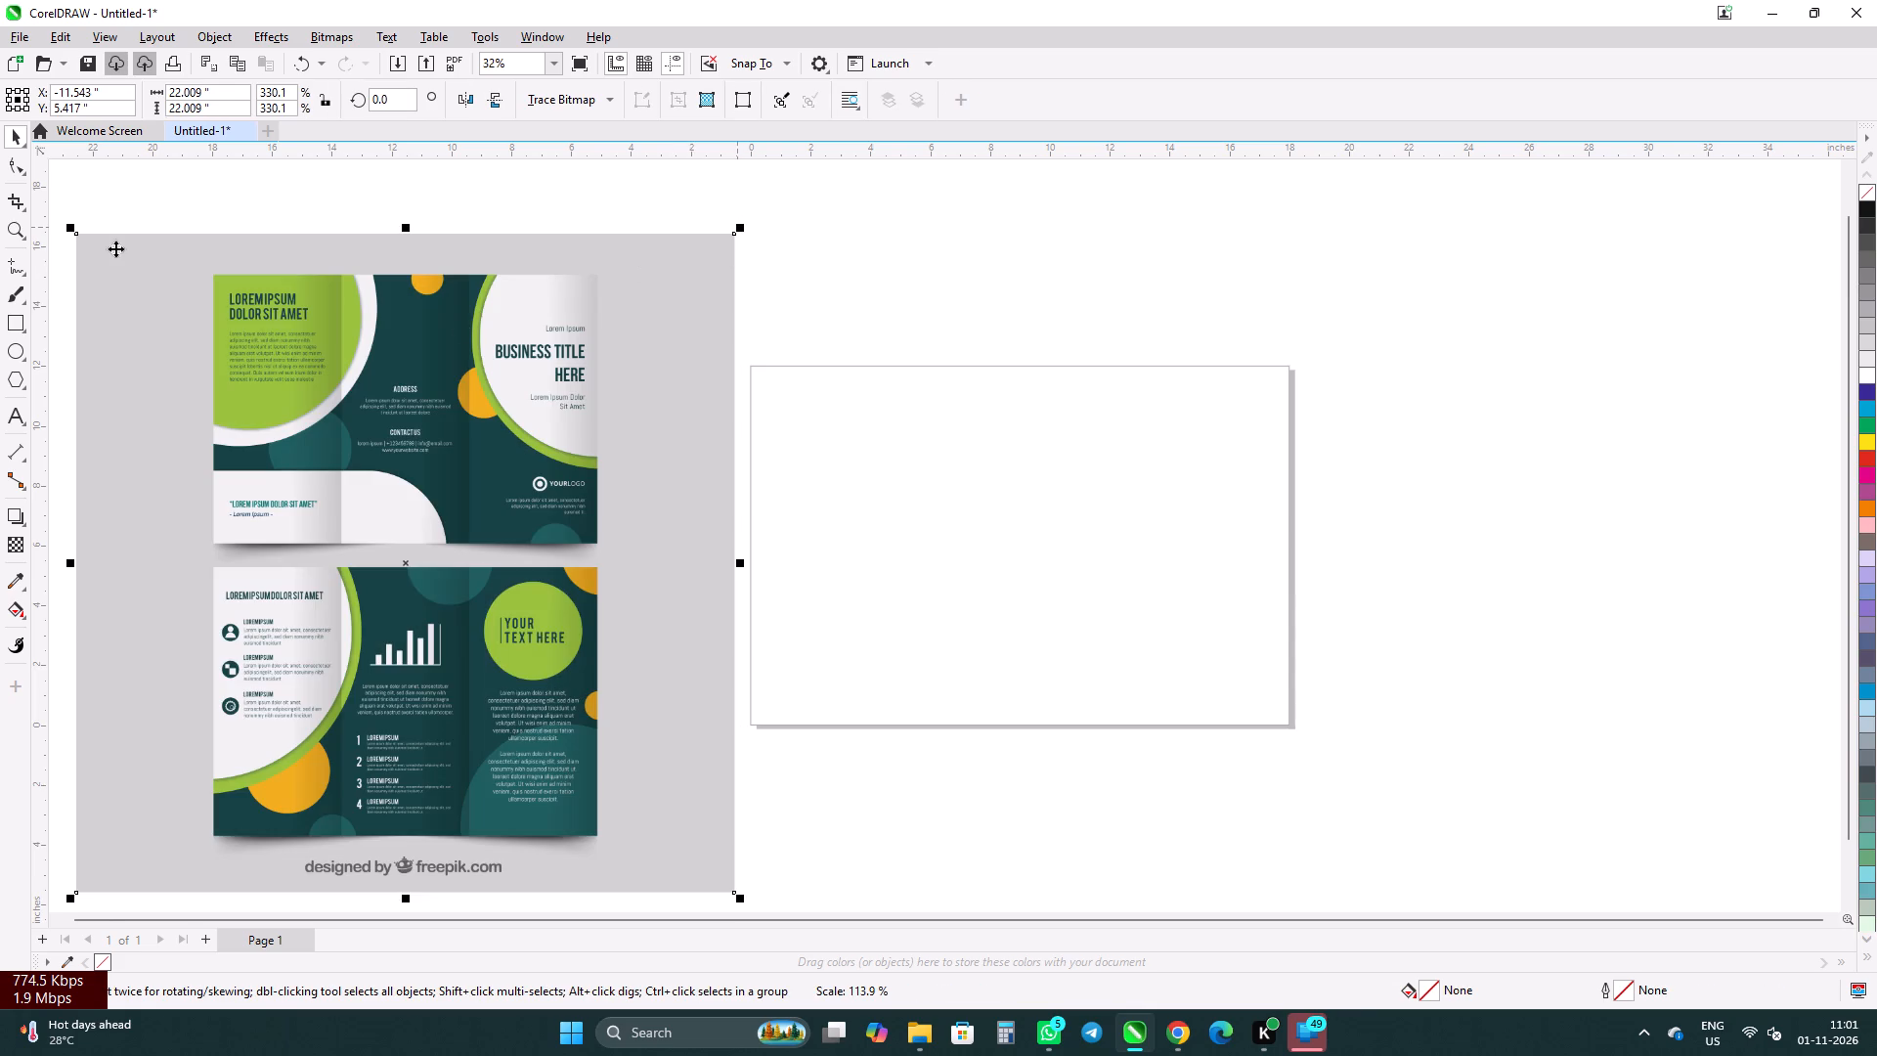
# Crop the brochure image to its upper spread, keeping an area of about 14.5 x 10.2 inches.
pyautogui.click(17, 205)
pyautogui.moveTo(188, 253); pyautogui.dragTo(209, 324)
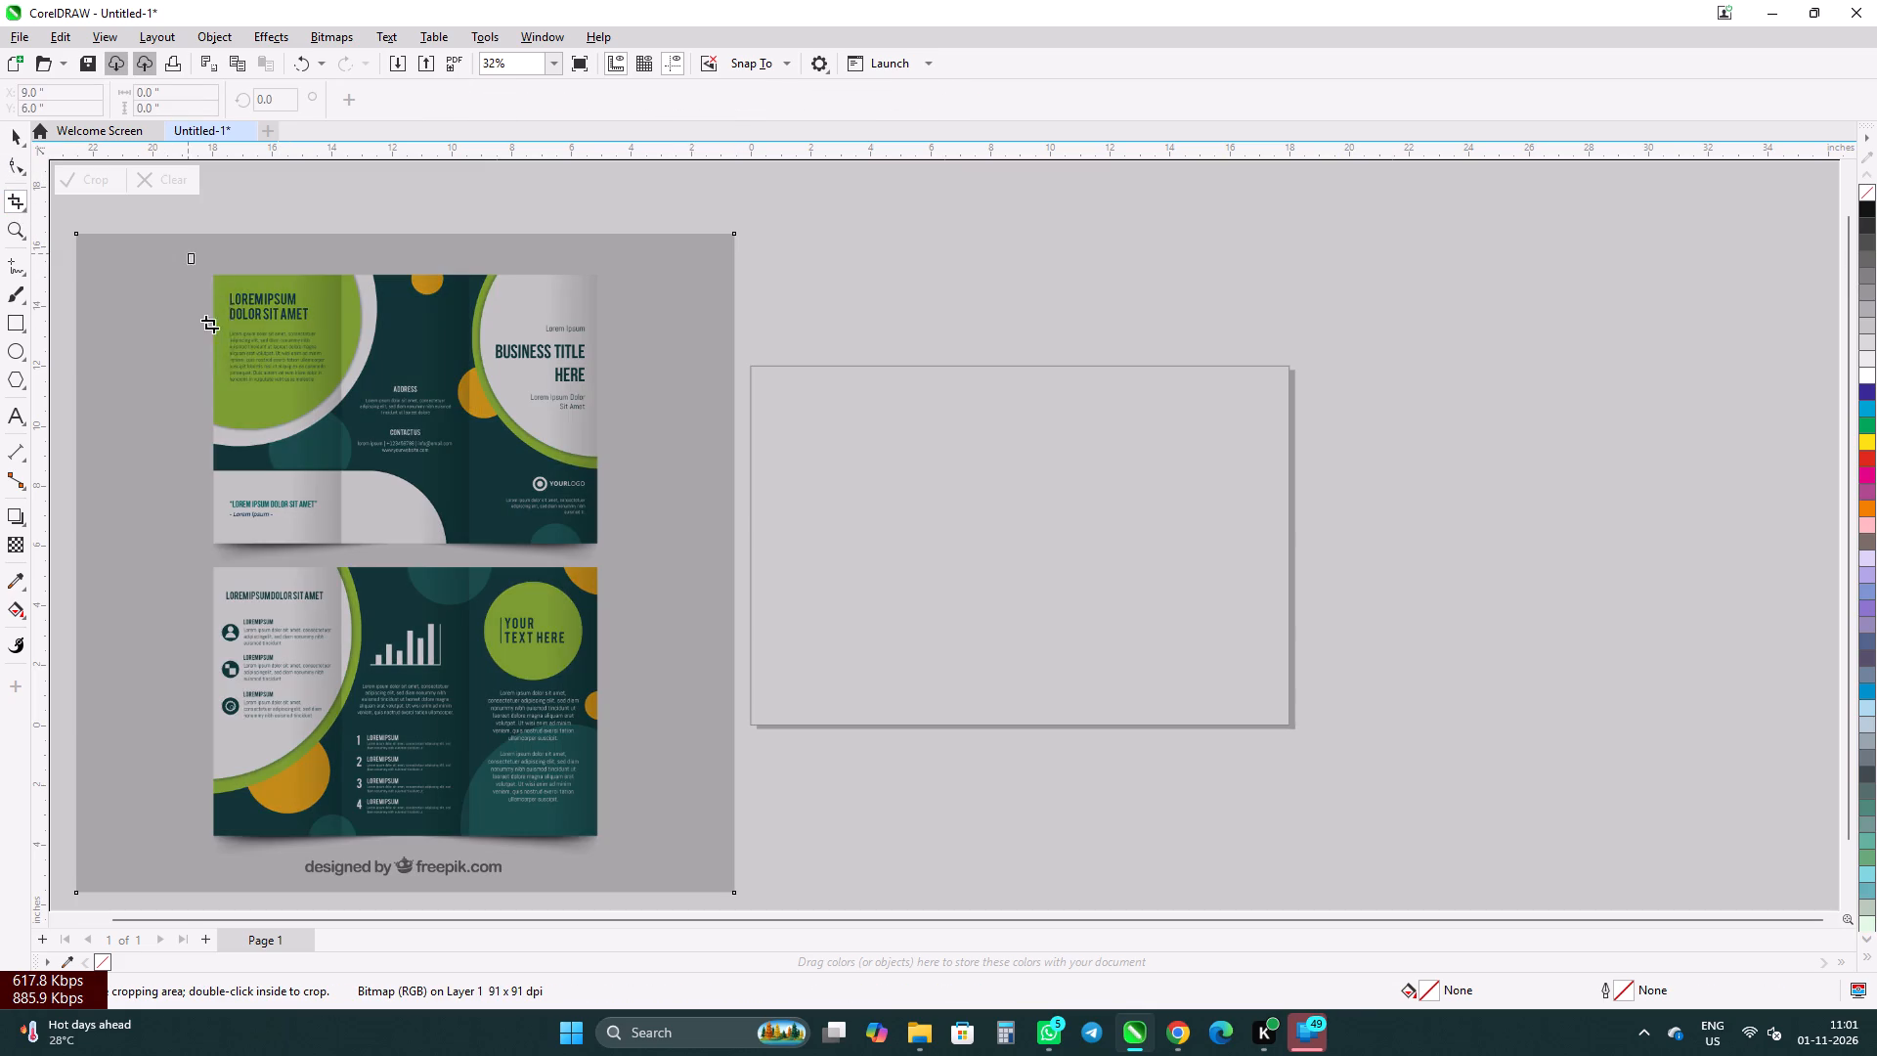
pyautogui.moveTo(209, 324); pyautogui.dragTo(597, 572)
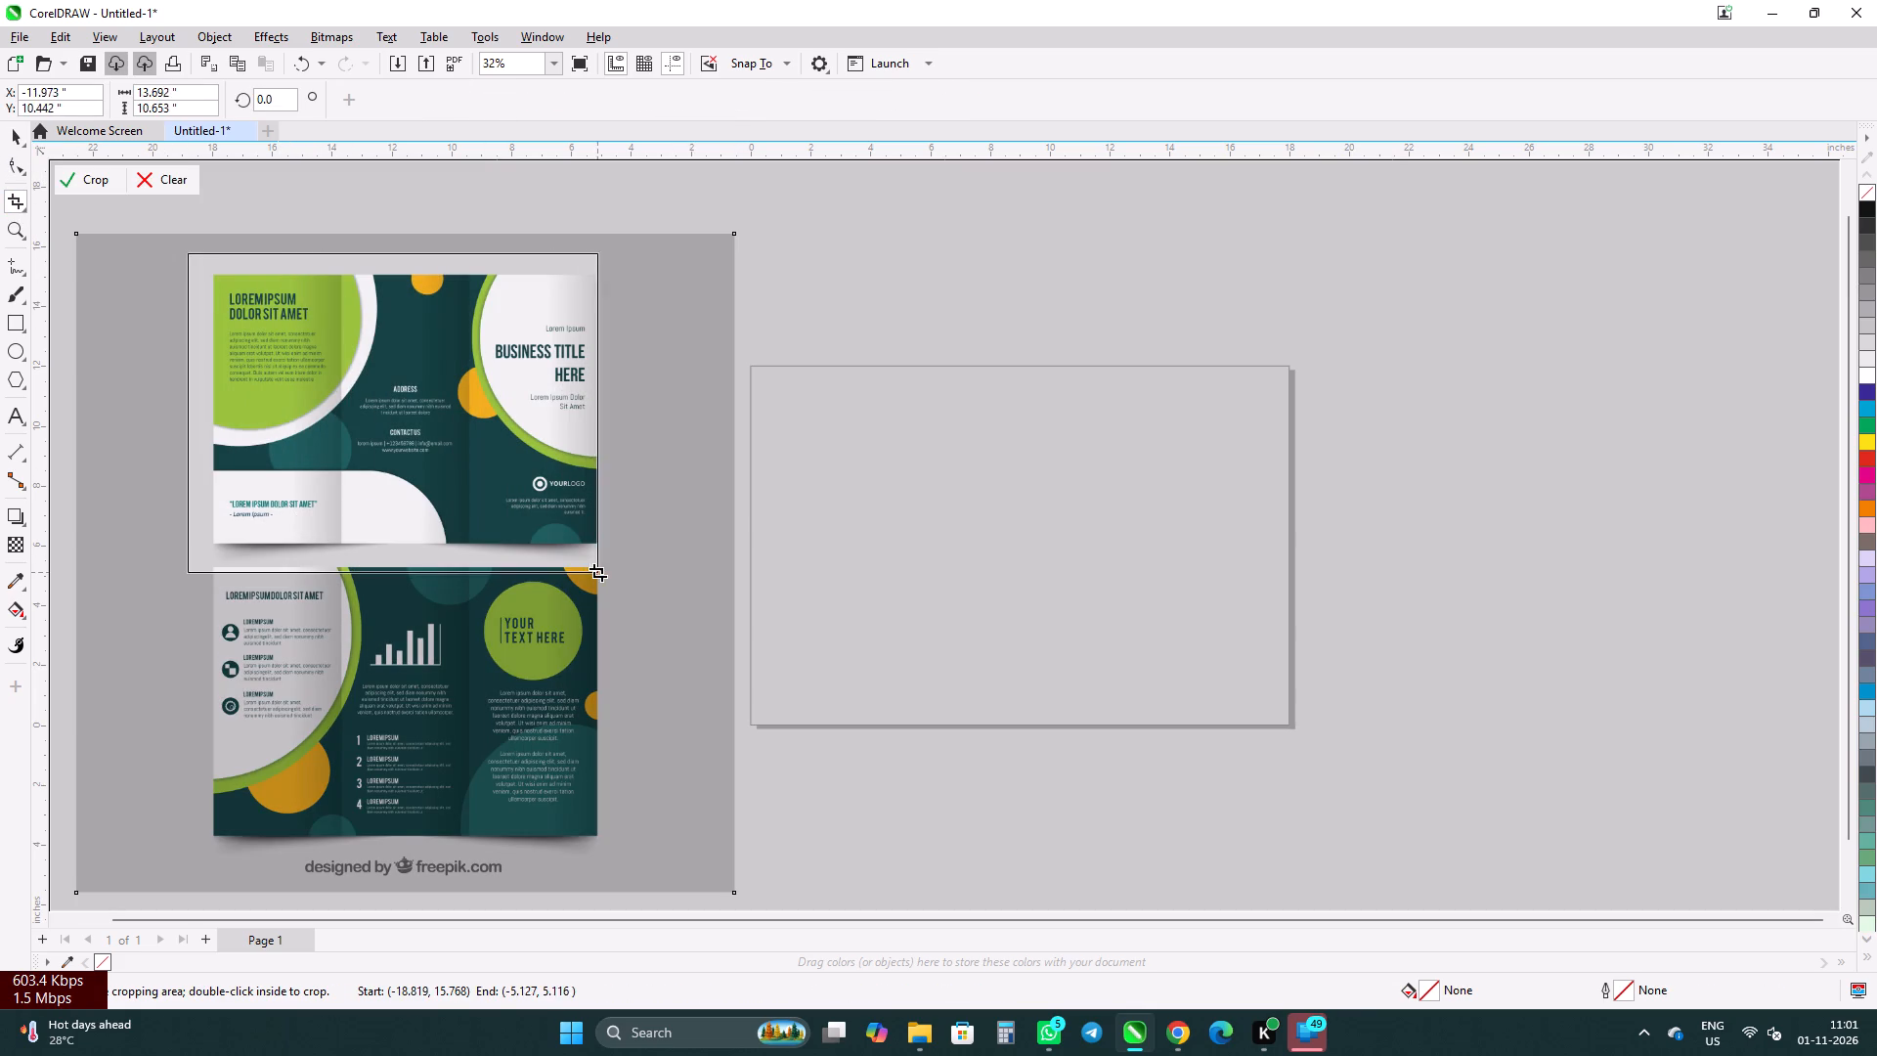
pyautogui.moveTo(597, 572); pyautogui.dragTo(621, 559)
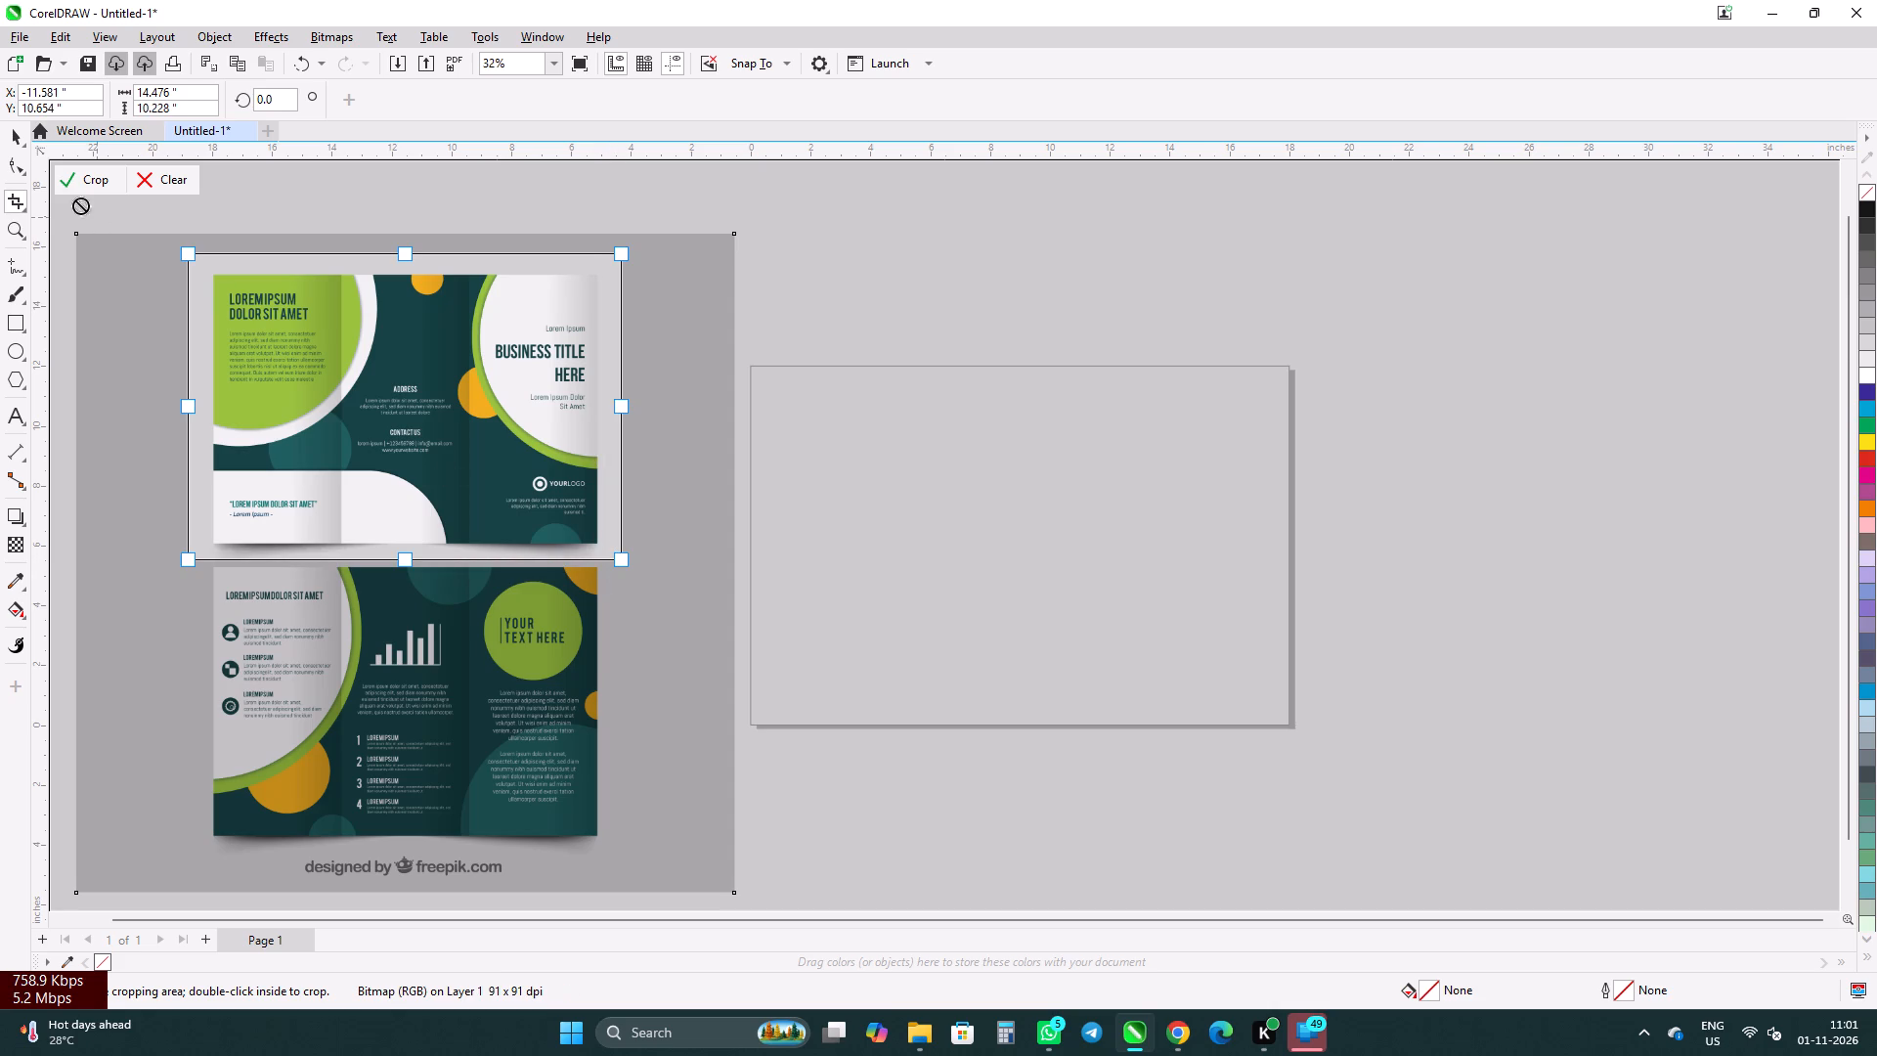
pyautogui.click(75, 177)
# Crop the brochure image tightly to the edges of the trifold artwork, keeping an area of about 12.8 x 9 inches.
pyautogui.moveTo(159, 233); pyautogui.dragTo(284, 512)
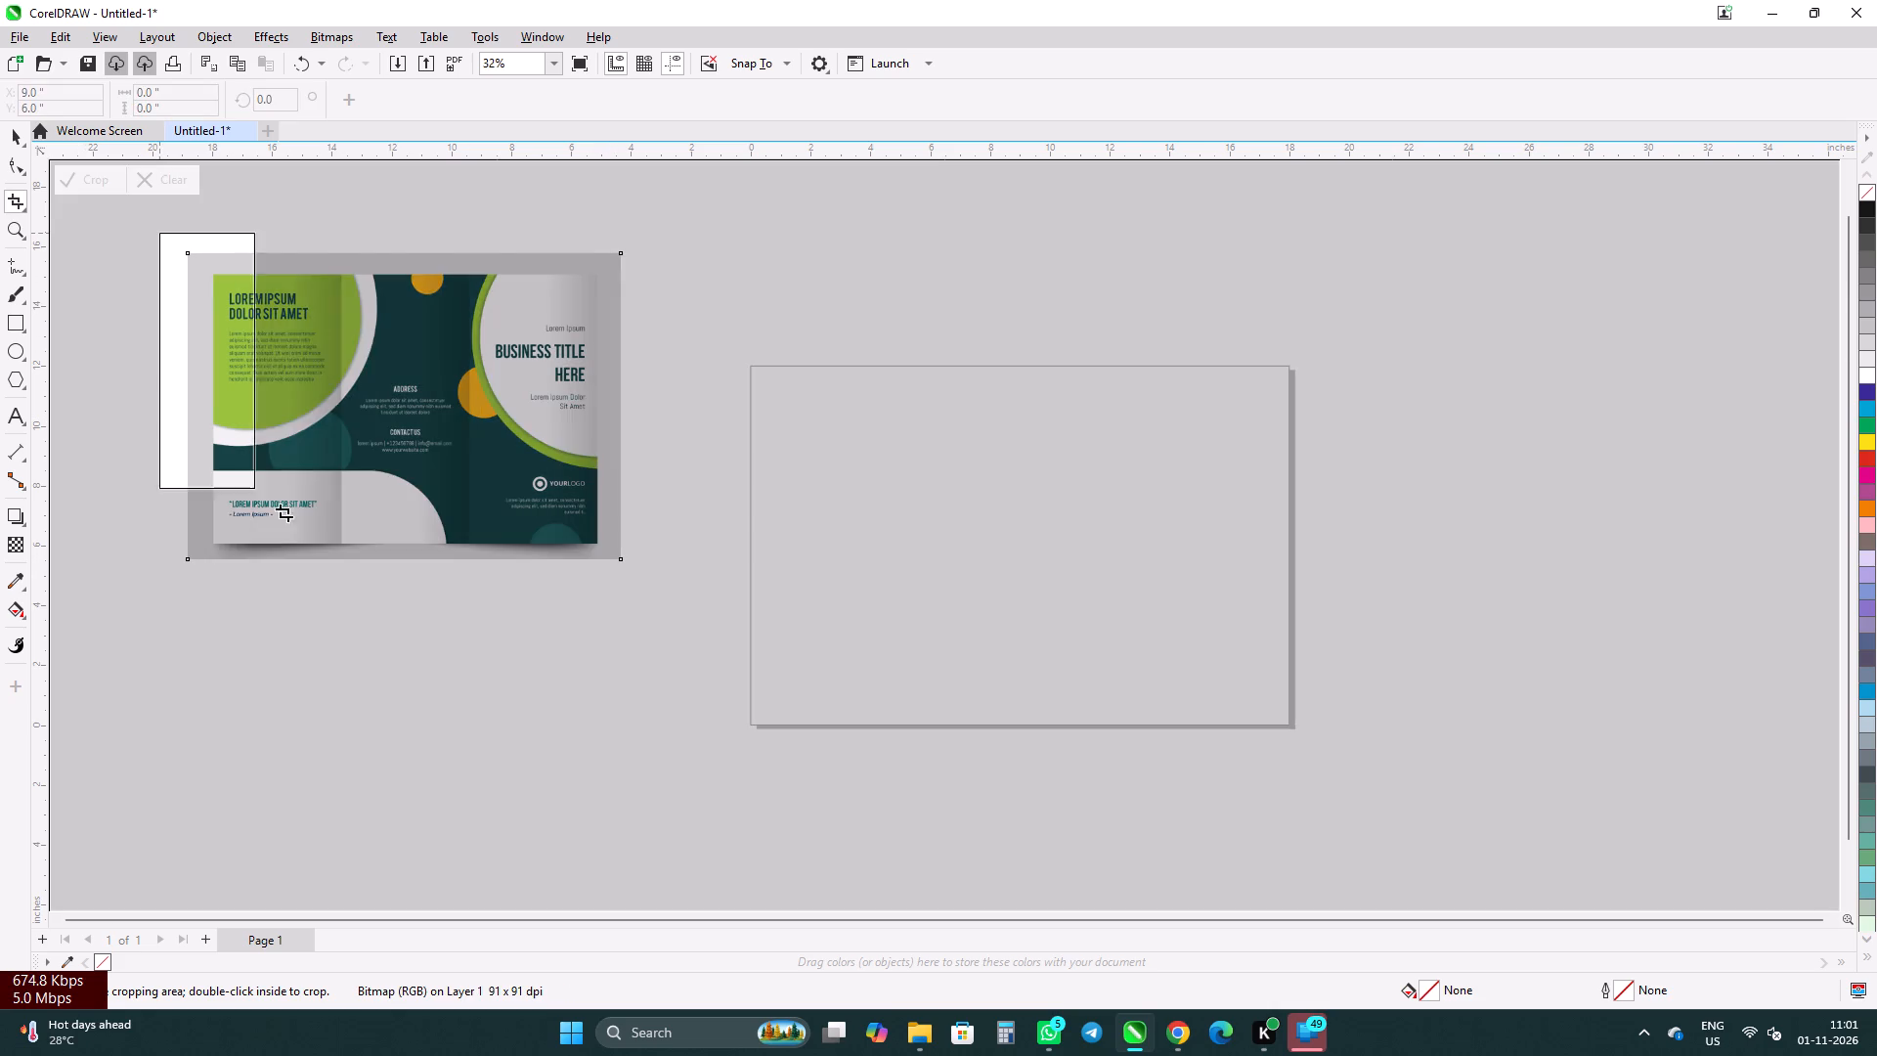
pyautogui.moveTo(284, 512); pyautogui.dragTo(619, 563)
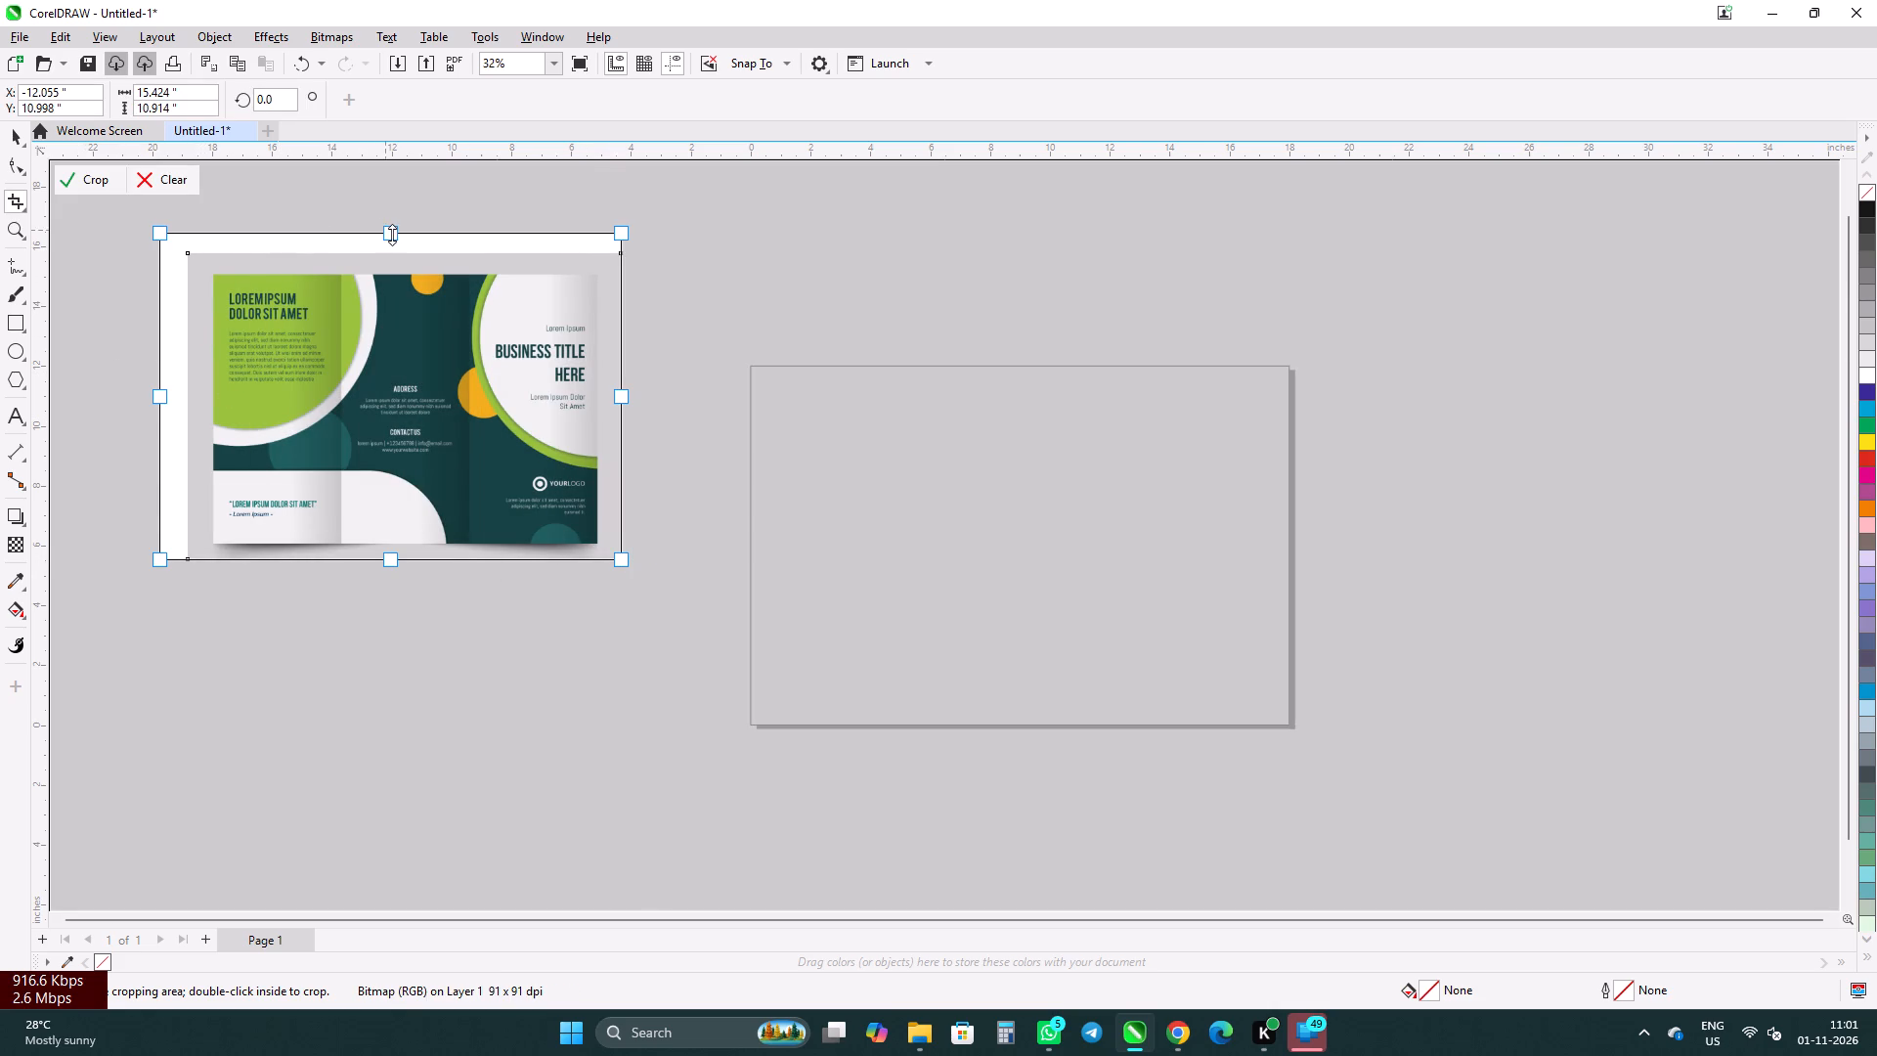
pyautogui.moveTo(392, 235); pyautogui.dragTo(400, 274)
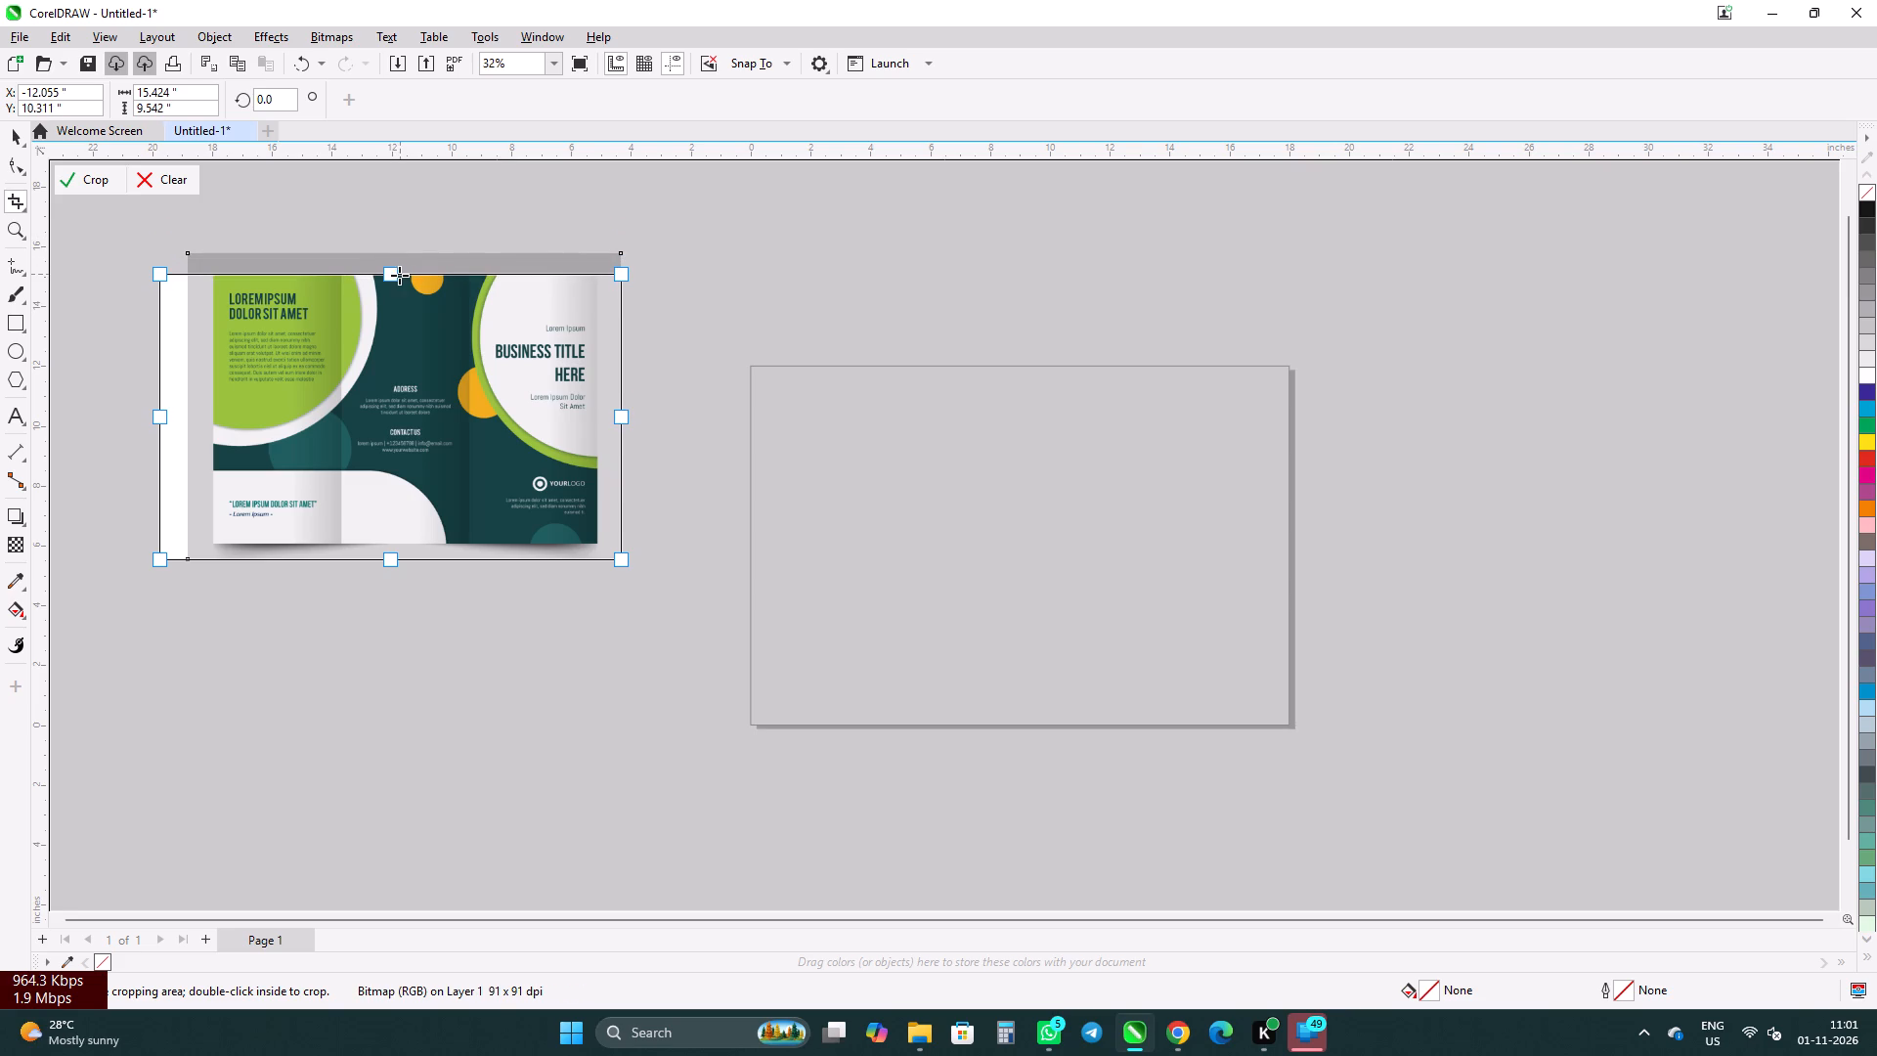
pyautogui.moveTo(625, 418); pyautogui.dragTo(600, 420)
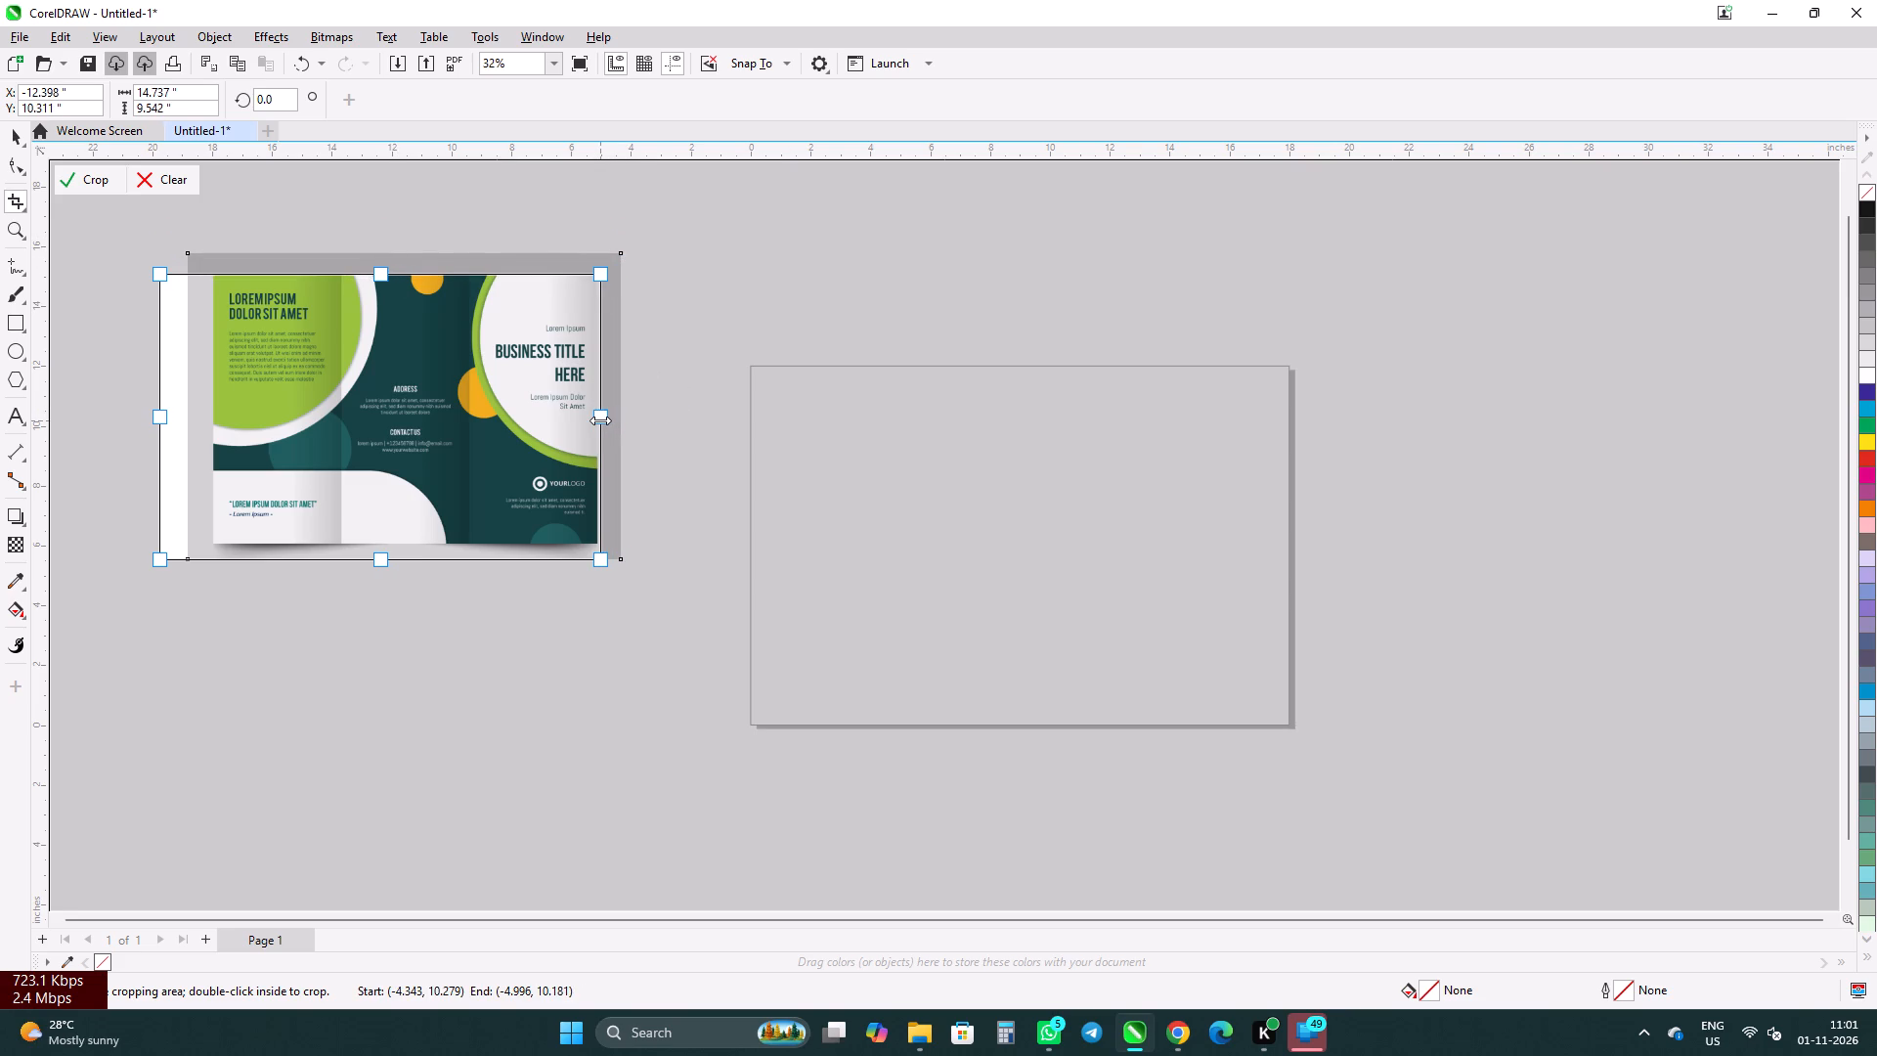
pyautogui.moveTo(600, 420); pyautogui.dragTo(595, 420)
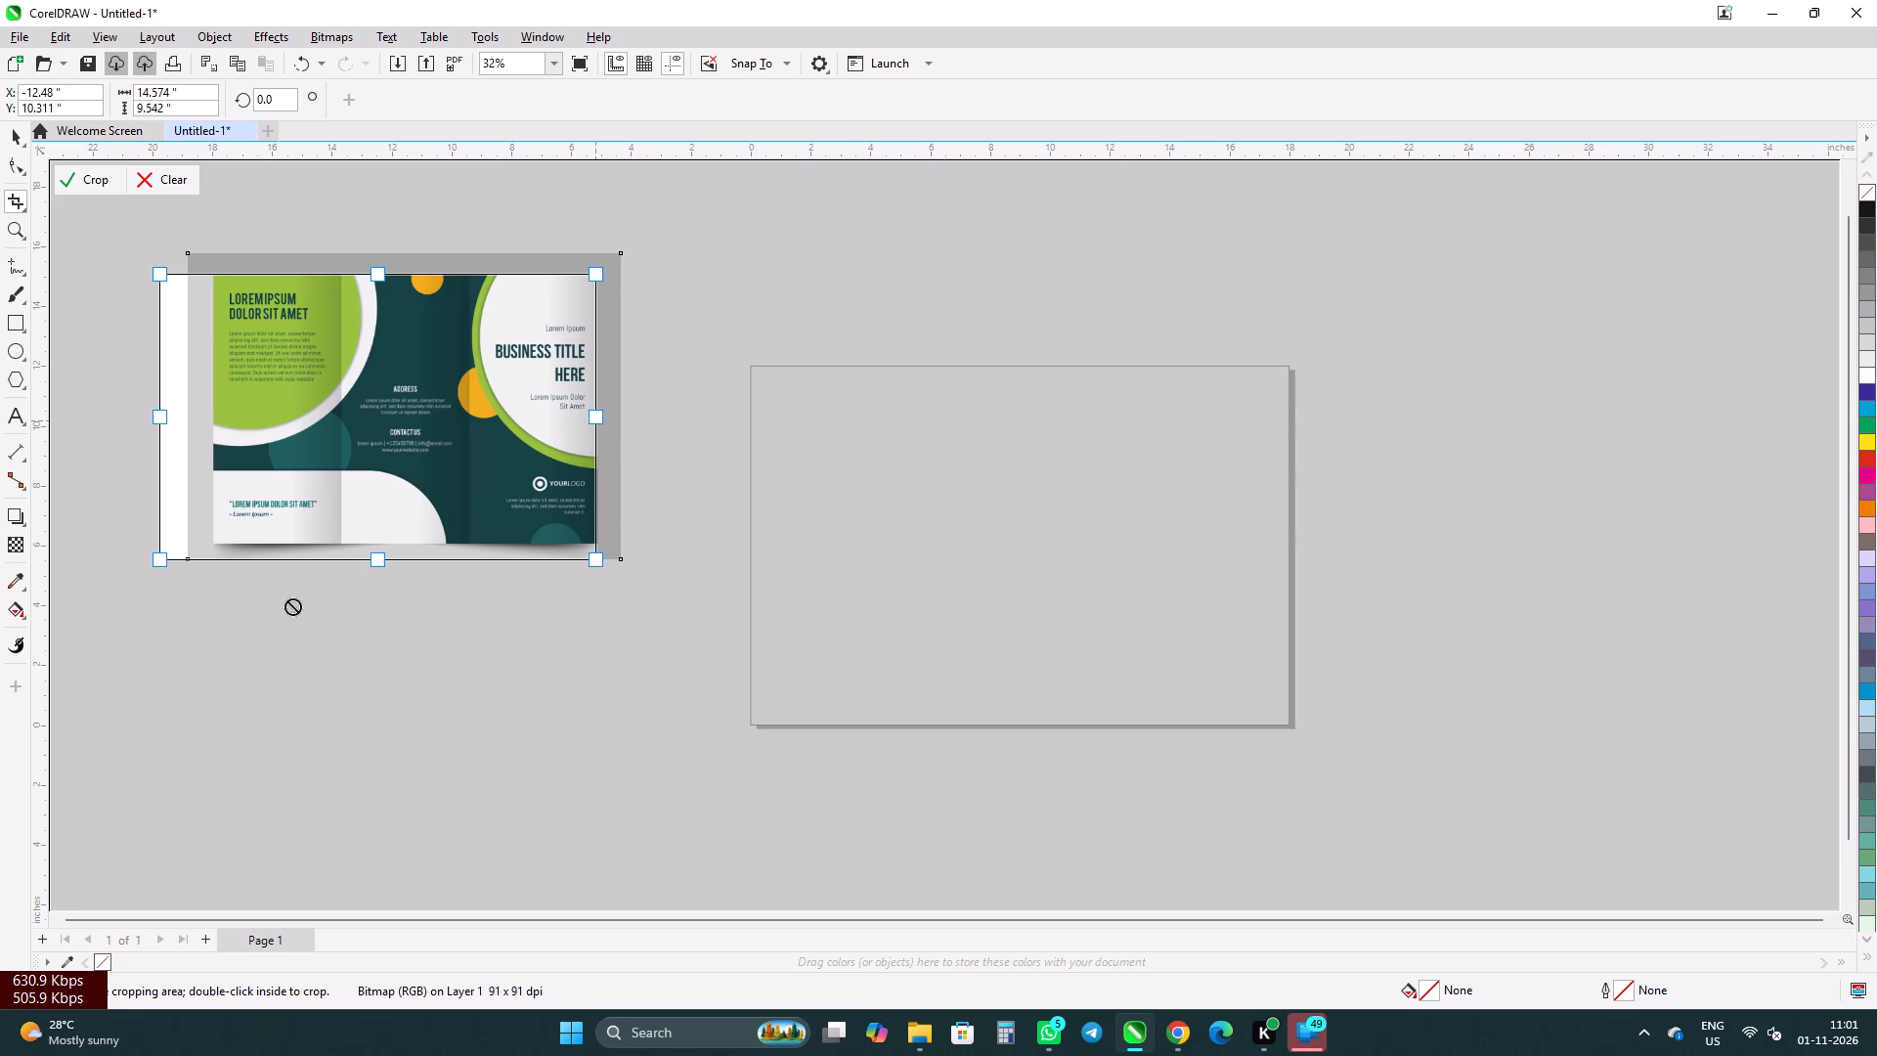
pyautogui.moveTo(377, 559); pyautogui.dragTo(379, 556)
pyautogui.moveTo(379, 556); pyautogui.dragTo(382, 544)
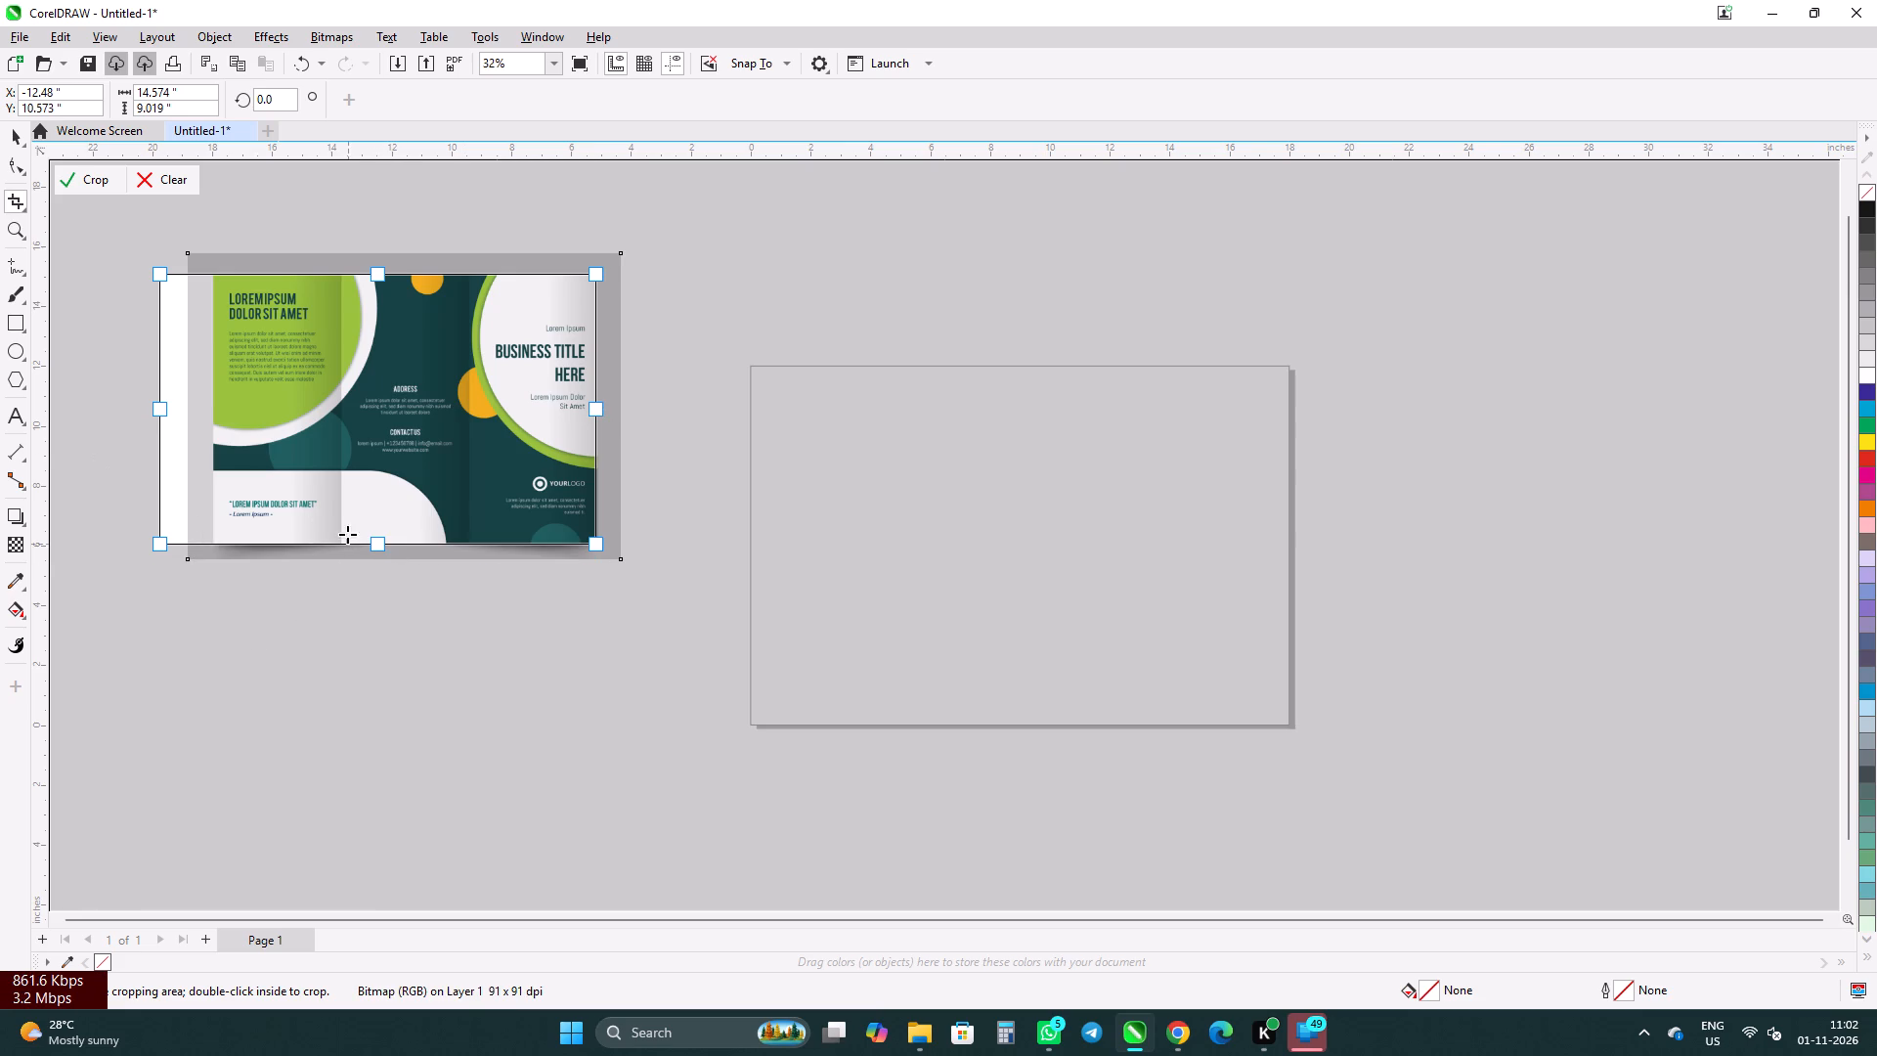
pyautogui.click(375, 541)
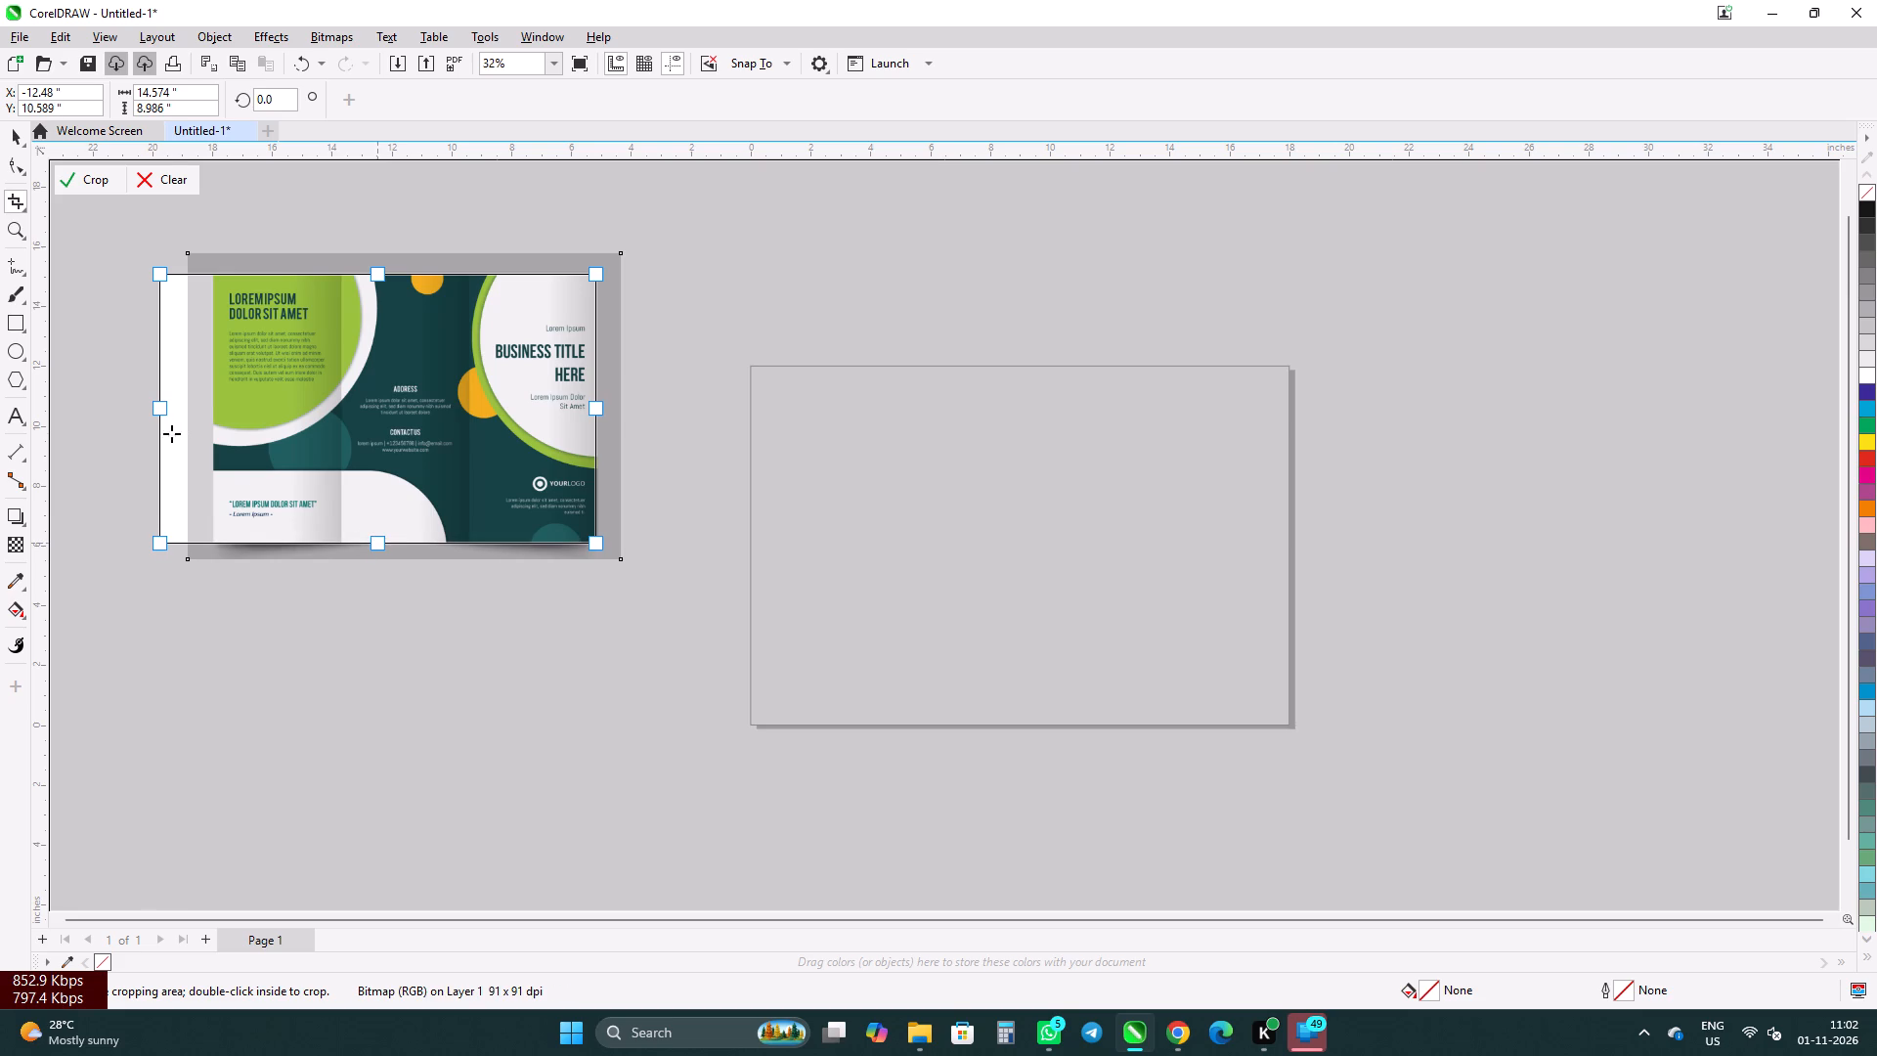
pyautogui.moveTo(156, 404); pyautogui.dragTo(210, 409)
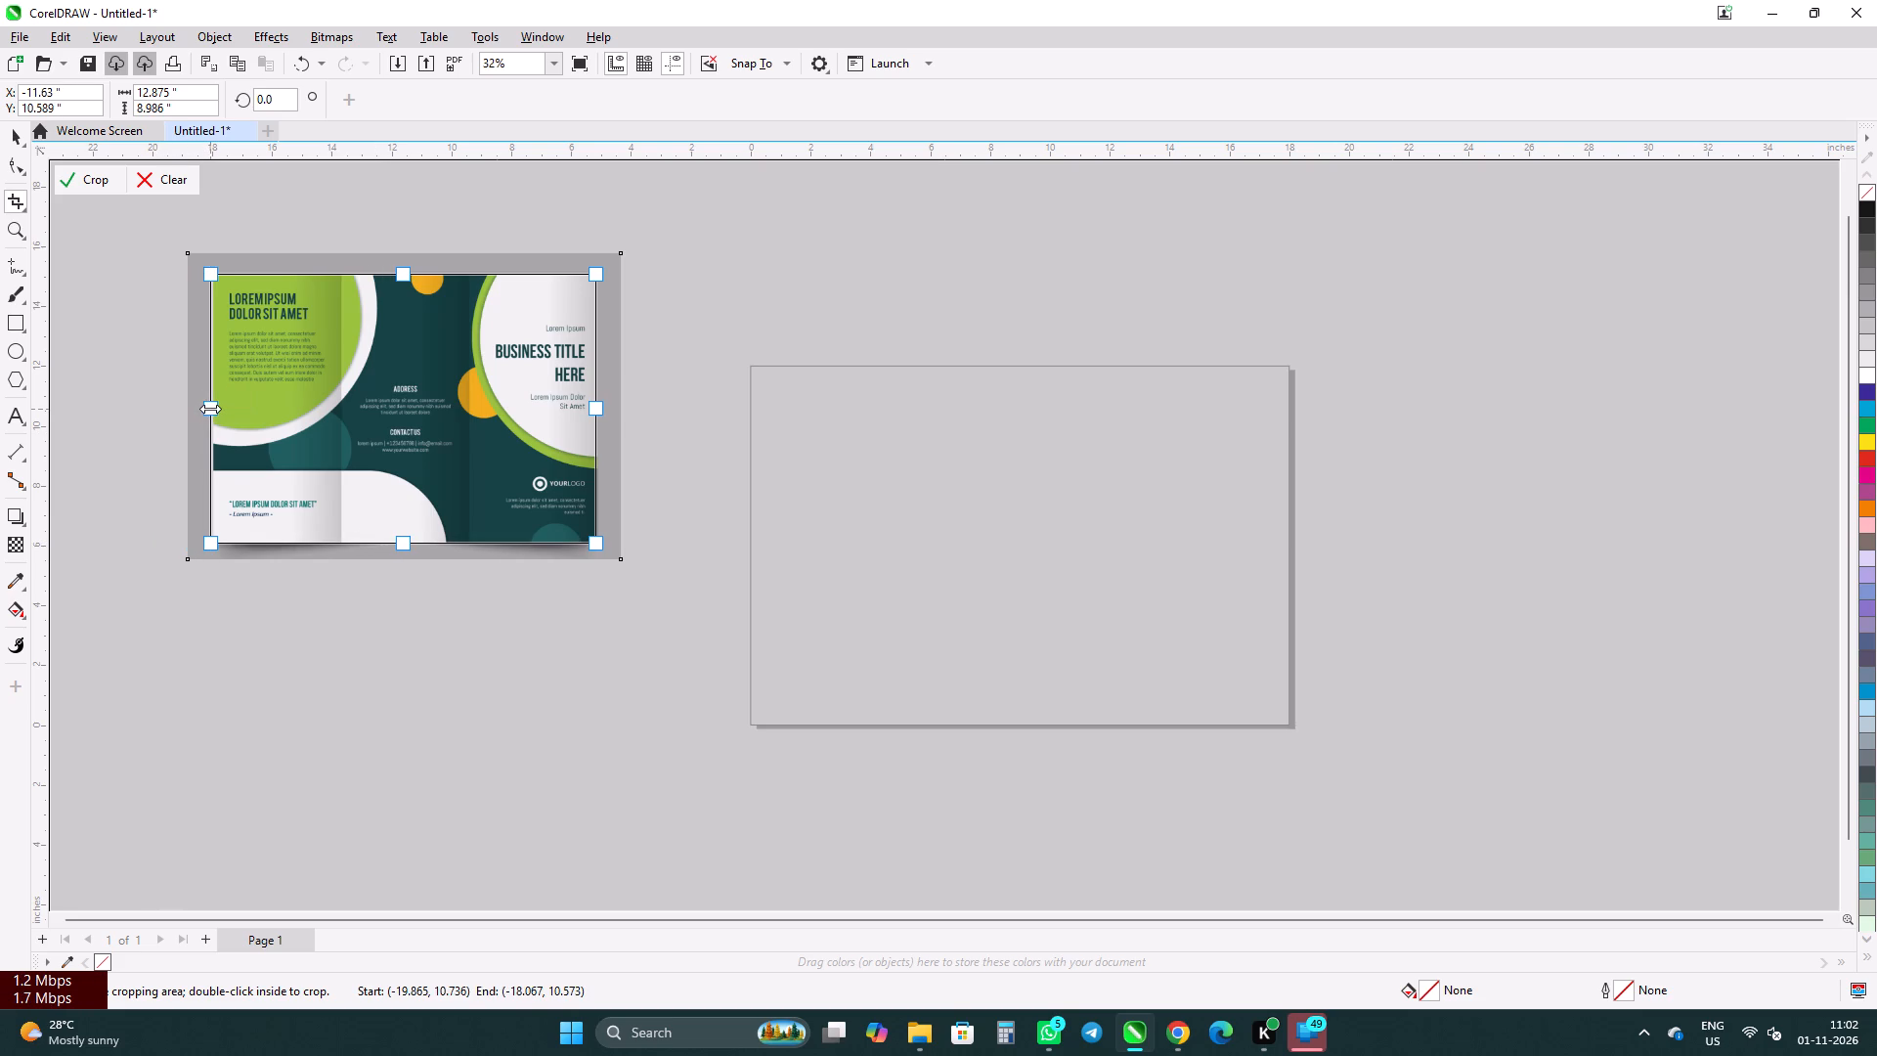
pyautogui.moveTo(210, 409); pyautogui.dragTo(215, 408)
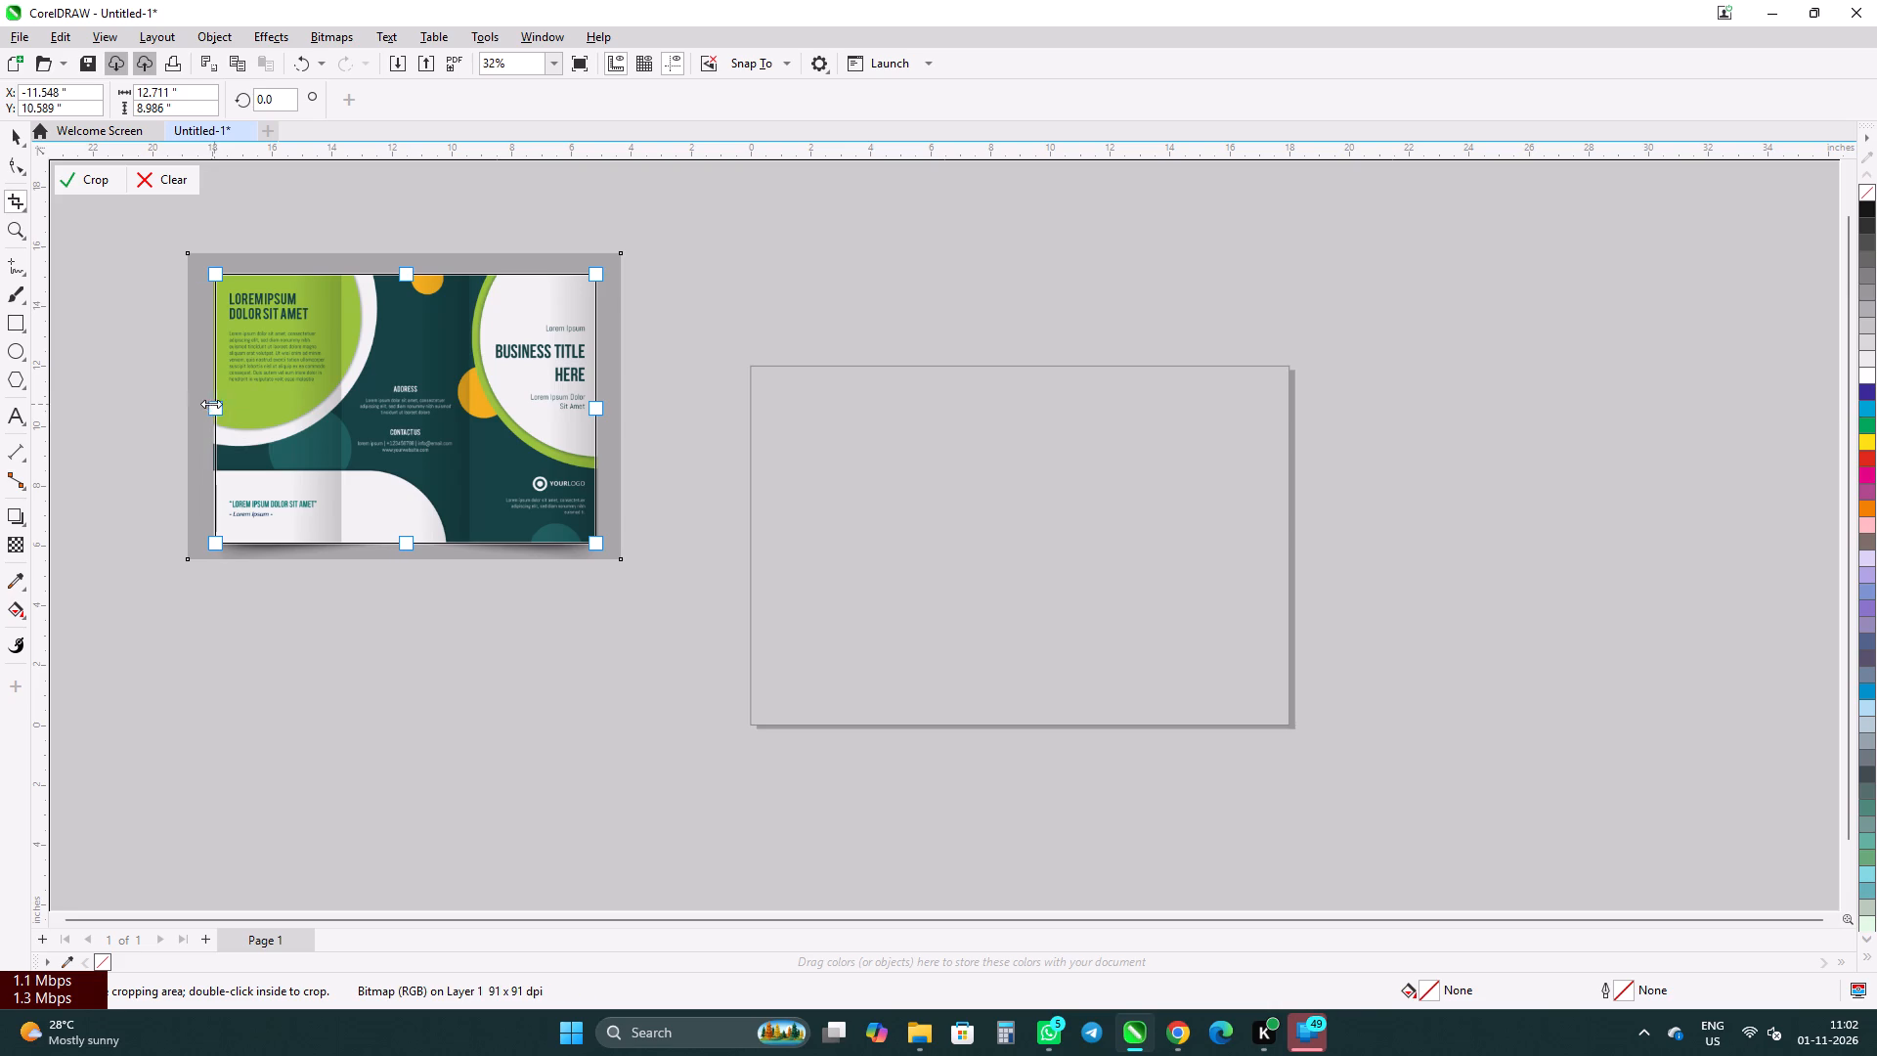
pyautogui.click(217, 408)
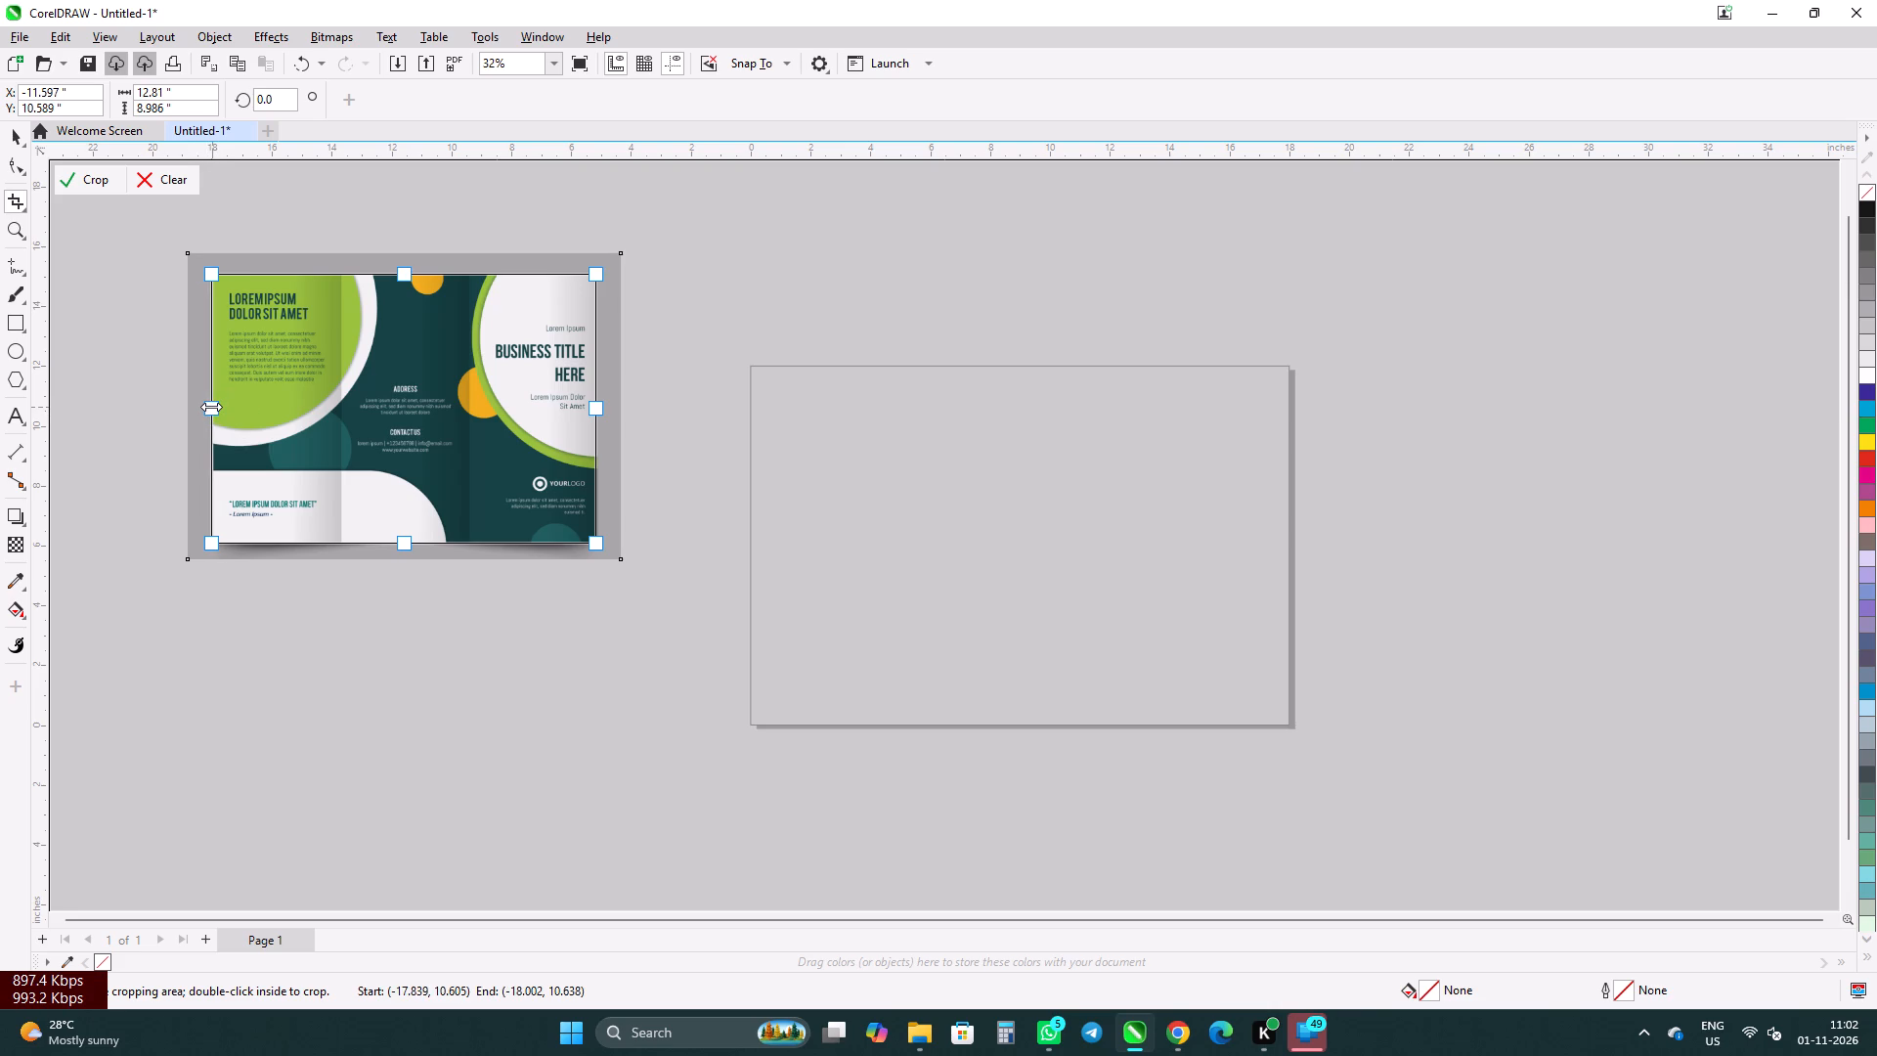
pyautogui.click(89, 186)
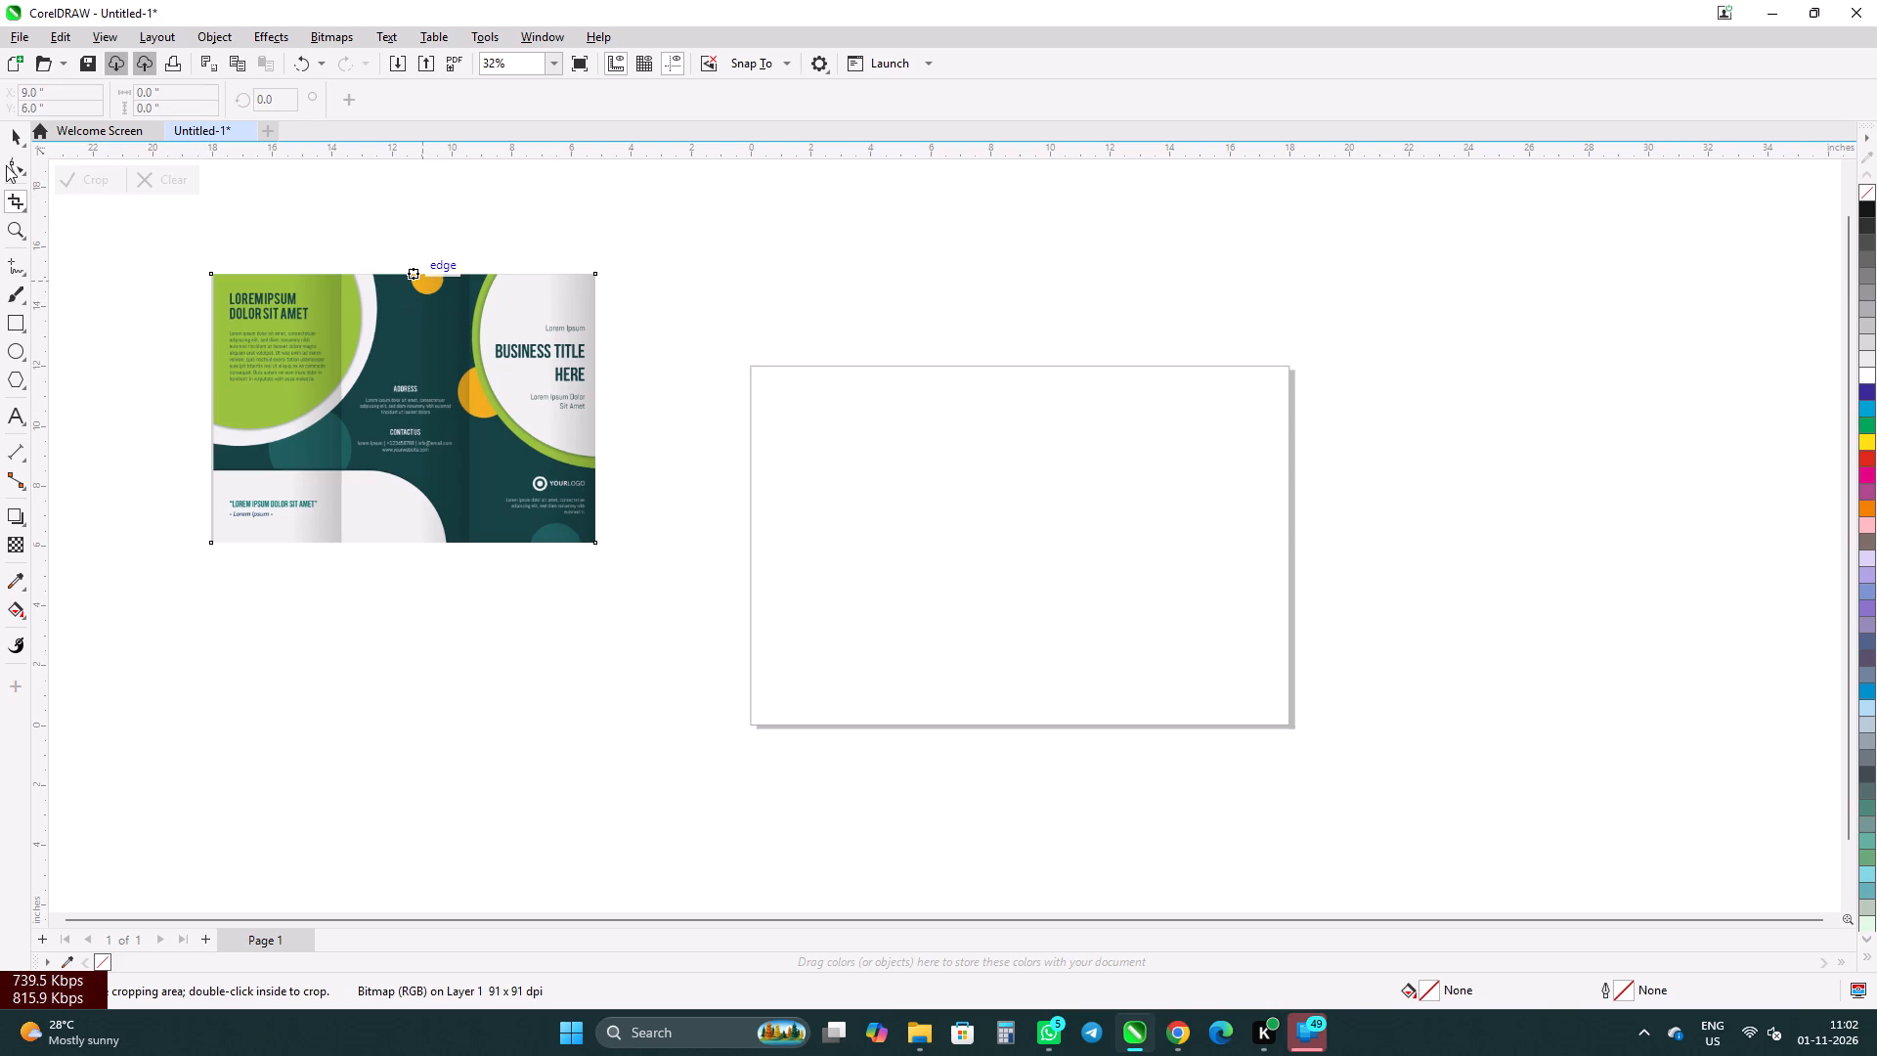
pyautogui.click(332, 199)
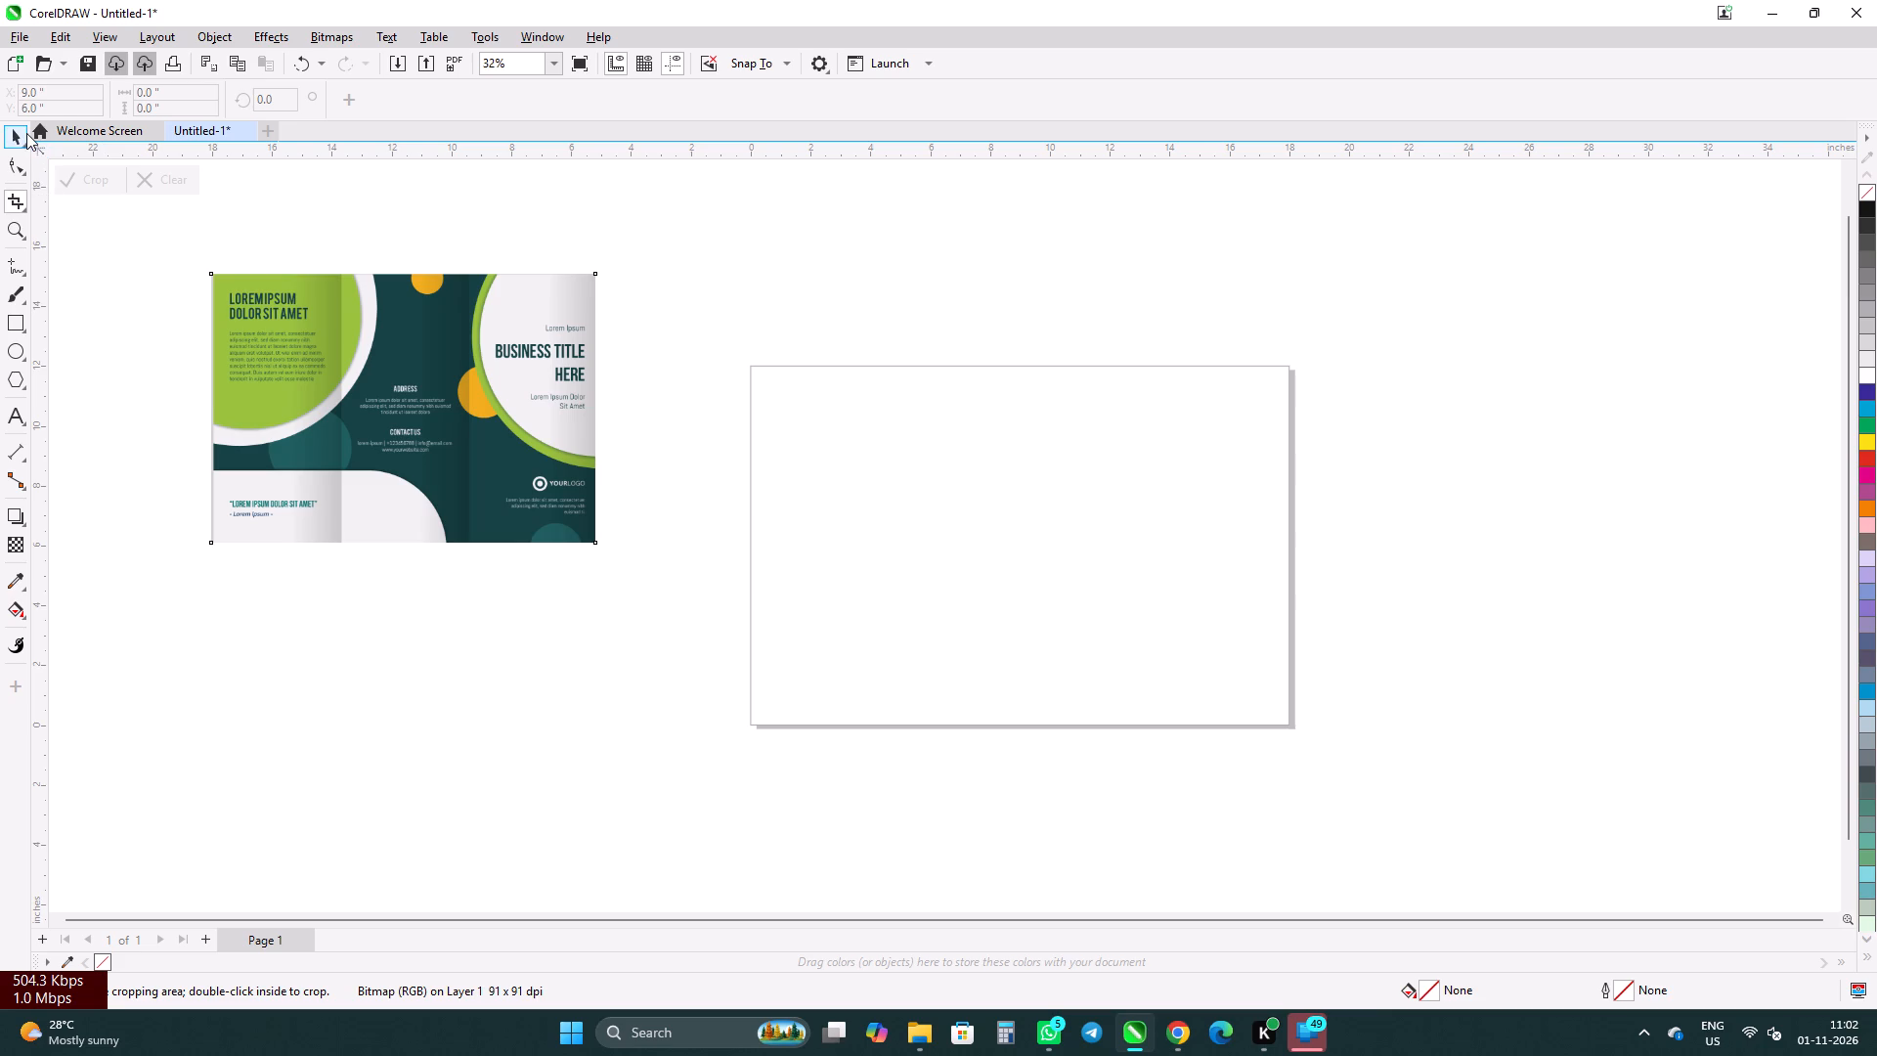
# Resize the cropped brochure image to 18 inches wide and 12 inches high.
pyautogui.click(18, 133)
pyautogui.click(684, 285)
pyautogui.click(291, 302)
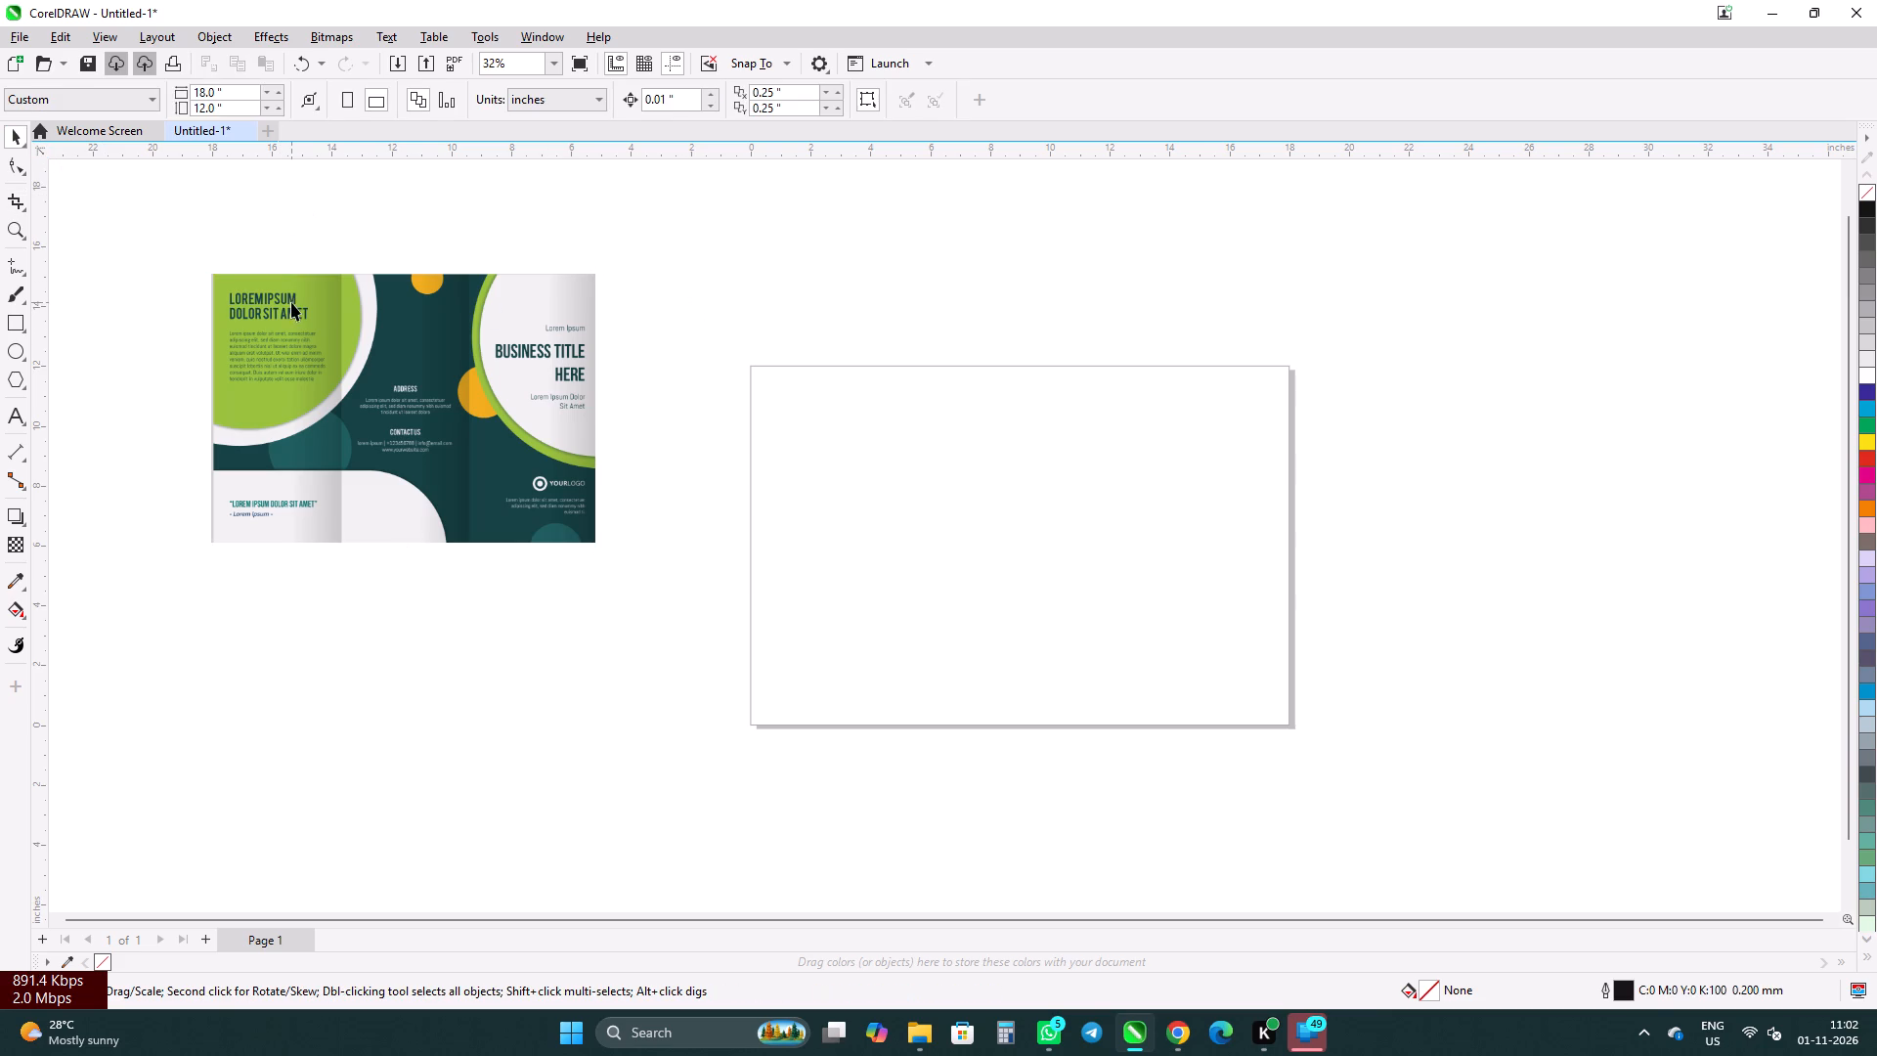
pyautogui.moveTo(223, 94); pyautogui.dragTo(96, 94)
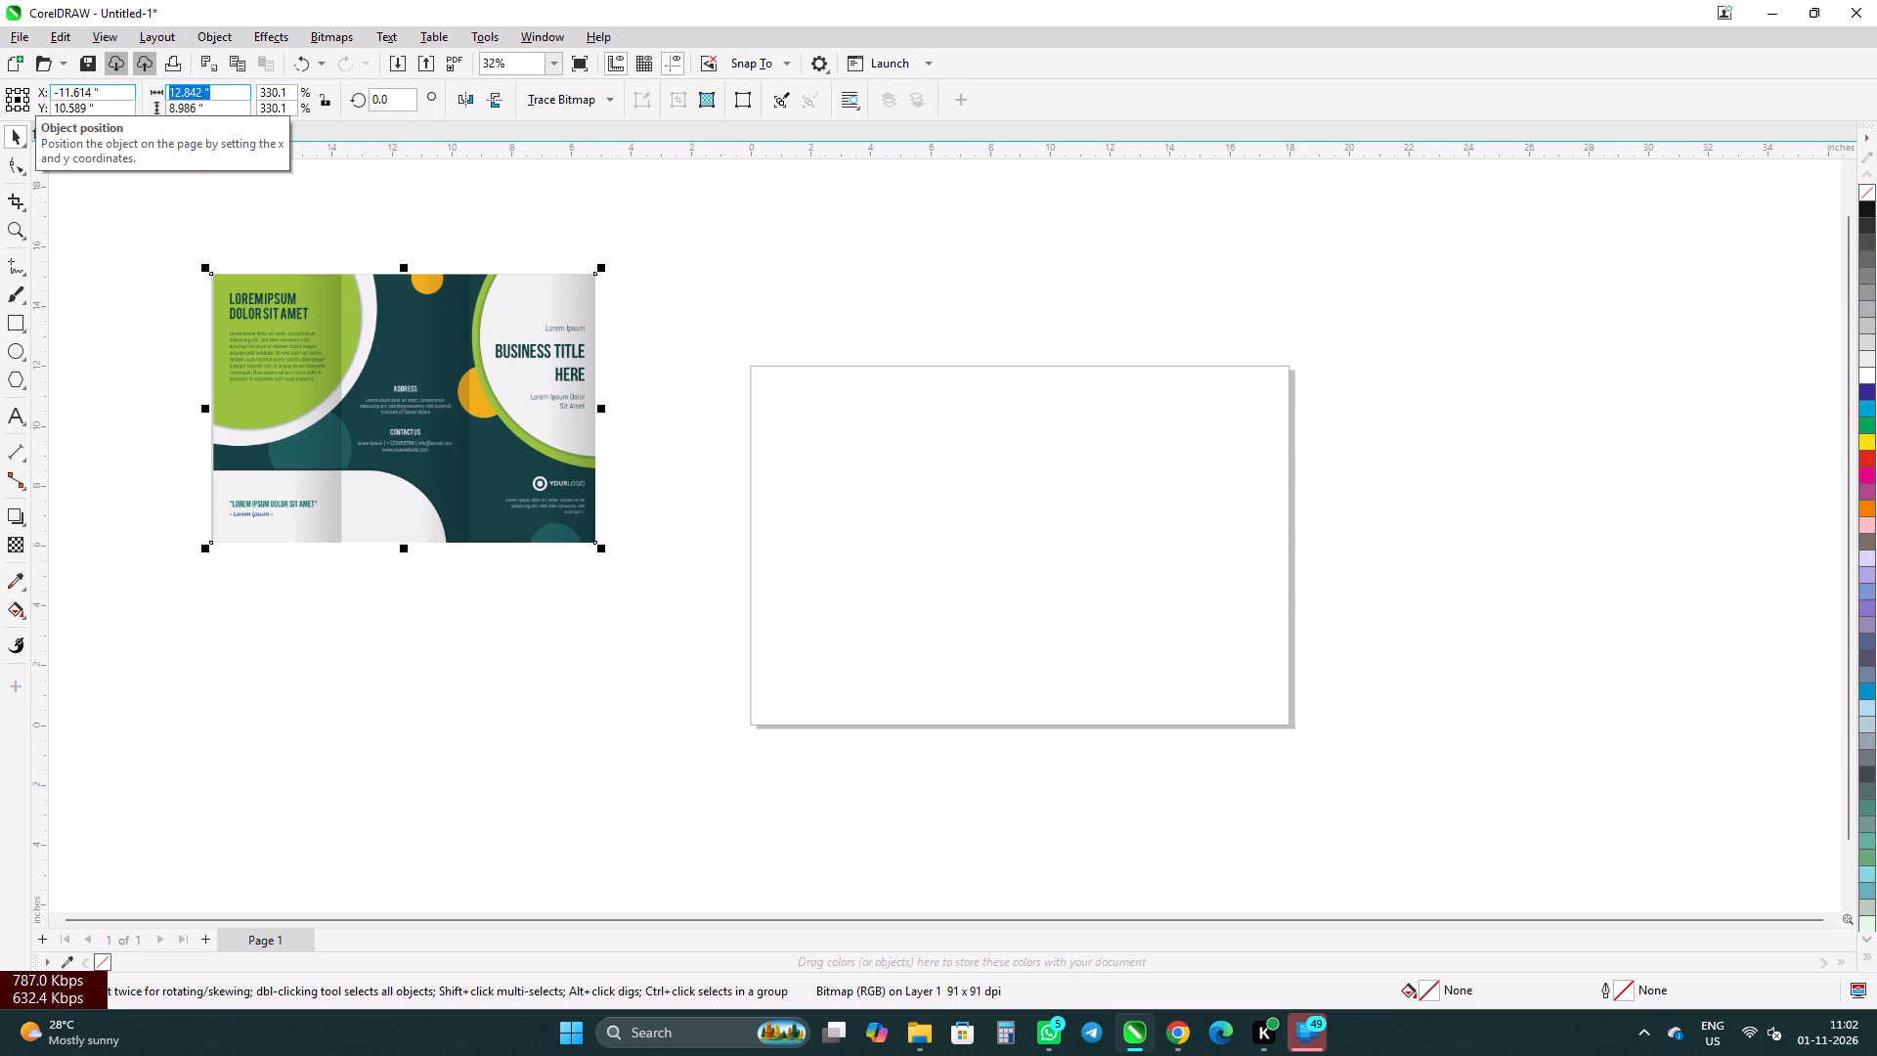
pyautogui.write('18')
pyautogui.press('Tab')
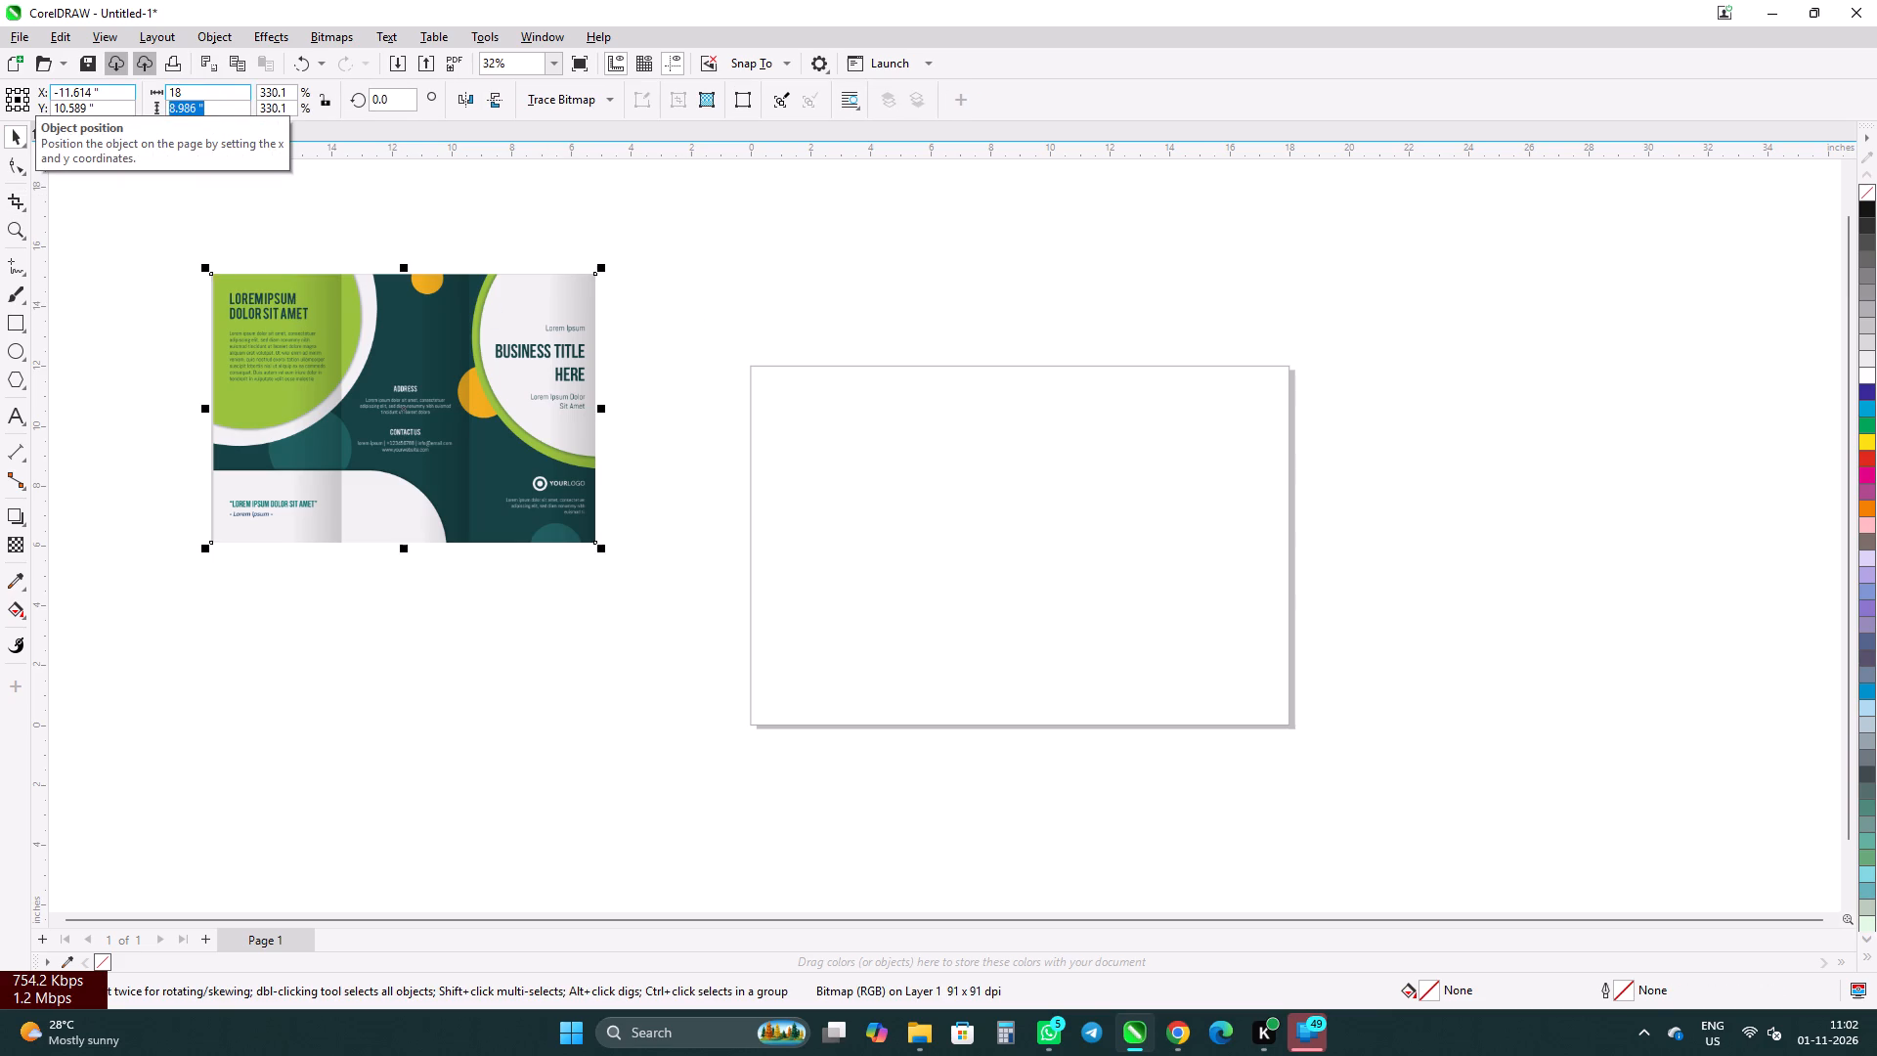
pyautogui.write('12')
pyautogui.press('Return')
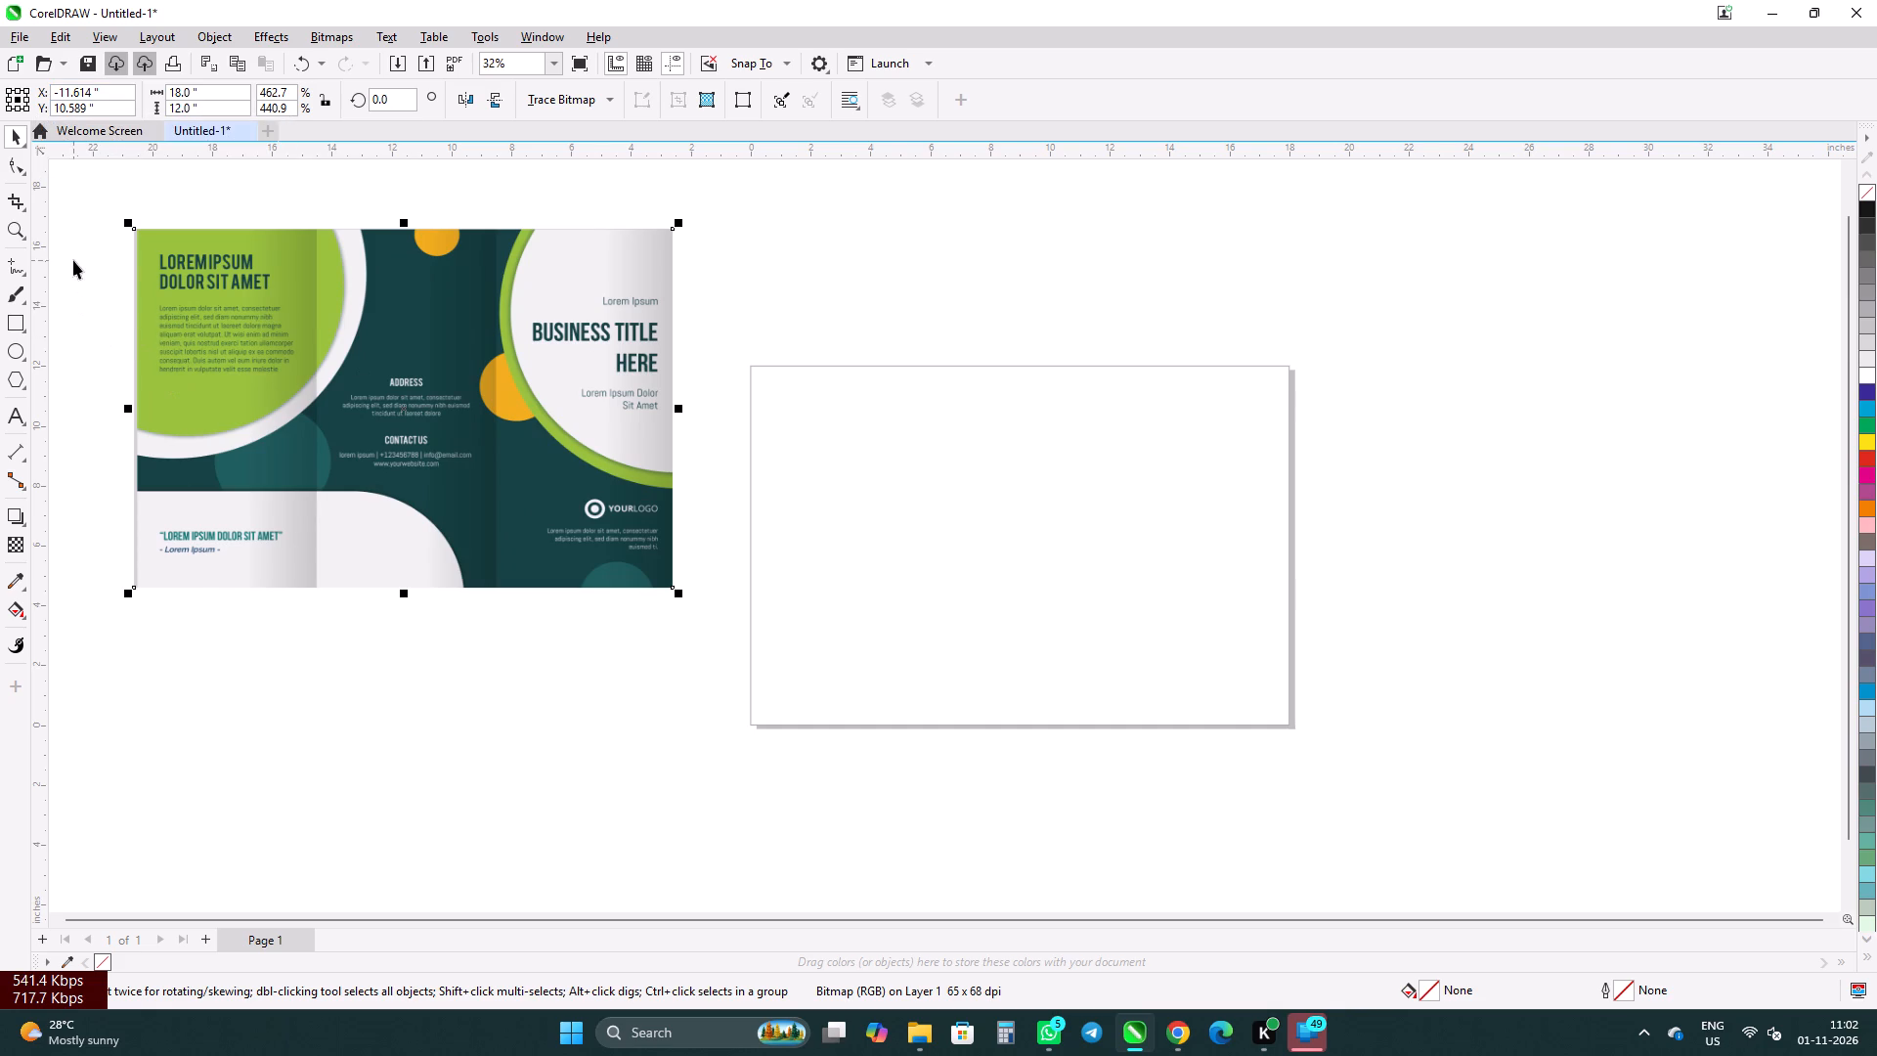
# Save the drawing to the Desktop as a CorelDRAW file named itachi.
pyautogui.hotkey('ctrl', 's')
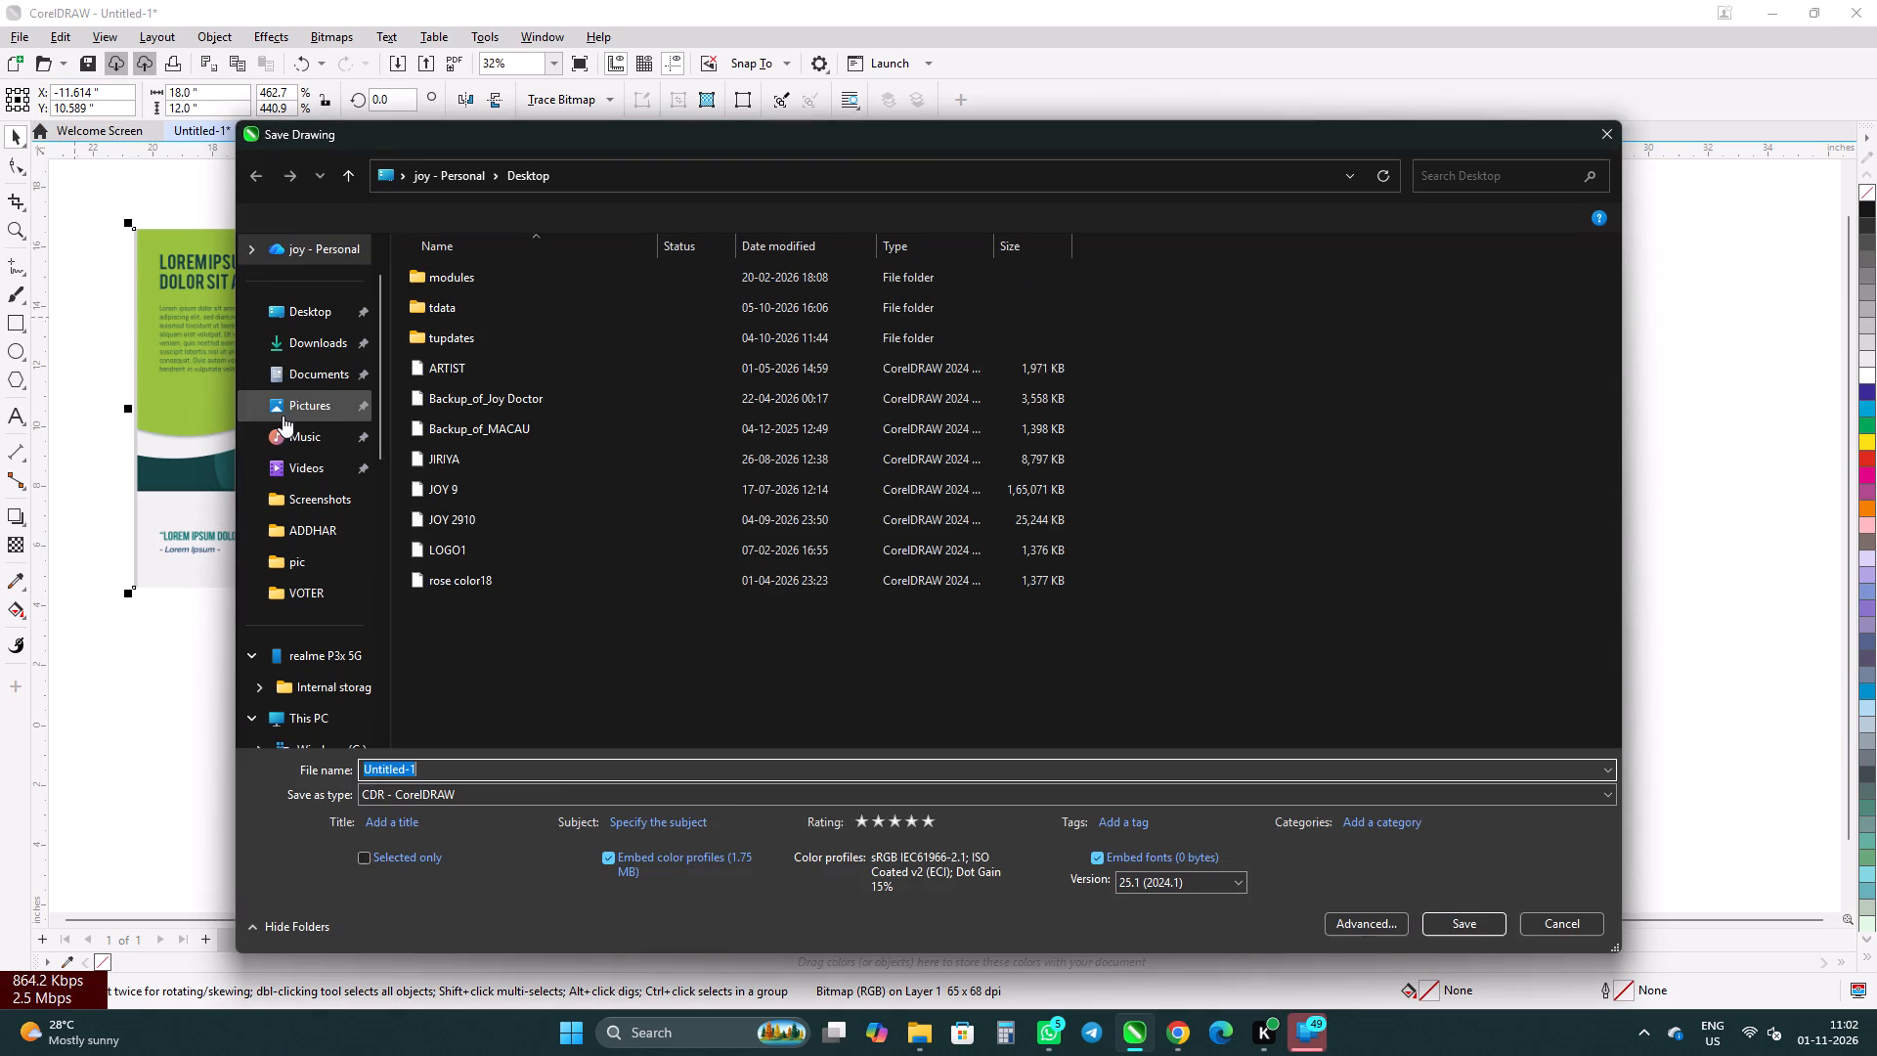
pyautogui.click(308, 315)
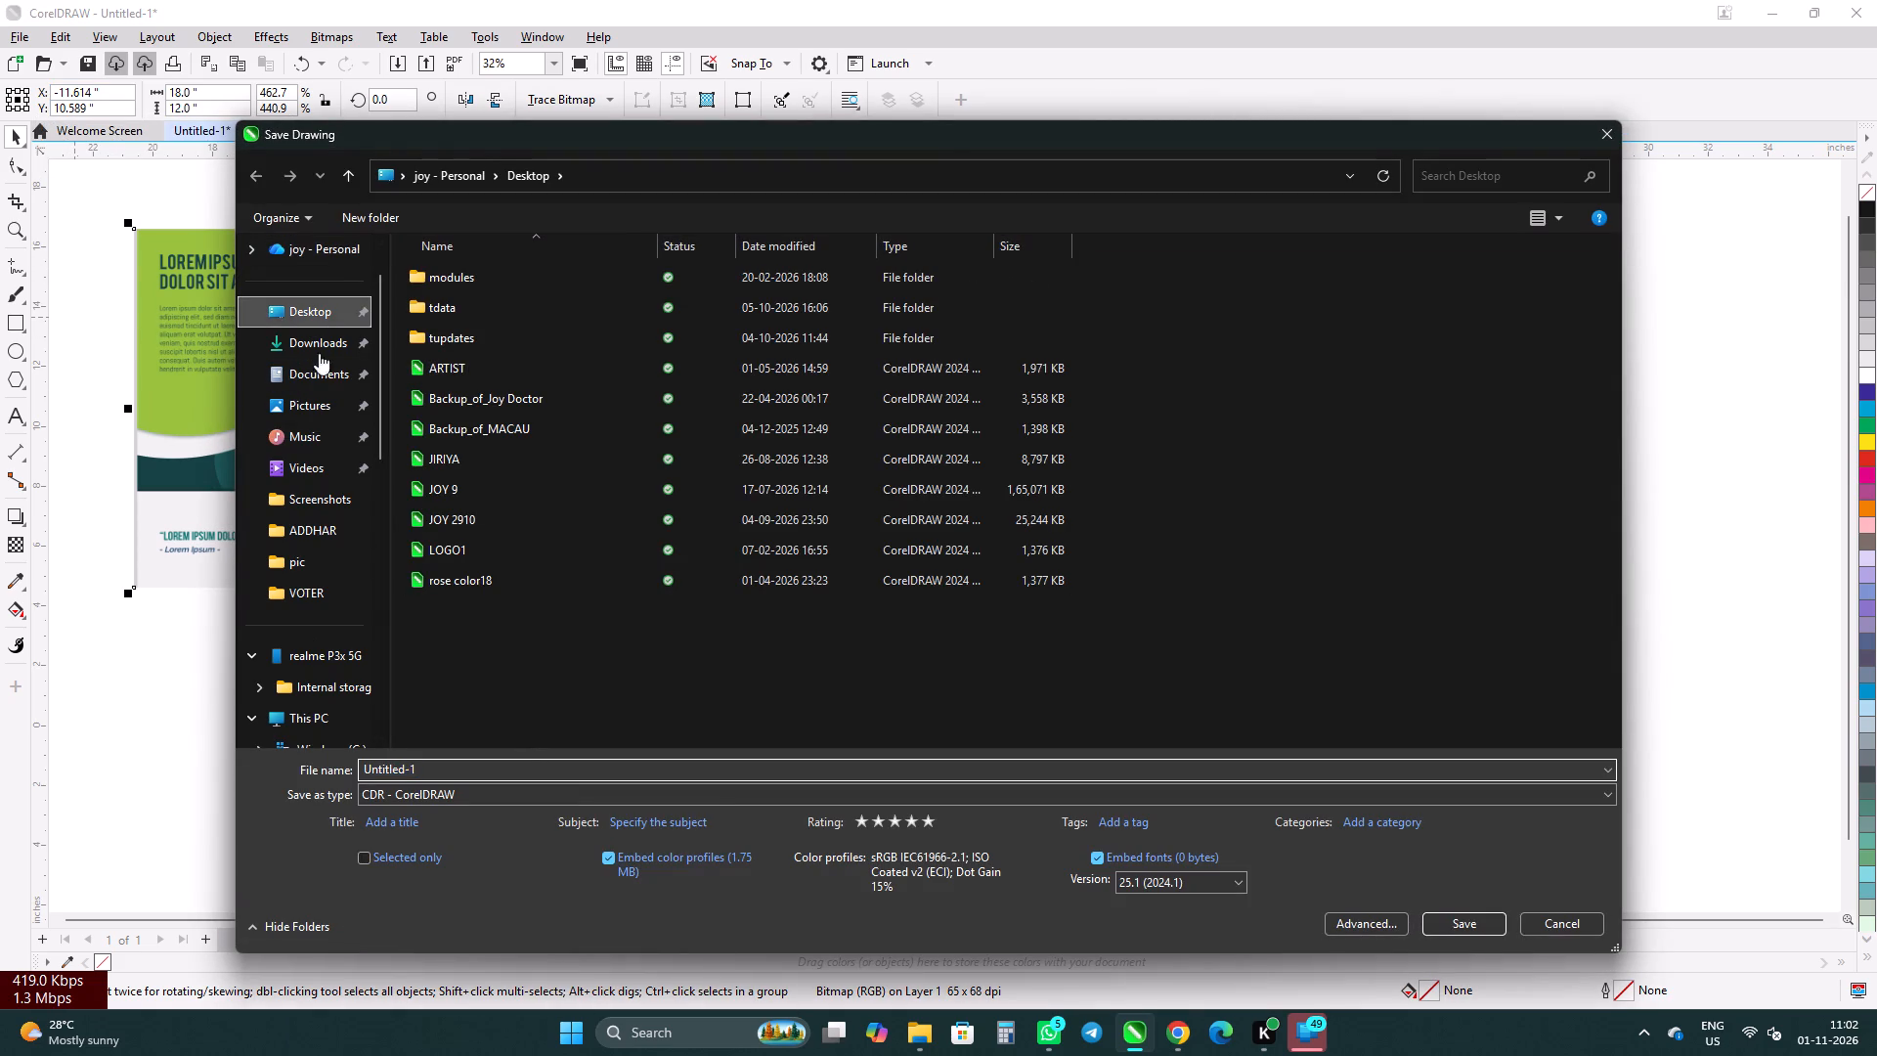
pyautogui.moveTo(519, 766); pyautogui.dragTo(0, 701)
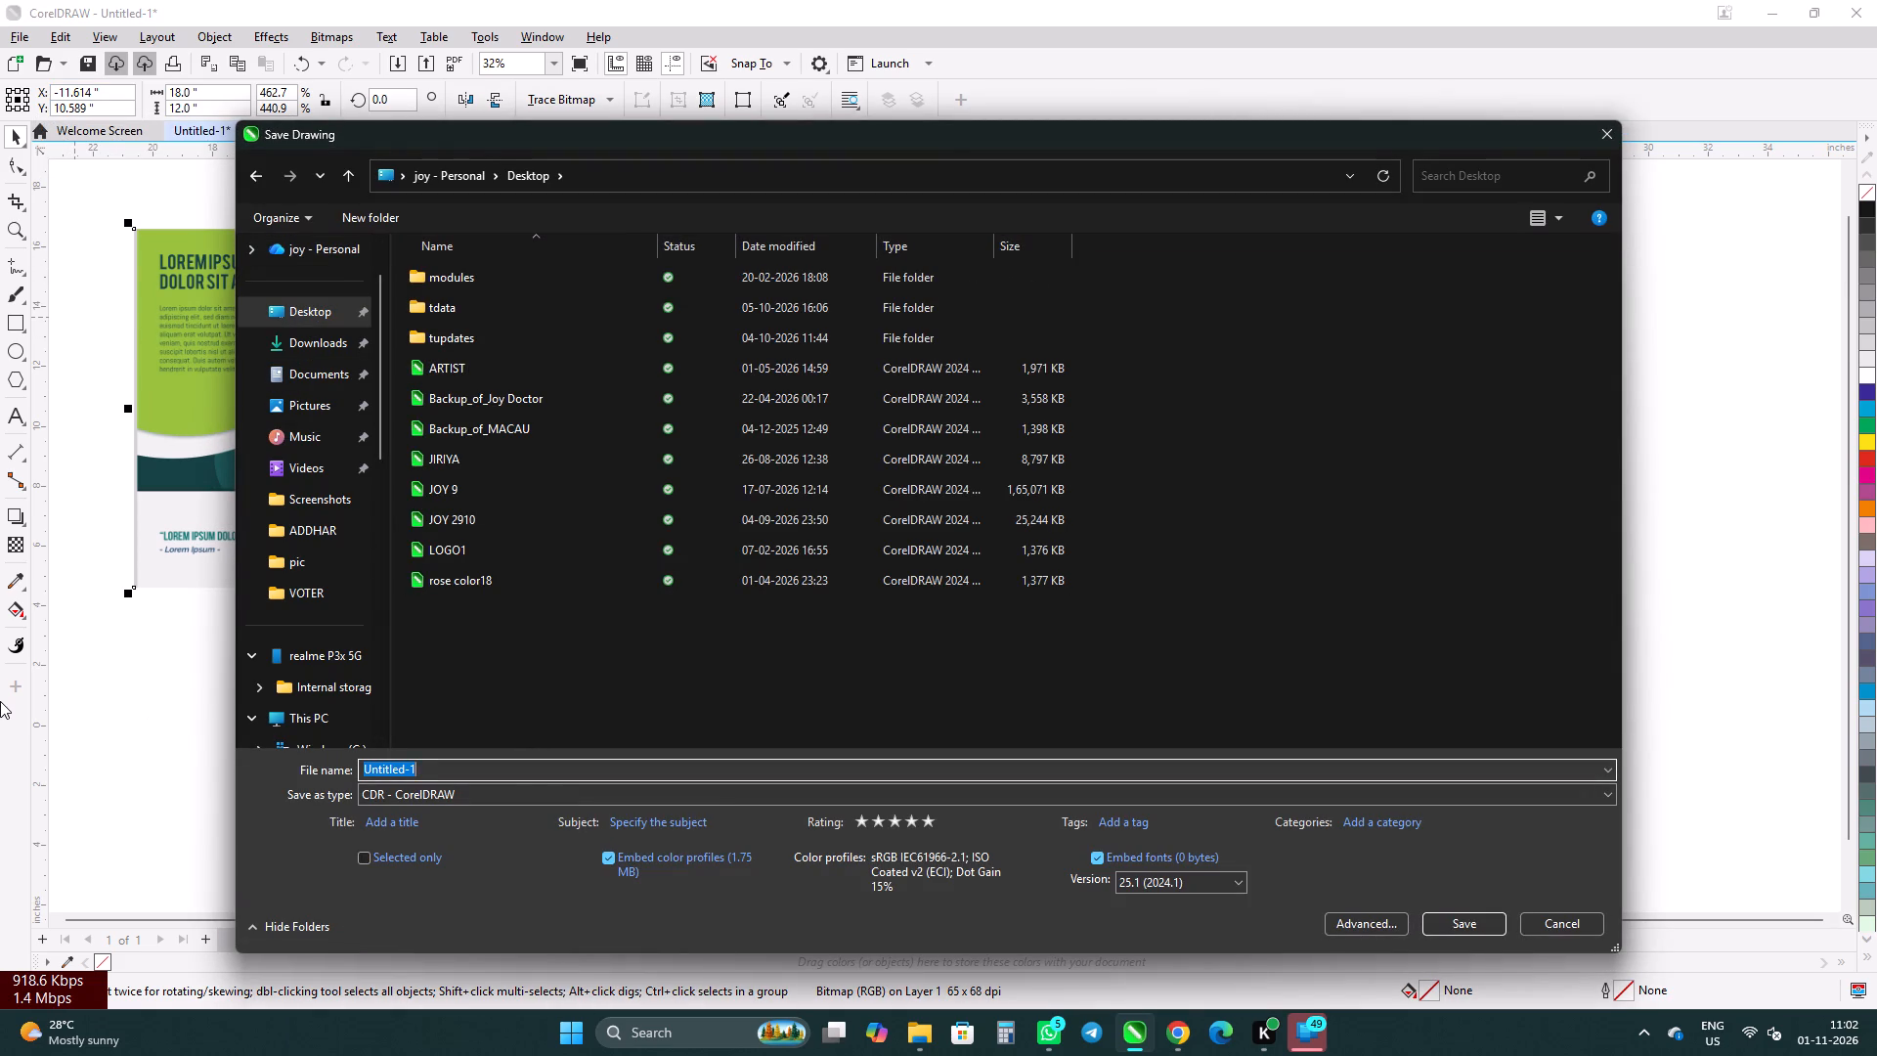
pyautogui.press('BackSpace')
pyautogui.write('itachi')
pyautogui.press('Return')
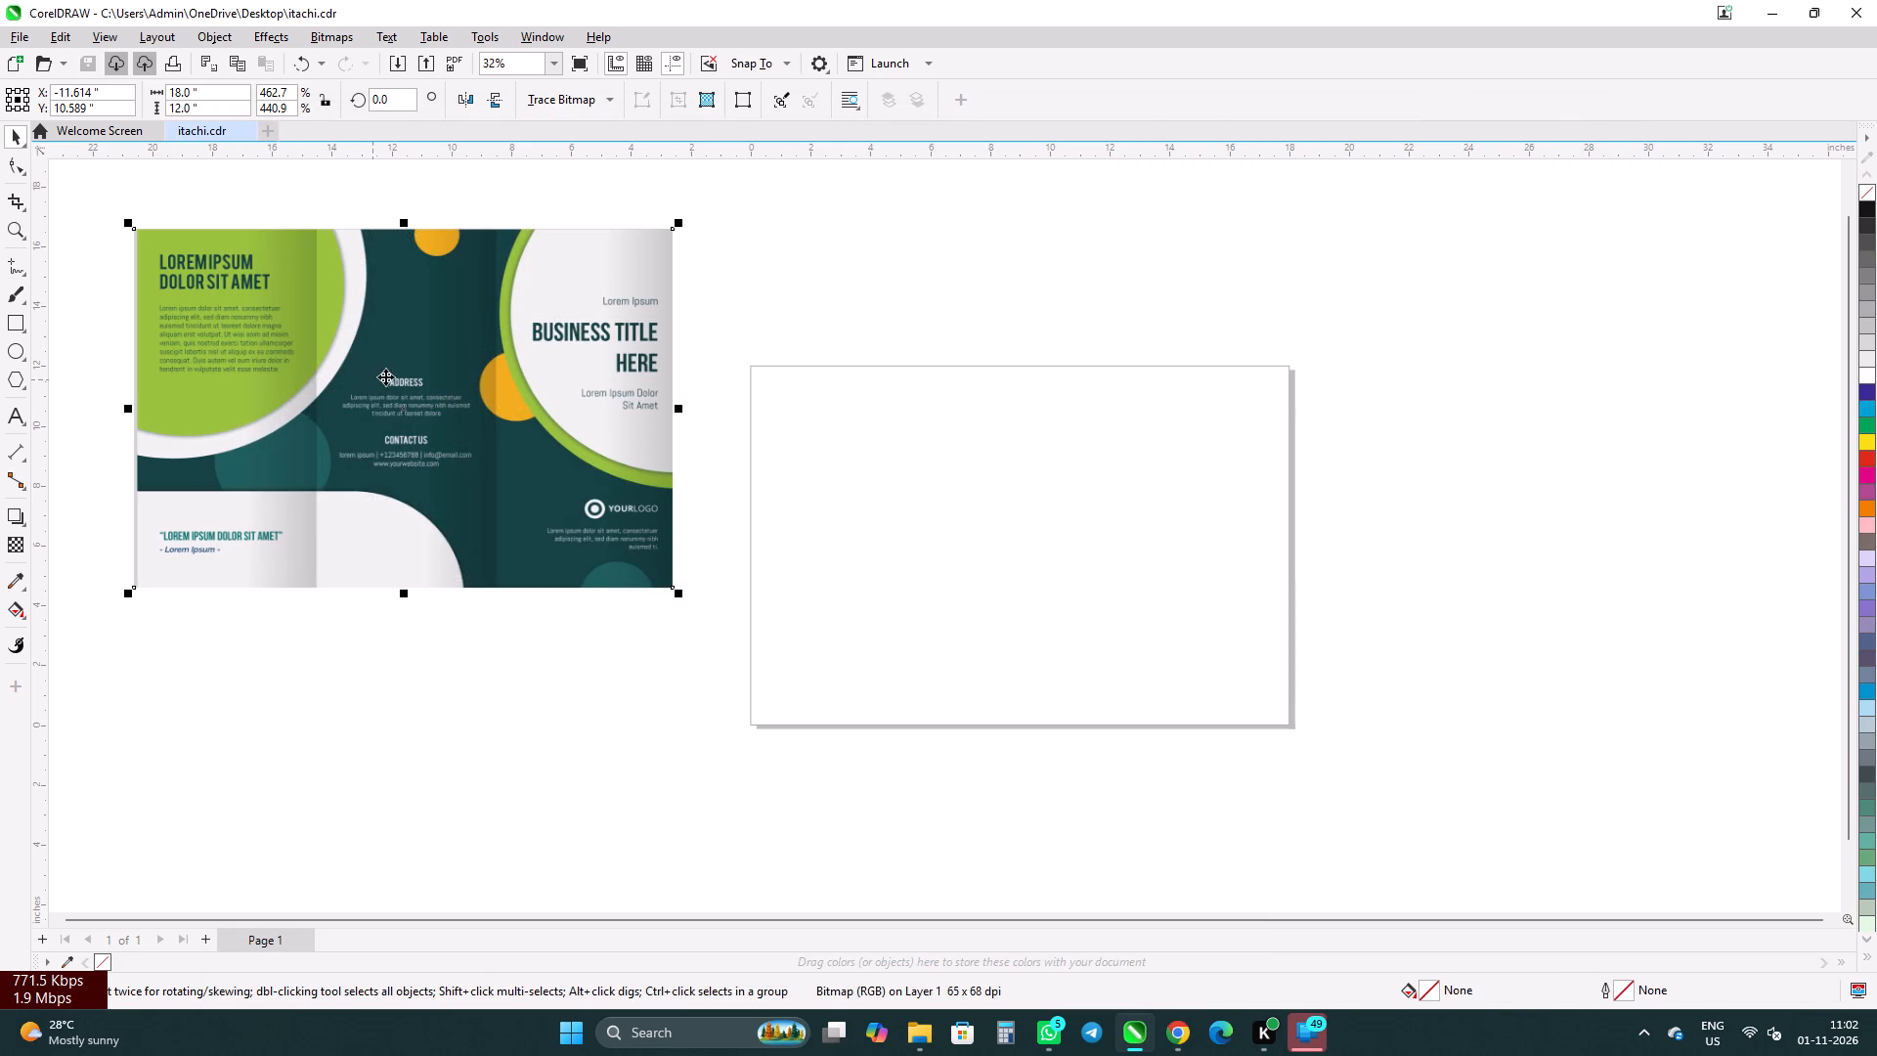
# Move the brochure image to the right of the page, level with it and with a gap of about 2 inches.
pyautogui.moveTo(407, 371); pyautogui.dragTo(1555, 512)
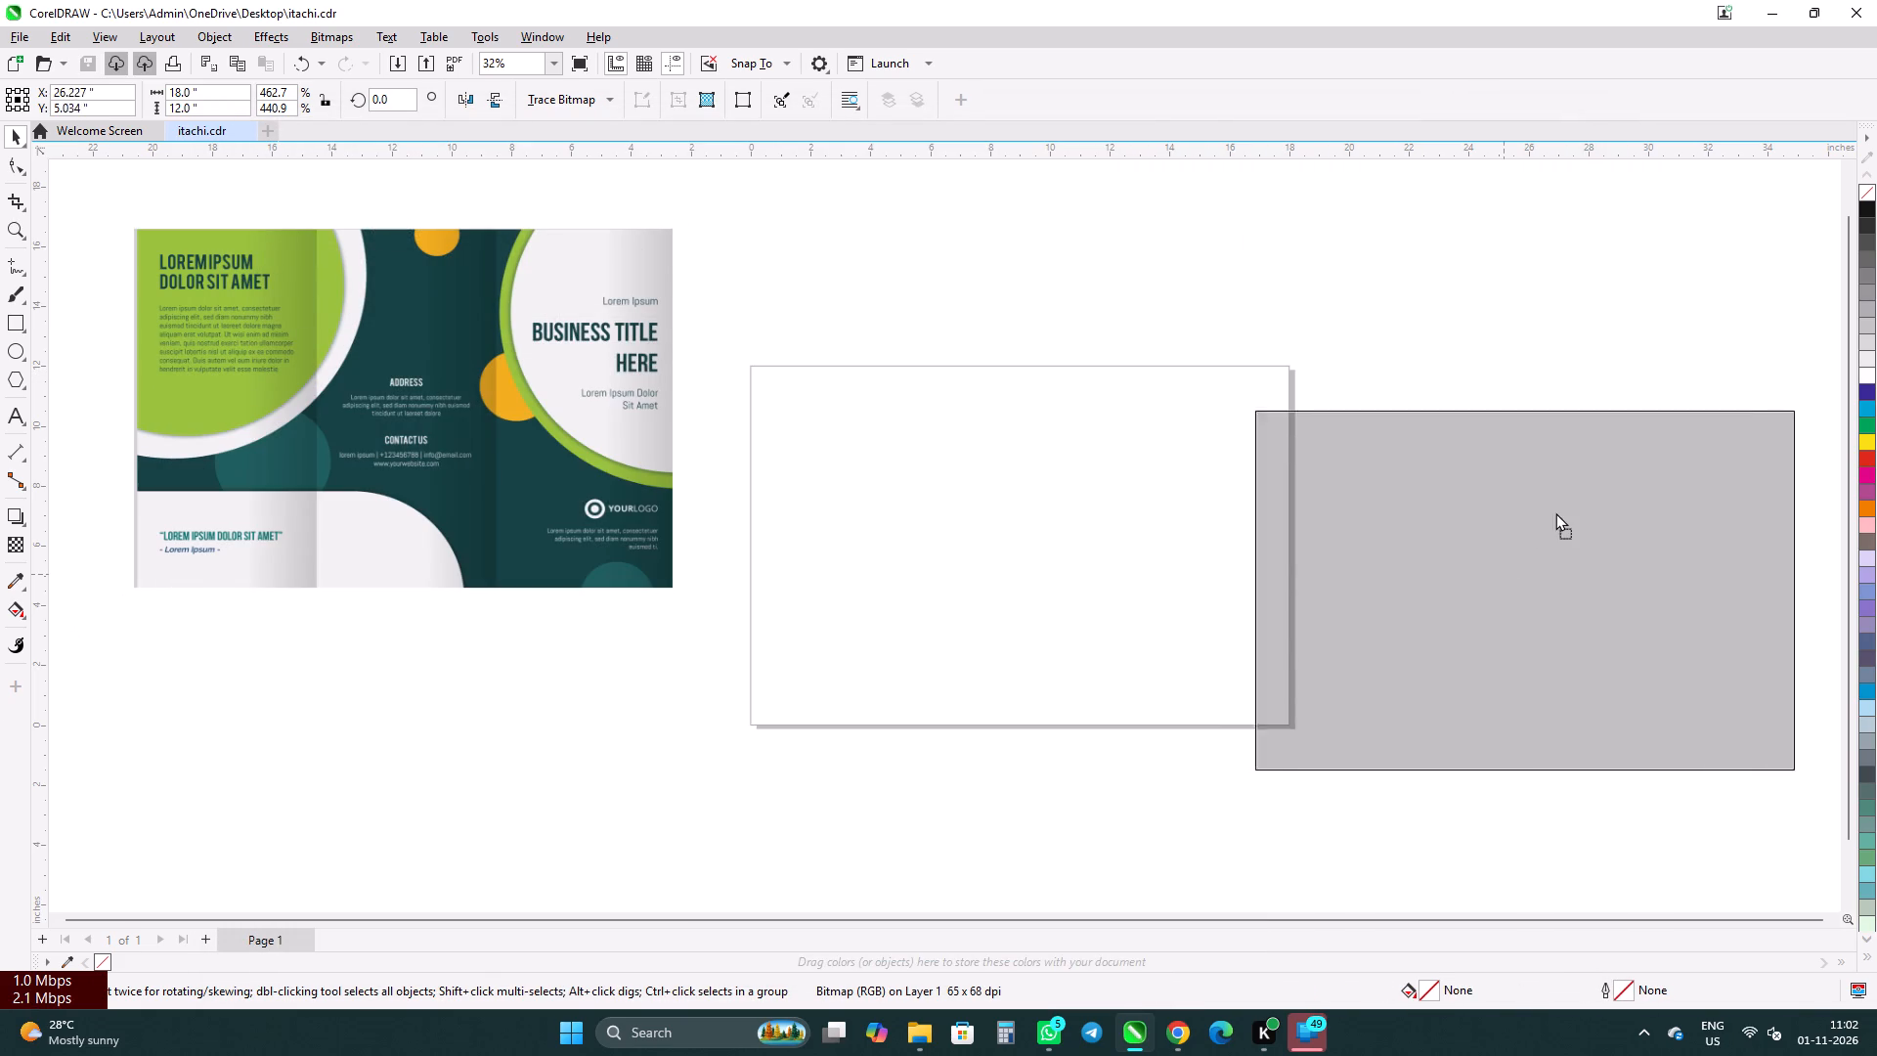
pyautogui.moveTo(1555, 512); pyautogui.dragTo(1589, 506)
pyautogui.scroll(-5, 506, 422)
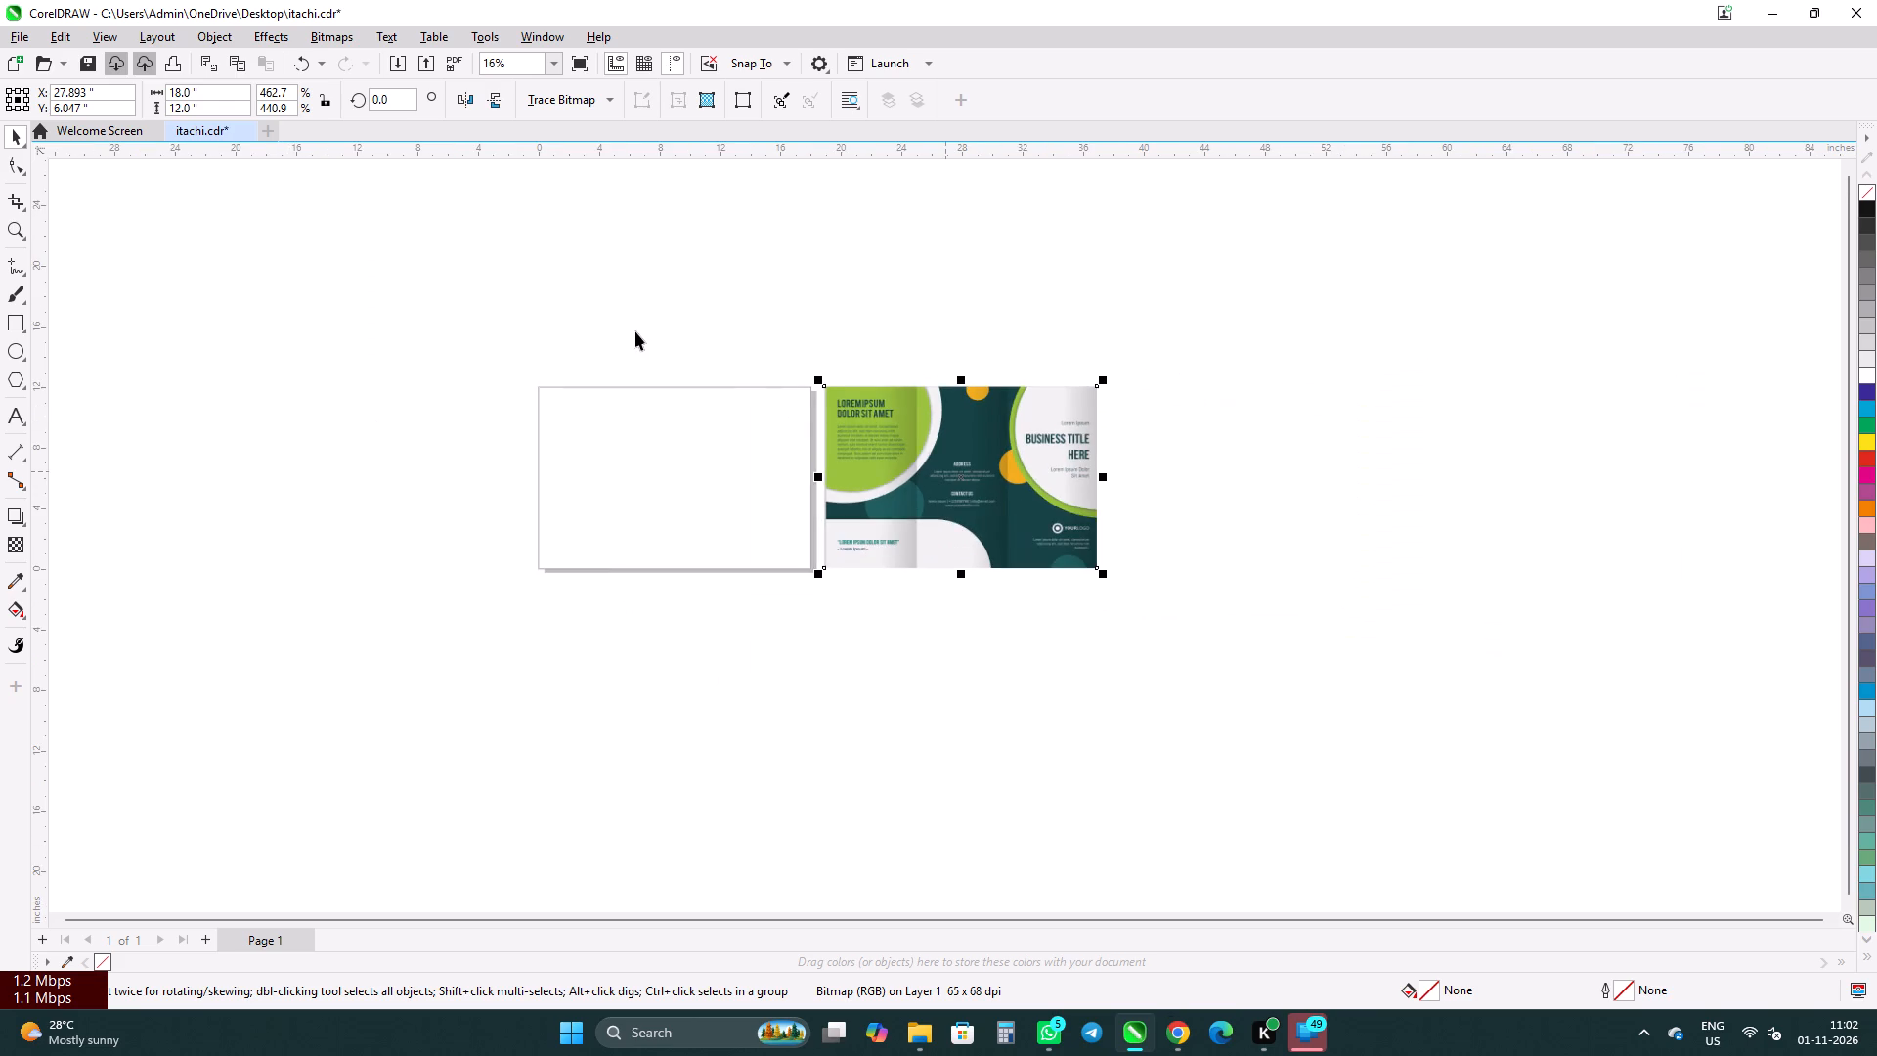
pyautogui.scroll(3, 635, 331)
pyautogui.scroll(2, 649, 582)
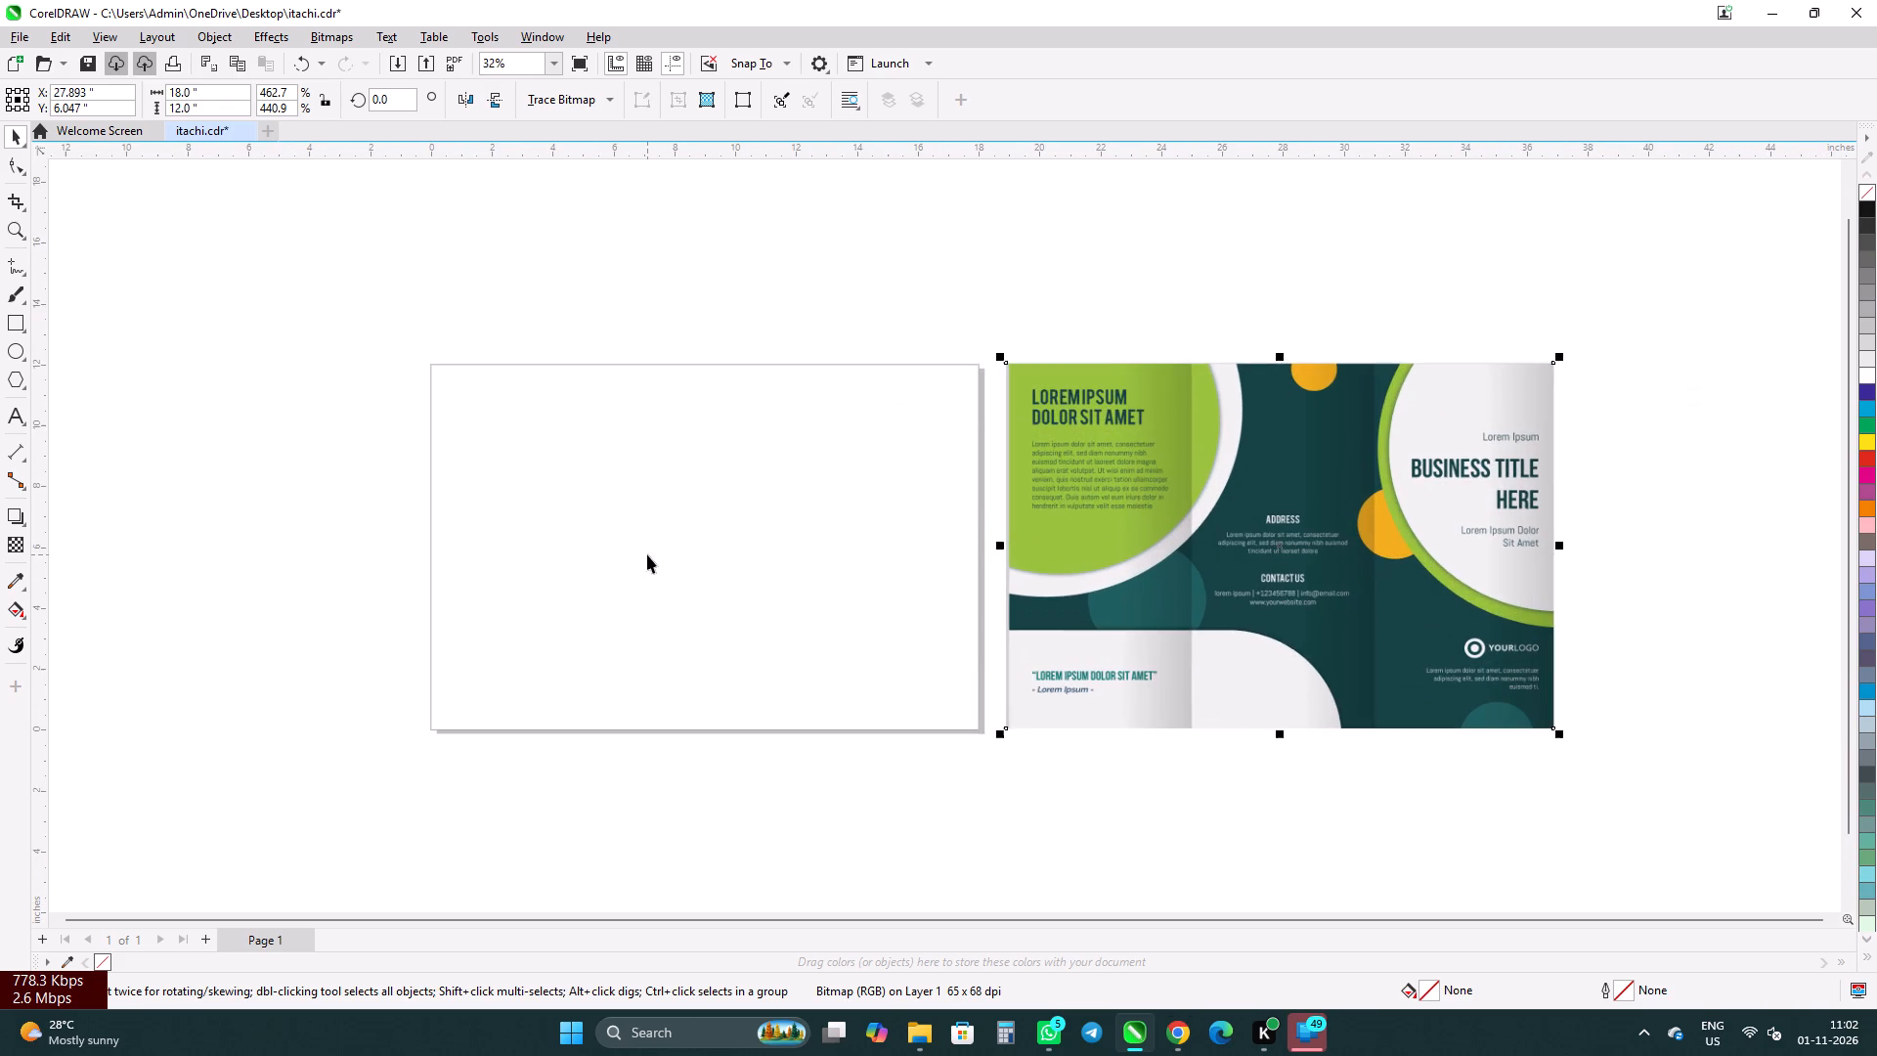
pyautogui.moveTo(1284, 615); pyautogui.dragTo(1327, 616)
# Lock the brochure image in place beside the page.
pyautogui.rightClick(1327, 594)
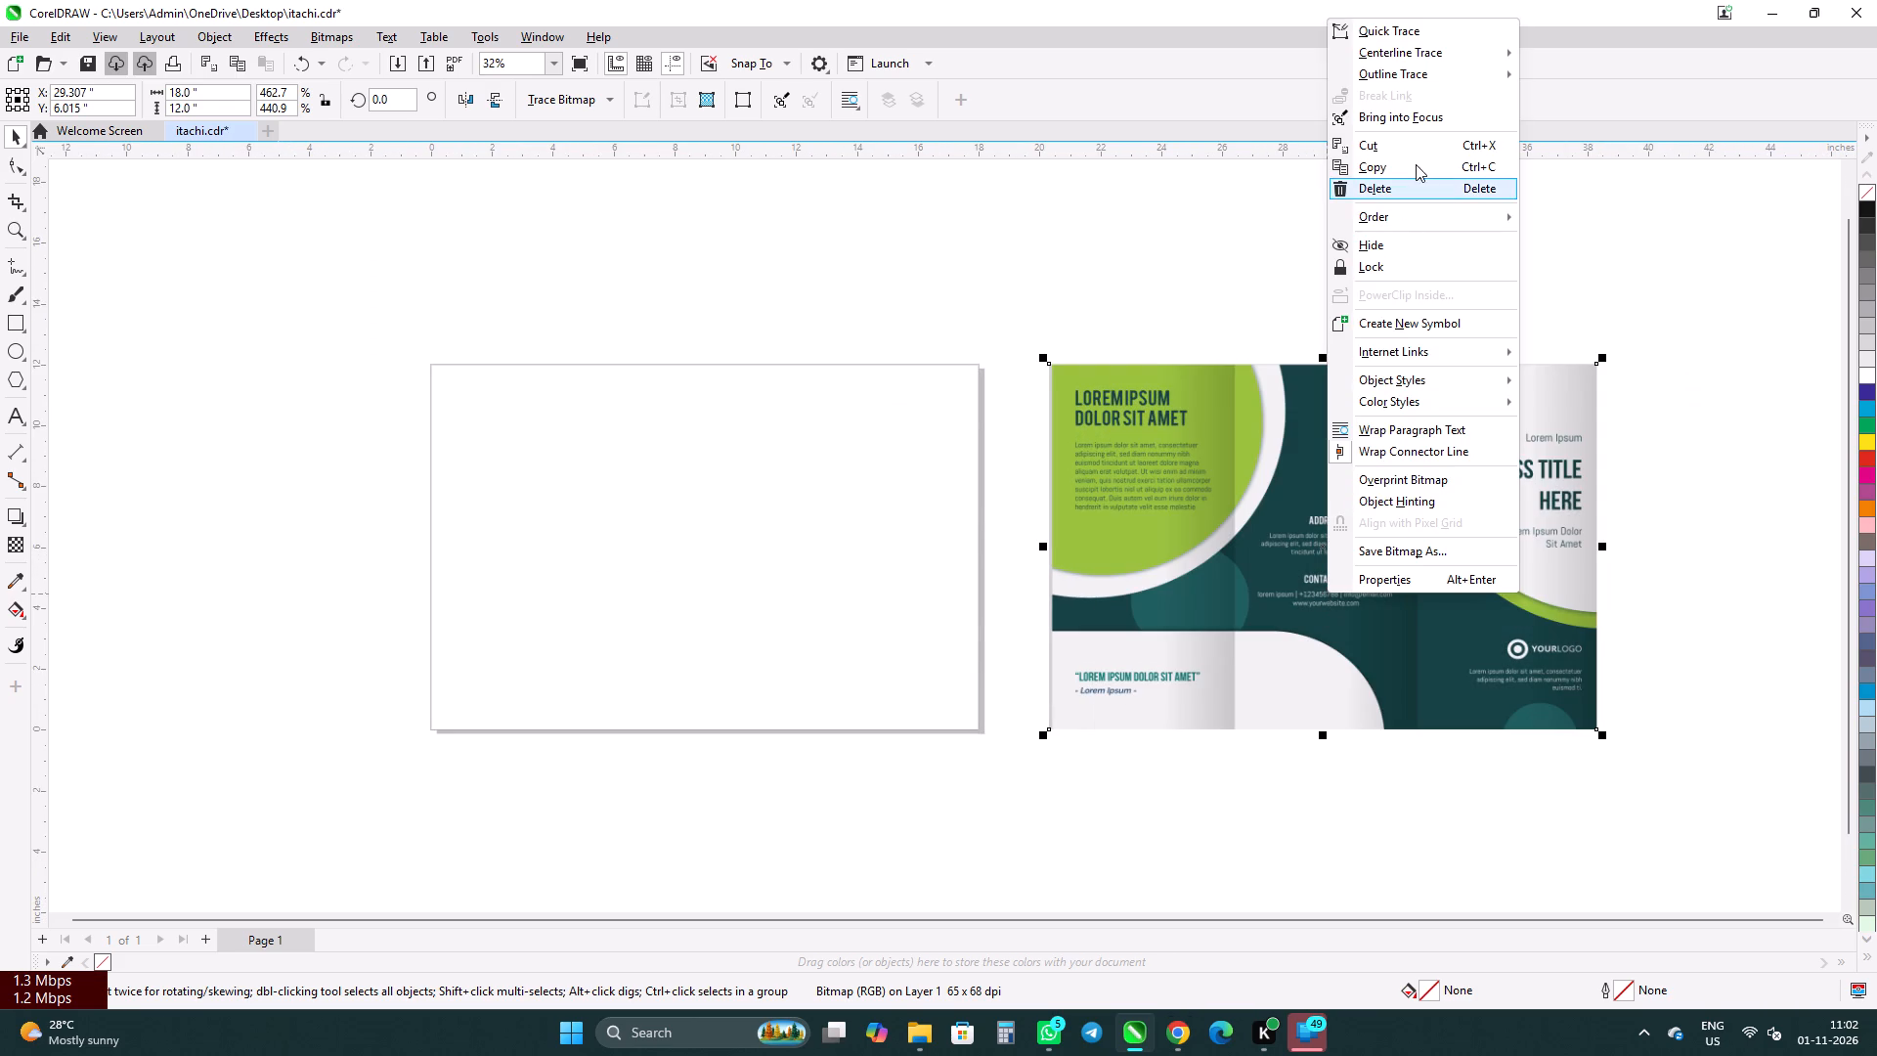
pyautogui.click(1373, 269)
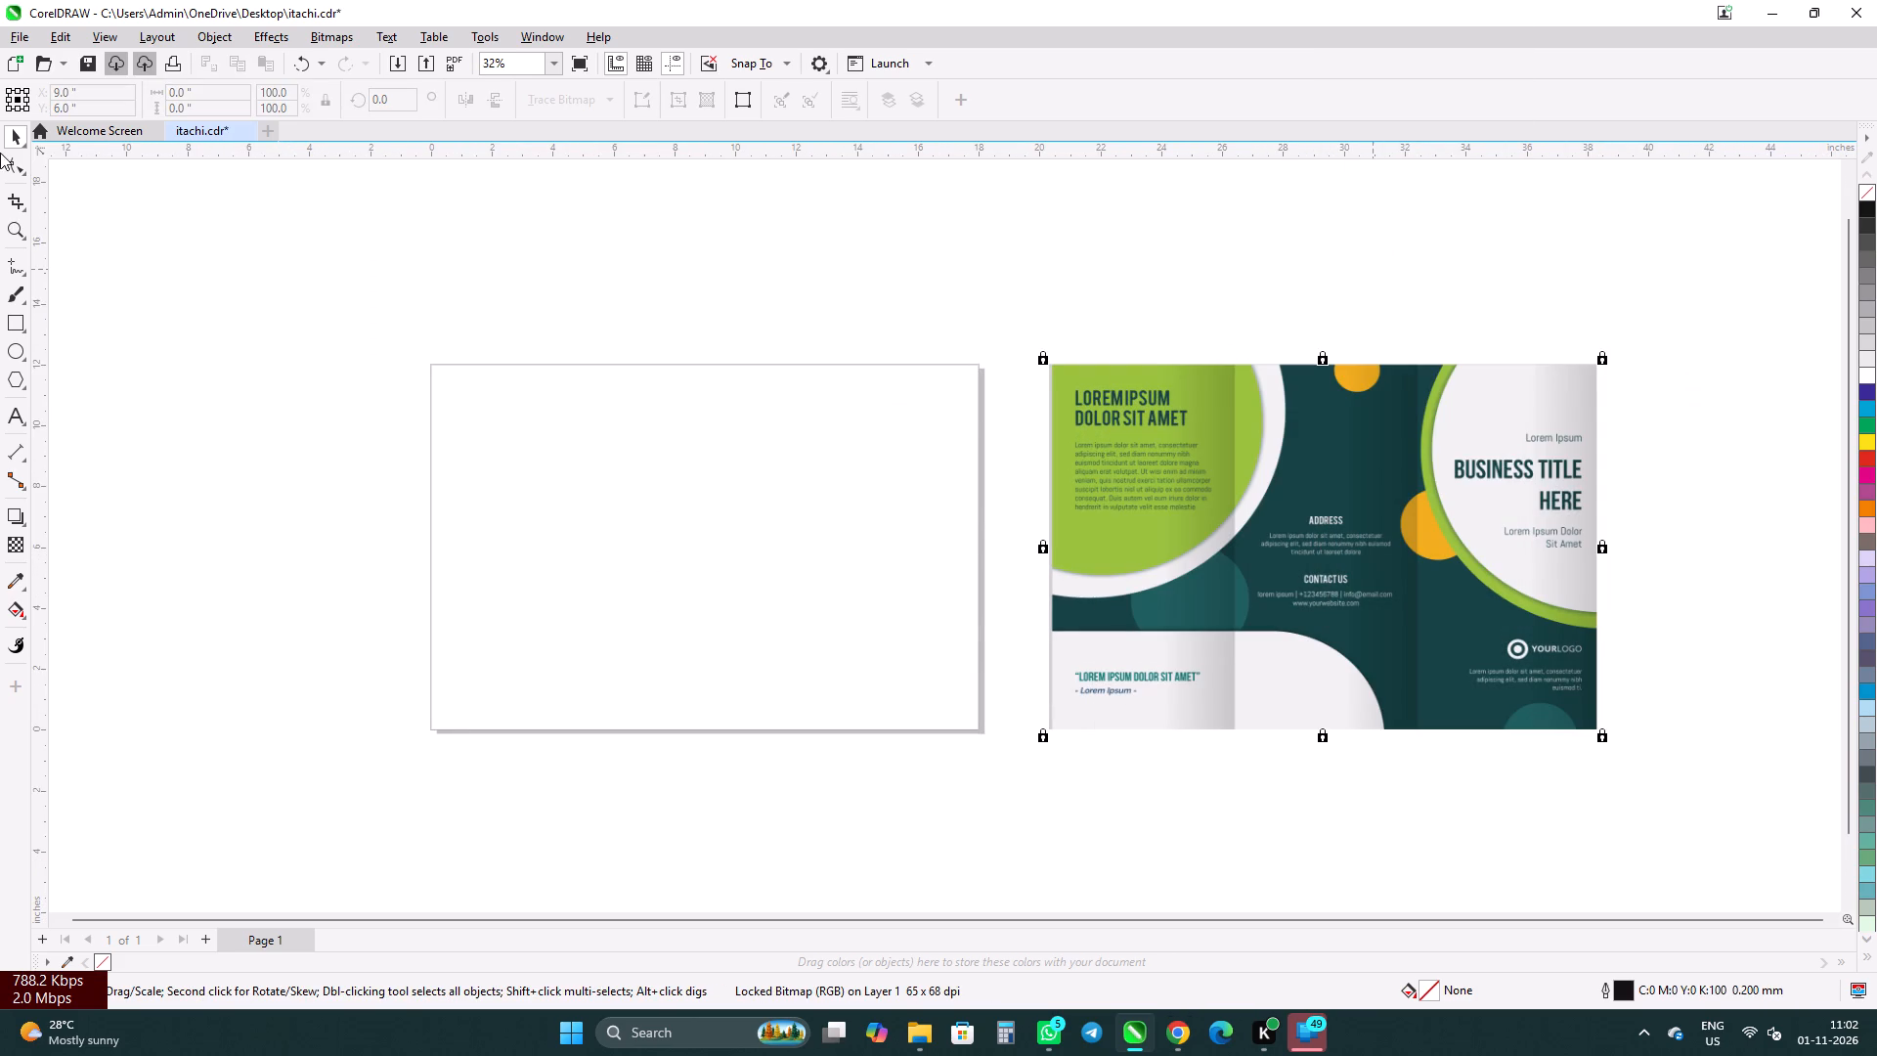
# Set the ruler origin at the page's top-left corner.
pyautogui.click(21, 128)
pyautogui.moveTo(38, 148); pyautogui.dragTo(409, 326)
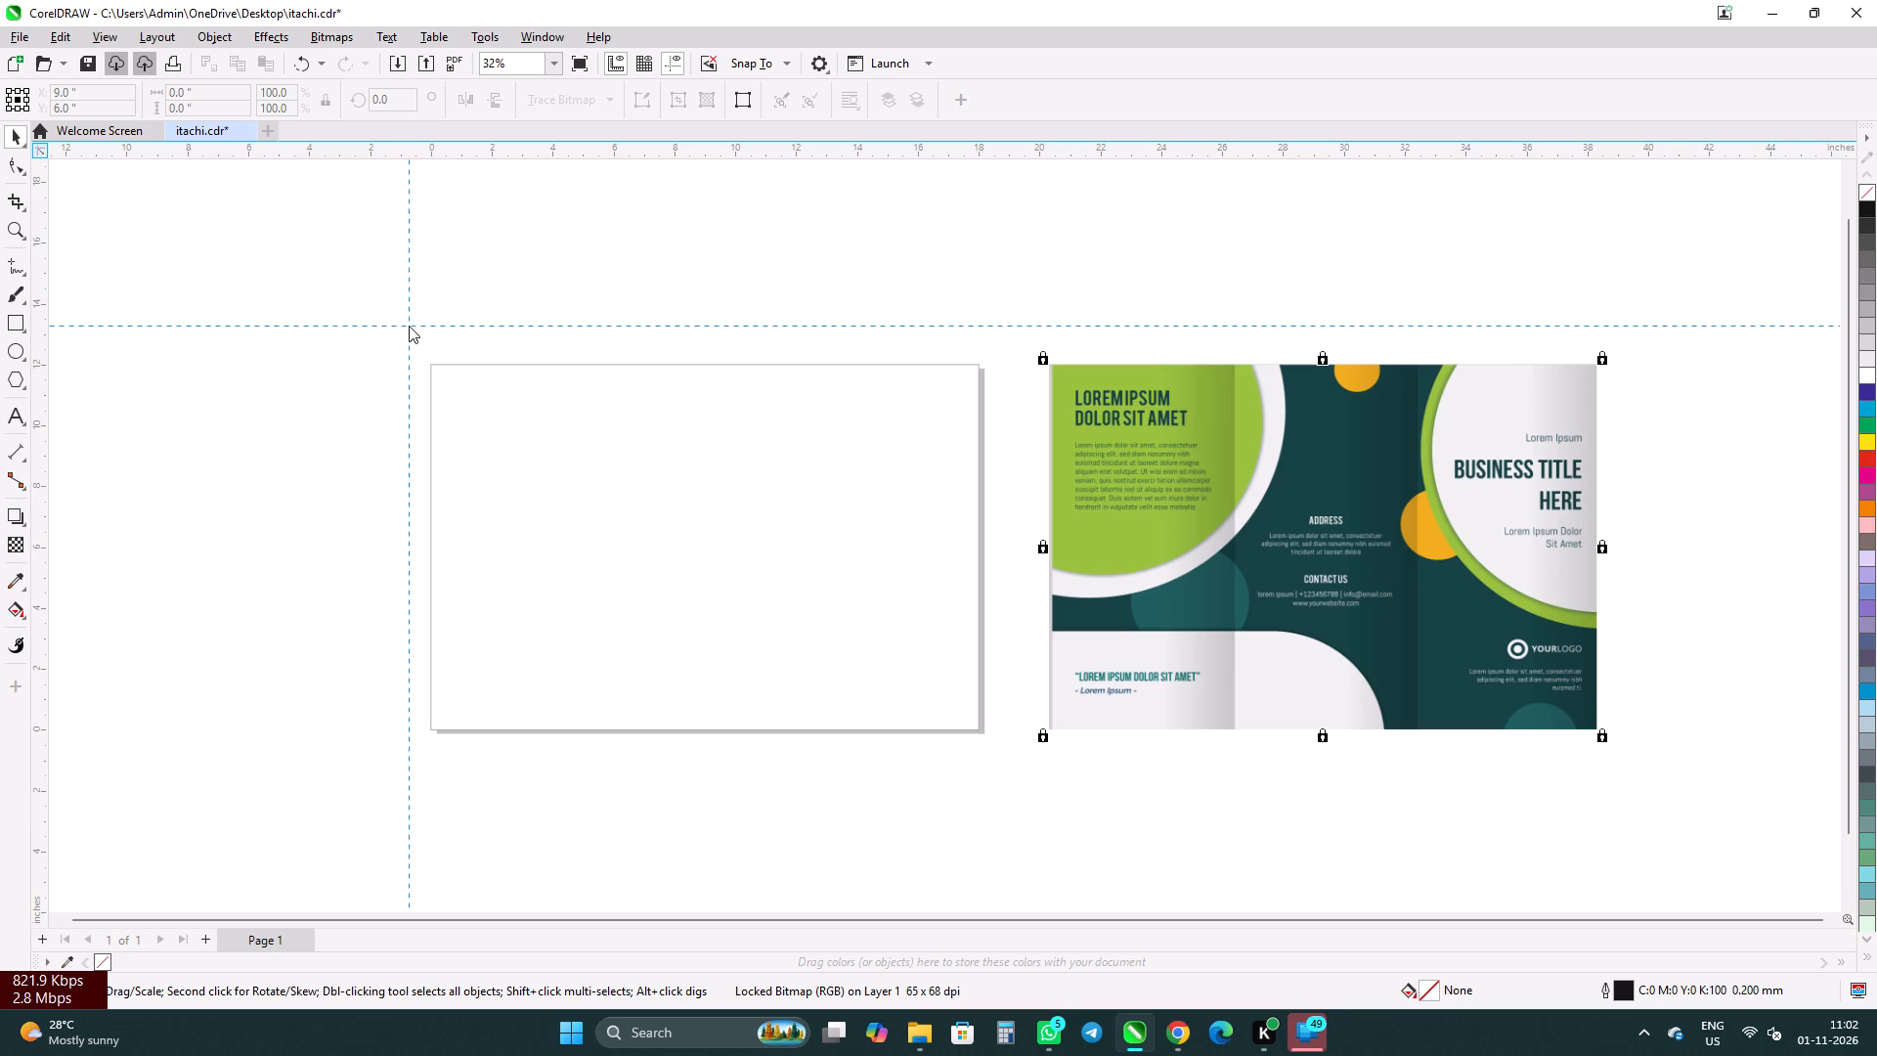
pyautogui.moveTo(409, 326); pyautogui.dragTo(430, 363)
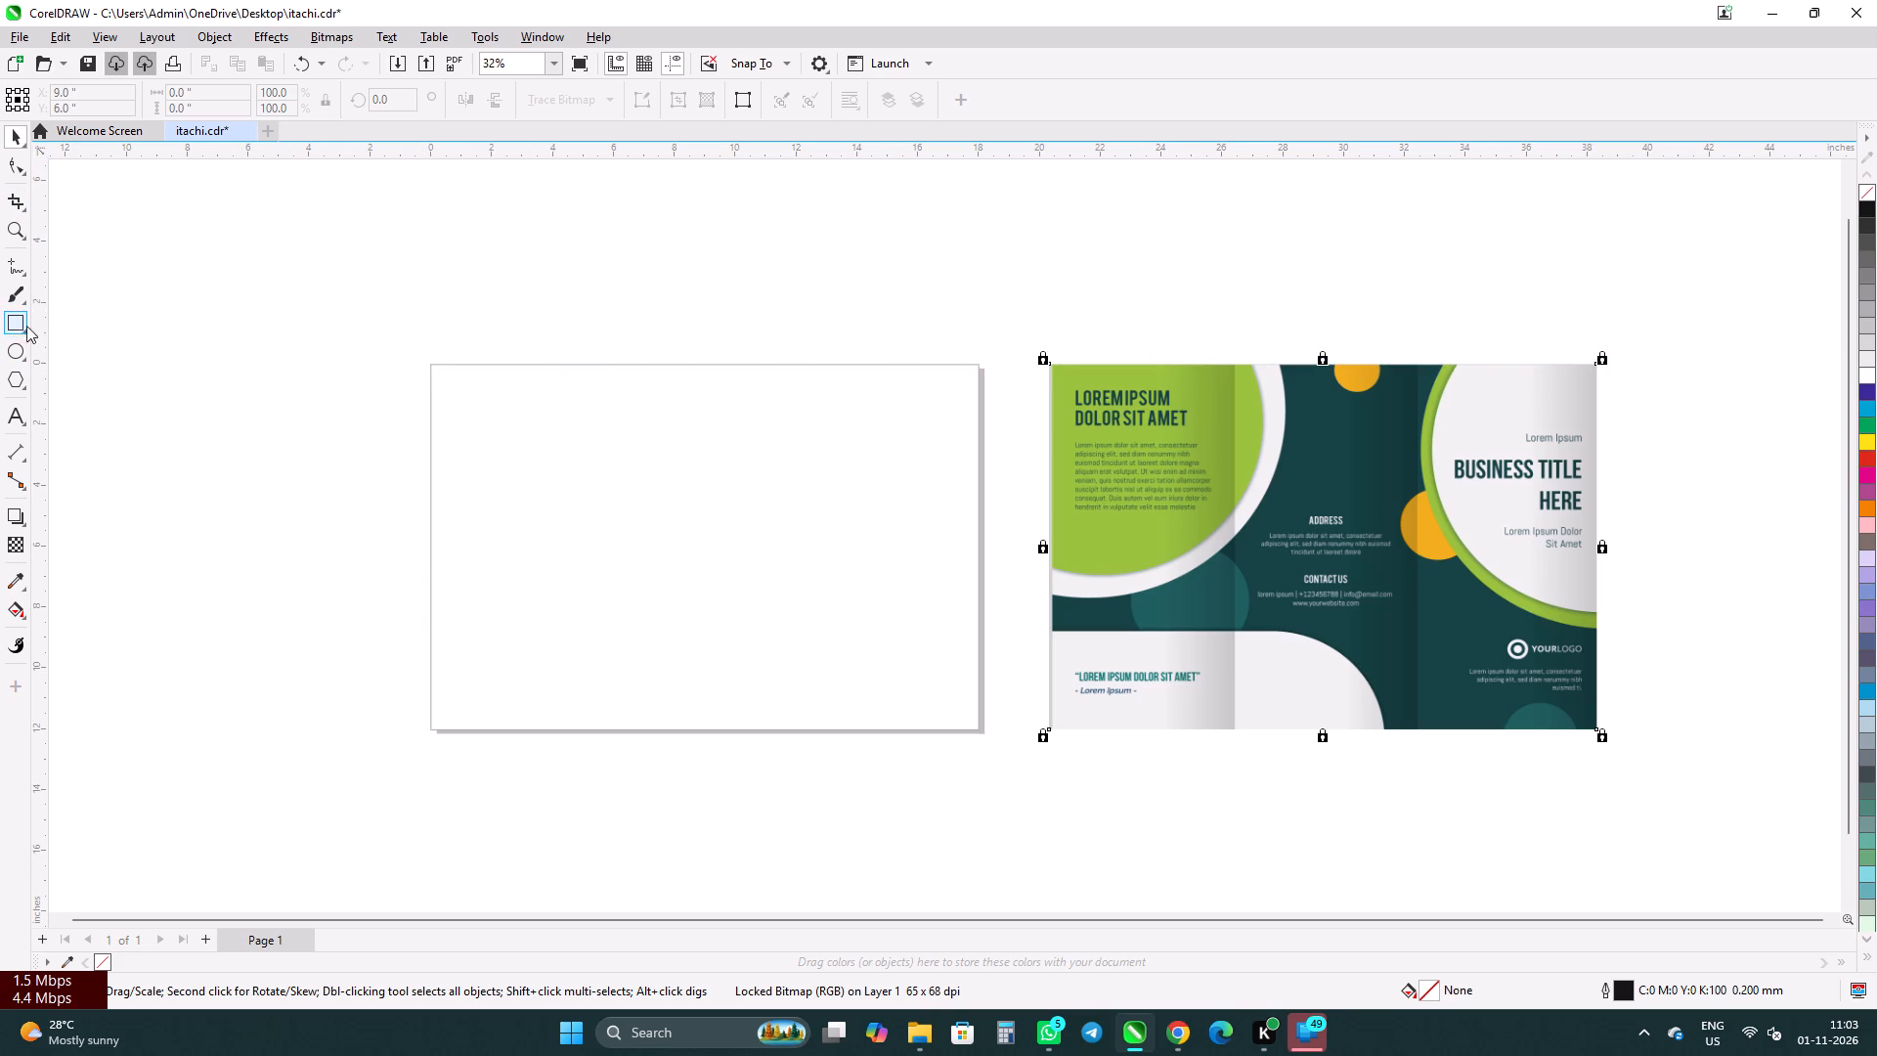
# Place a vertical guideline about 6 inches from the page's left edge to mark the first fold.
pyautogui.moveTo(43, 332); pyautogui.dragTo(573, 366)
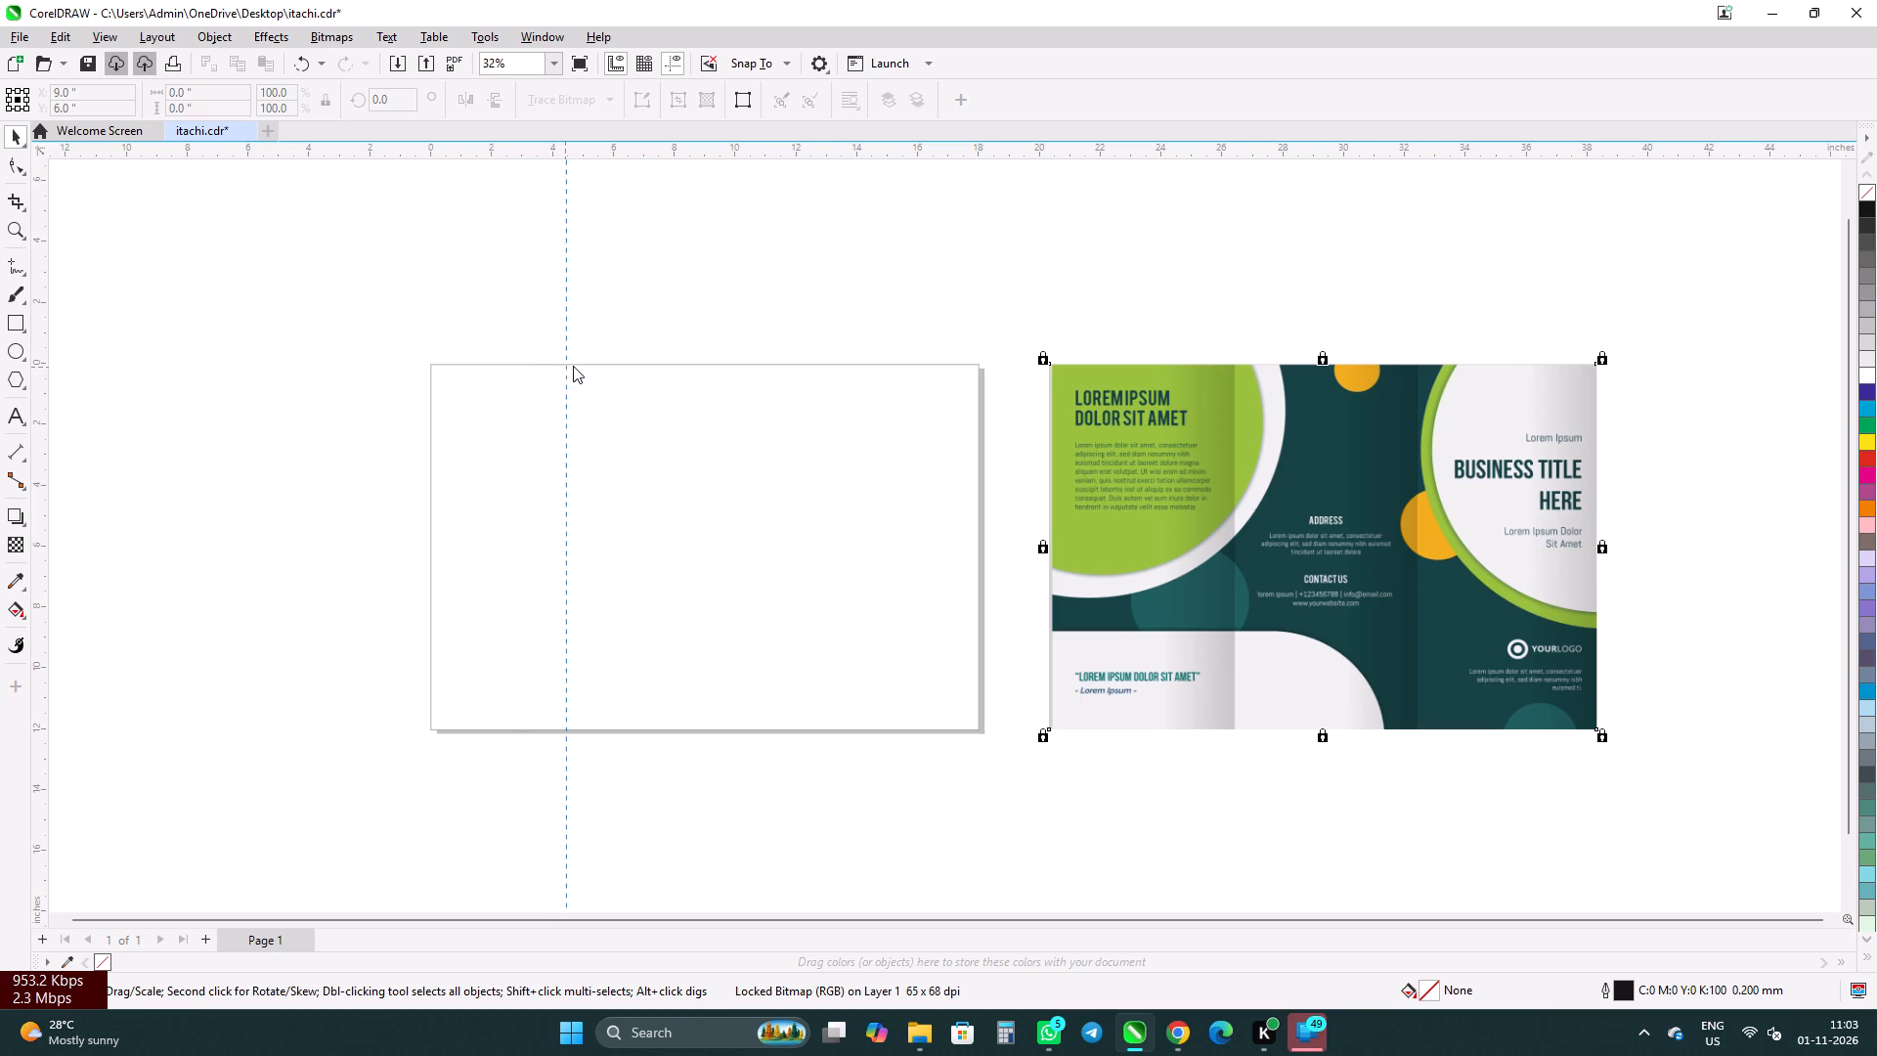
pyautogui.moveTo(573, 366); pyautogui.dragTo(618, 366)
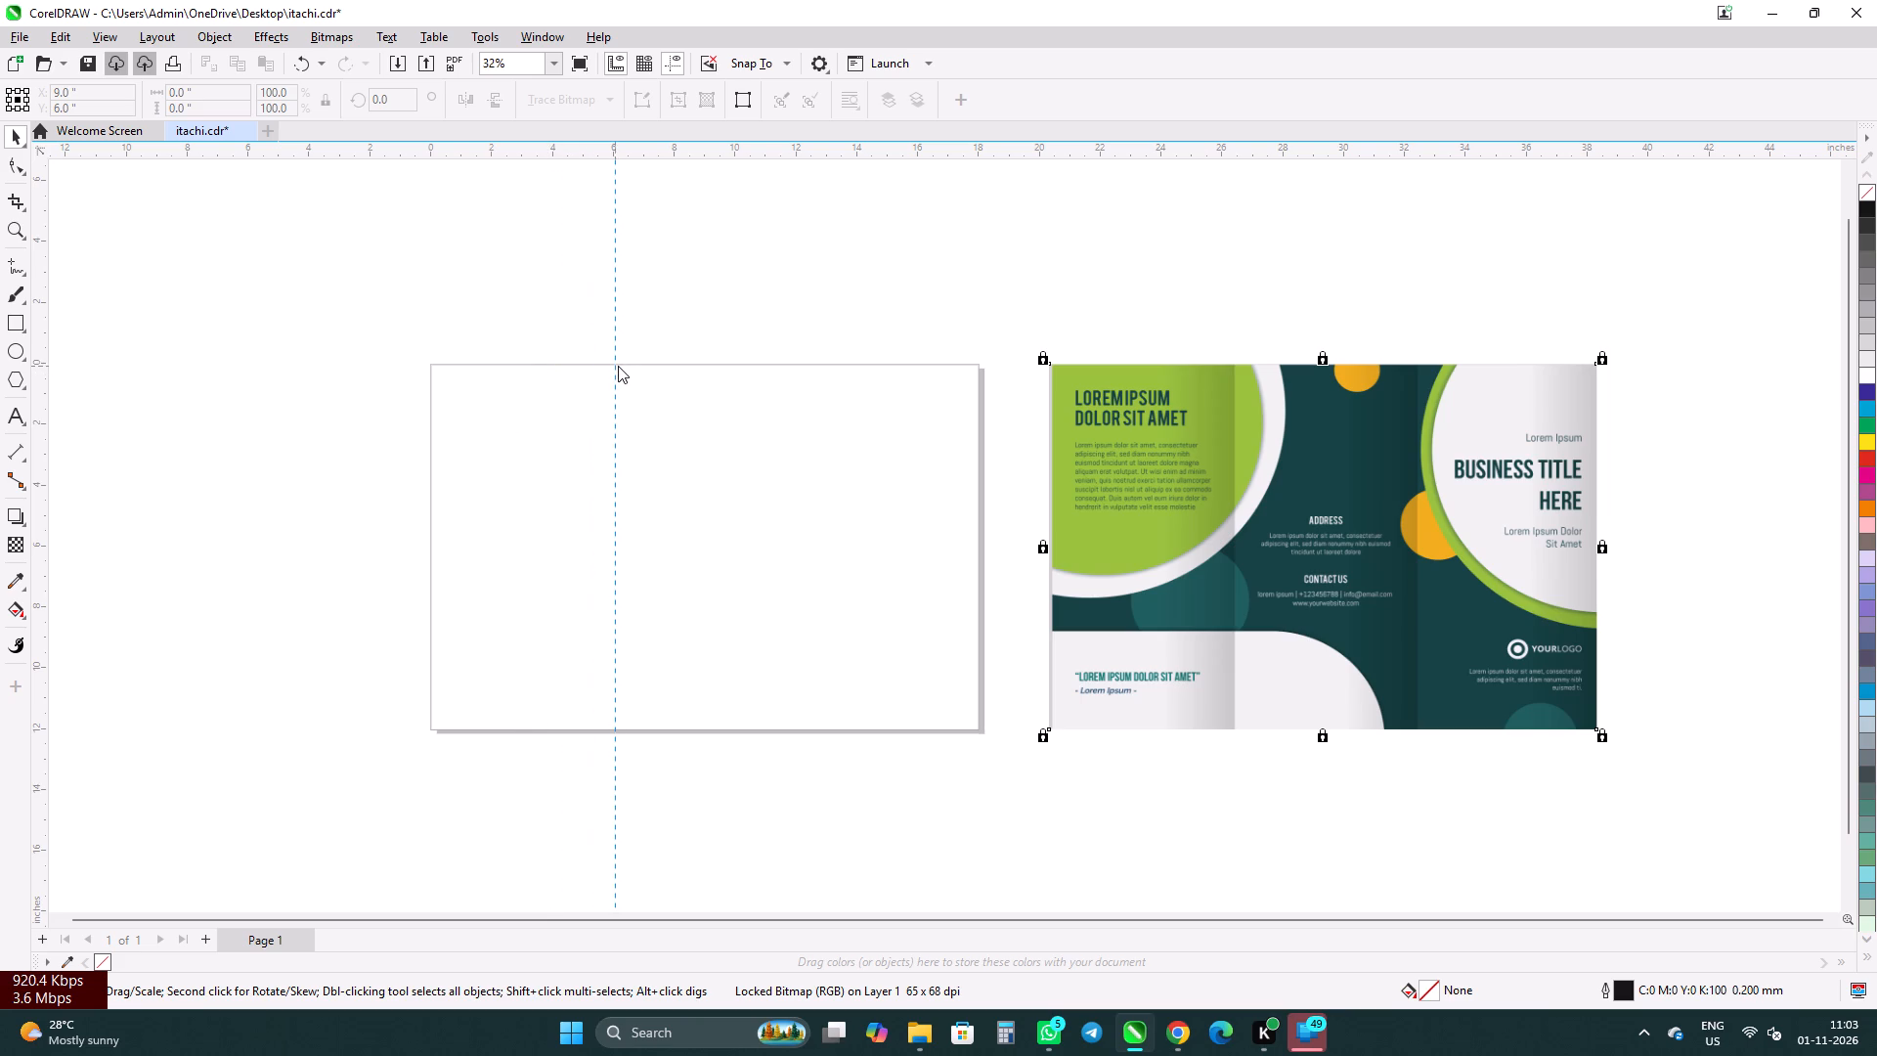
pyautogui.moveTo(618, 366); pyautogui.dragTo(612, 365)
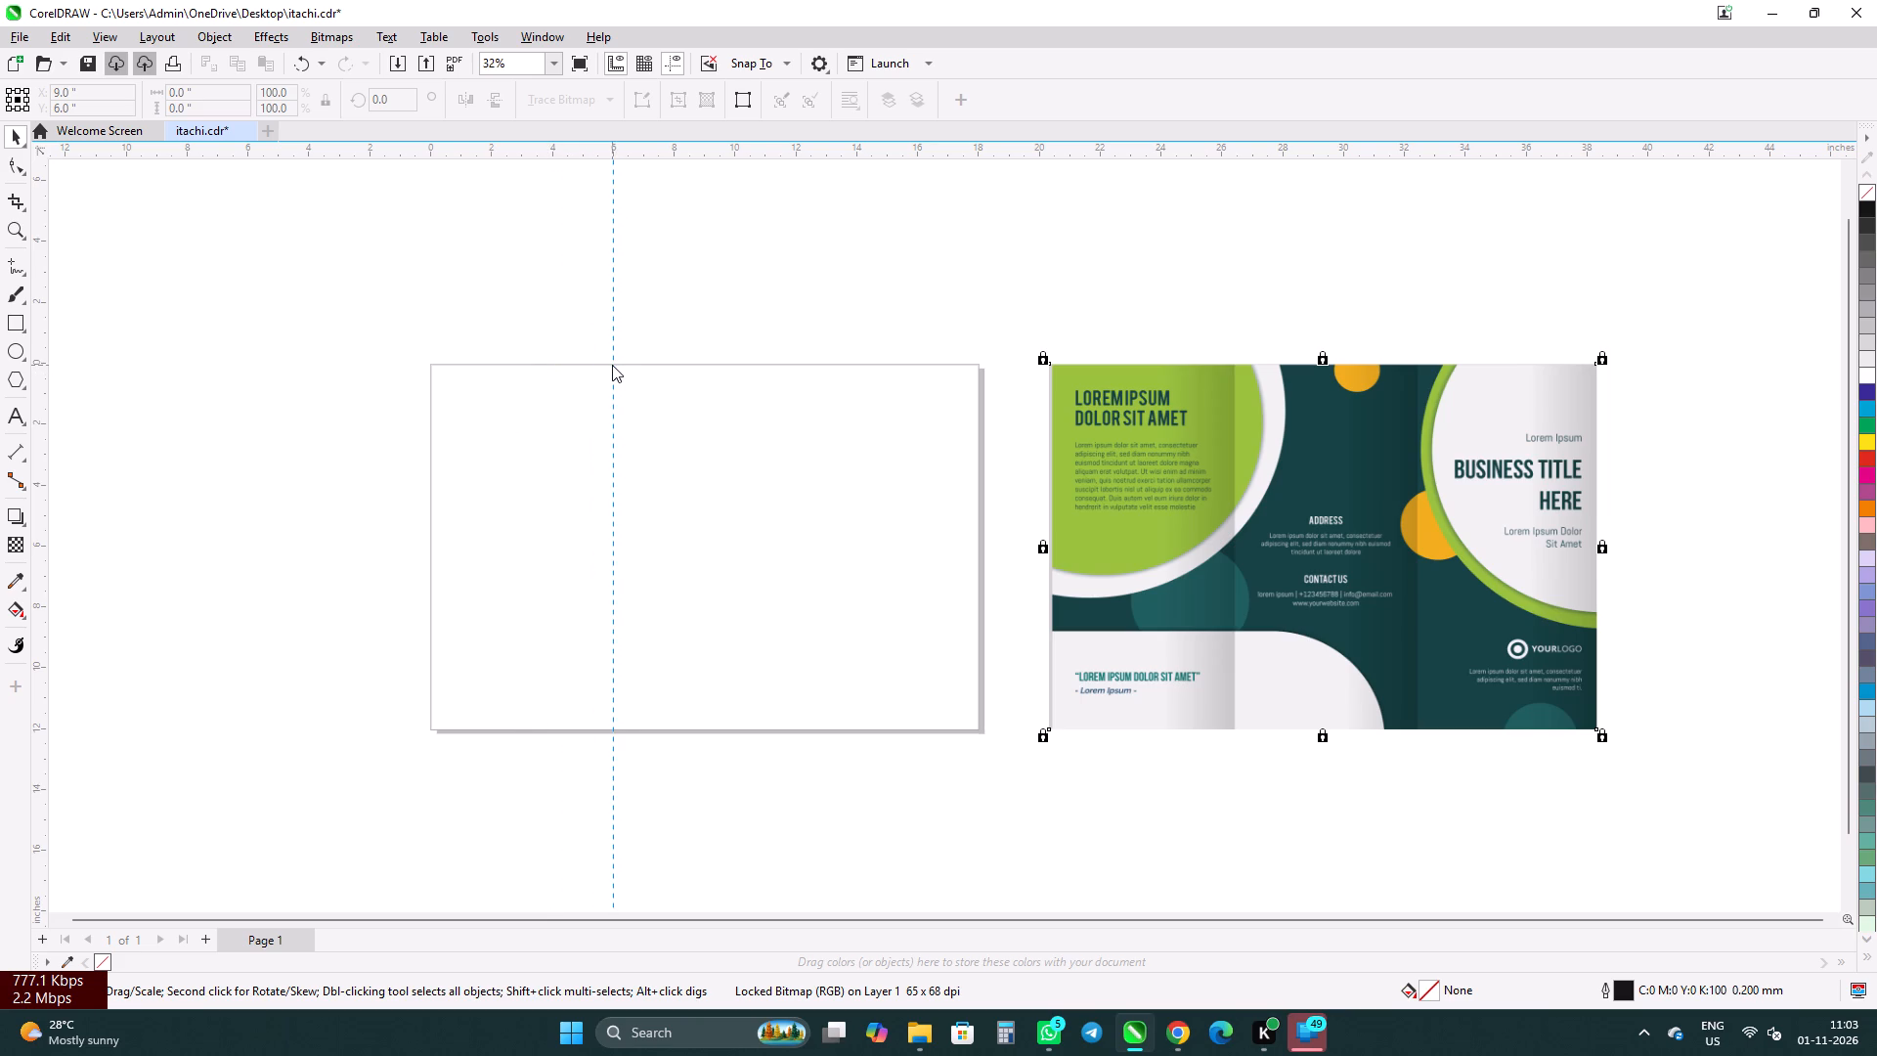
pyautogui.moveTo(612, 365); pyautogui.dragTo(613, 364)
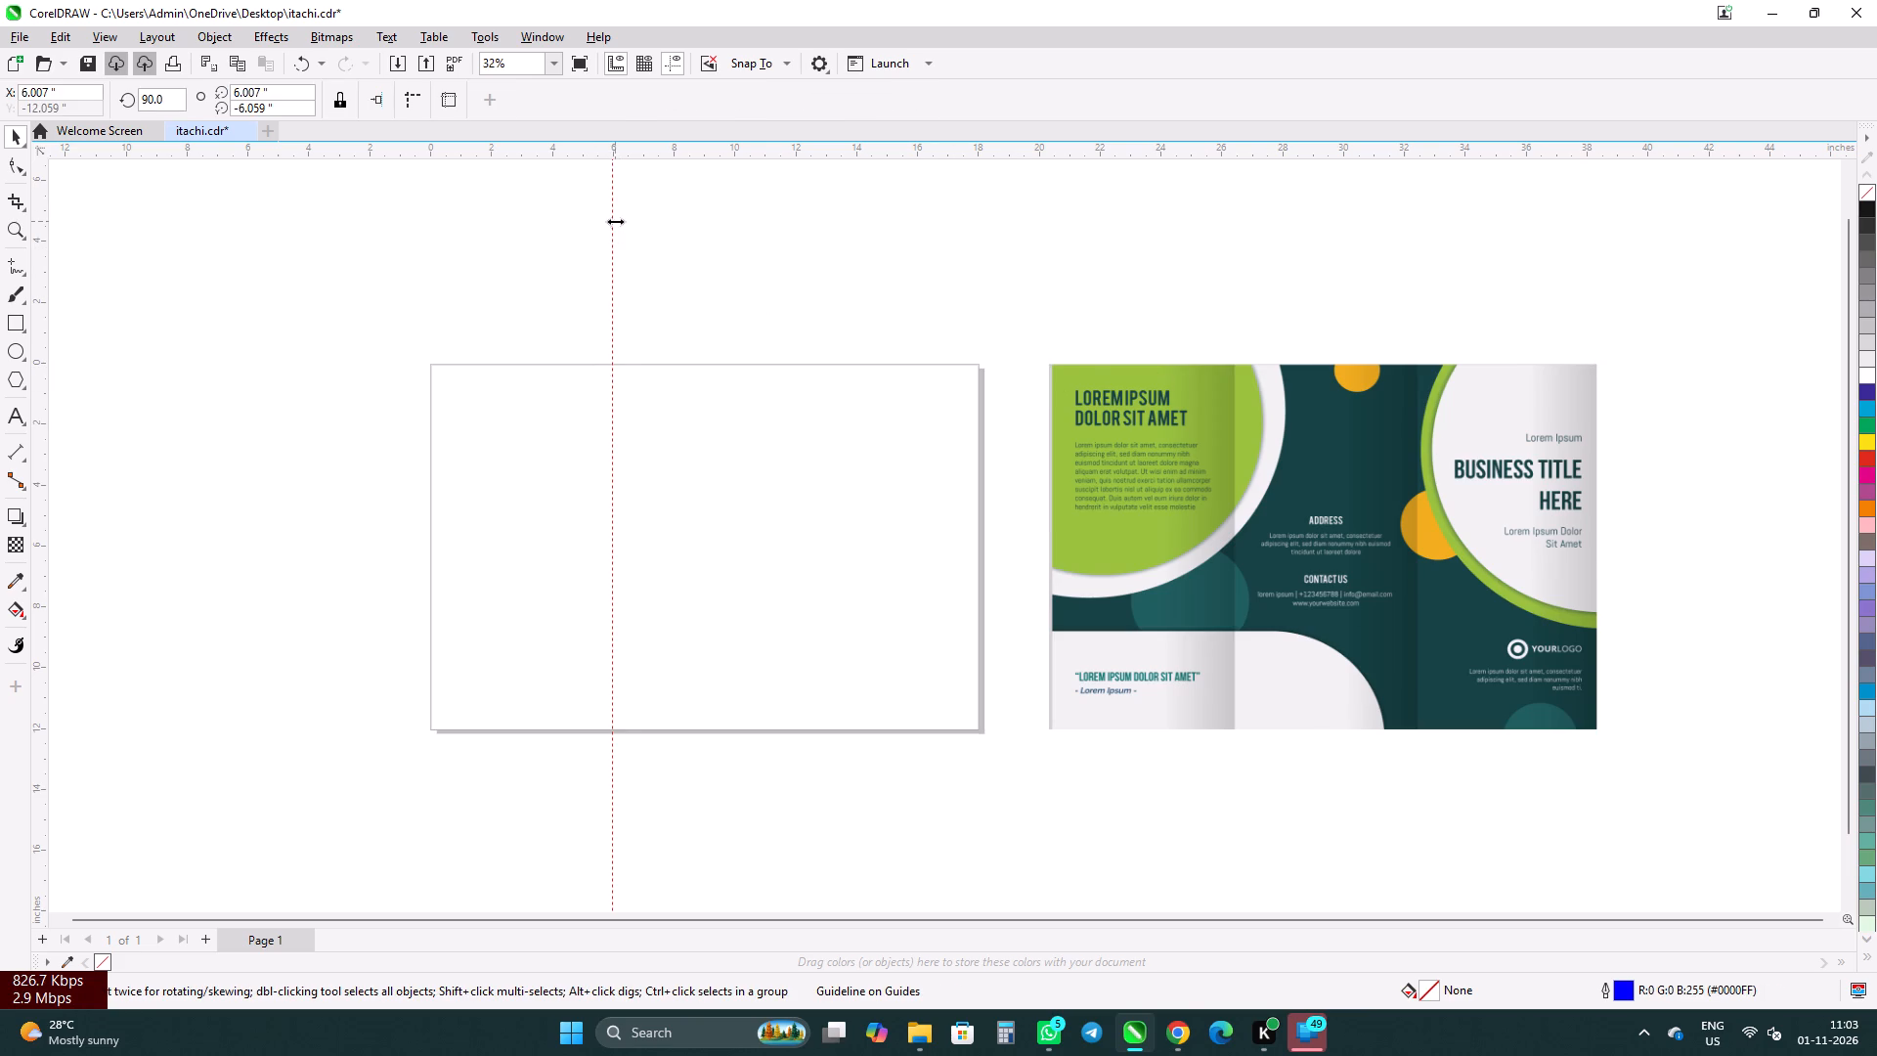
pyautogui.moveTo(609, 224); pyautogui.dragTo(616, 225)
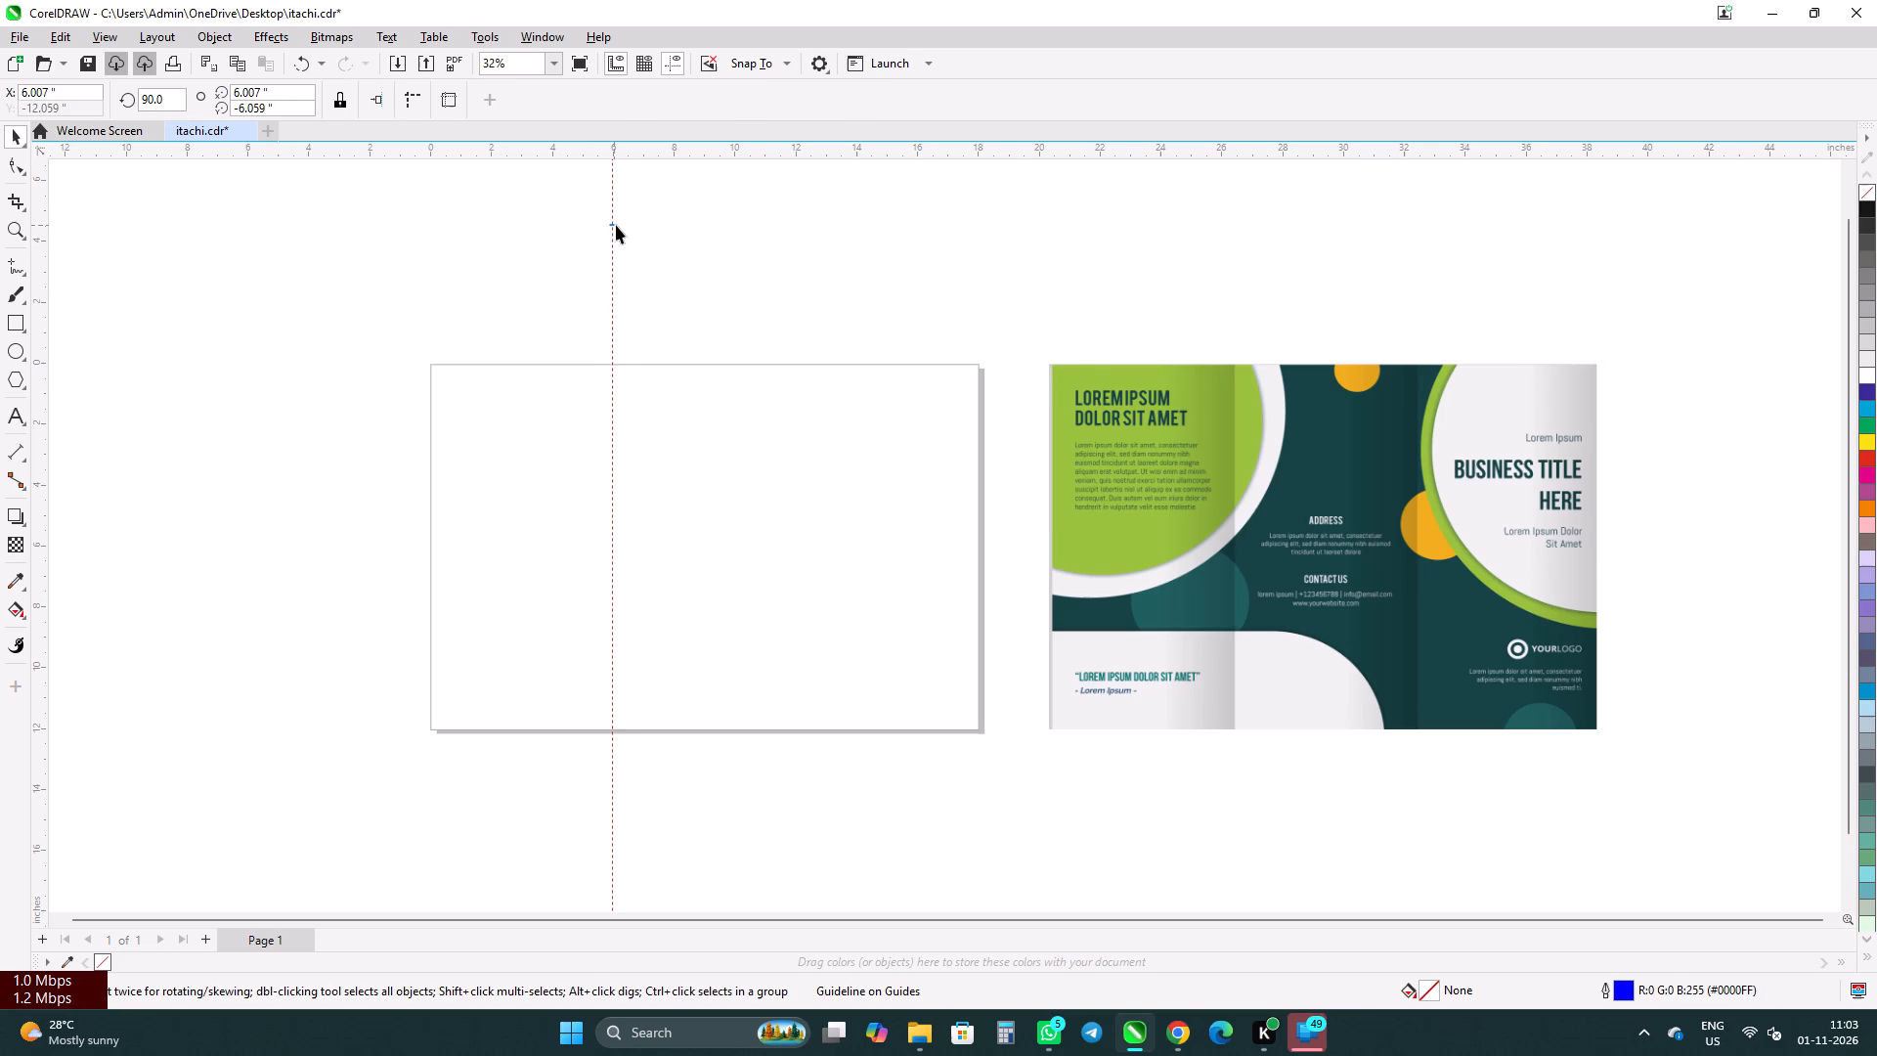
pyautogui.moveTo(616, 225); pyautogui.dragTo(618, 225)
pyautogui.click(611, 233)
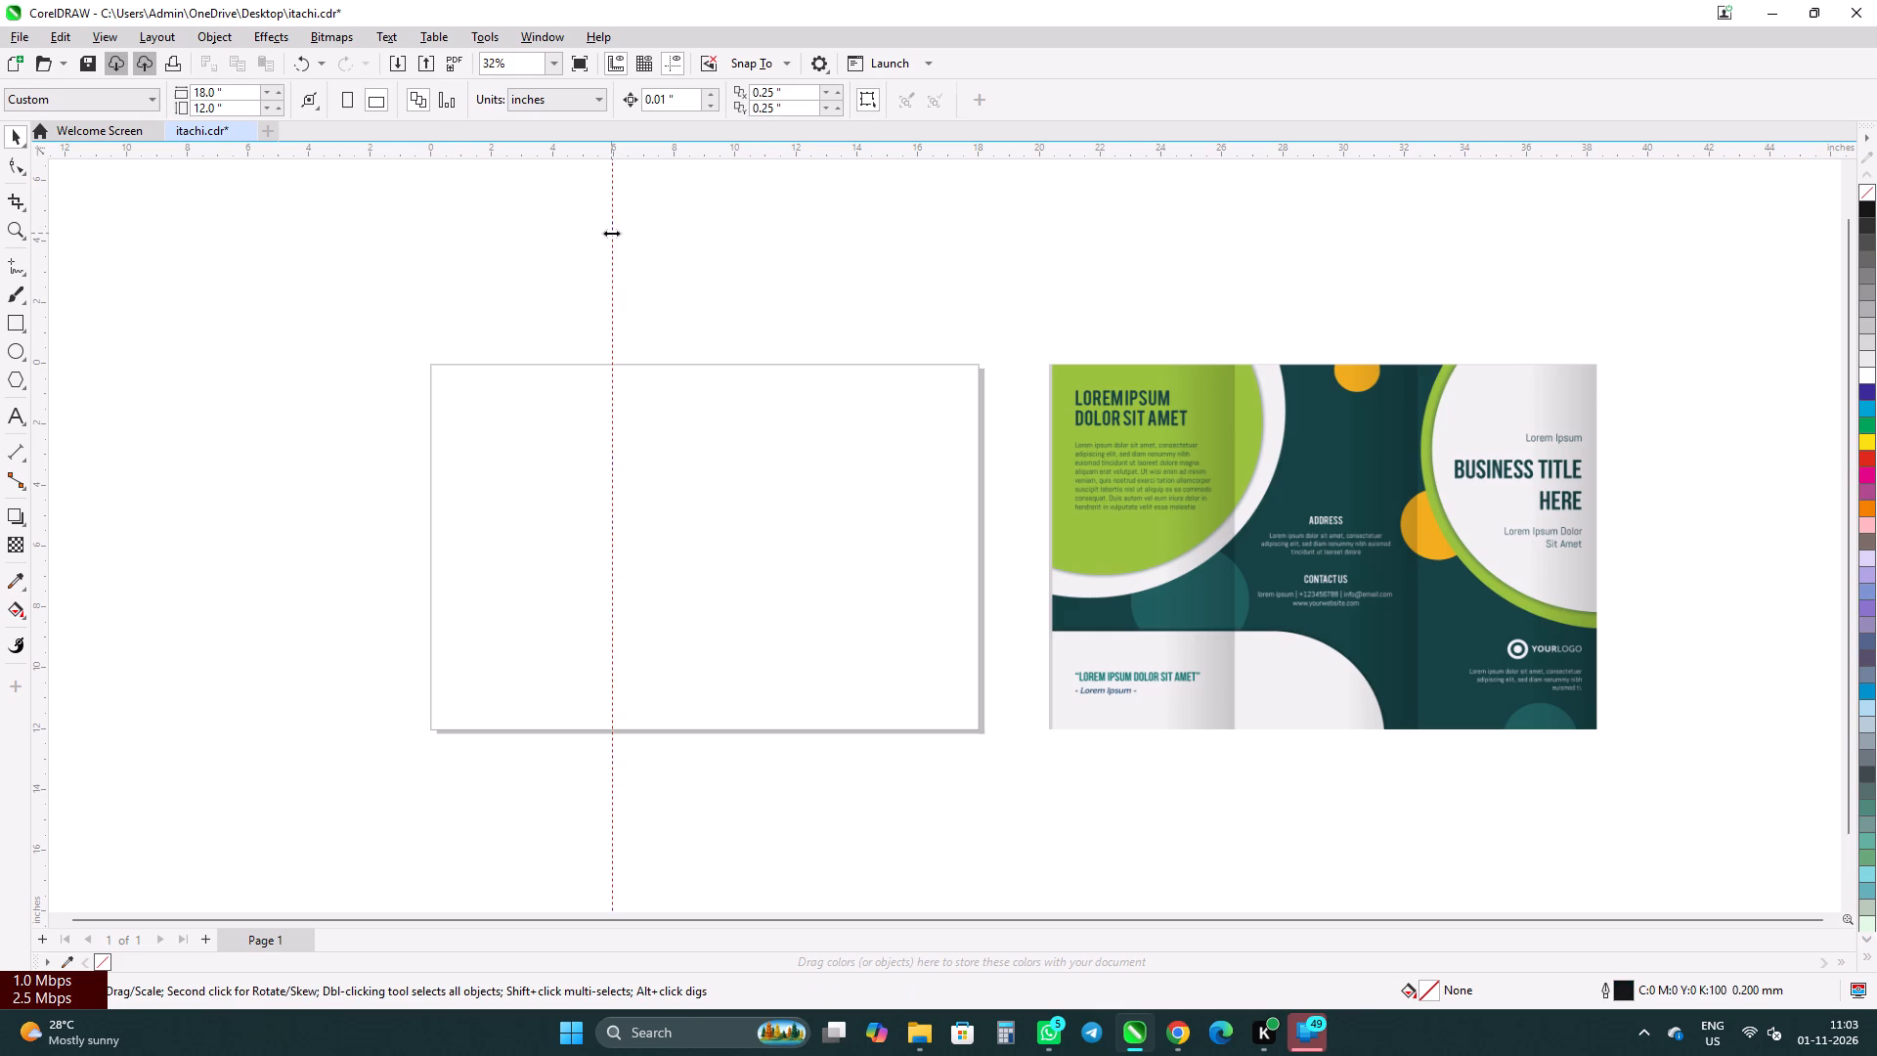
pyautogui.click(620, 234)
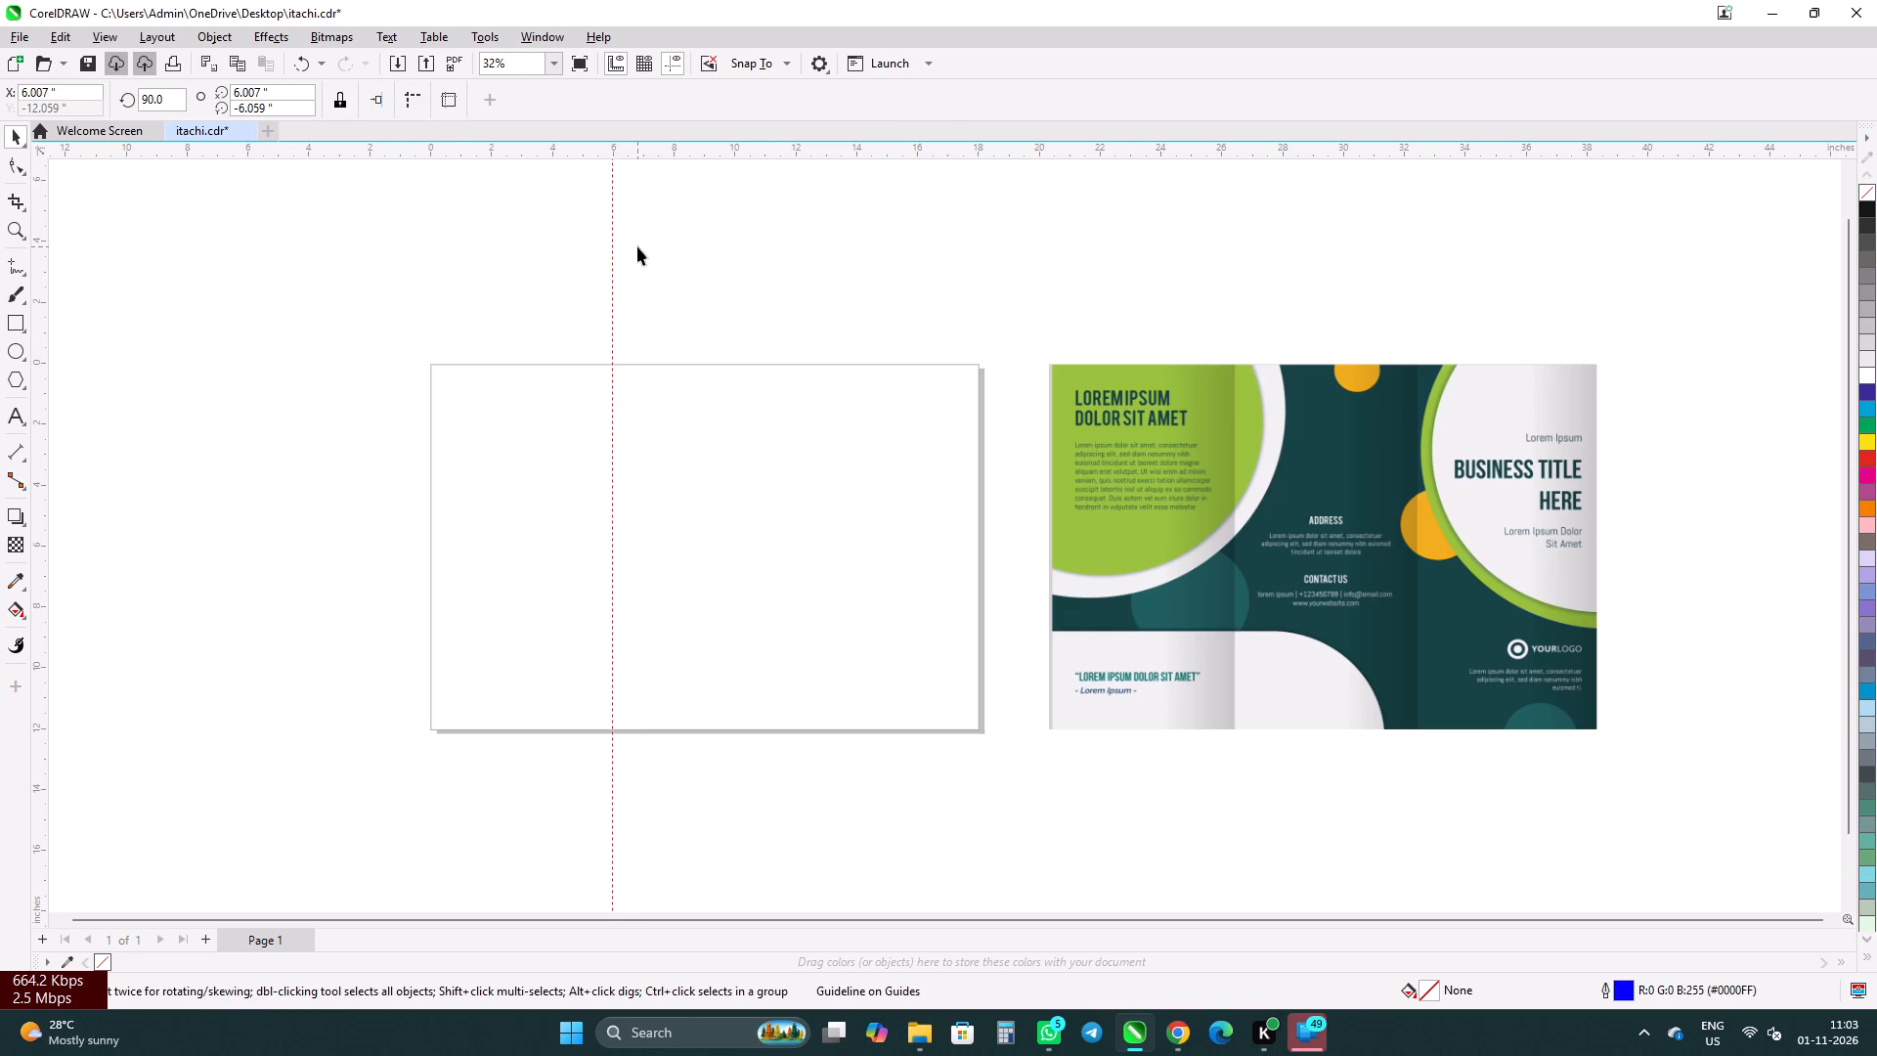
# Reposition the first-fold guideline so it sits about 6 inches from the page's left edge.
pyautogui.moveTo(614, 257); pyautogui.dragTo(591, 288)
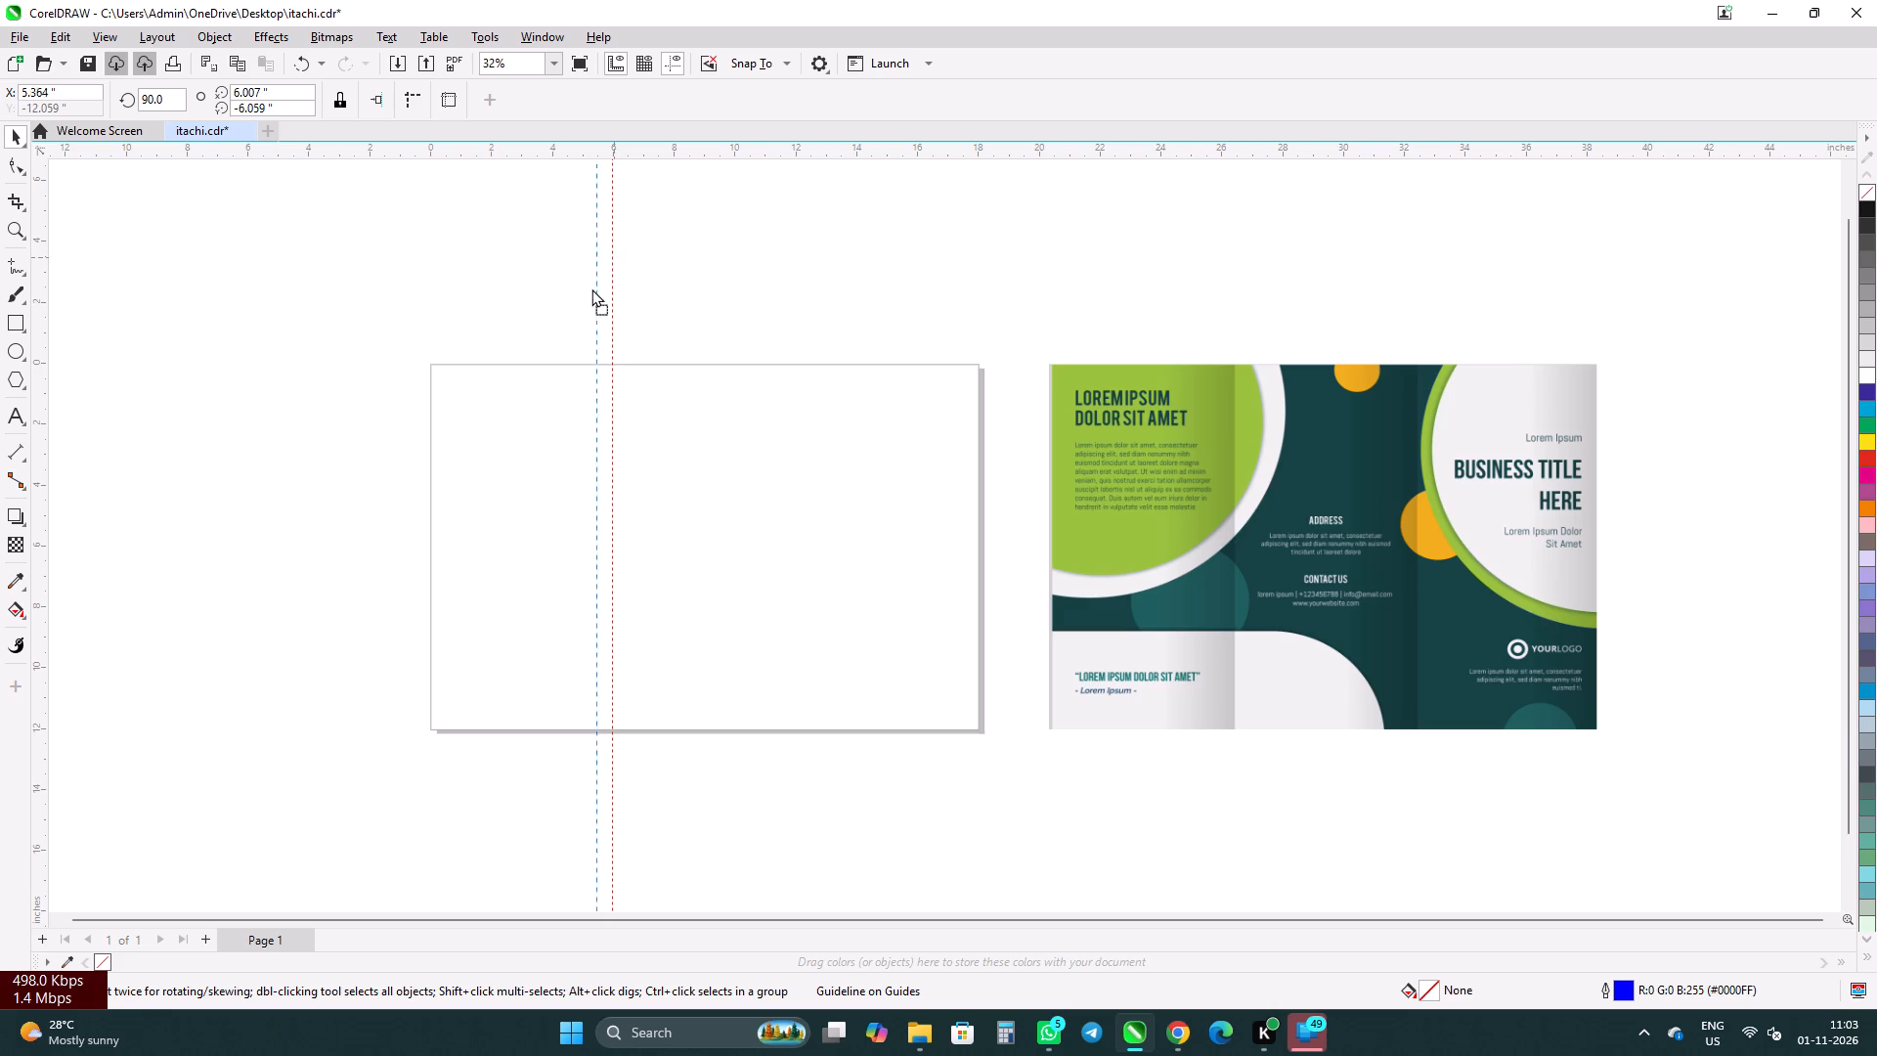
pyautogui.moveTo(591, 288); pyautogui.dragTo(586, 291)
pyautogui.scroll(3, 594, 247)
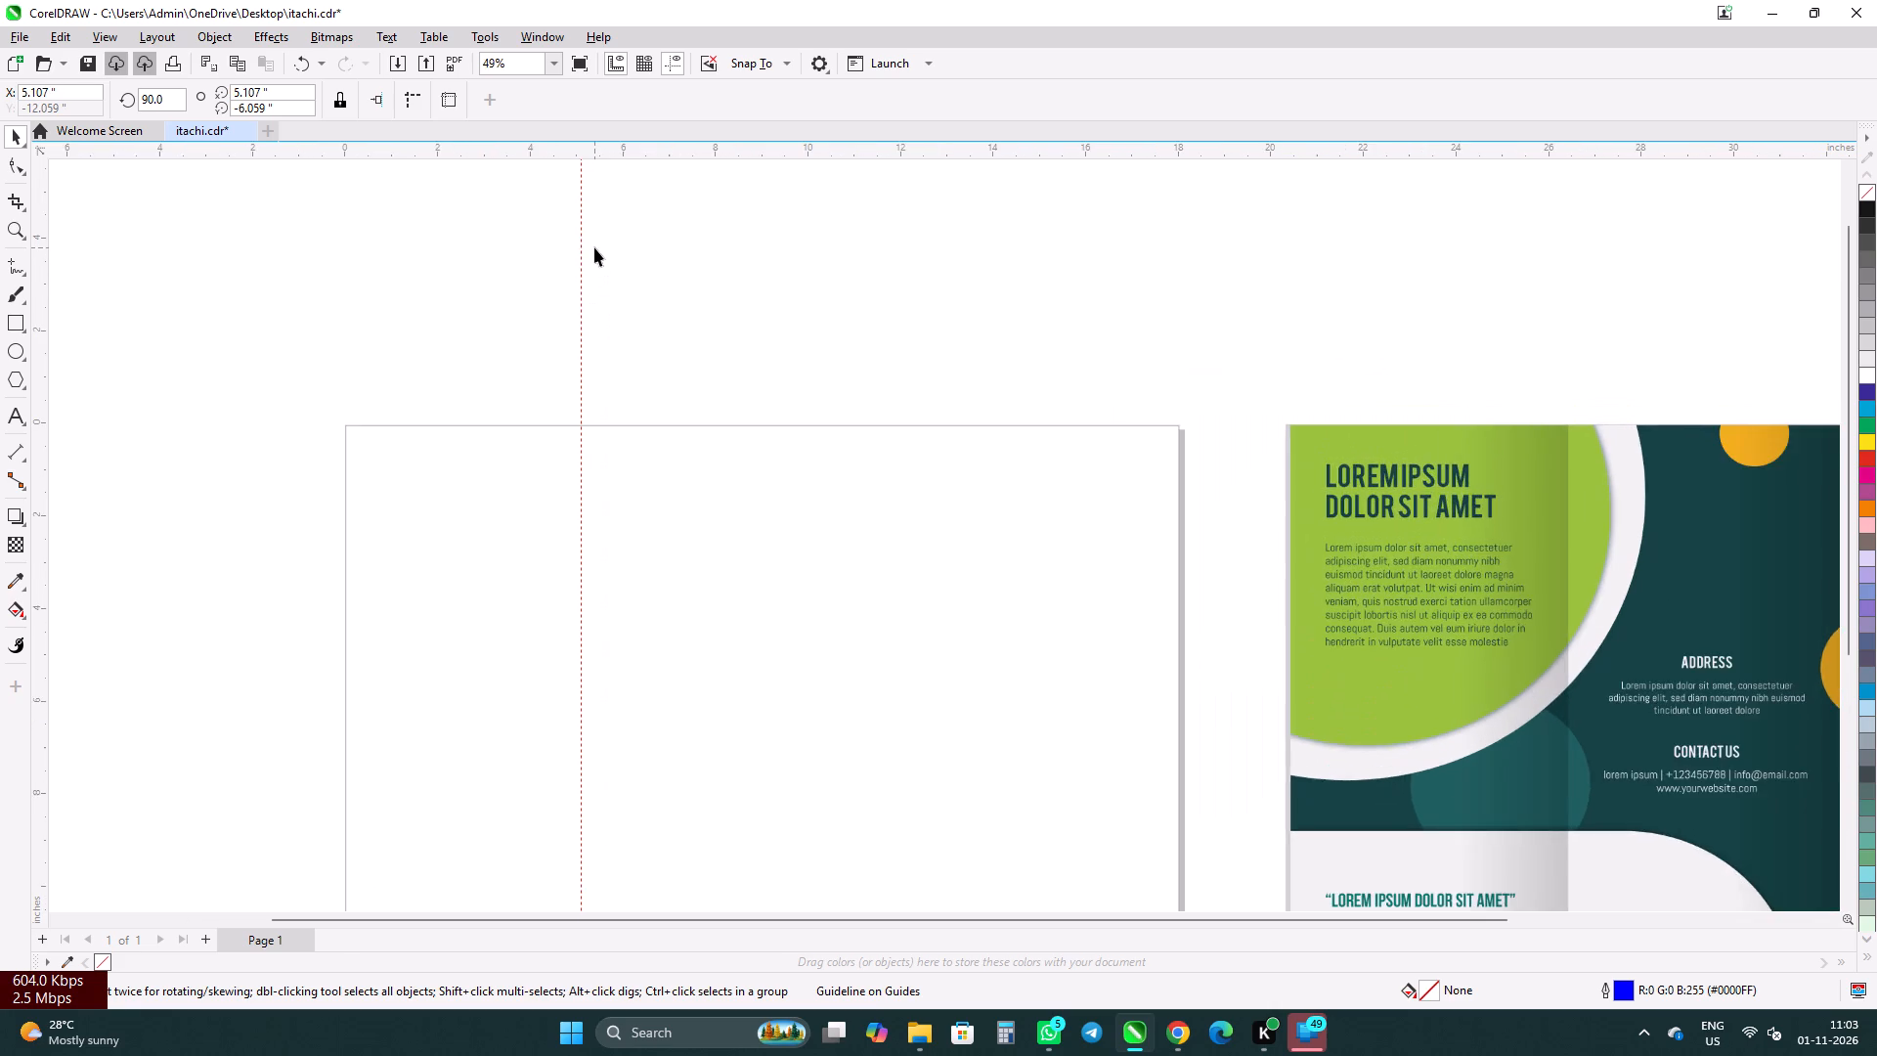
pyautogui.scroll(2, 594, 245)
pyautogui.moveTo(576, 199); pyautogui.dragTo(592, 197)
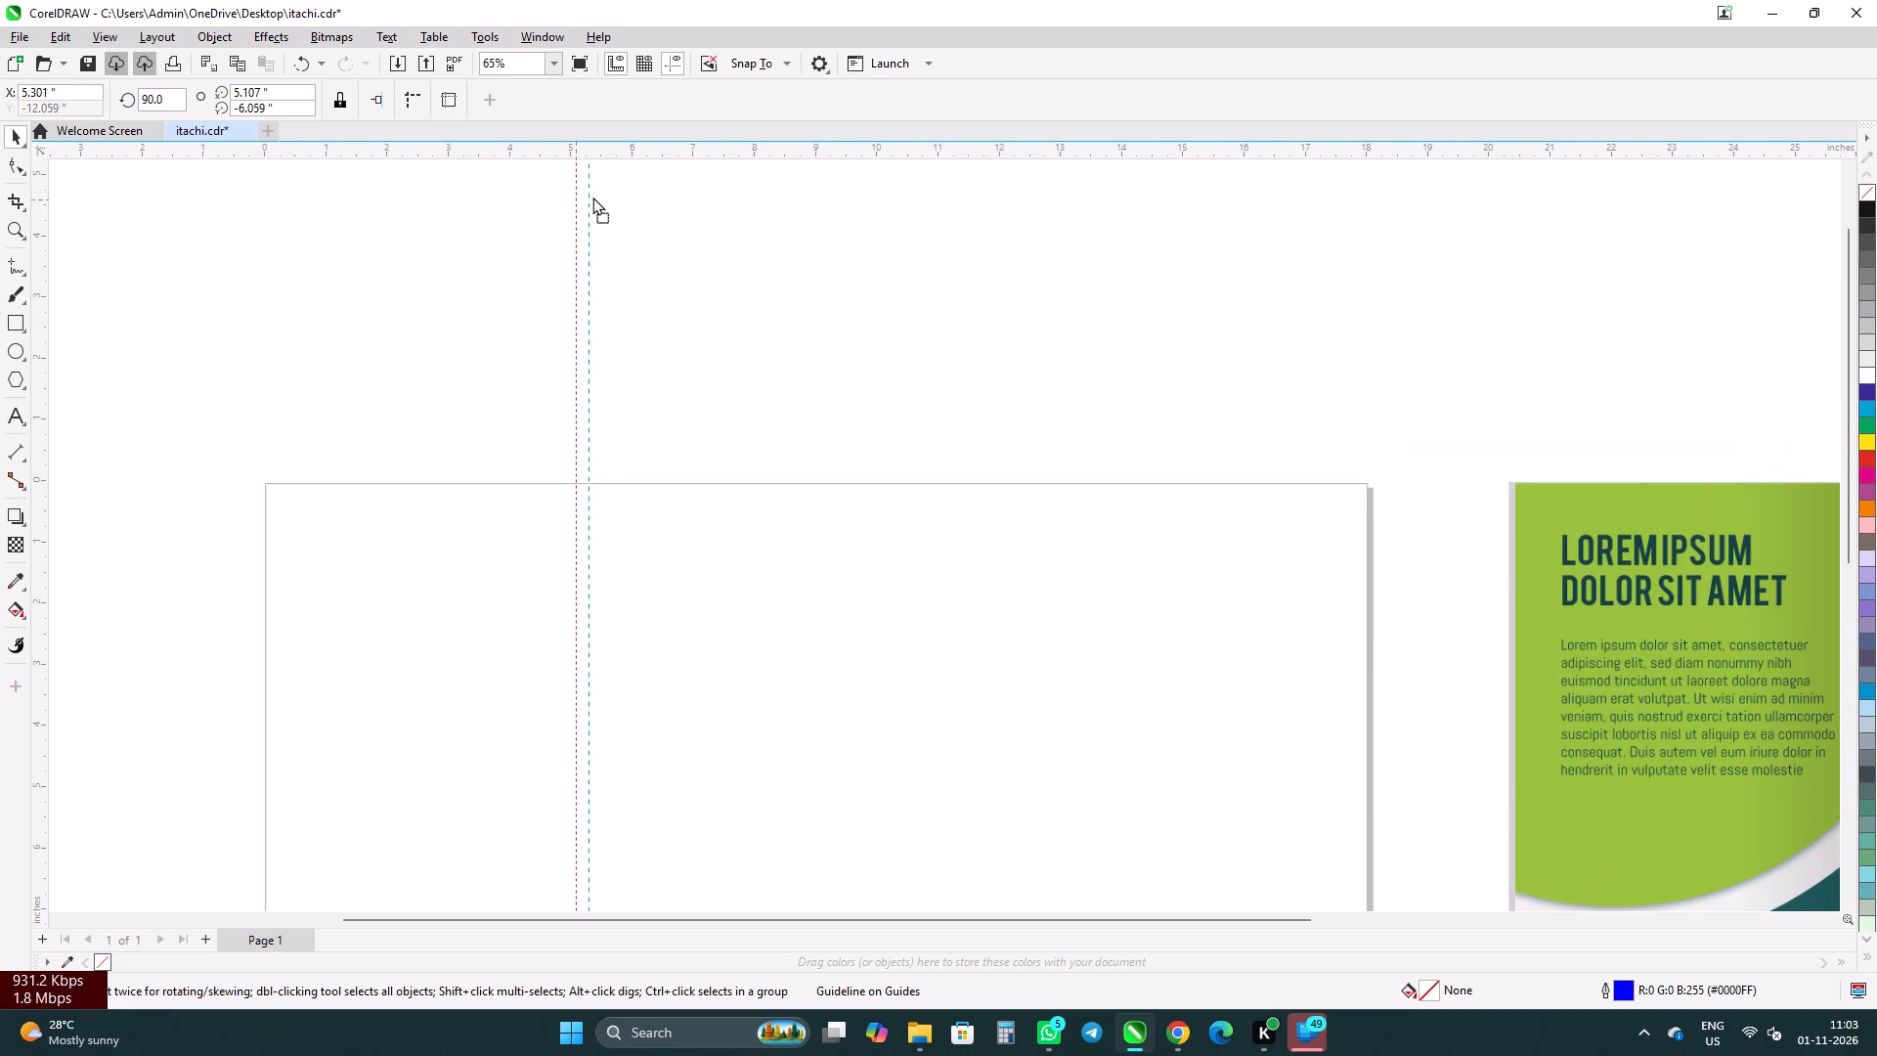
pyautogui.moveTo(592, 197); pyautogui.dragTo(627, 192)
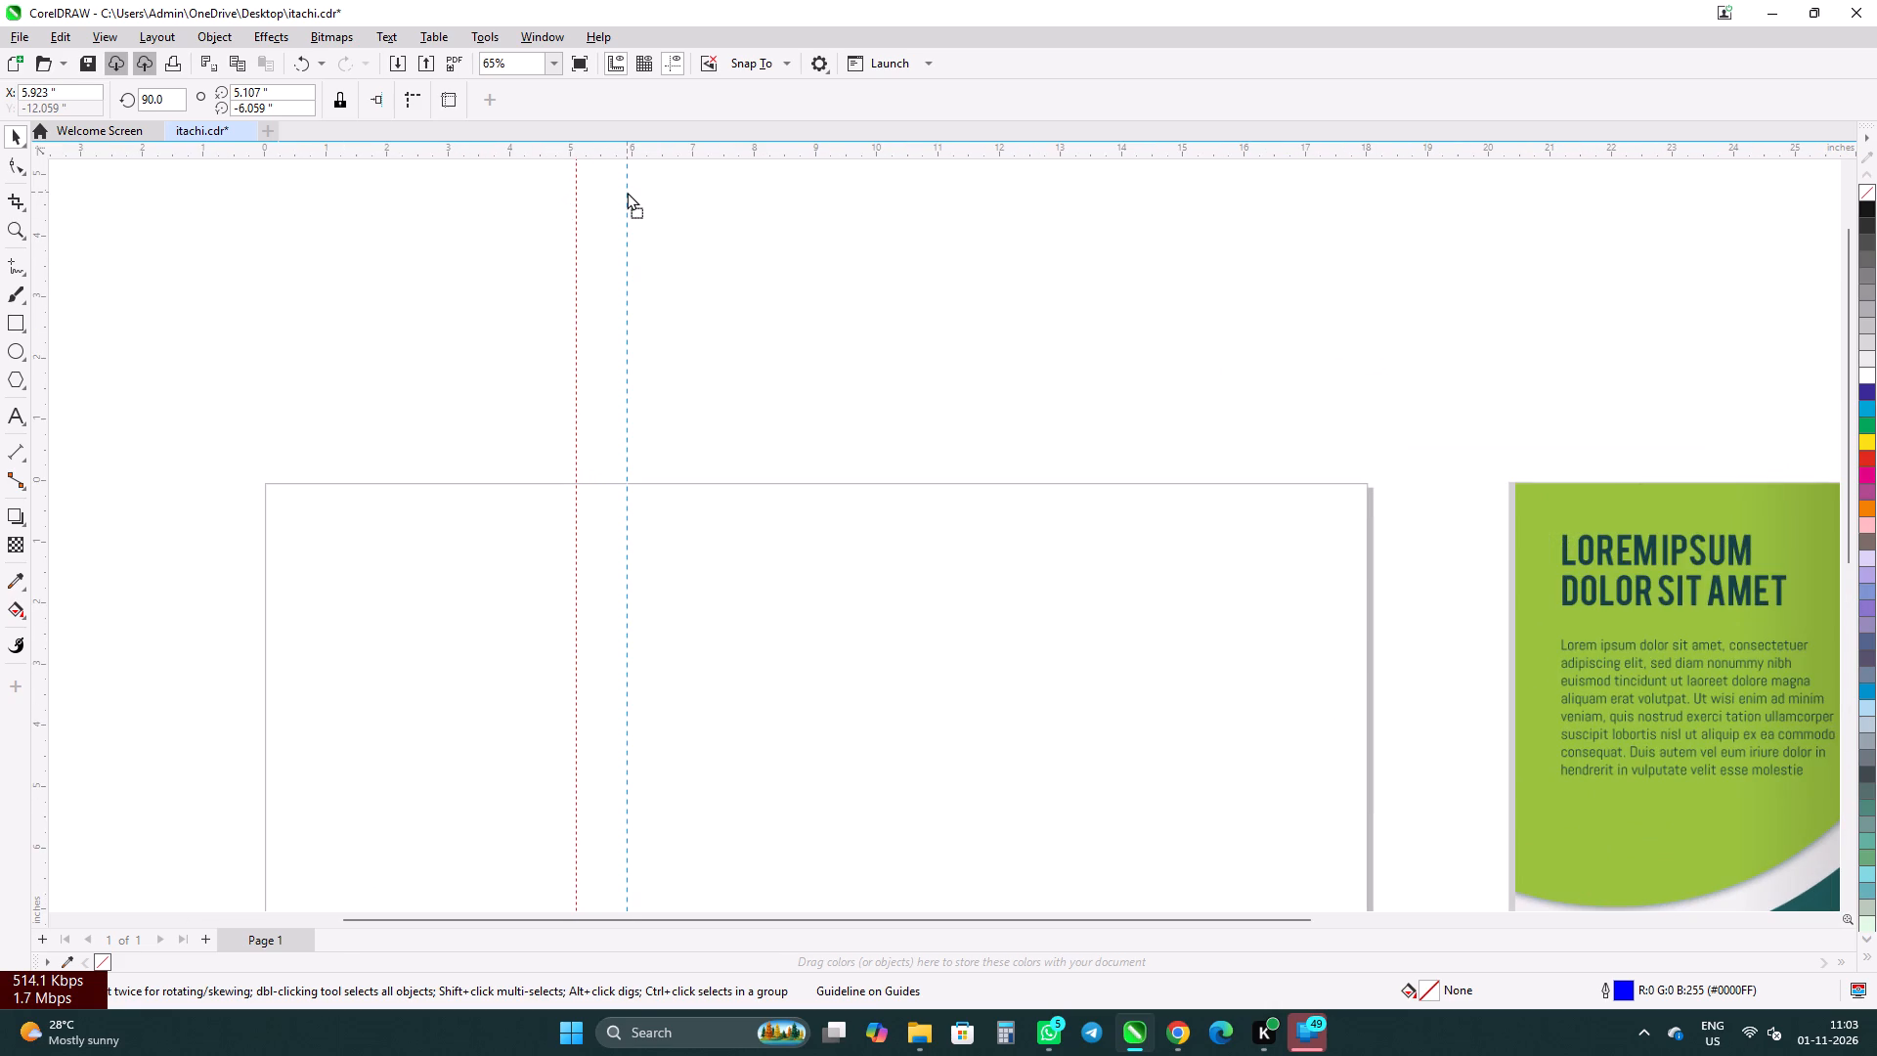
pyautogui.moveTo(627, 192); pyautogui.dragTo(632, 192)
# Duplicate the first-fold guideline and place the copy about 12 inches from the page's left edge for the second fold.
pyautogui.scroll(-2, 609, 218)
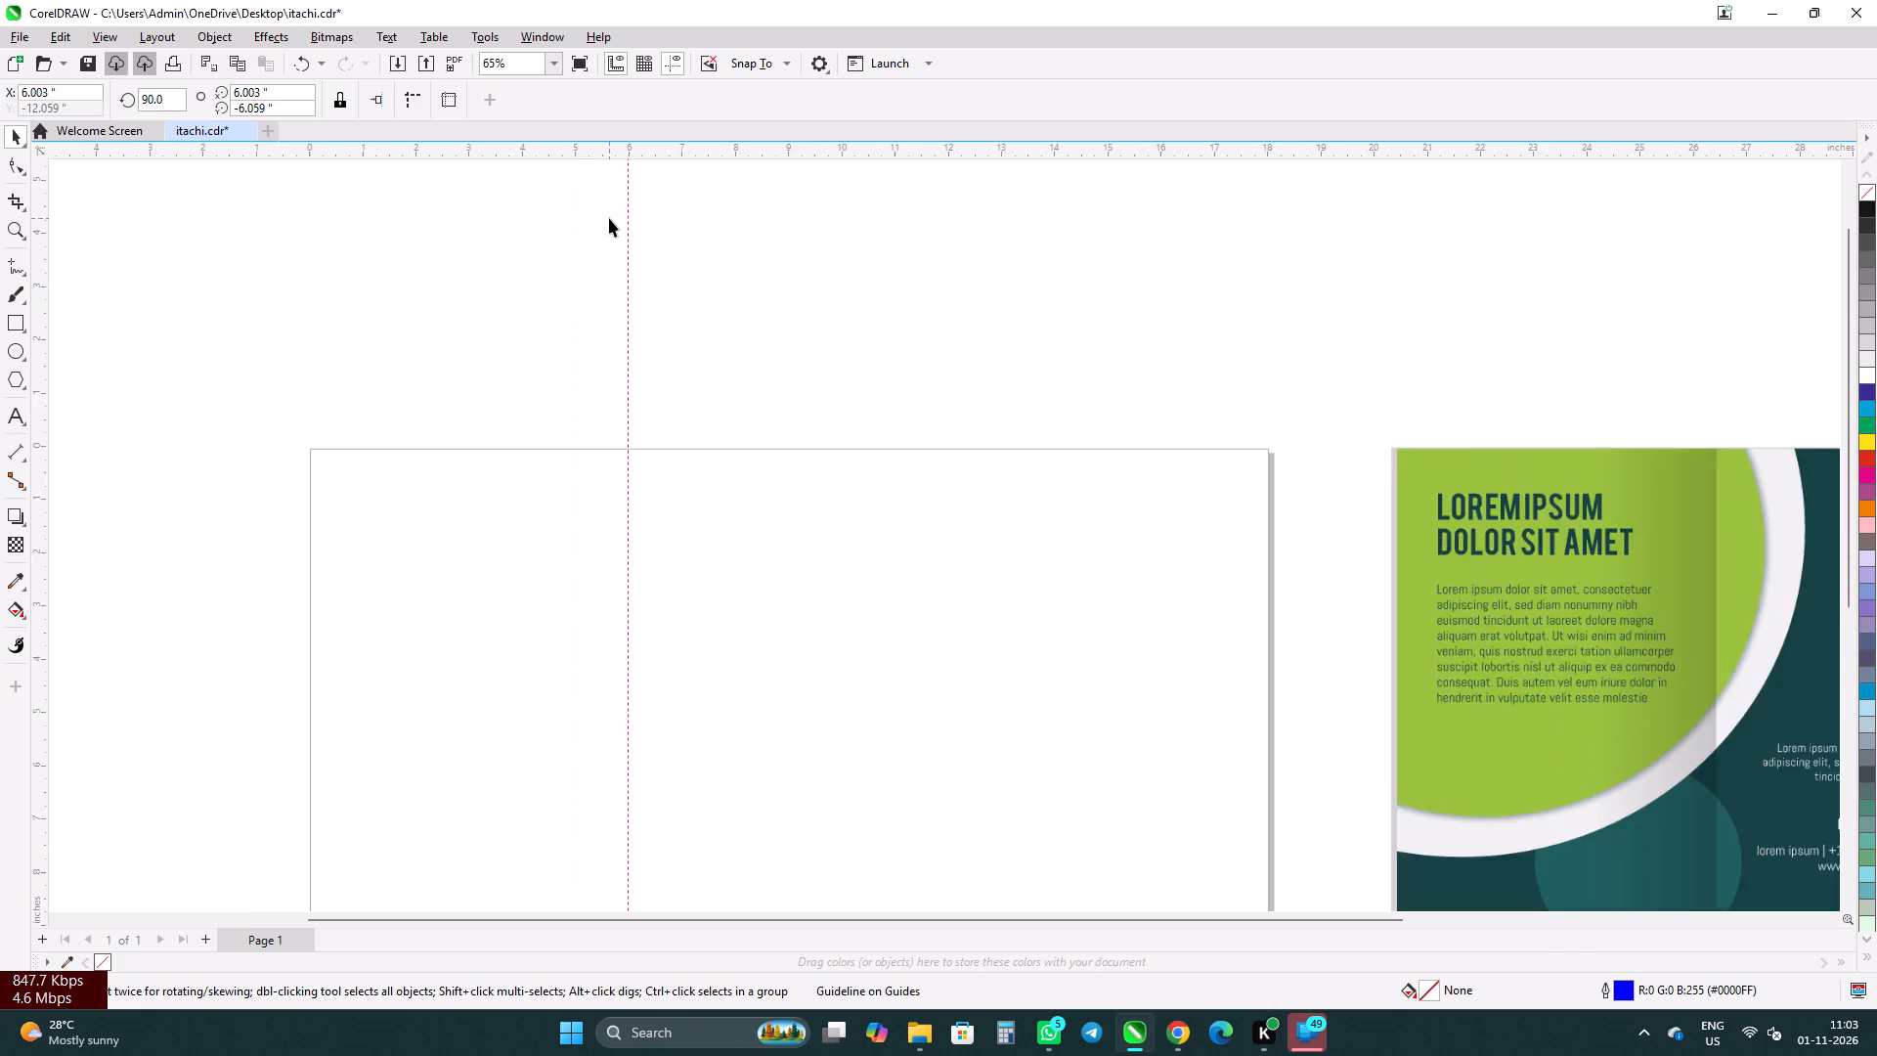
pyautogui.scroll(-7, 609, 218)
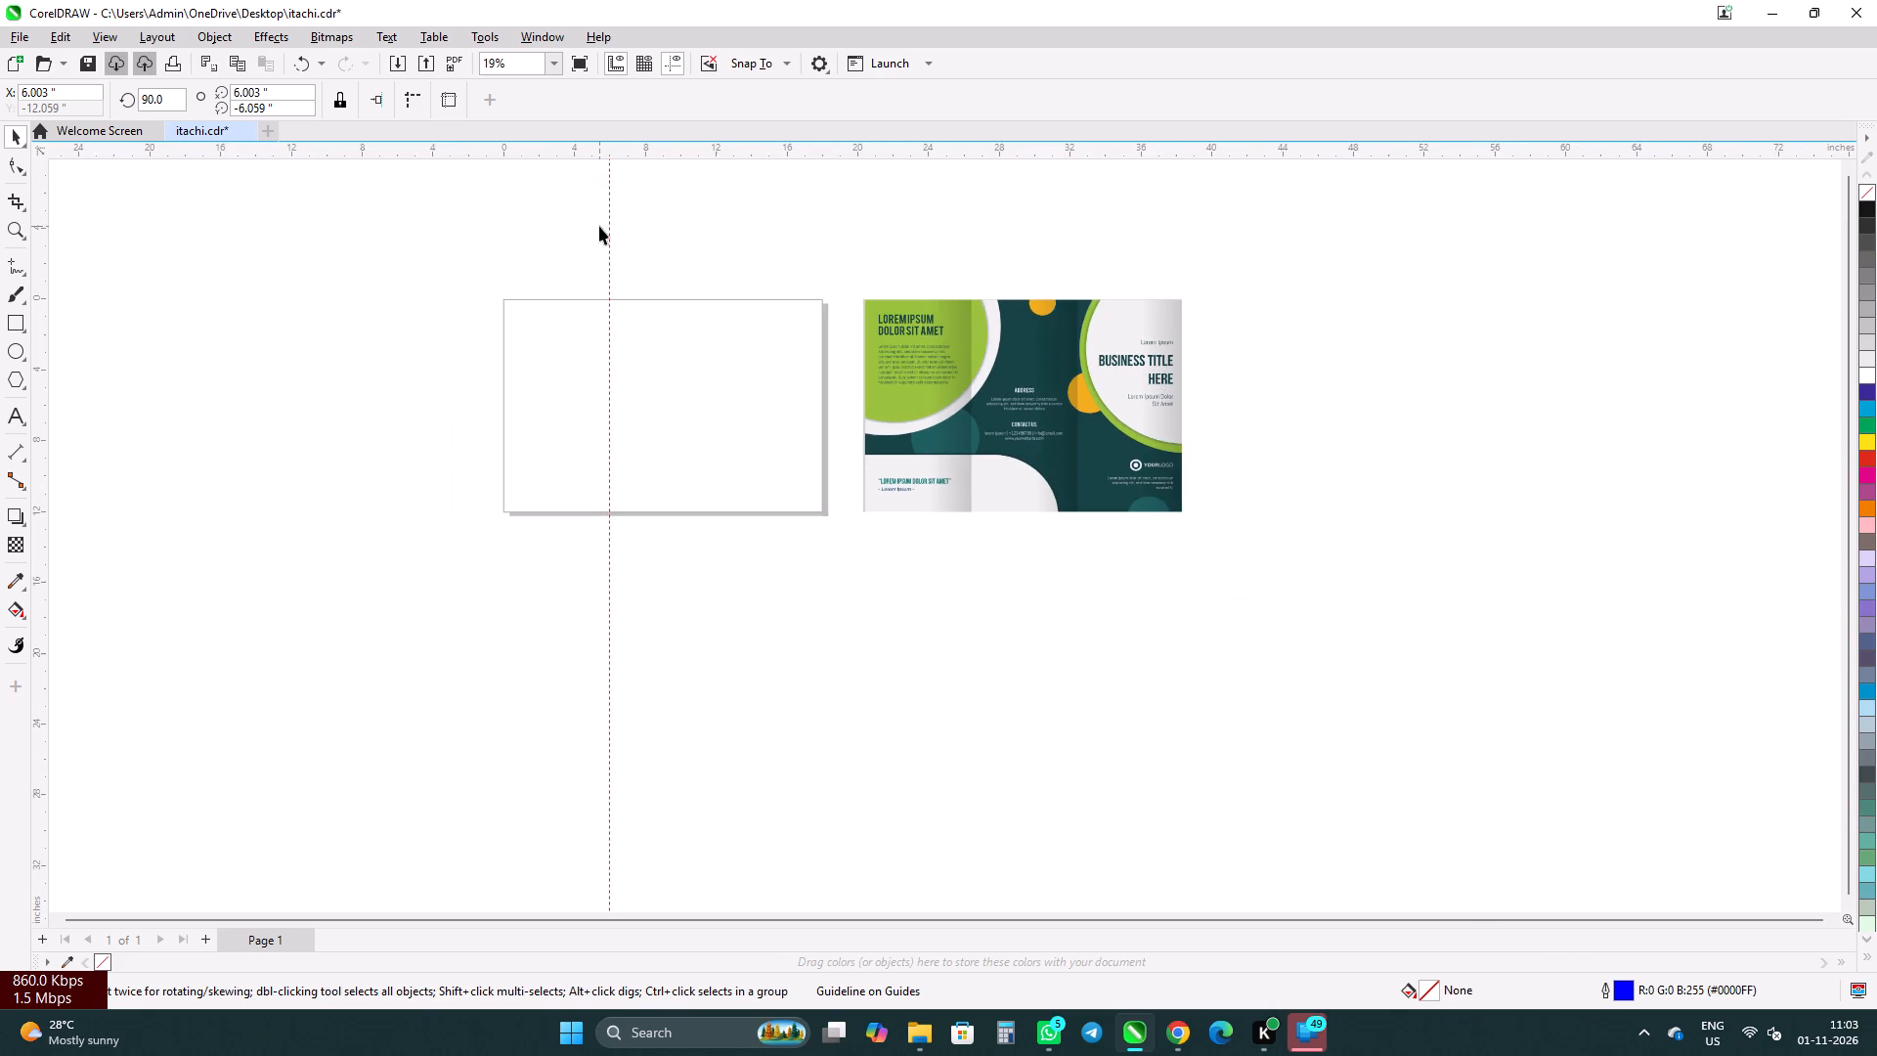
pyautogui.scroll(4, 599, 226)
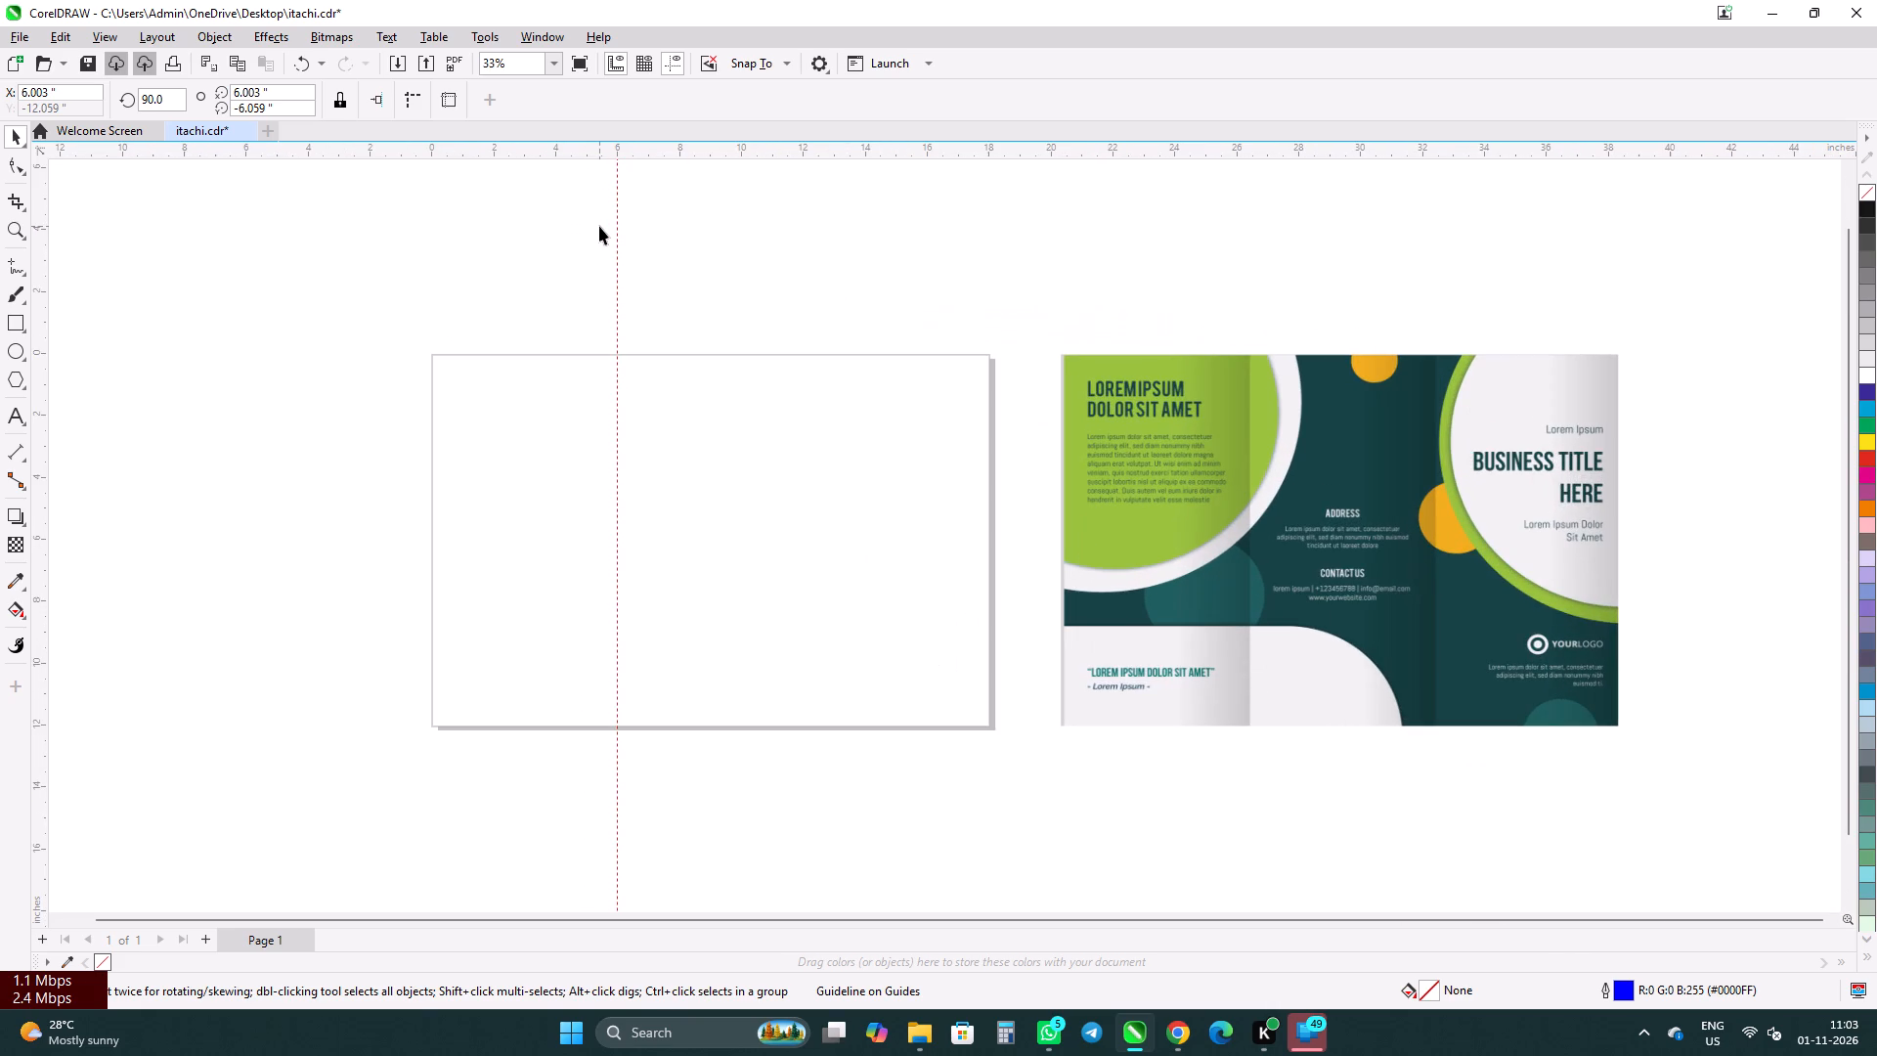
pyautogui.scroll(5, 676, 232)
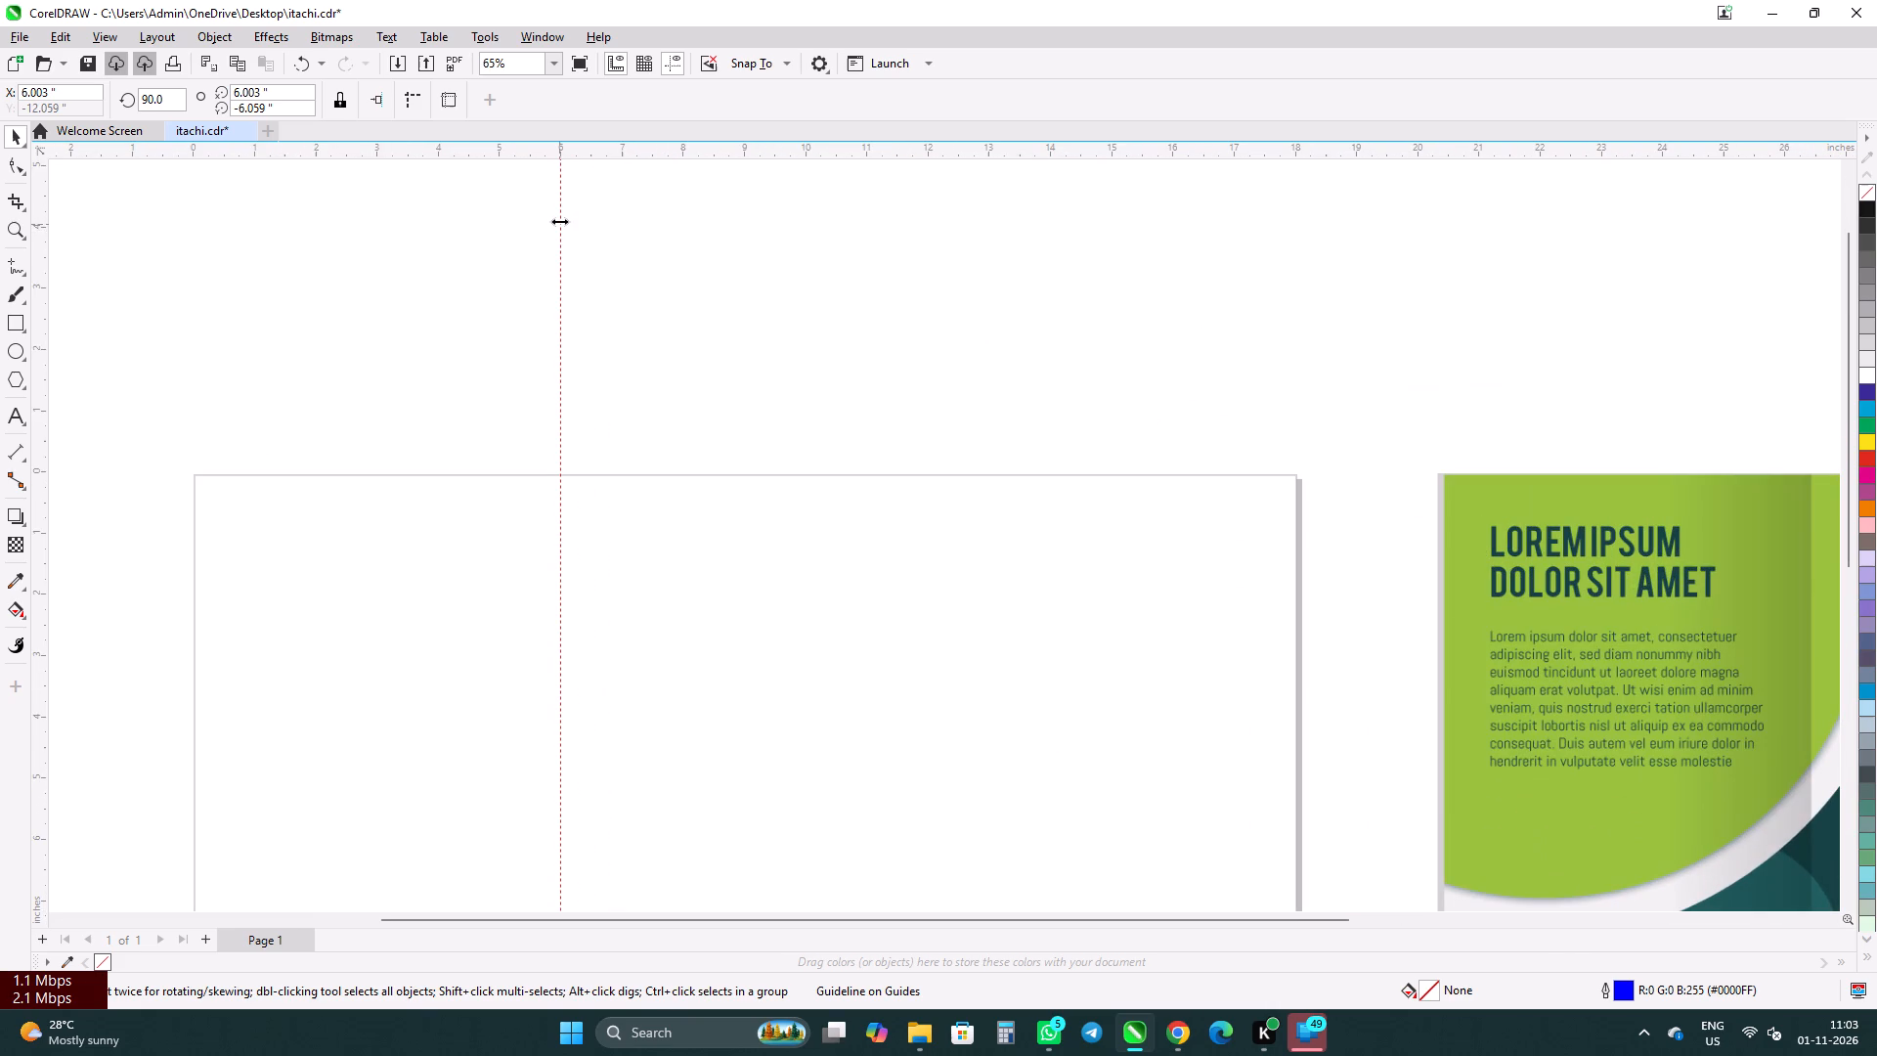
pyautogui.moveTo(559, 221); pyautogui.dragTo(911, 195)
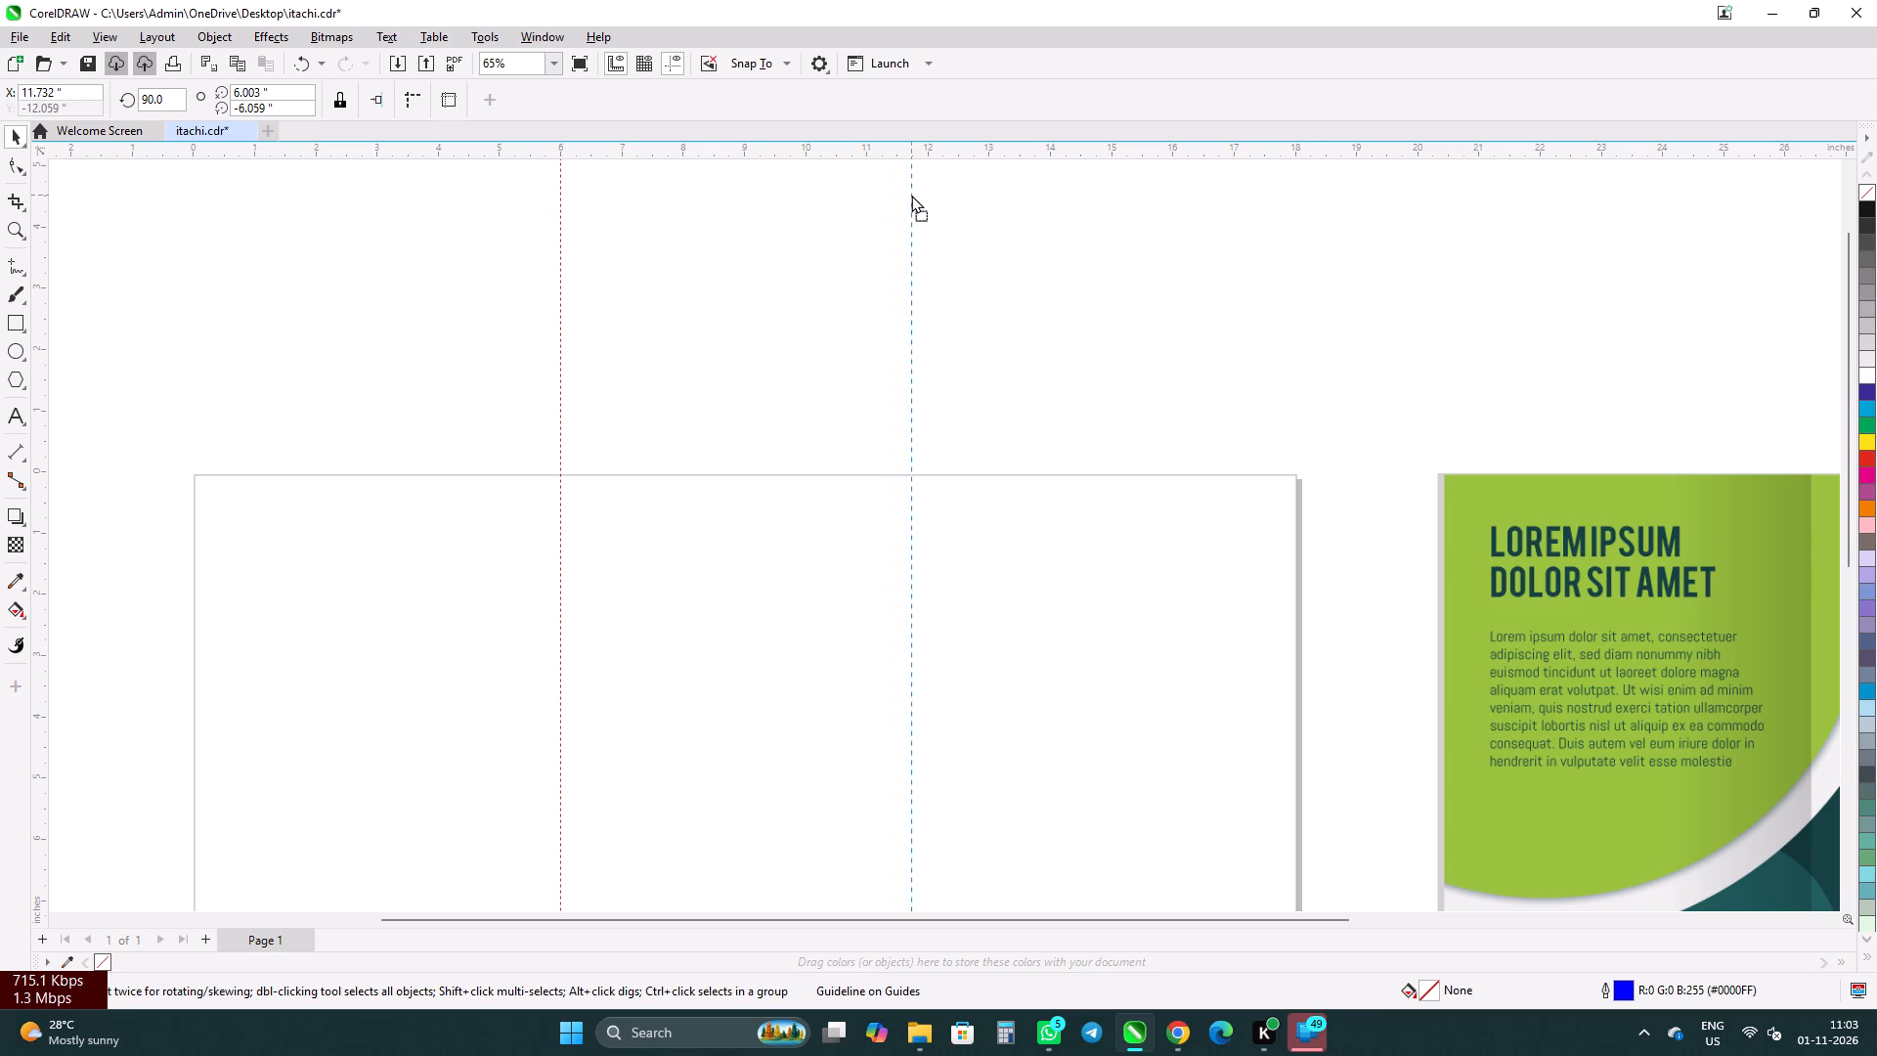
pyautogui.moveTo(911, 195); pyautogui.dragTo(929, 198)
pyautogui.rightClick(928, 197)
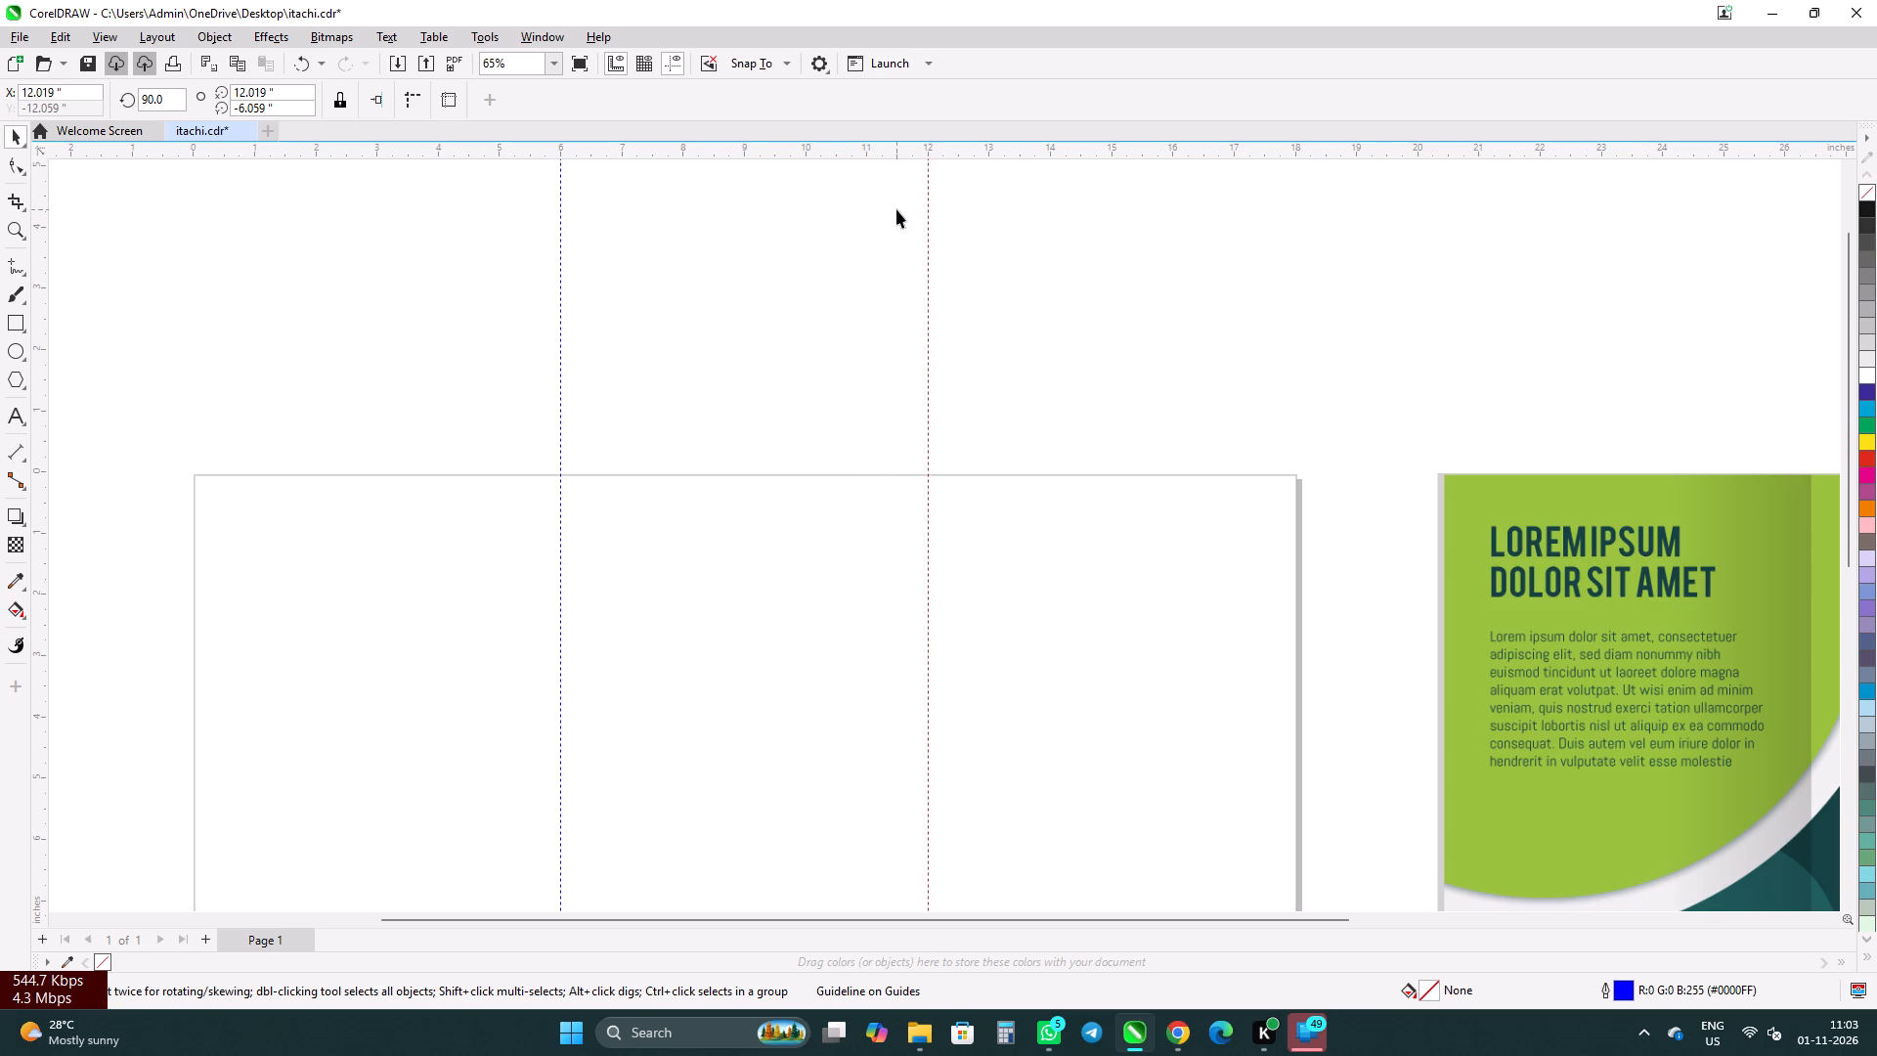
pyautogui.scroll(-4, 738, 244)
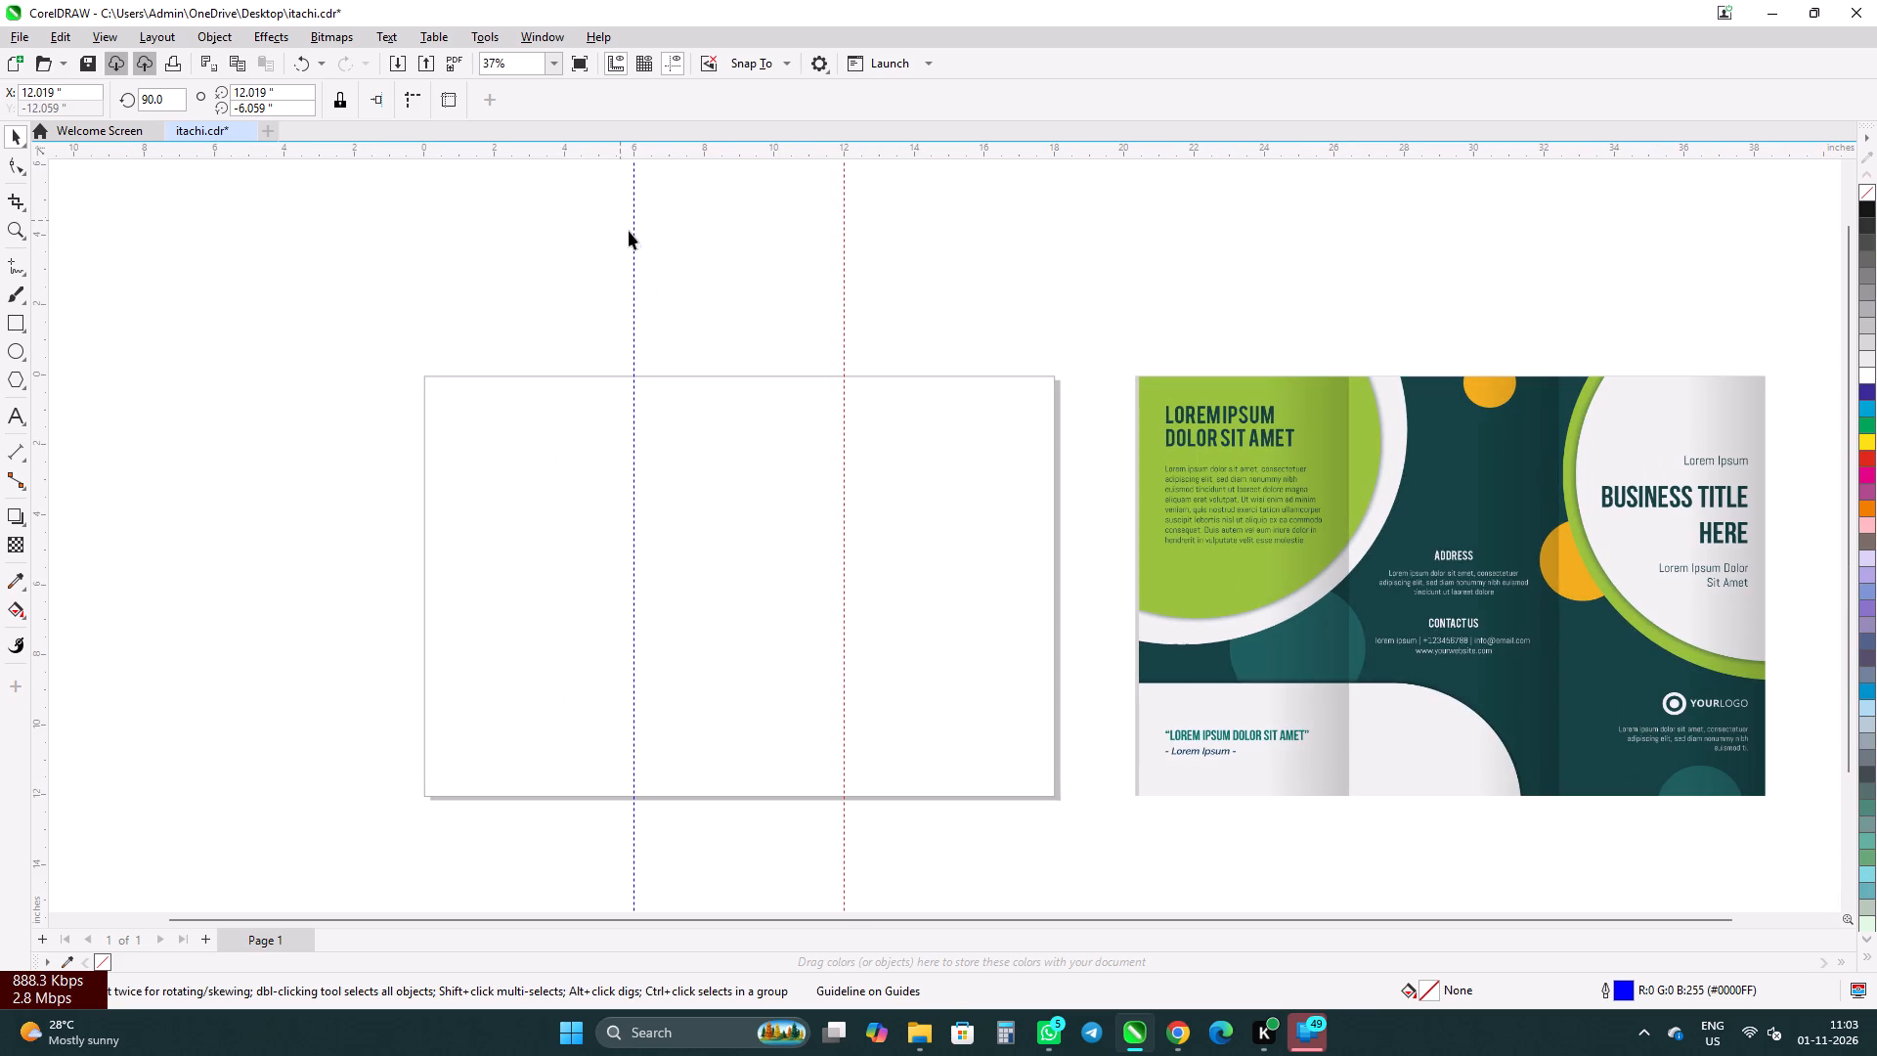
pyautogui.click(15, 132)
pyautogui.click(166, 181)
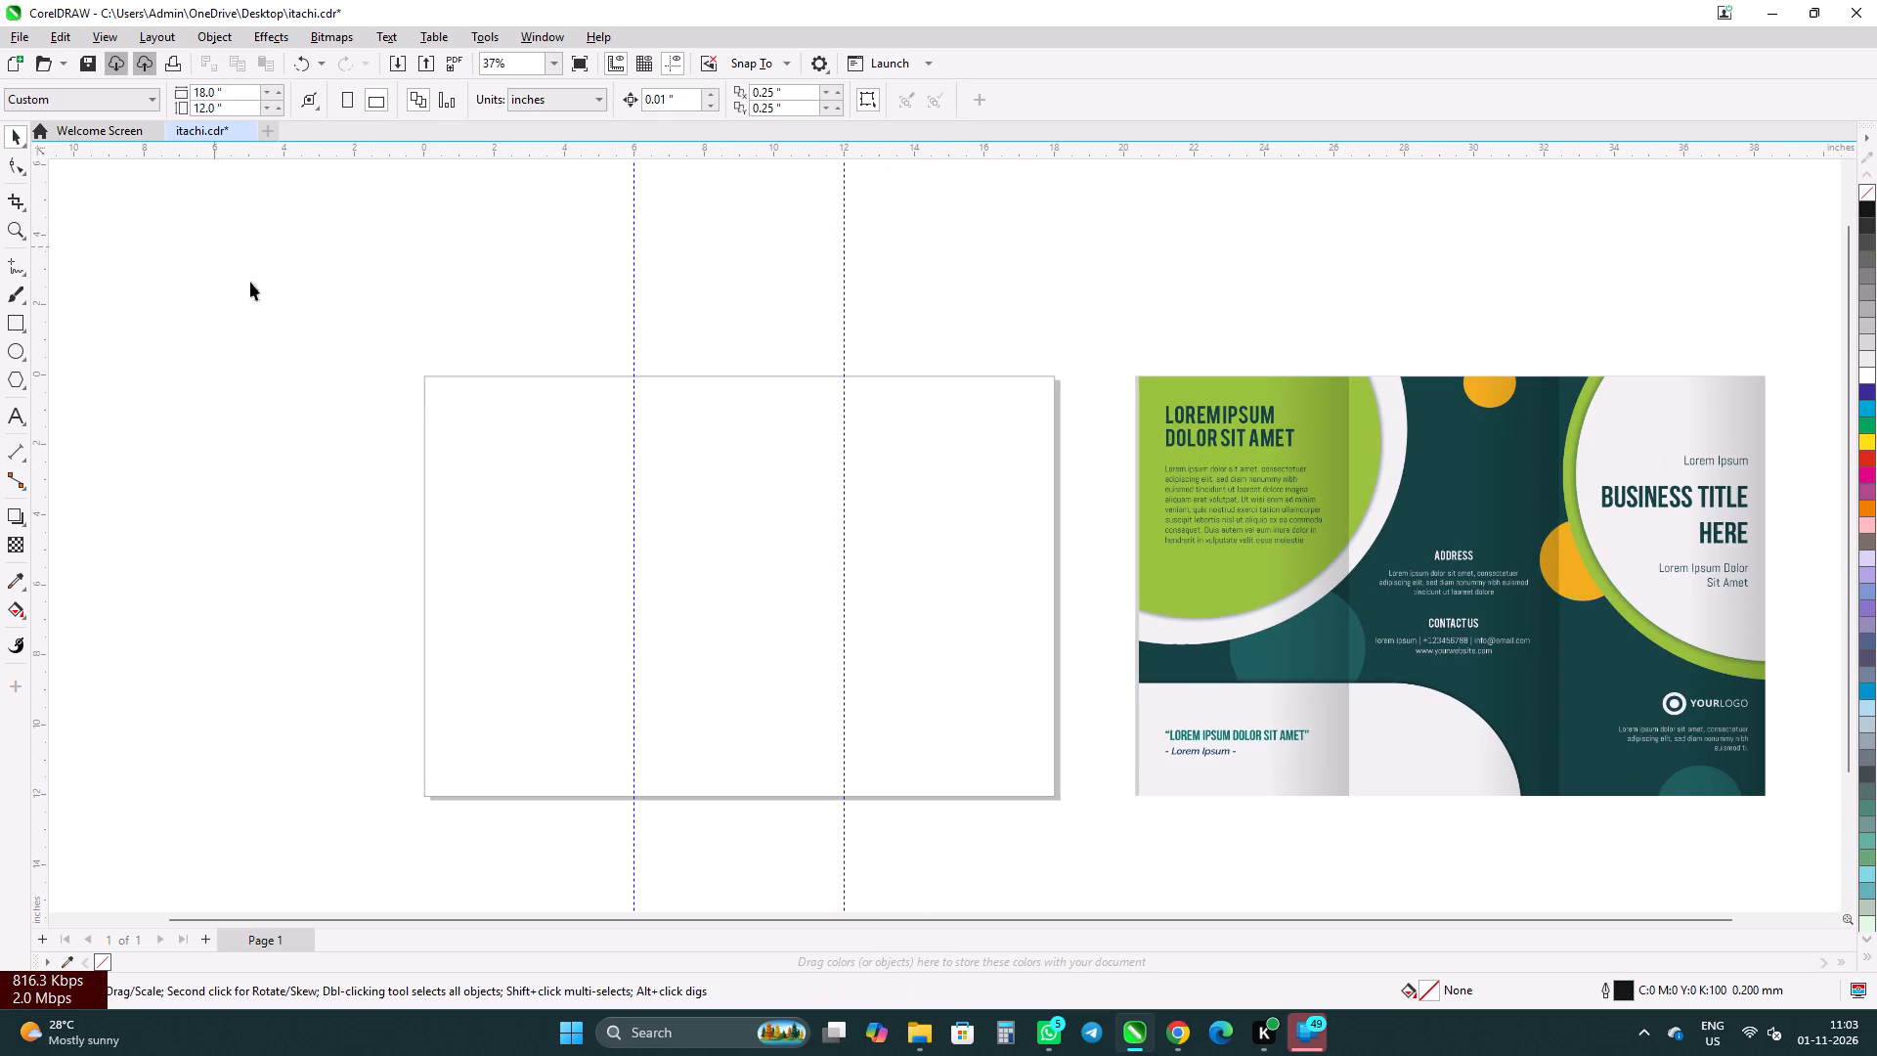
# Create an 18 x 12 inch rectangle that frames the whole page.
pyautogui.scroll(-2, 443, 377)
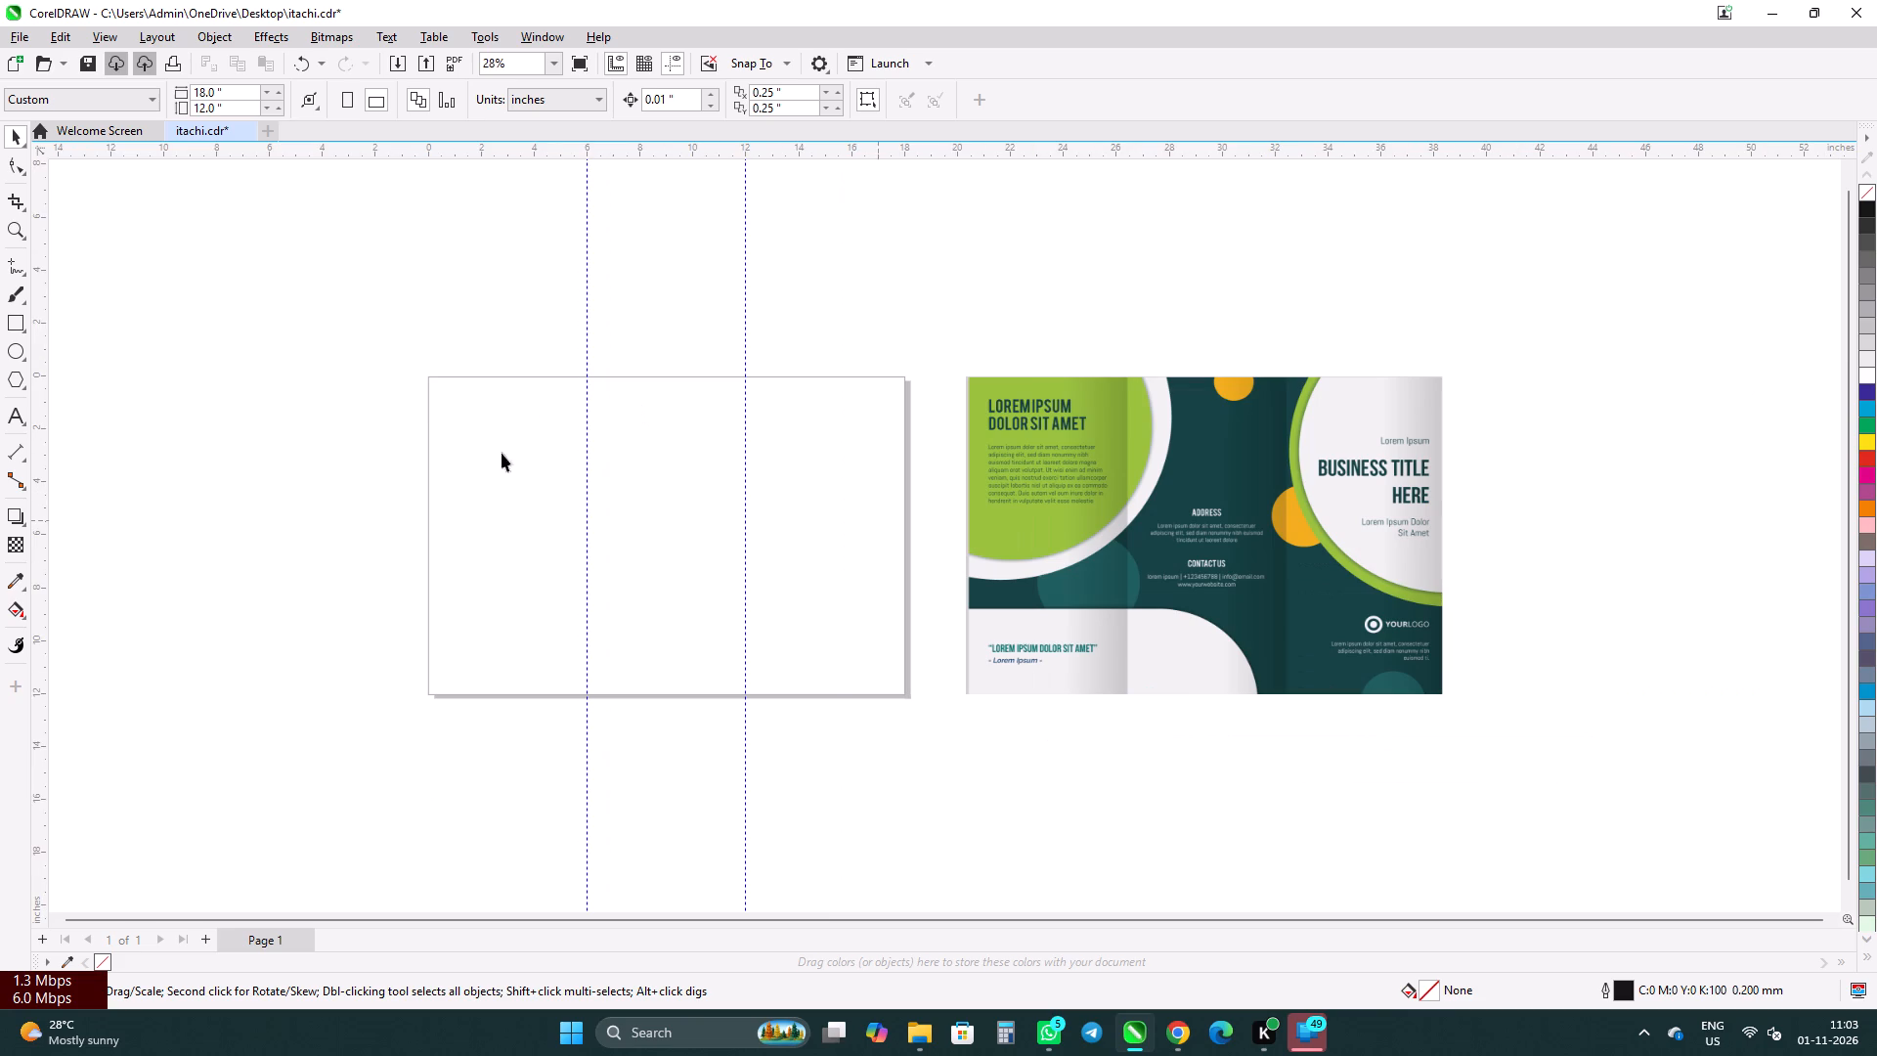
pyautogui.doubleClick(19, 133)
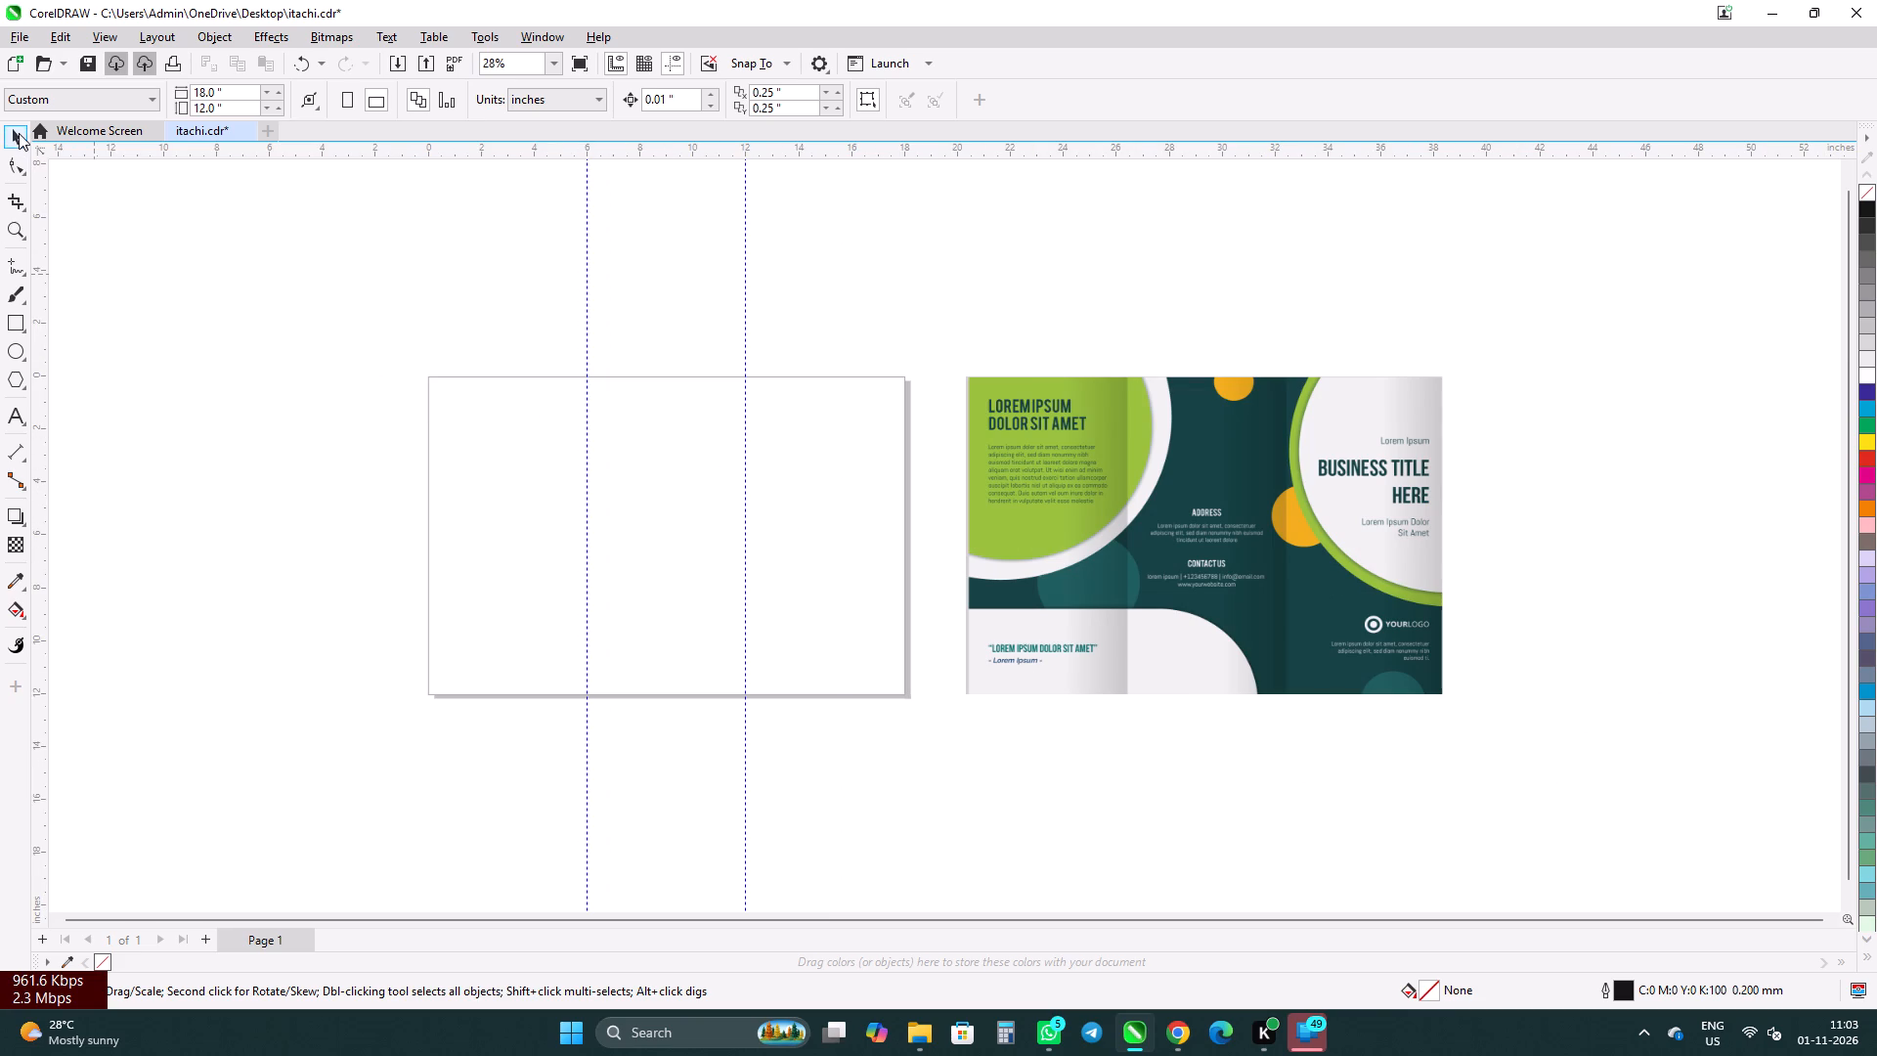
pyautogui.doubleClick(19, 133)
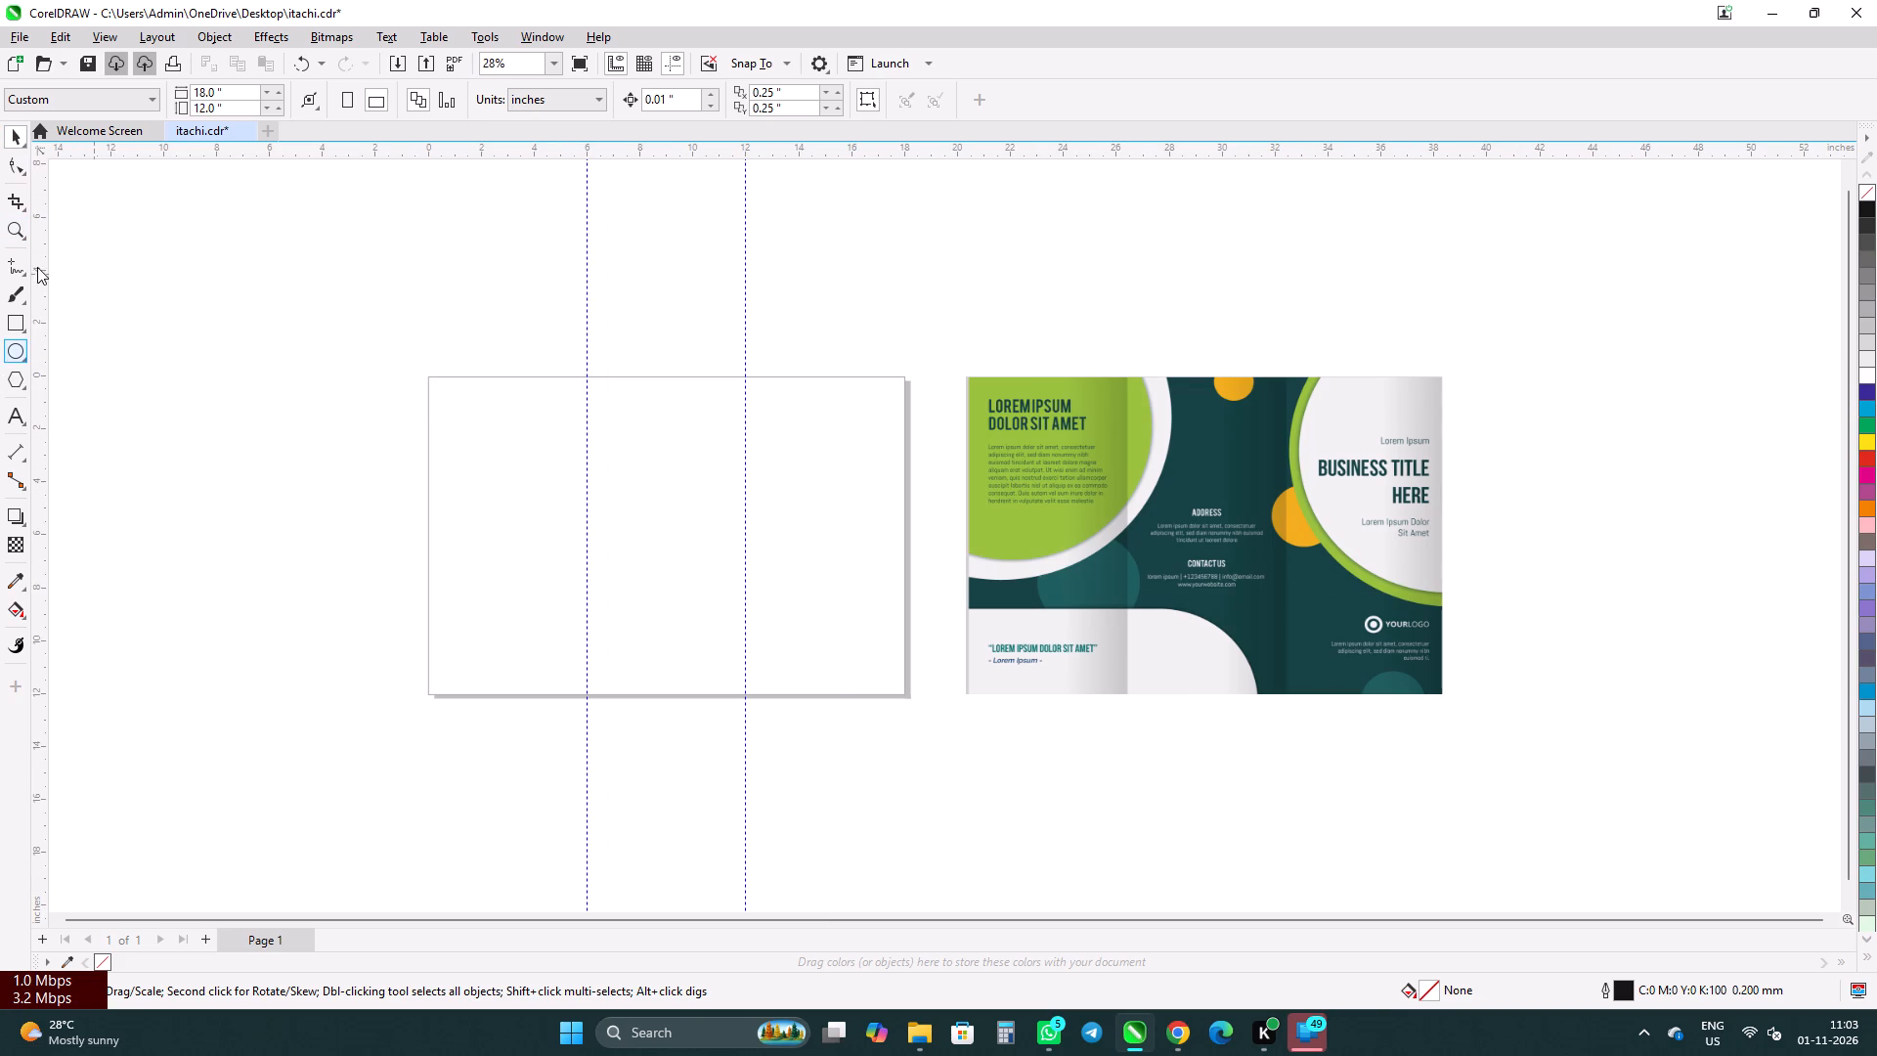
pyautogui.doubleClick(17, 320)
pyautogui.click(684, 271)
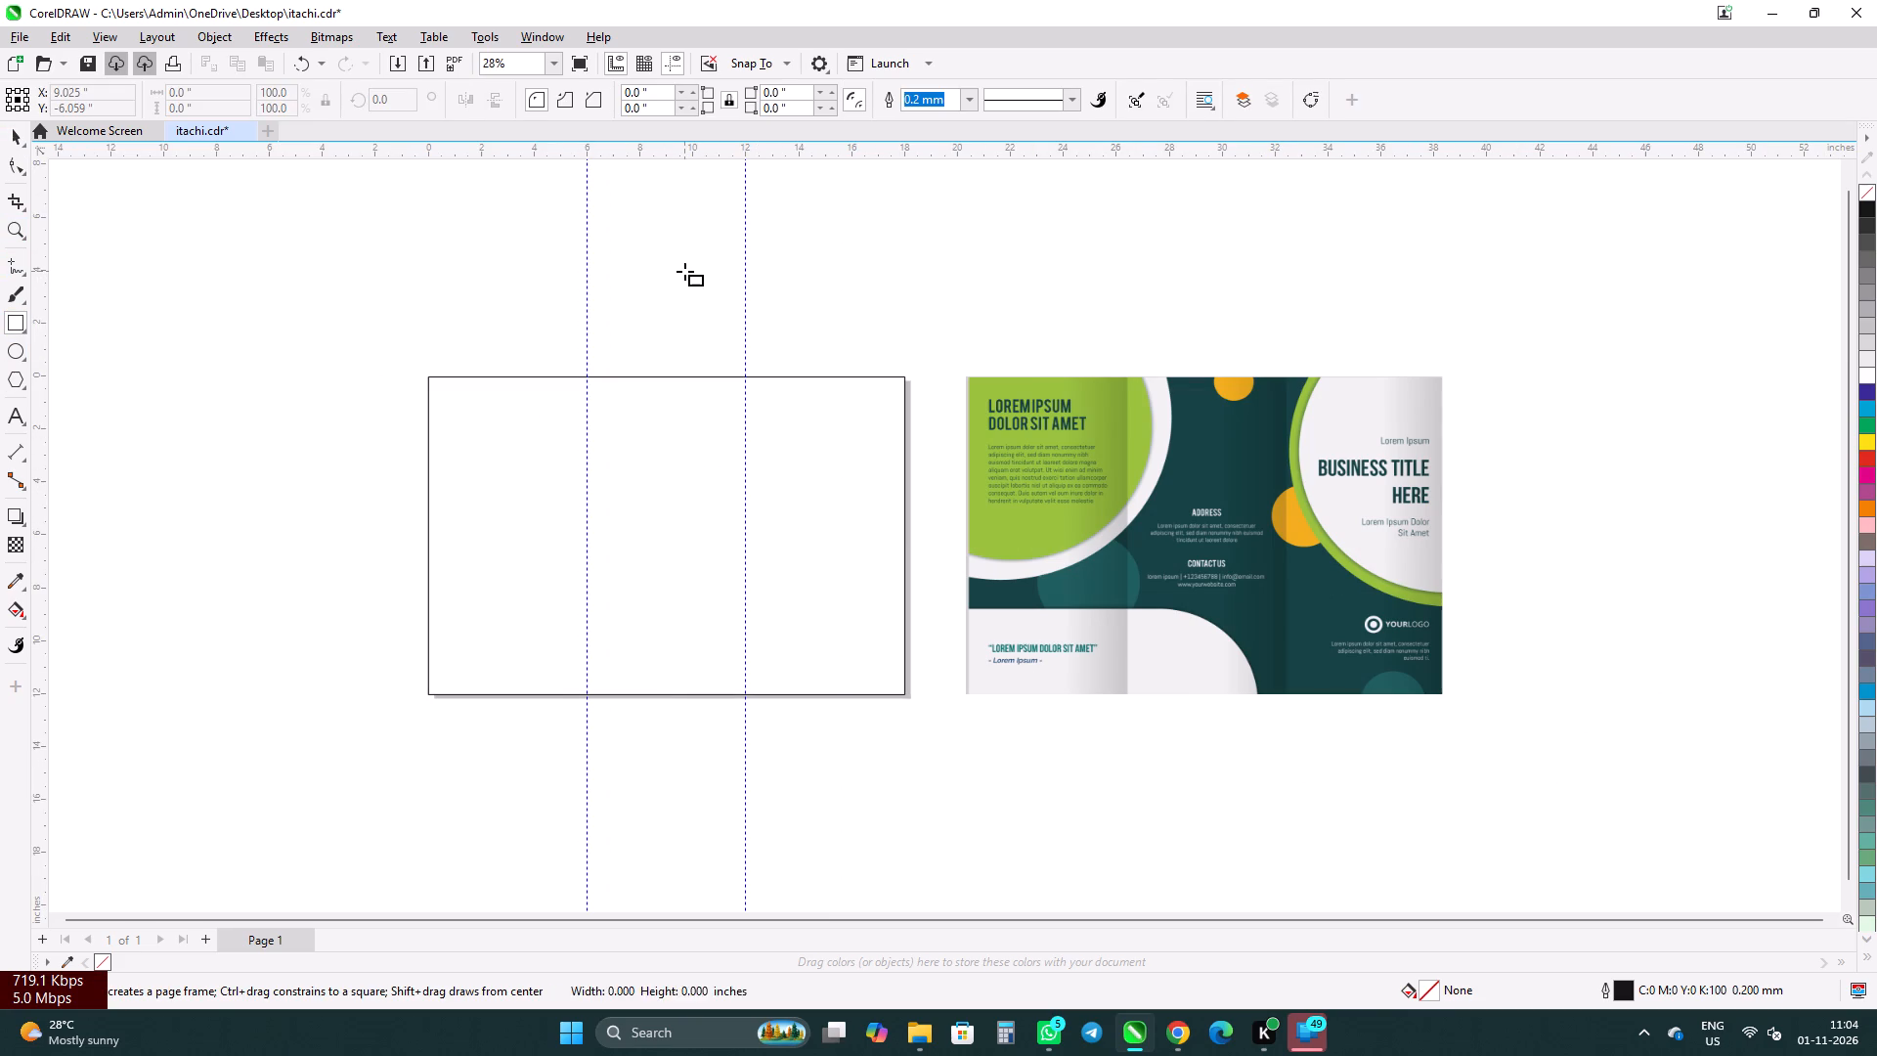
pyautogui.click(11, 133)
pyautogui.click(476, 279)
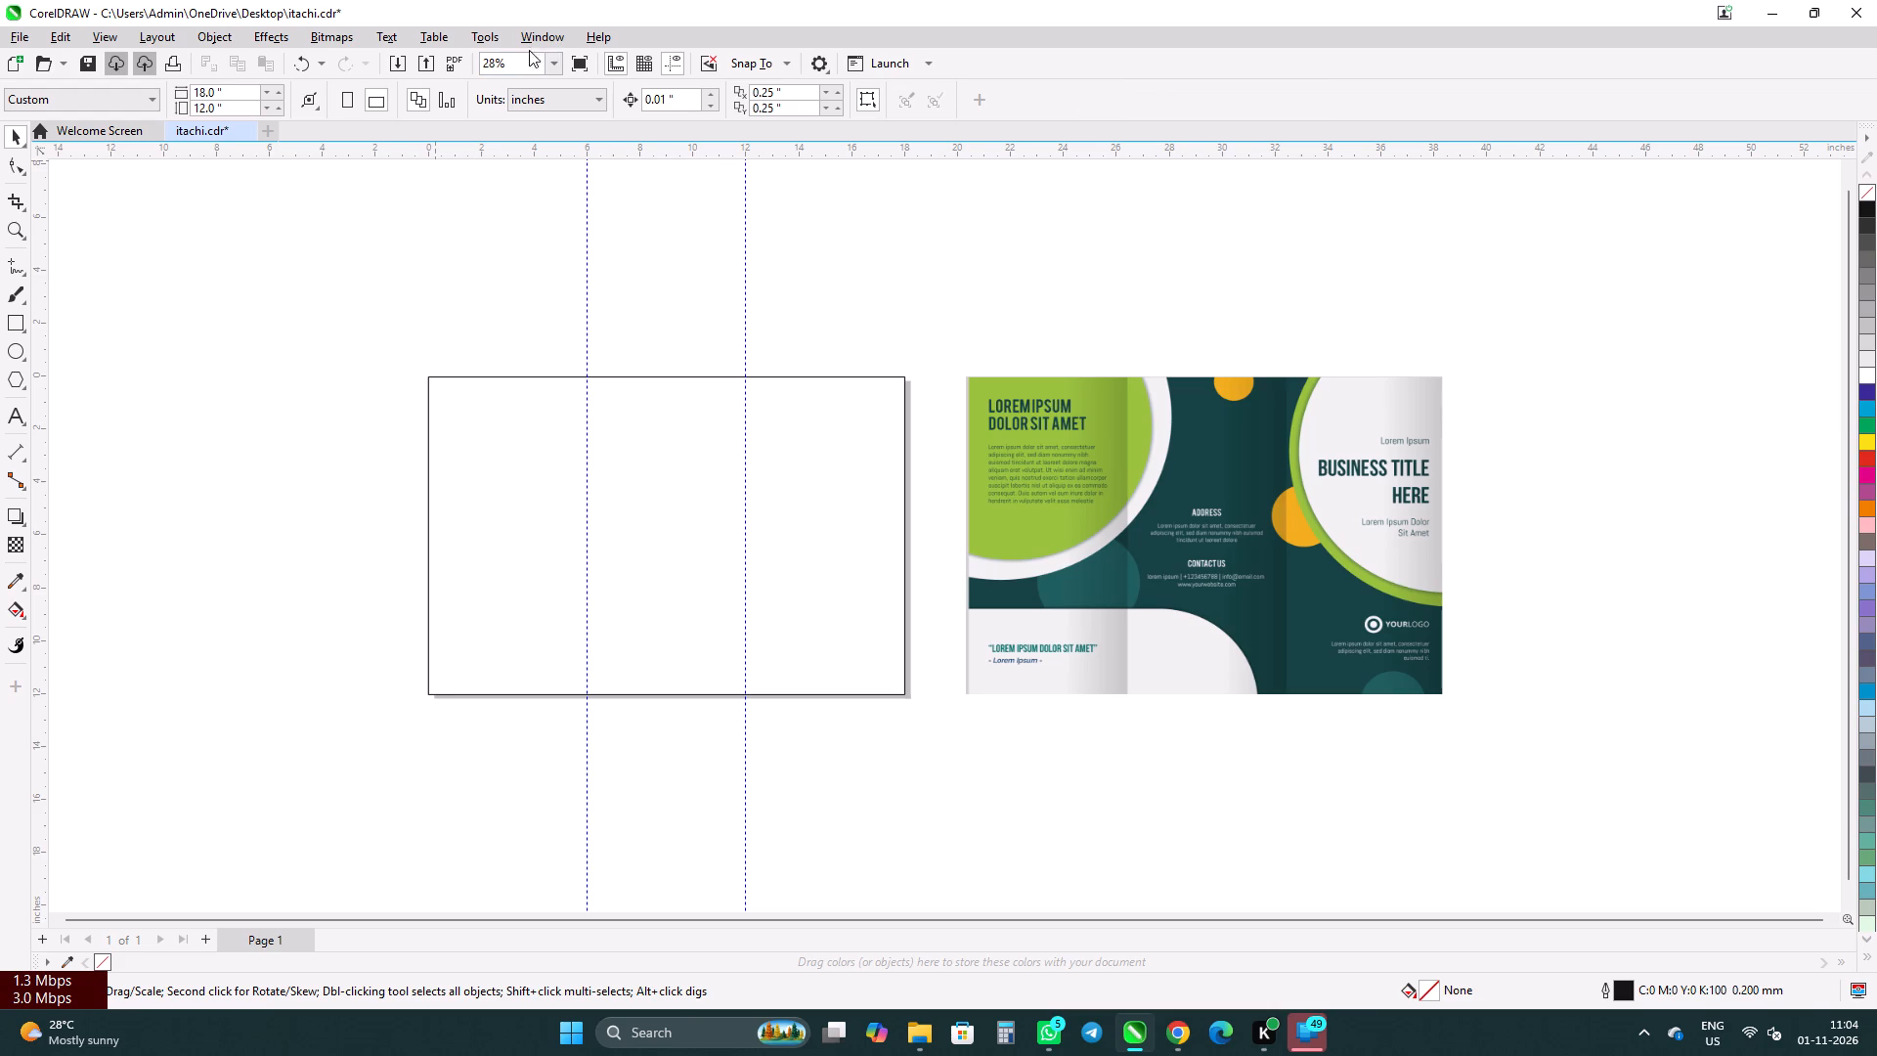
# Display the document's object hierarchy and move the page-size rectangle above the locked bitmap within Layer 1.
pyautogui.click(549, 34)
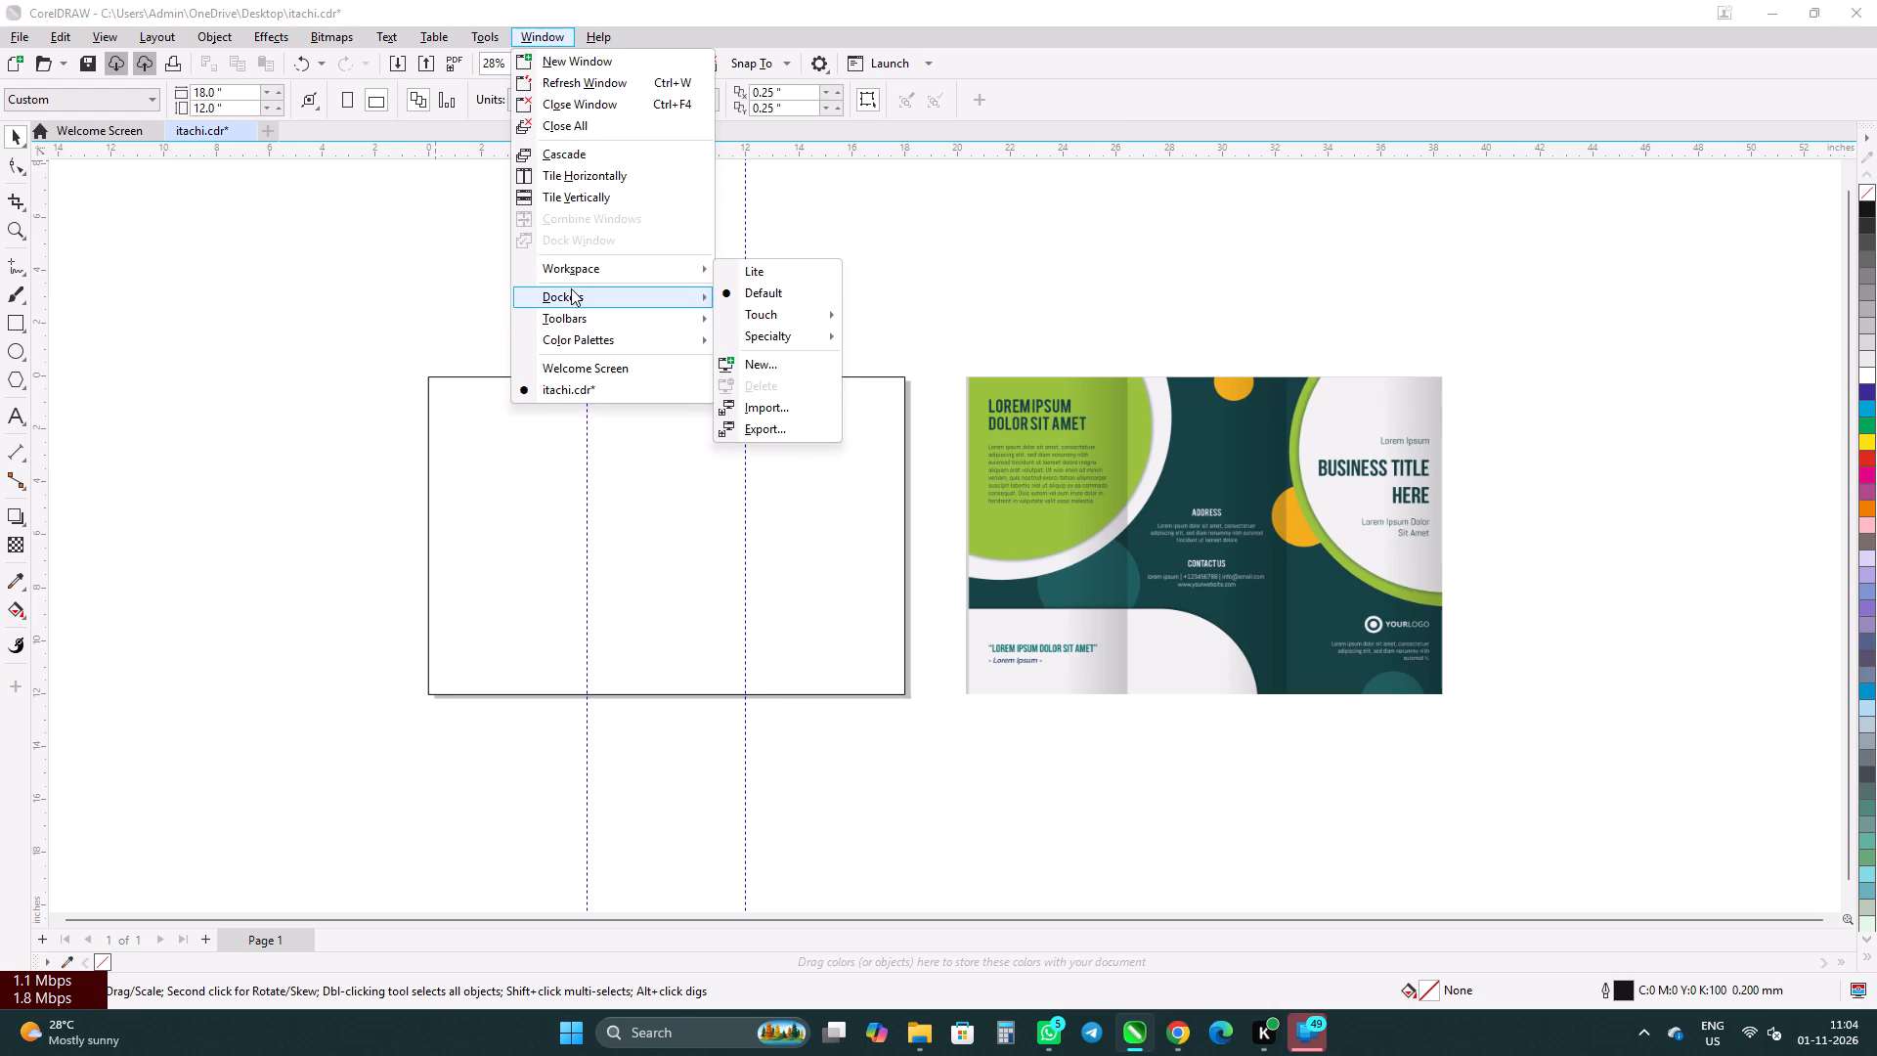
pyautogui.click(571, 290)
pyautogui.click(798, 209)
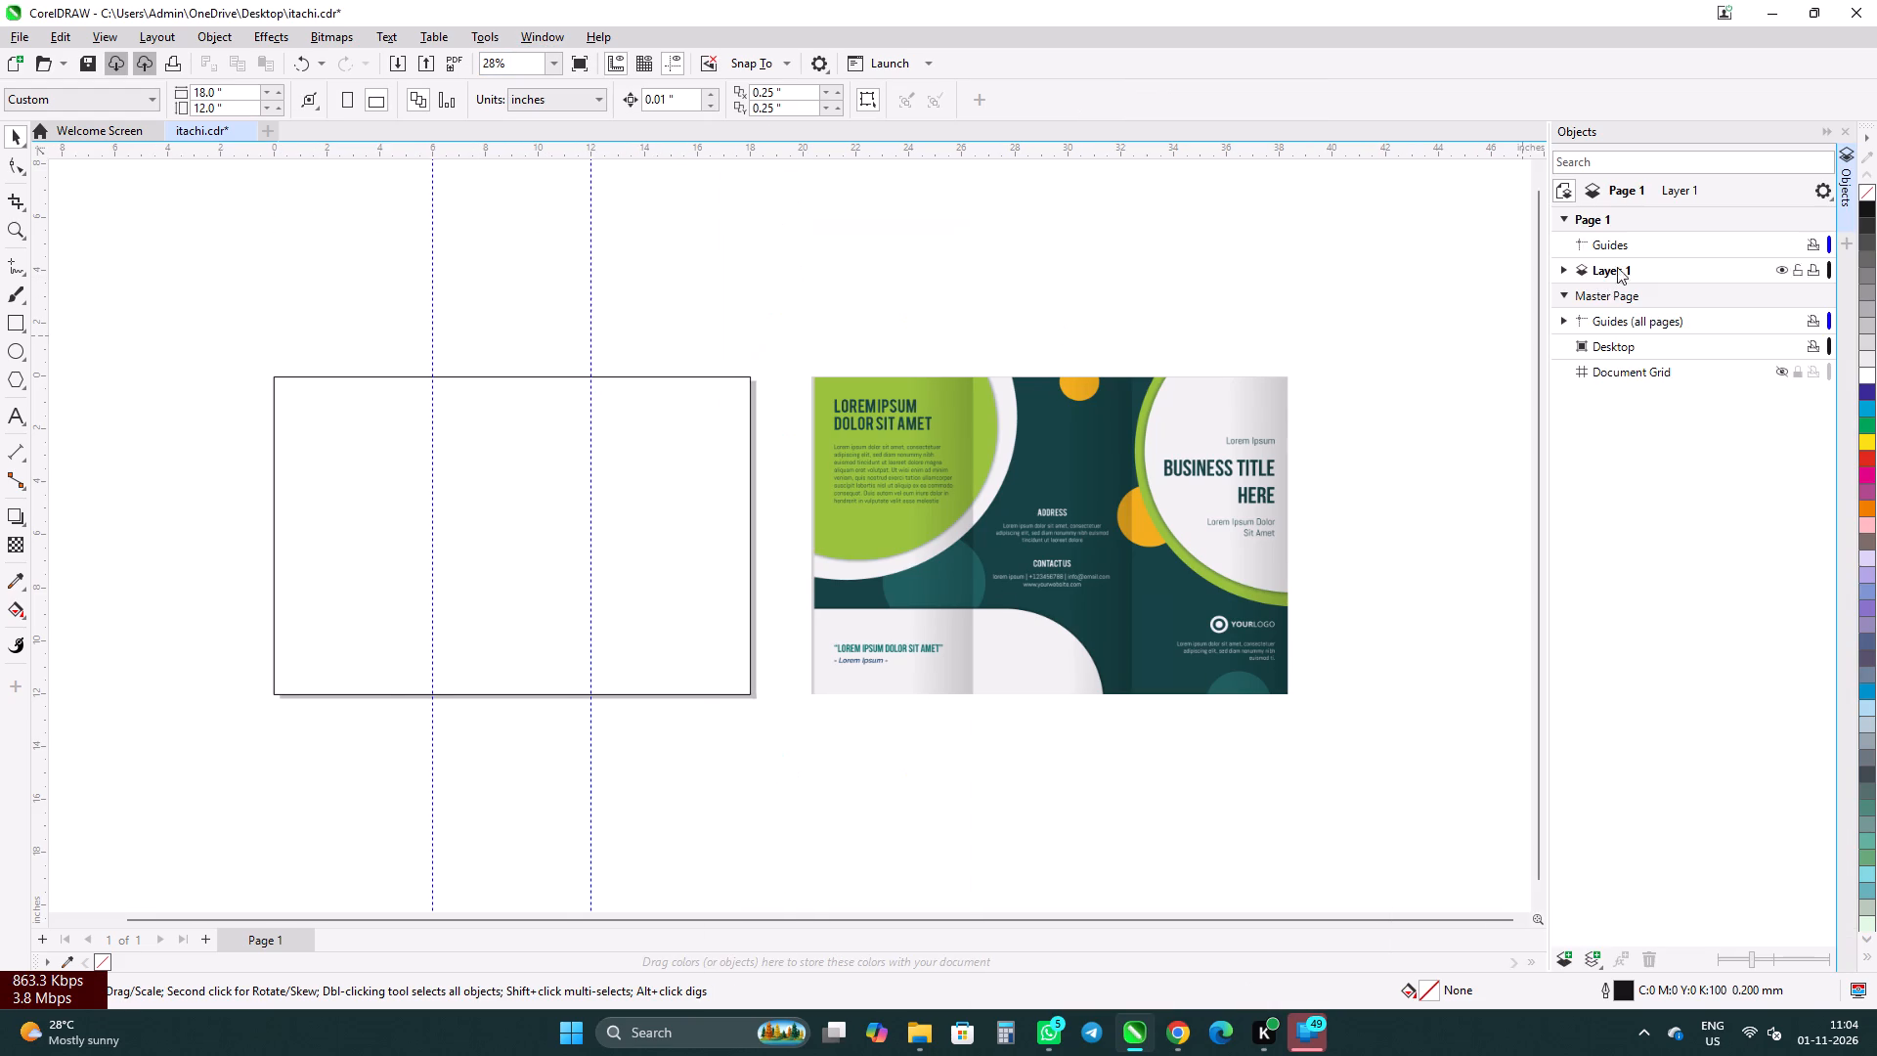
pyautogui.click(1575, 266)
pyautogui.click(1562, 272)
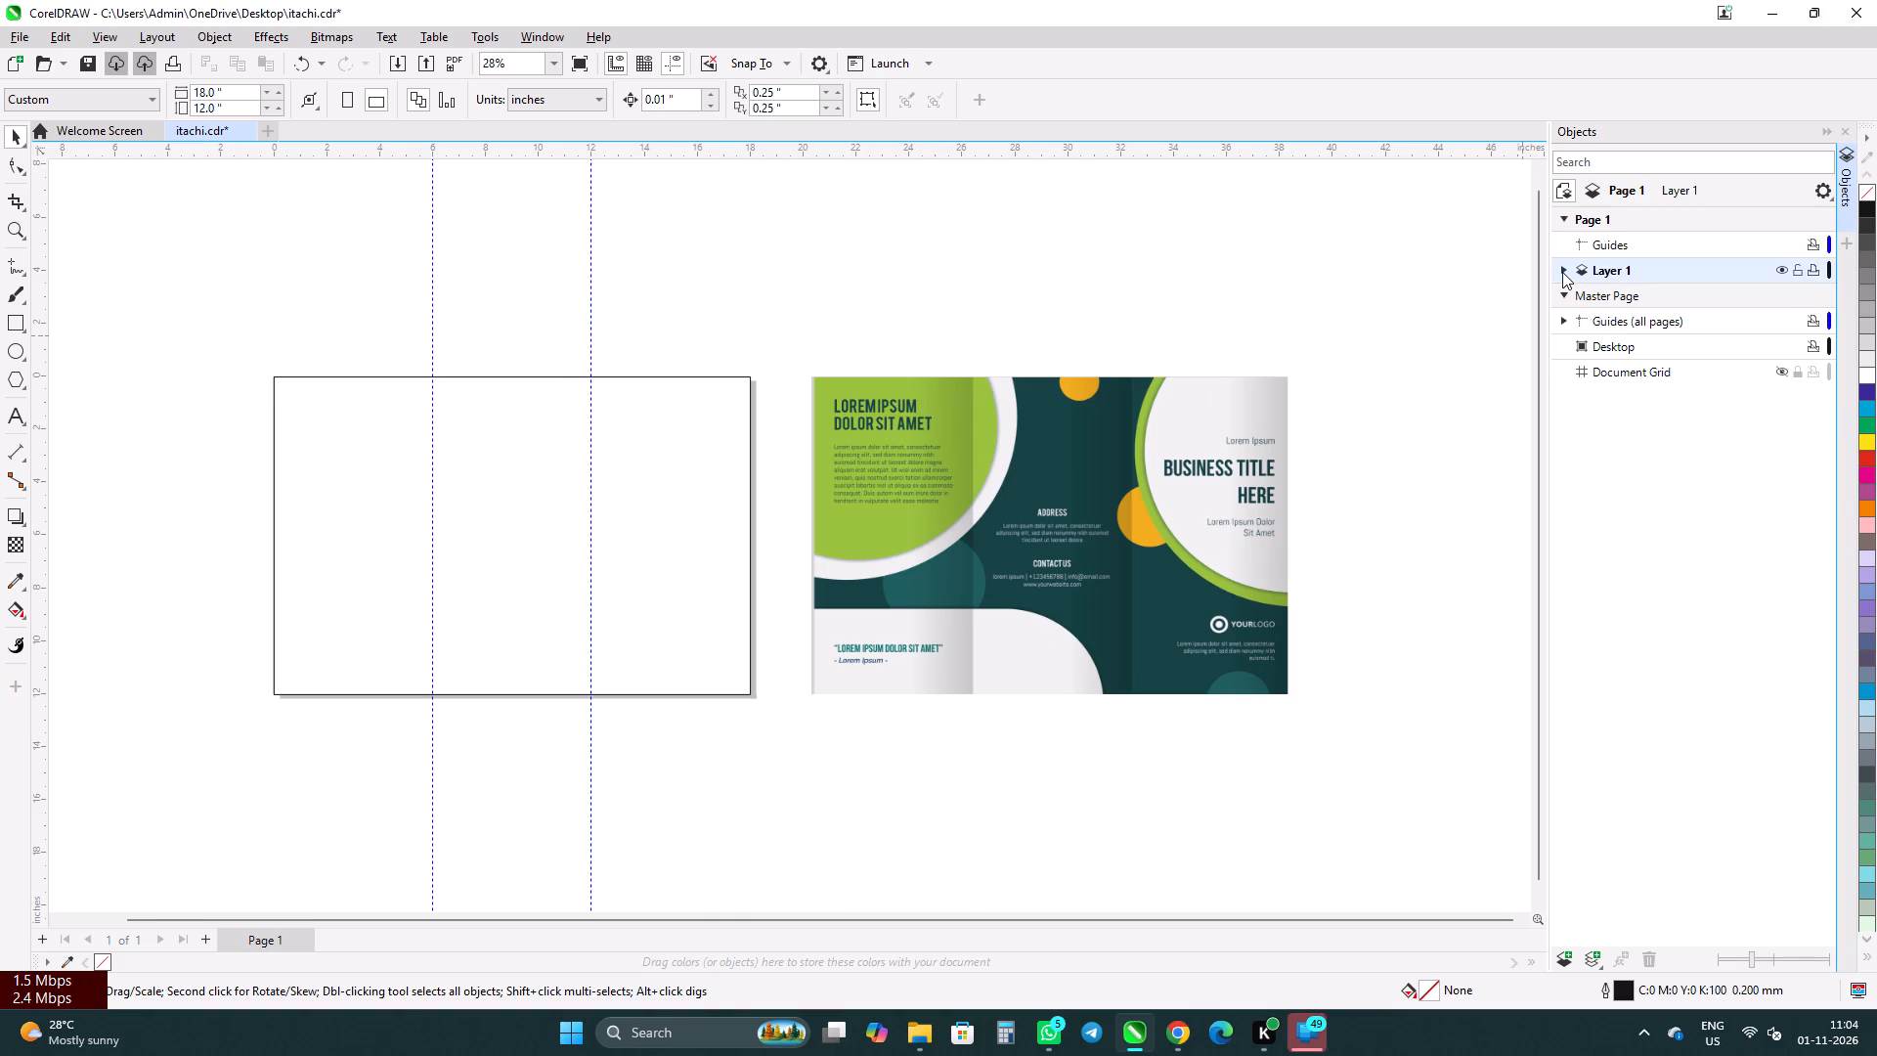
pyautogui.click(1399, 282)
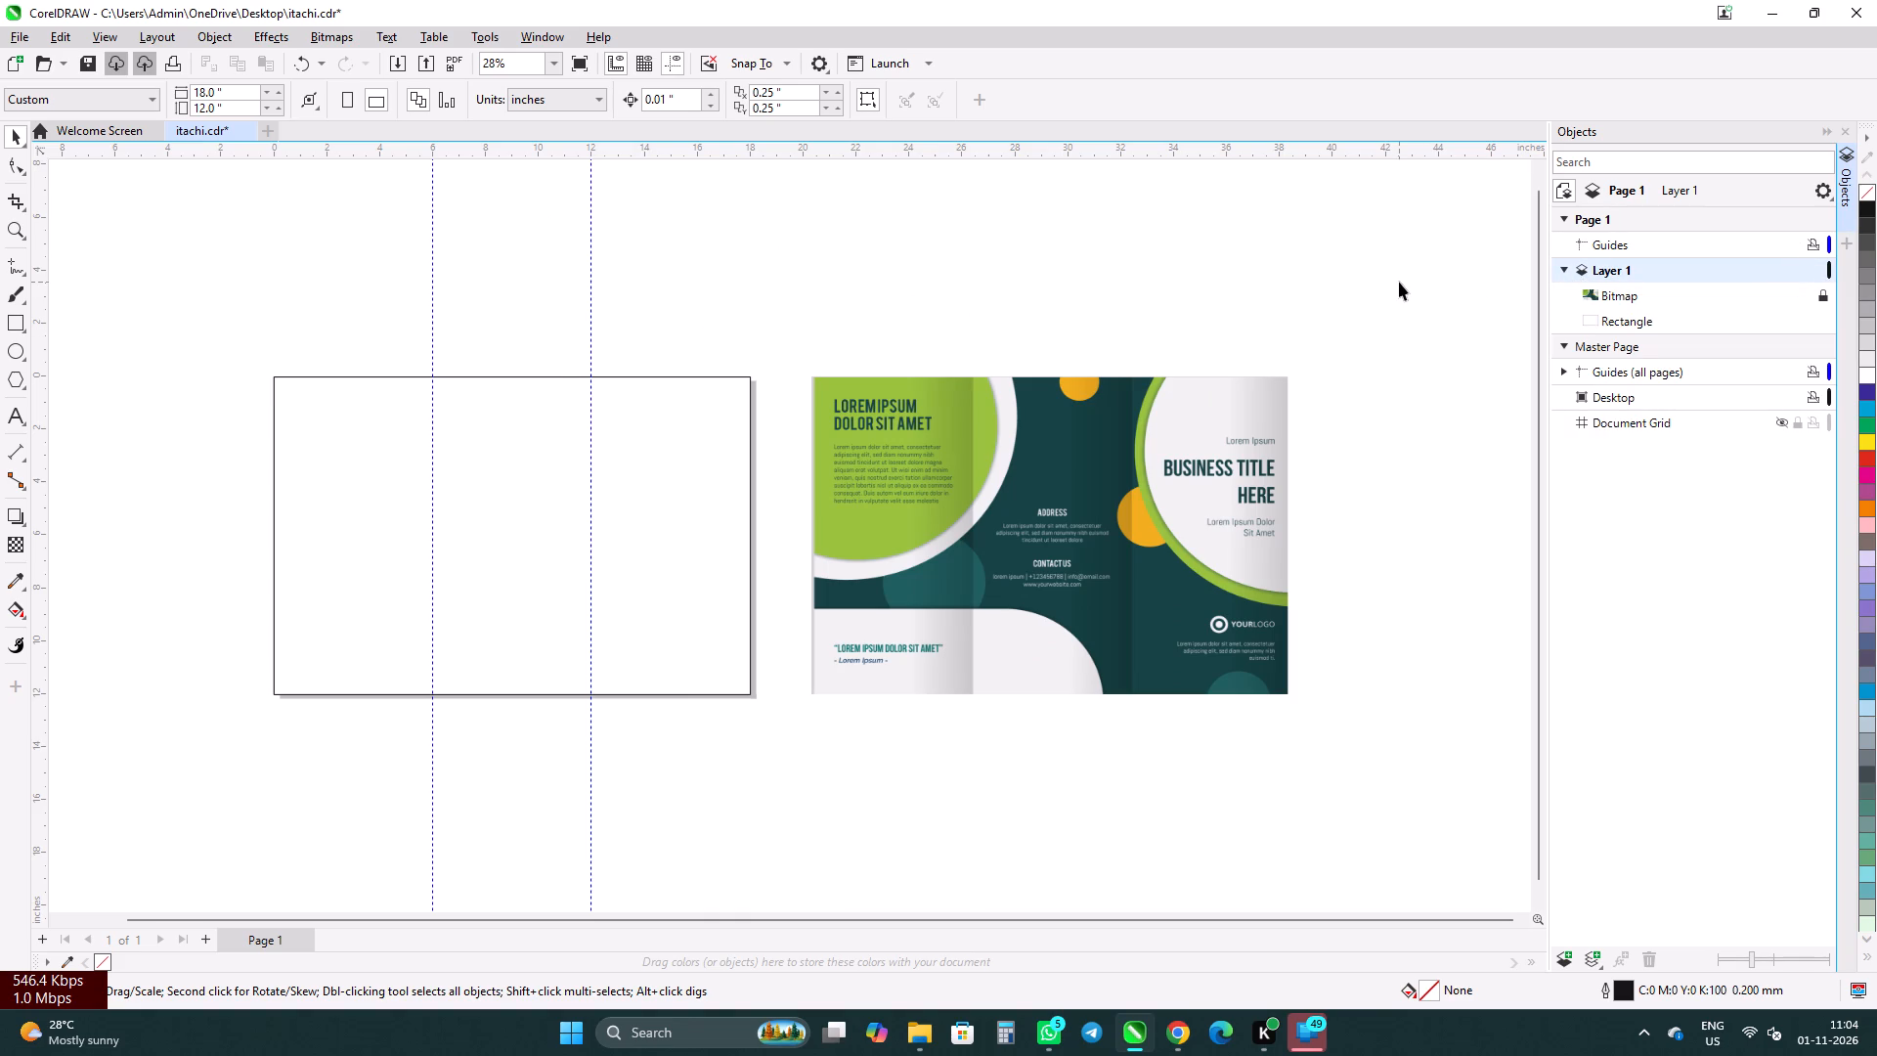
pyautogui.click(1600, 326)
pyautogui.click(1284, 266)
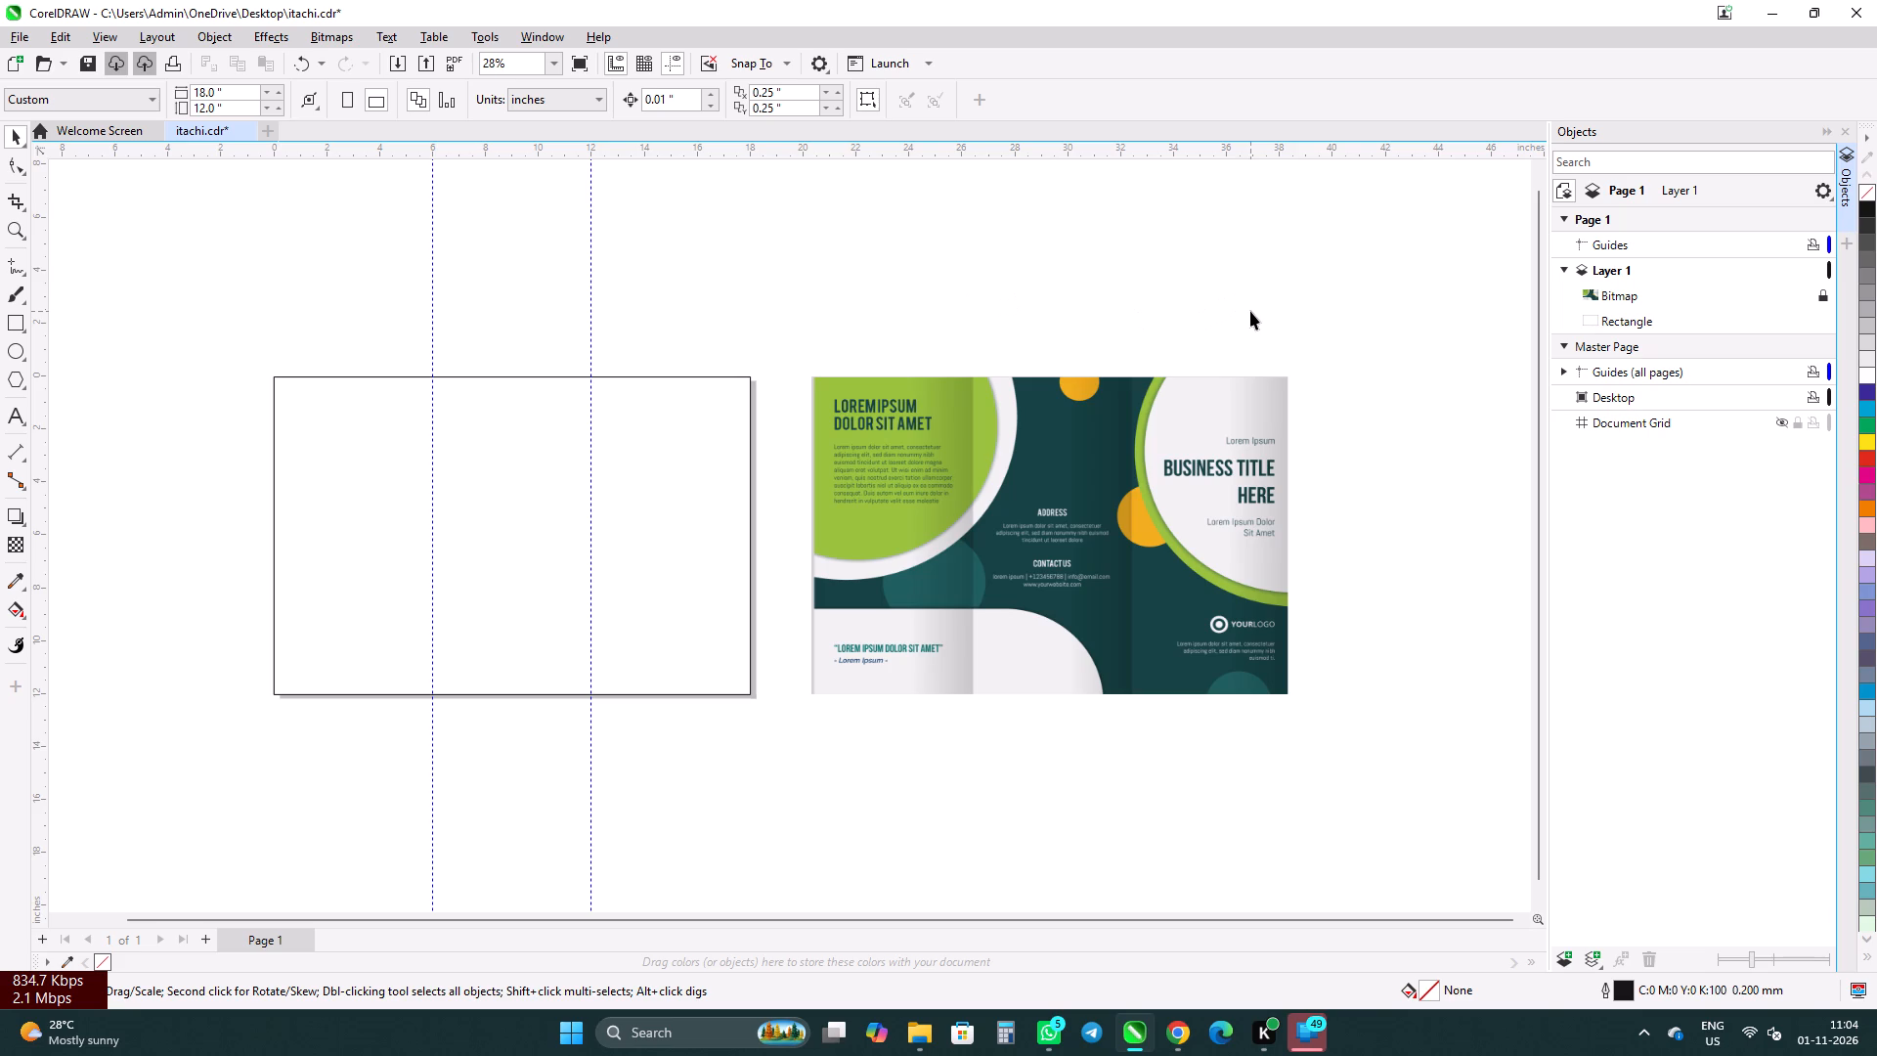
pyautogui.click(1615, 320)
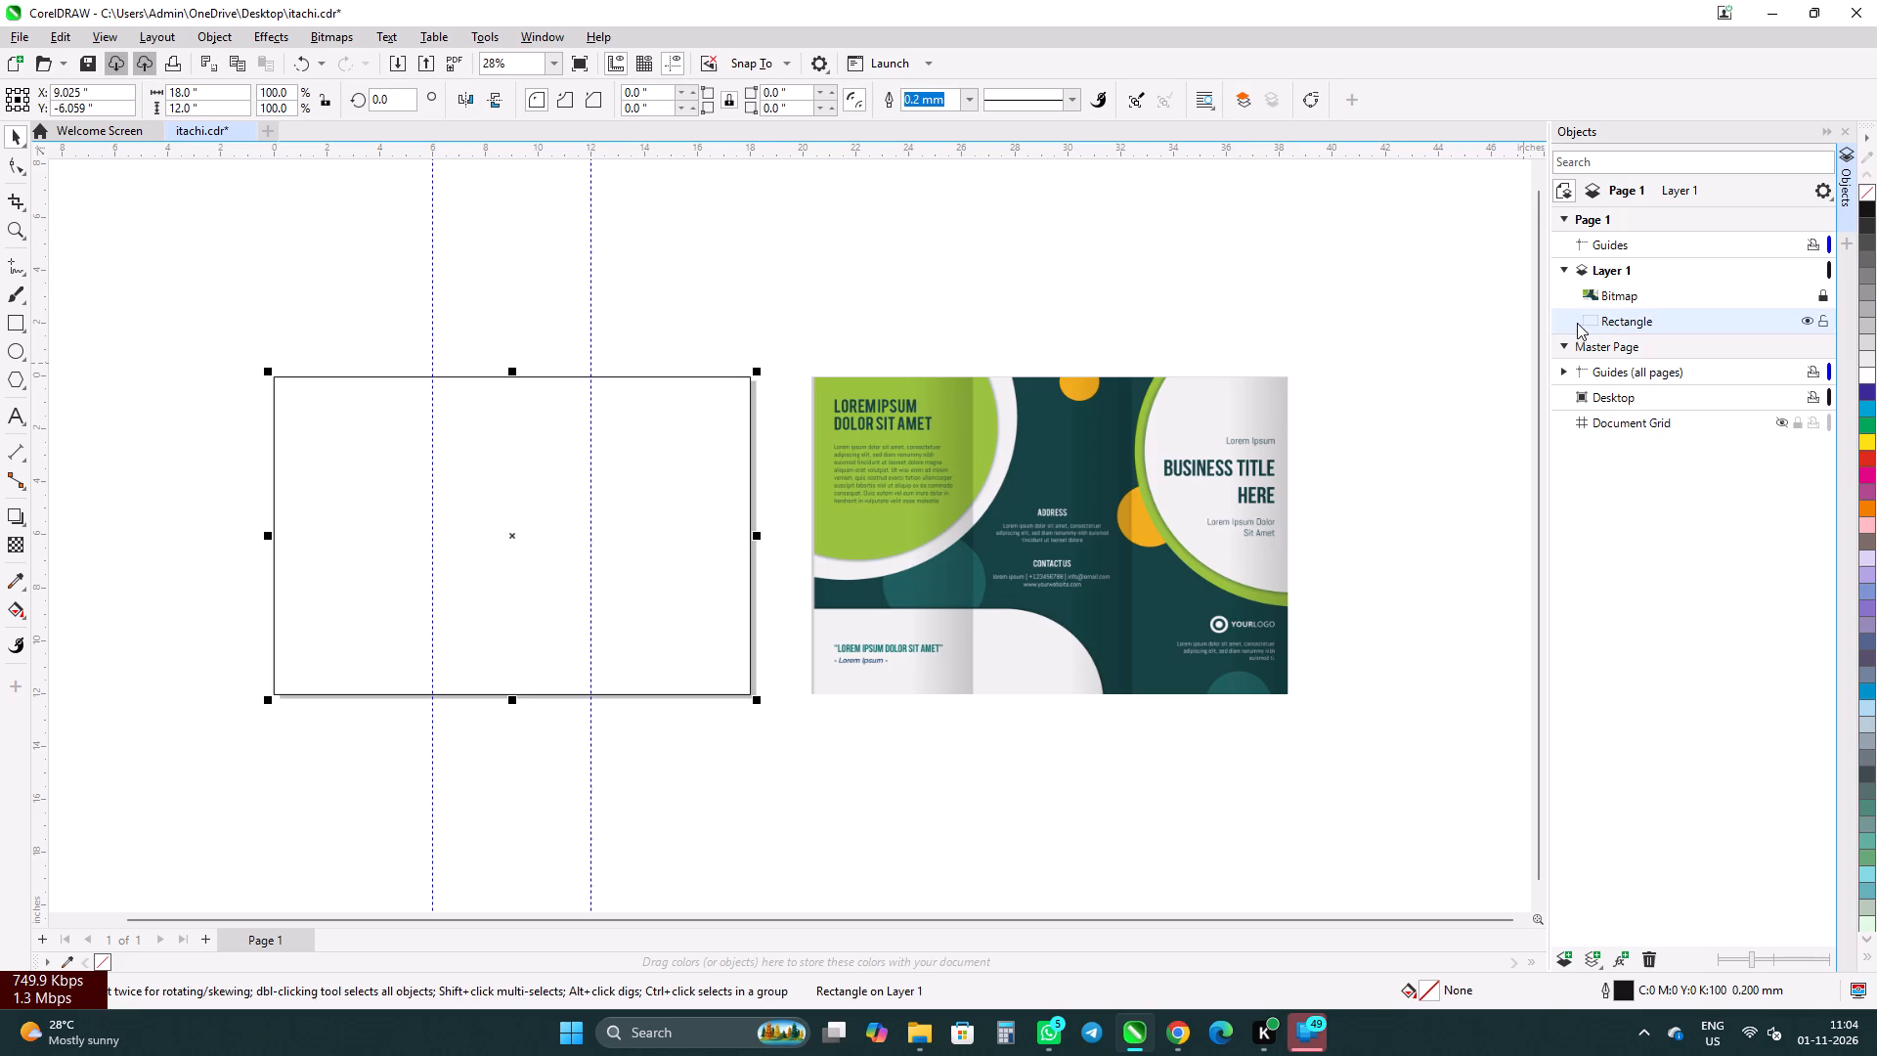
pyautogui.moveTo(1572, 323); pyautogui.dragTo(1577, 281)
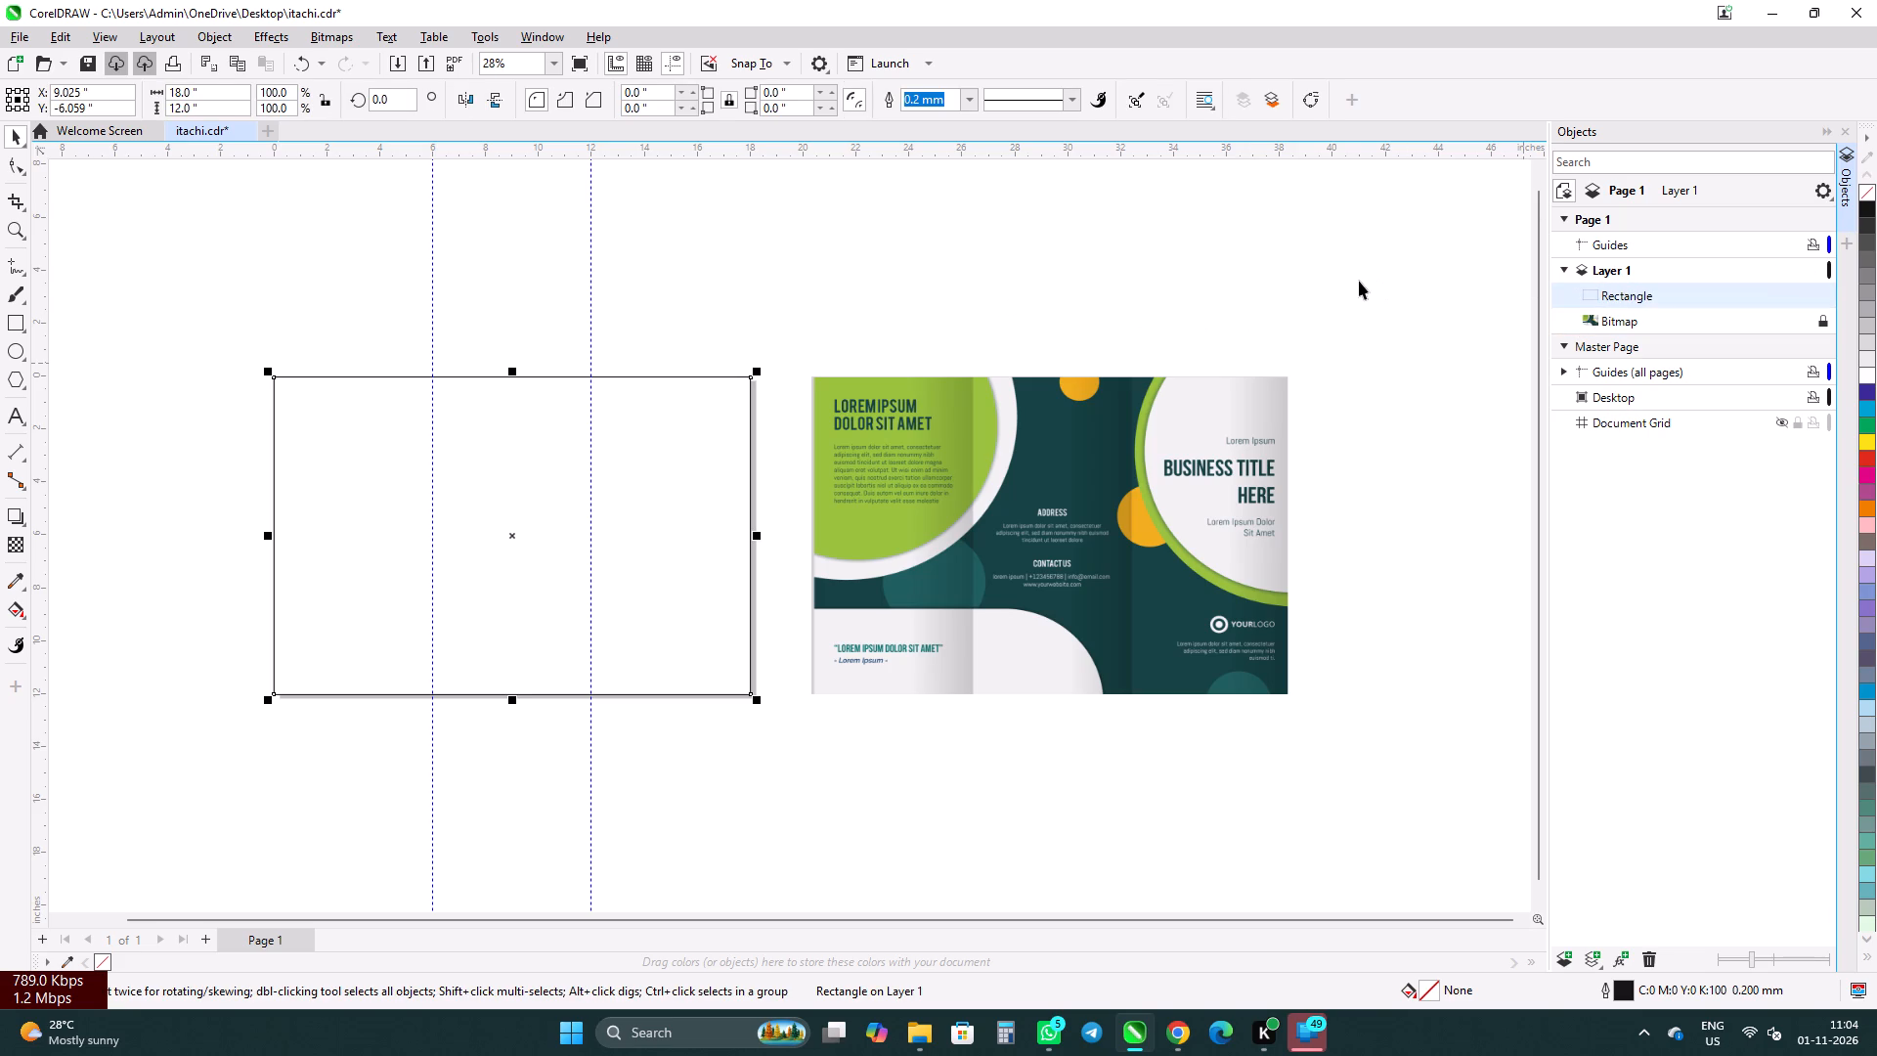
pyautogui.click(1359, 281)
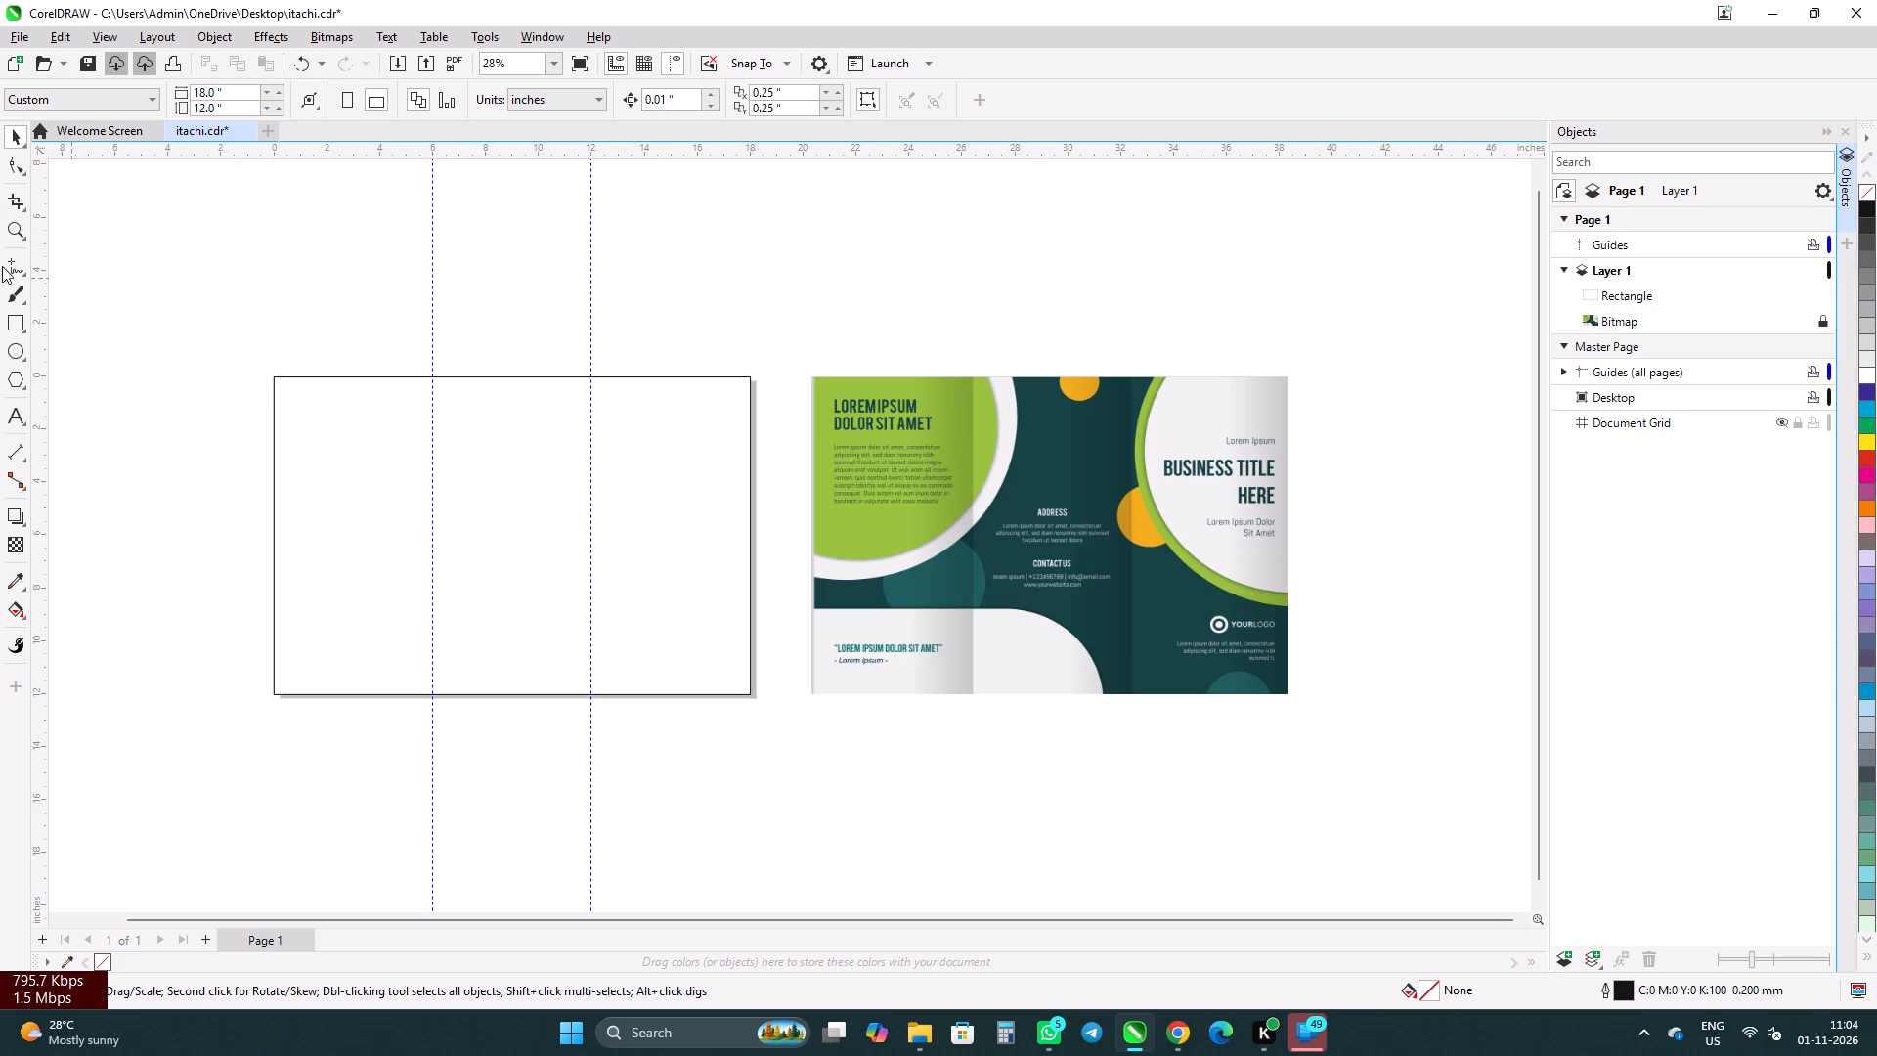
# Draw a circle about 9.2 inches in diameter over the right edge of the reference brochure.
pyautogui.click(22, 353)
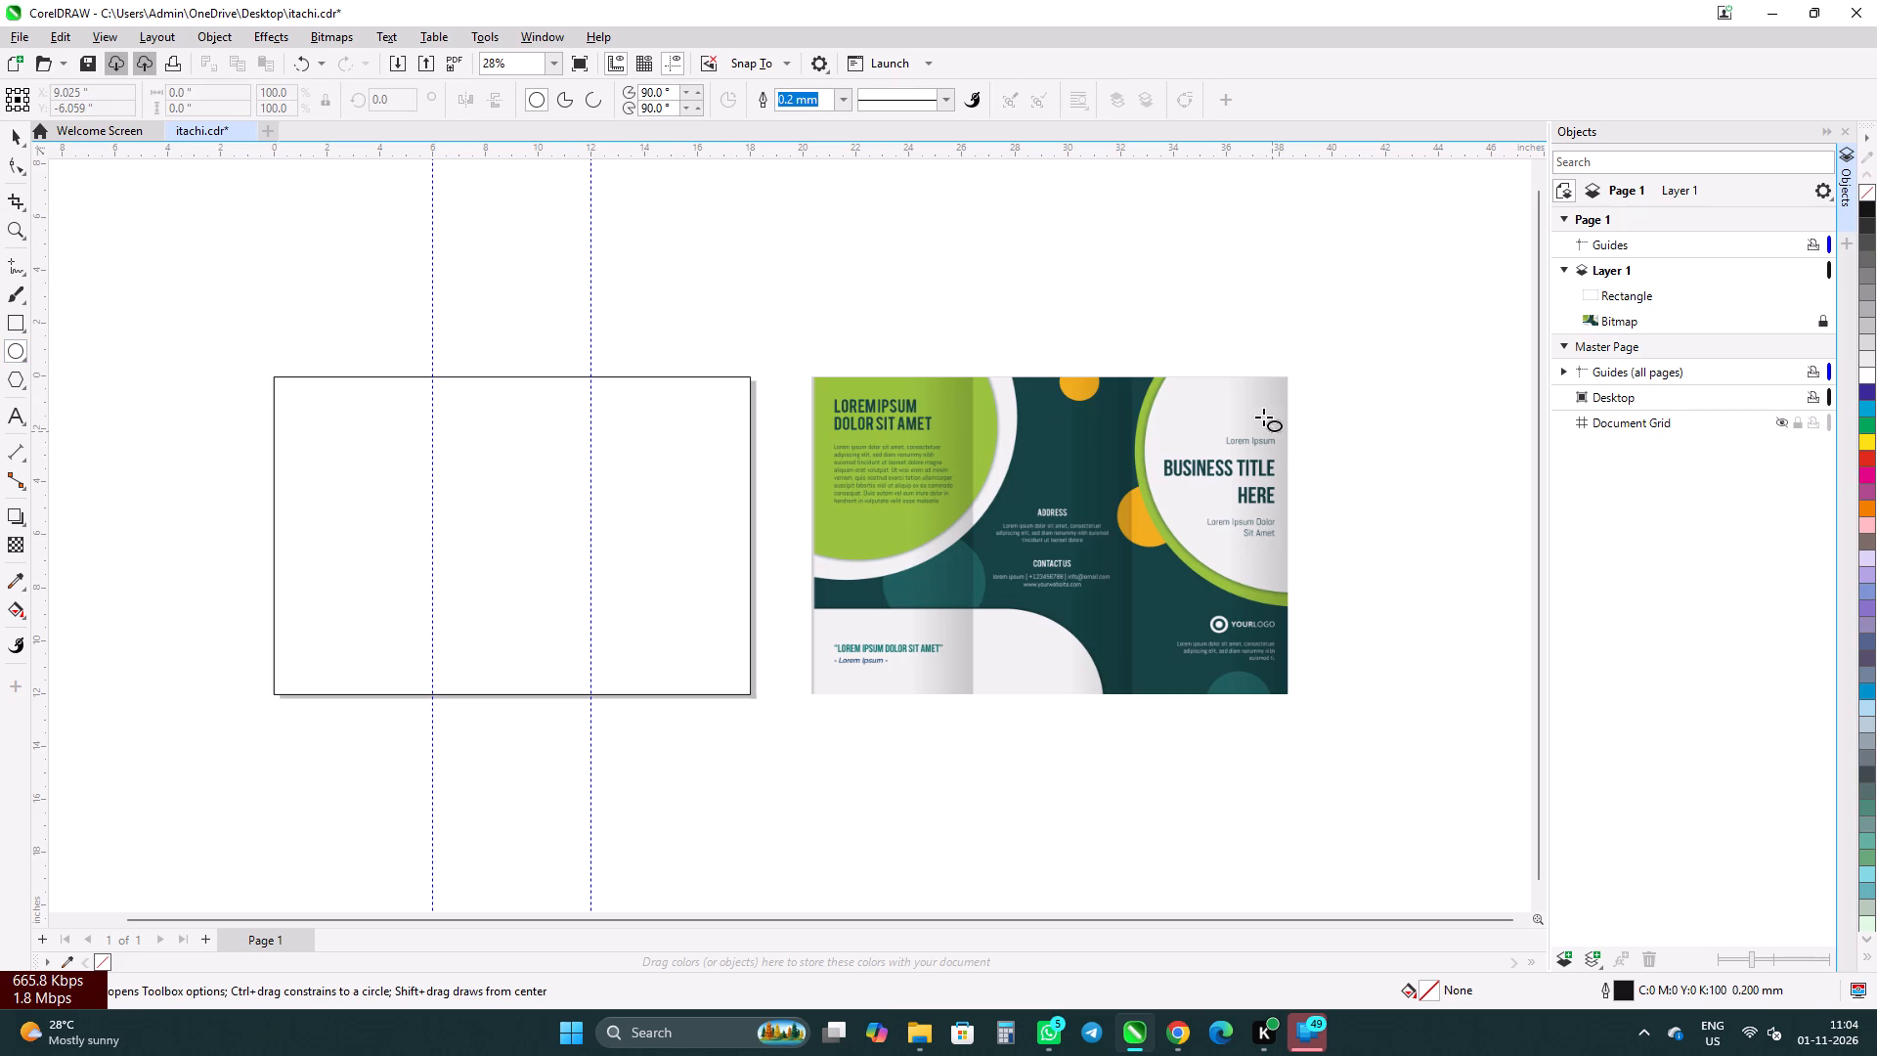
pyautogui.keyDown('ctrl'); pyautogui.moveTo(1244, 380); pyautogui.dragTo(1353, 624); pyautogui.keyUp('ctrl')
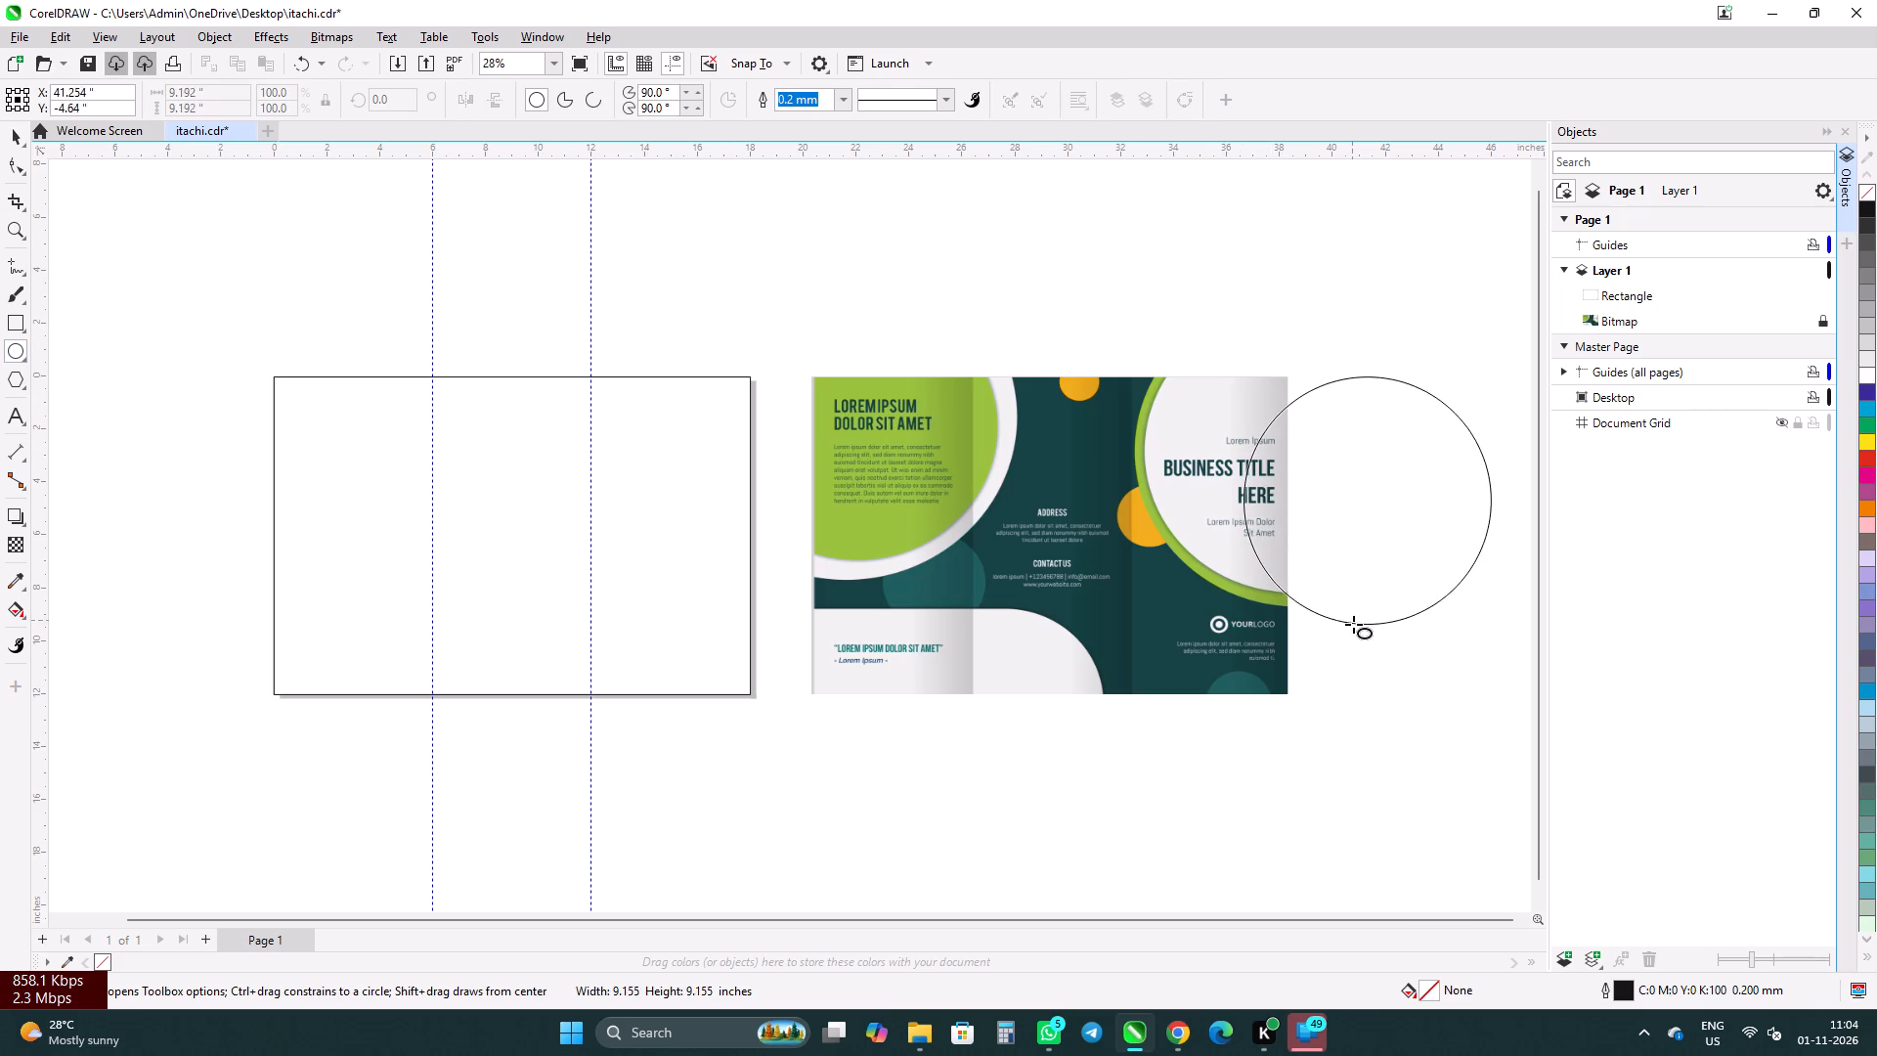
pyautogui.keyDown('ctrl'); pyautogui.moveTo(1353, 624); pyautogui.dragTo(1367, 620); pyautogui.keyUp('ctrl')
pyautogui.click(16, 124)
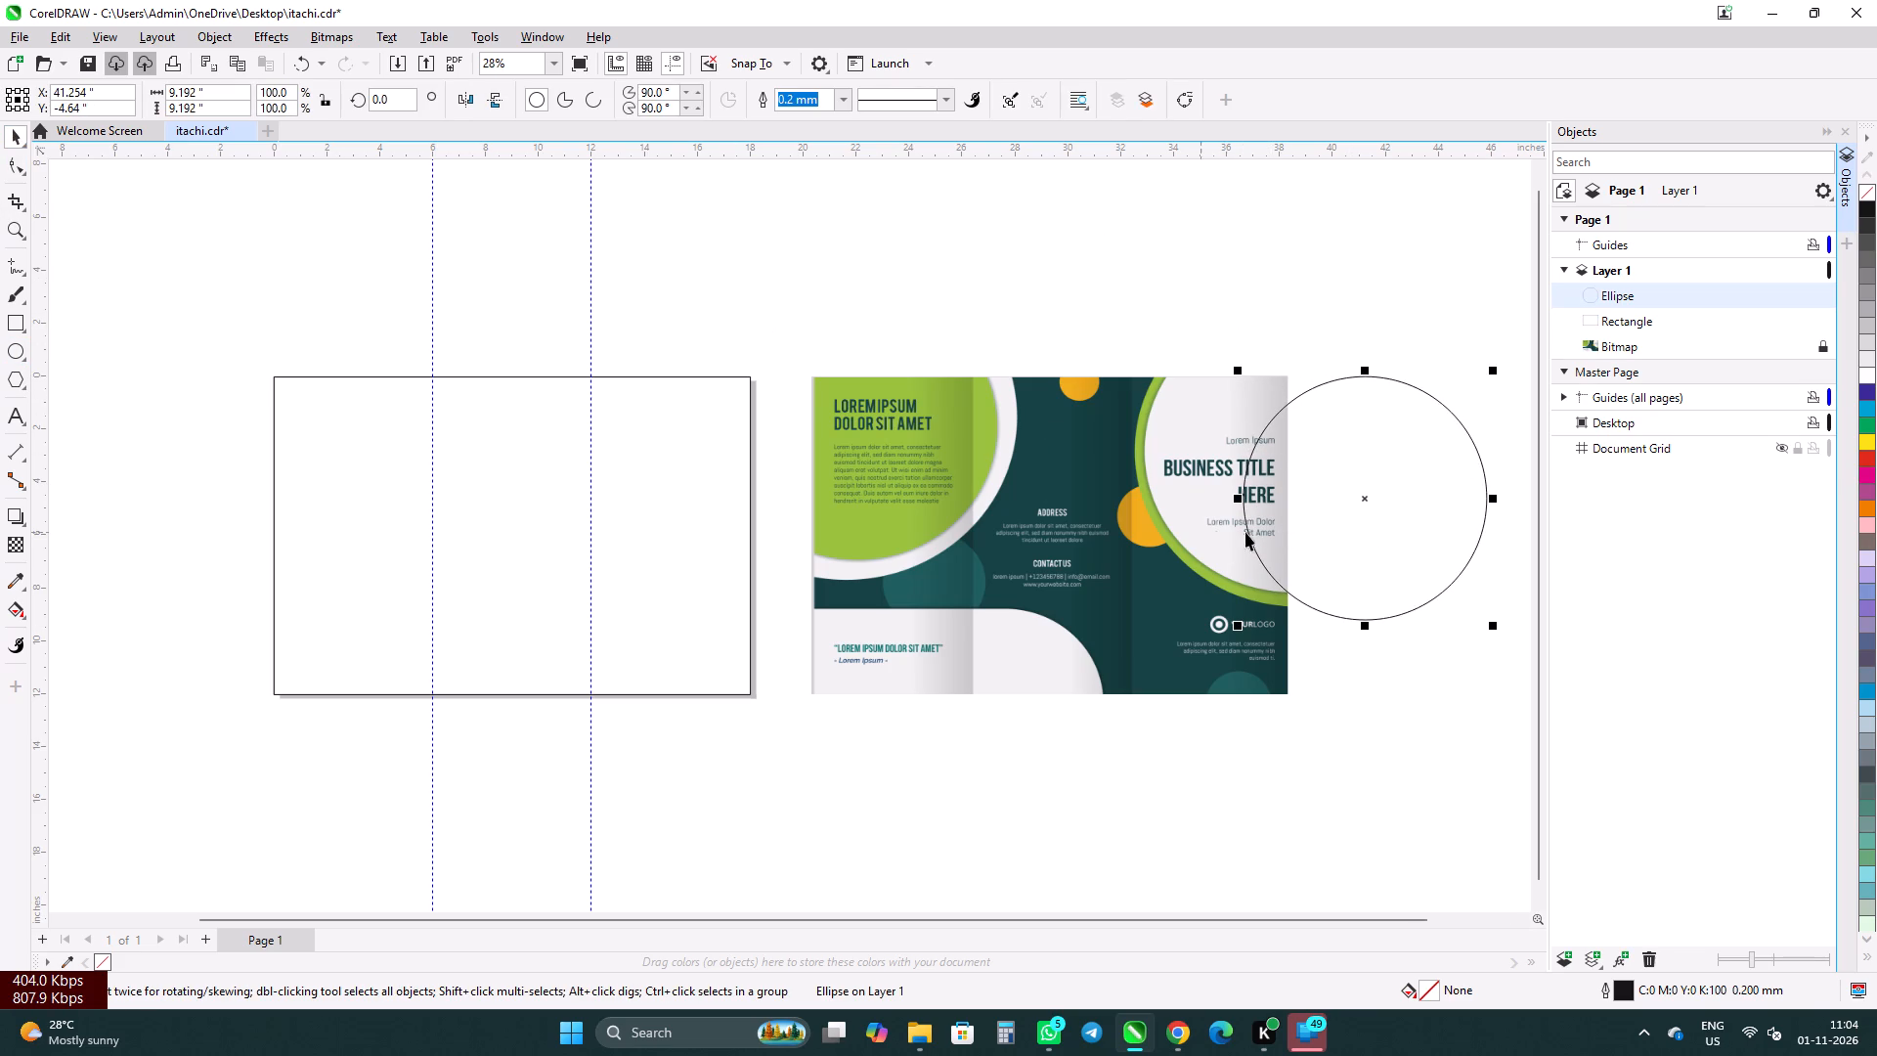
# Move the circle over the reference's round cover shape and enlarge it from its centre to about 11.45 inches in diameter.
pyautogui.moveTo(1373, 495); pyautogui.dragTo(1276, 464)
pyautogui.keyDown('shift'); pyautogui.moveTo(1400, 335); pyautogui.dragTo(1471, 319); pyautogui.keyUp('shift')
pyautogui.click(1297, 427)
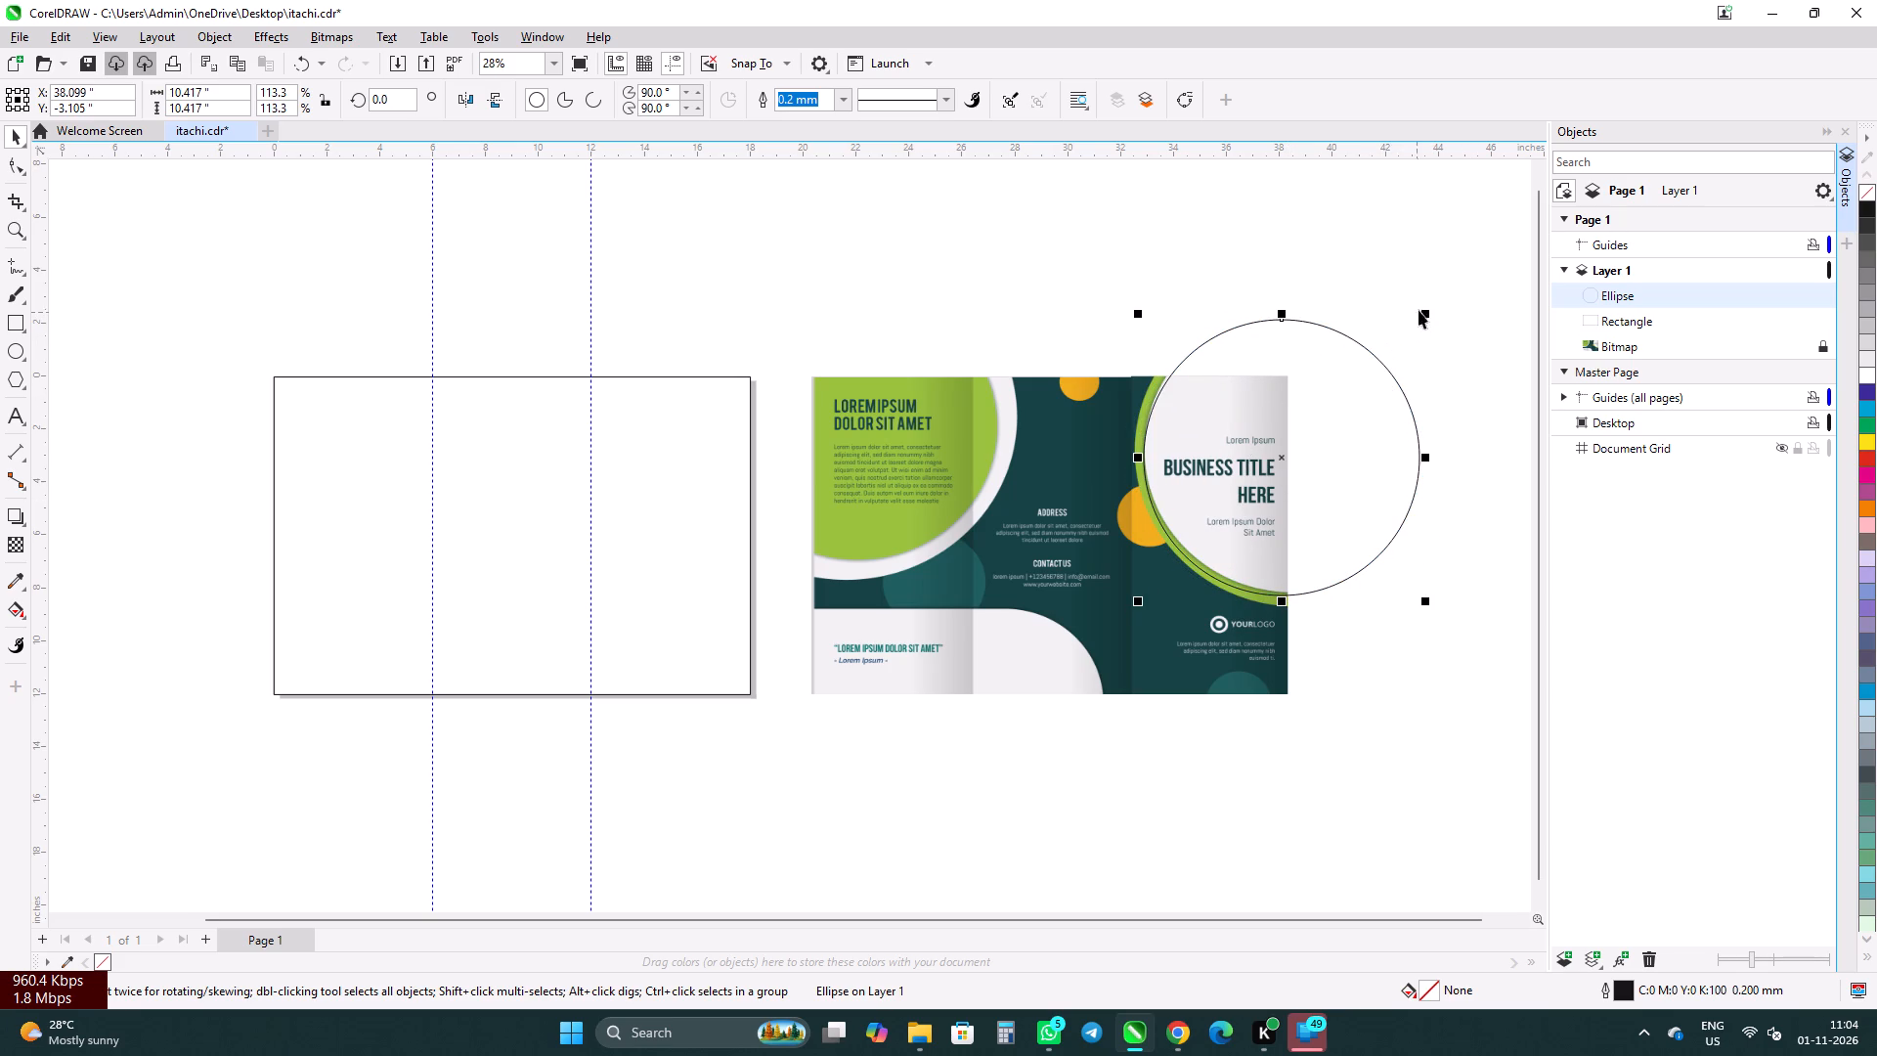
pyautogui.keyDown('shift'); pyautogui.moveTo(1427, 308); pyautogui.dragTo(1440, 301); pyautogui.keyUp('shift')
pyautogui.click(1322, 395)
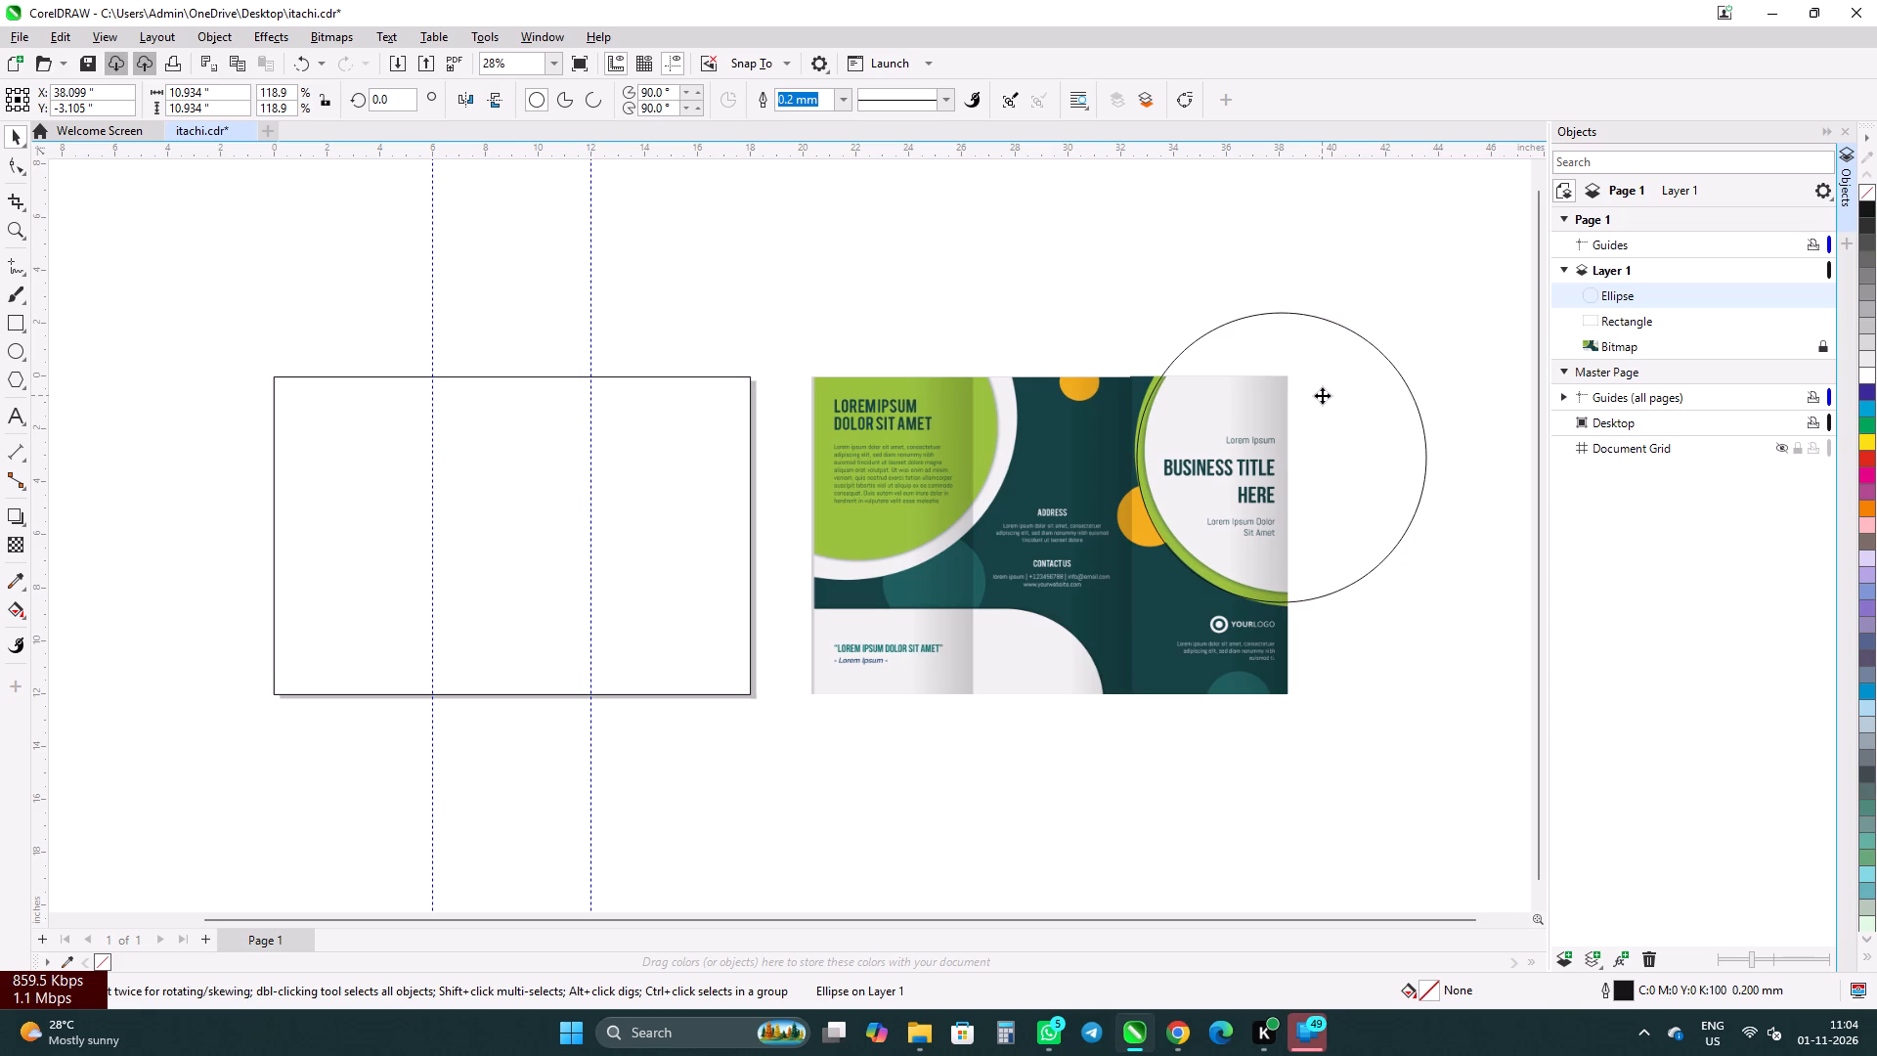
pyautogui.click(1335, 404)
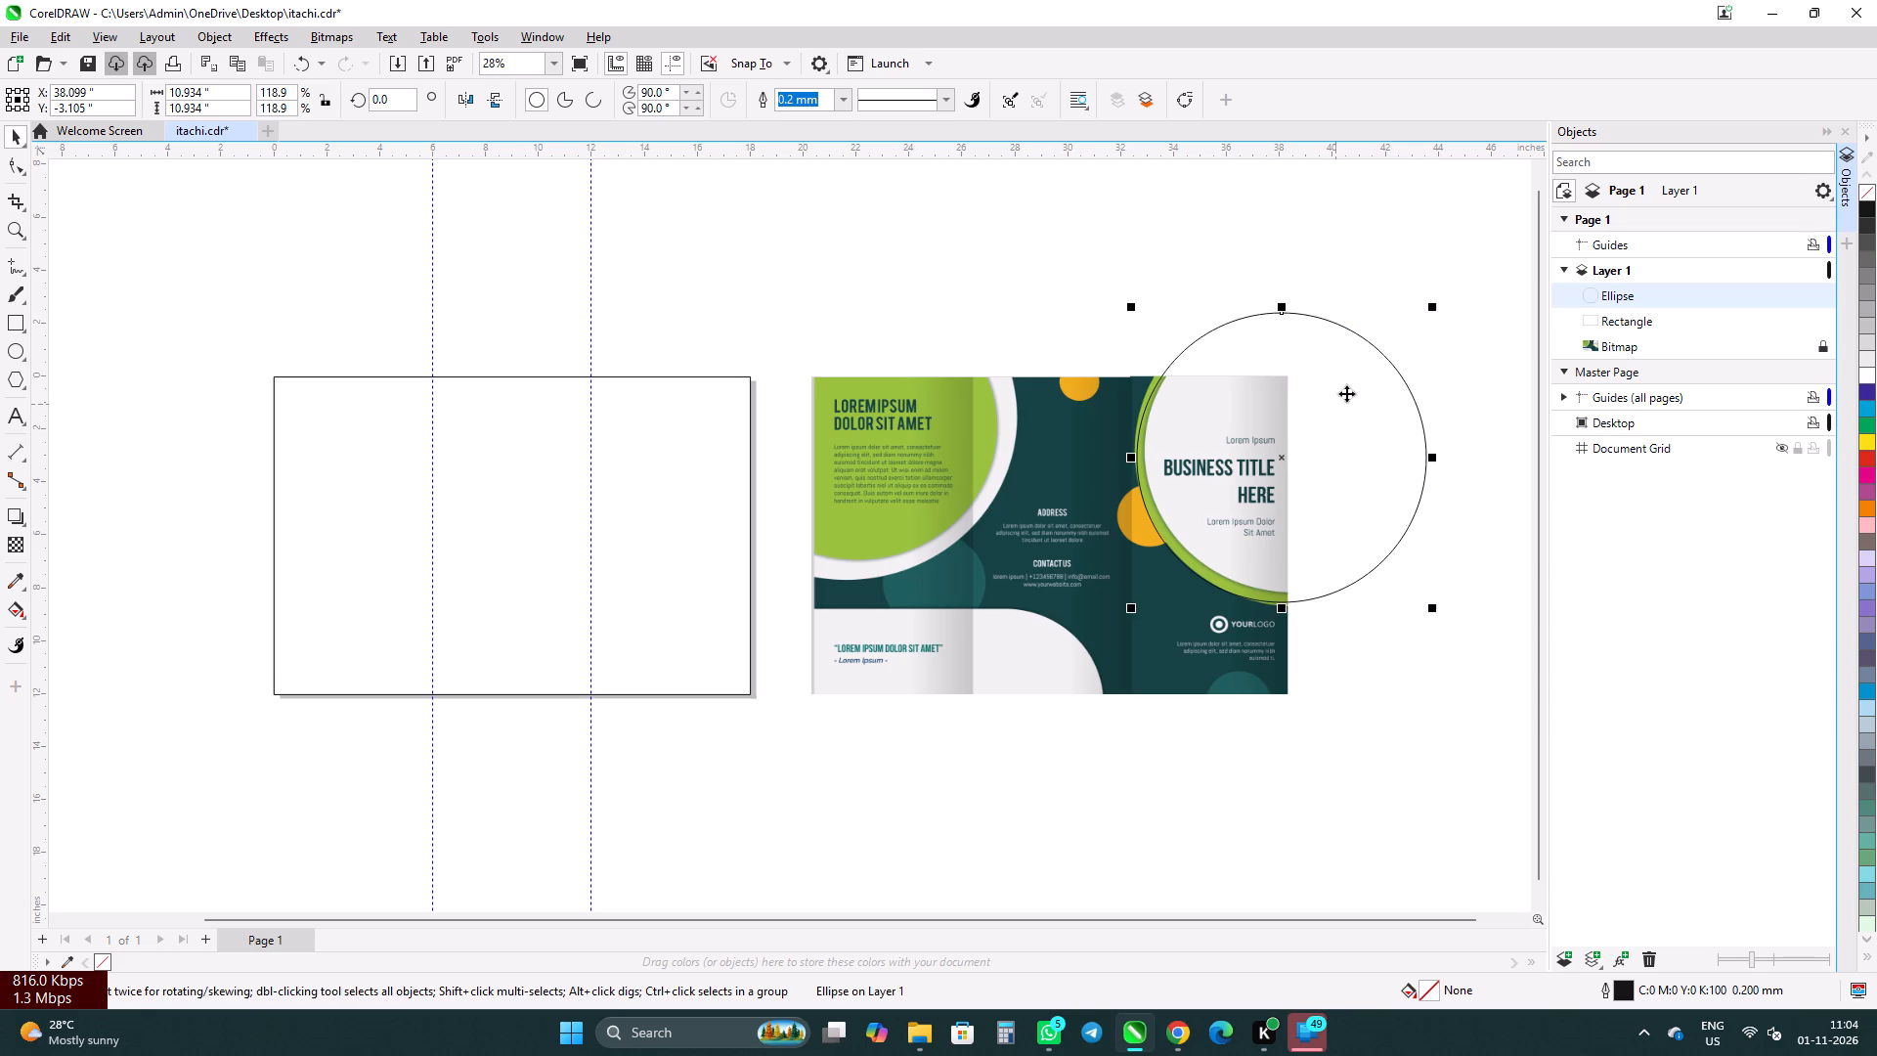
pyautogui.keyDown('shift'); pyautogui.moveTo(1429, 303); pyautogui.dragTo(1444, 296); pyautogui.keyUp('shift')
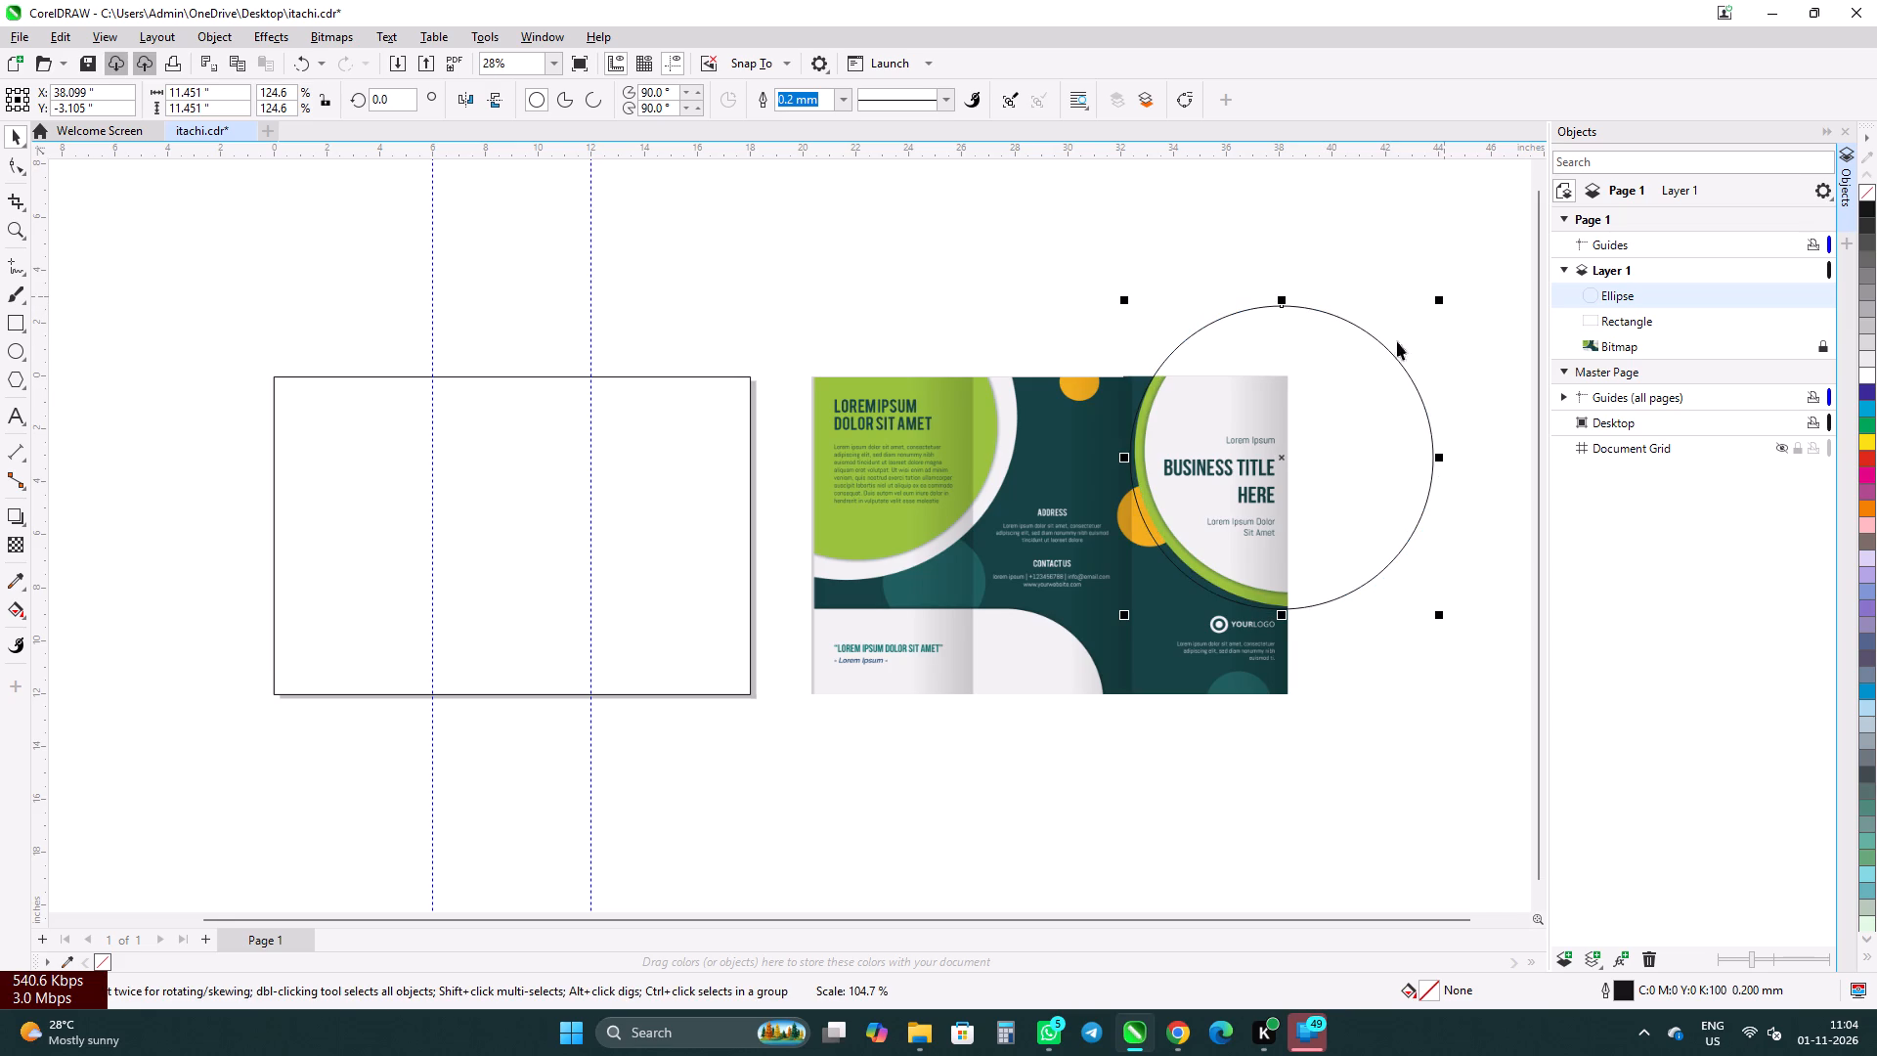
# Nudge the circle about 0.15 inch right and 0.19 inch up to match the outer edge of the reference's green ring.
pyautogui.press('Right')
pyautogui.press('Right')
pyautogui.press('Right')
pyautogui.press('Right')
pyautogui.press('Right')
pyautogui.press('Right')
pyautogui.press('Right')
pyautogui.press('Right')
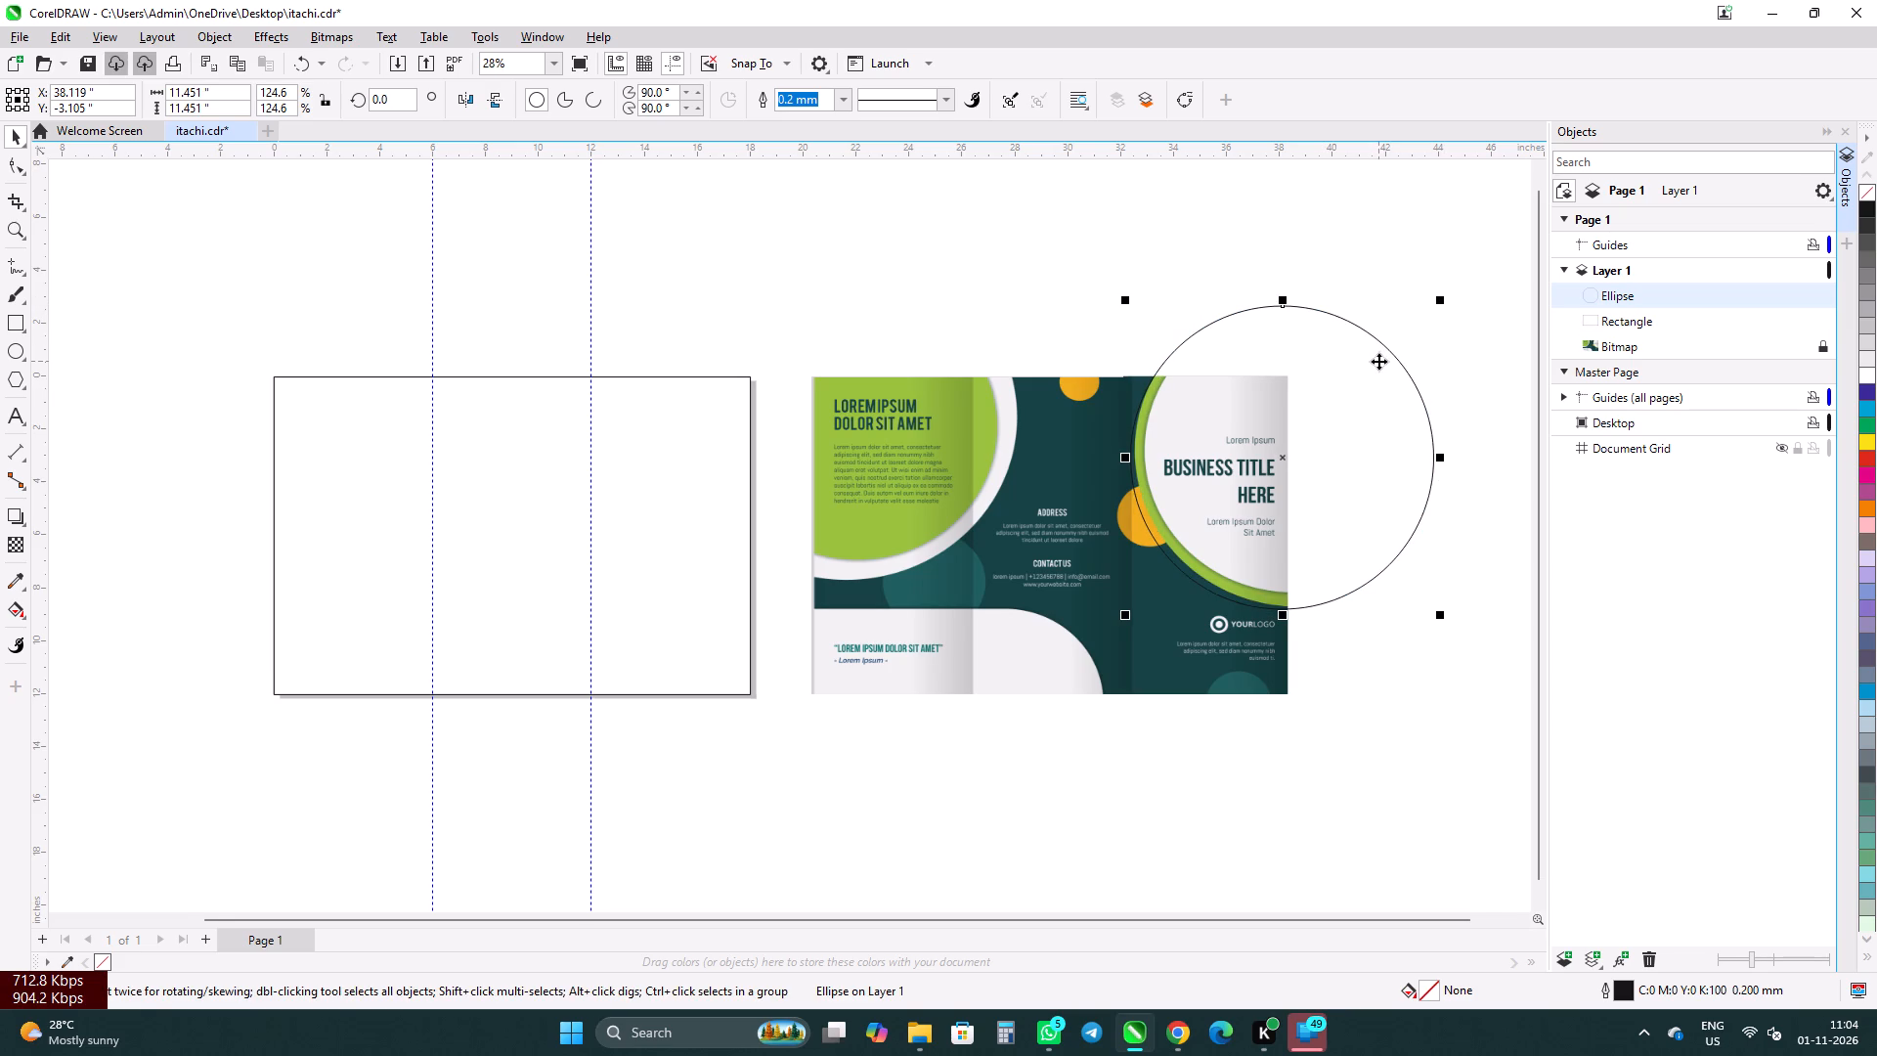
pyautogui.press('Right')
pyautogui.press('Up')
pyautogui.press('Up')
pyautogui.press('Up')
pyautogui.press('Up')
pyautogui.press('Up')
pyautogui.press('Up')
pyautogui.press('Up')
pyautogui.press('Up')
pyautogui.press('Up')
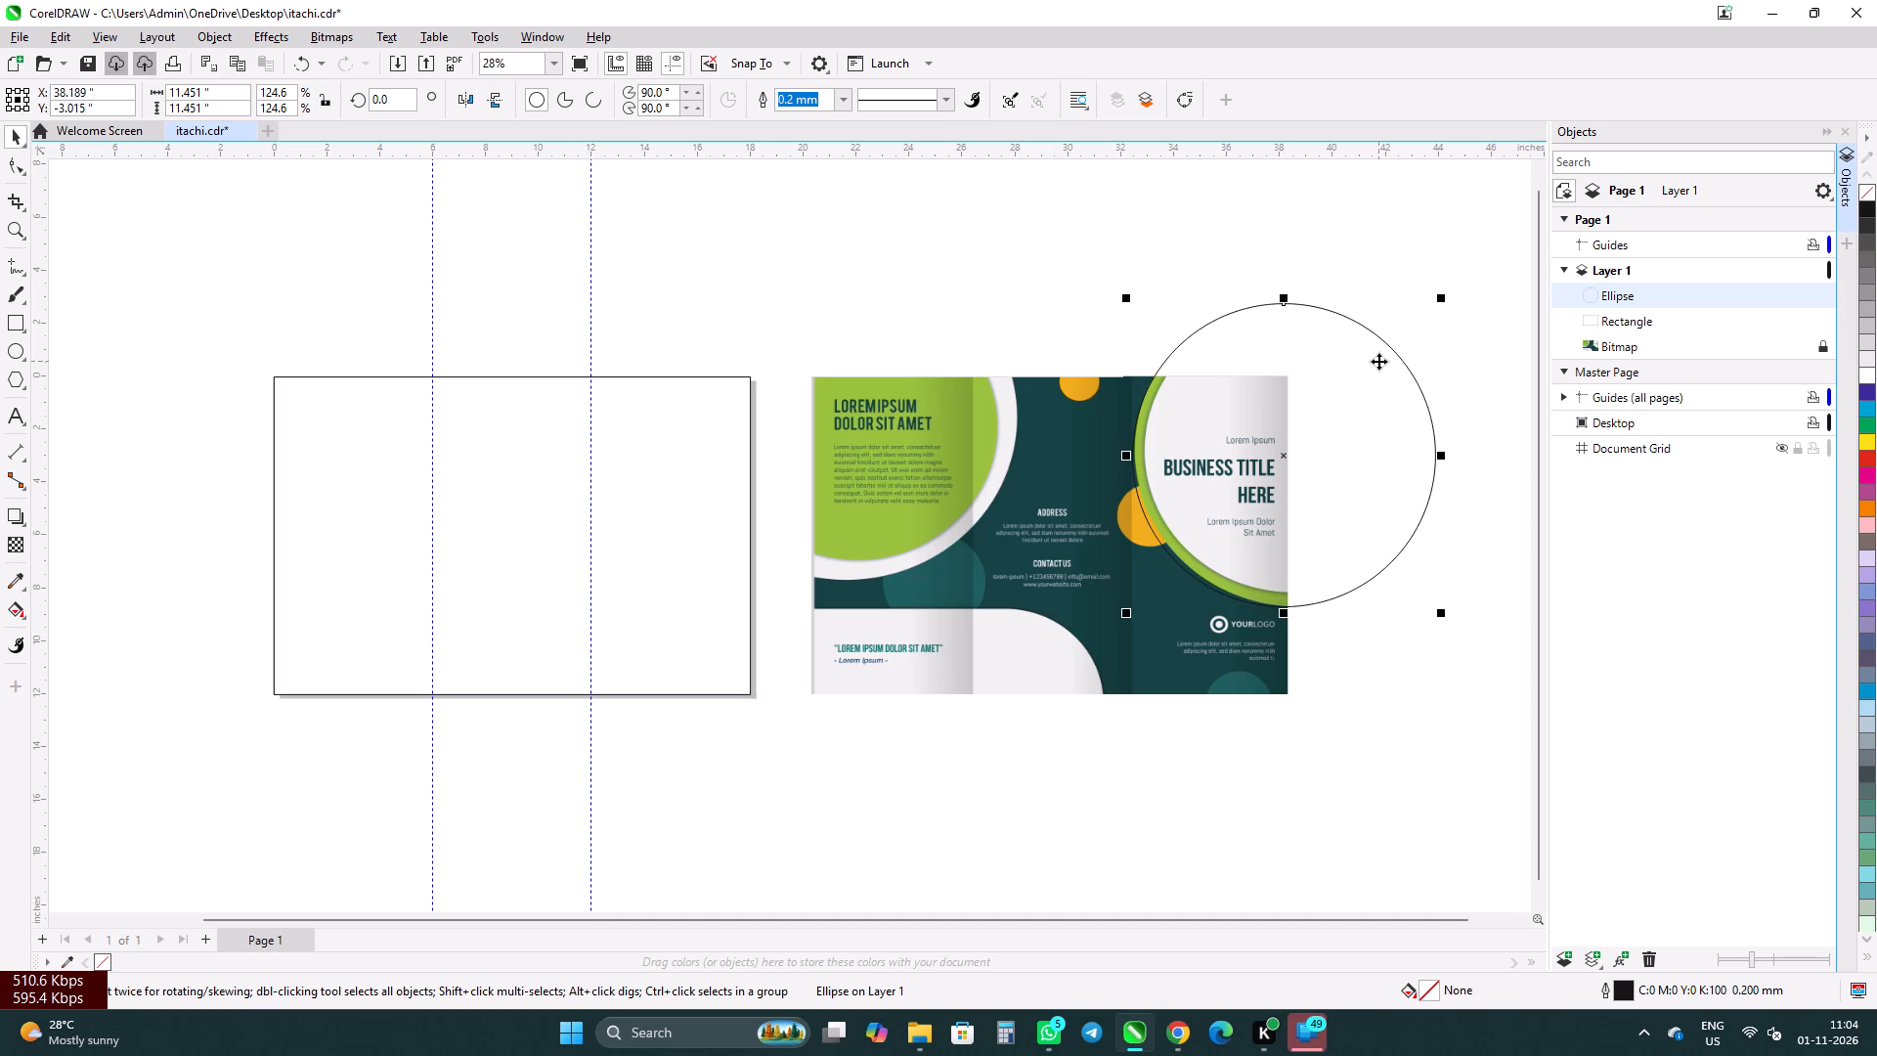
pyautogui.press('Up')
pyautogui.press('Up')
pyautogui.press('Up')
pyautogui.press('Up')
pyautogui.press('Up')
pyautogui.press('Up')
pyautogui.press('Up')
pyautogui.press('Up')
pyautogui.press('Up')
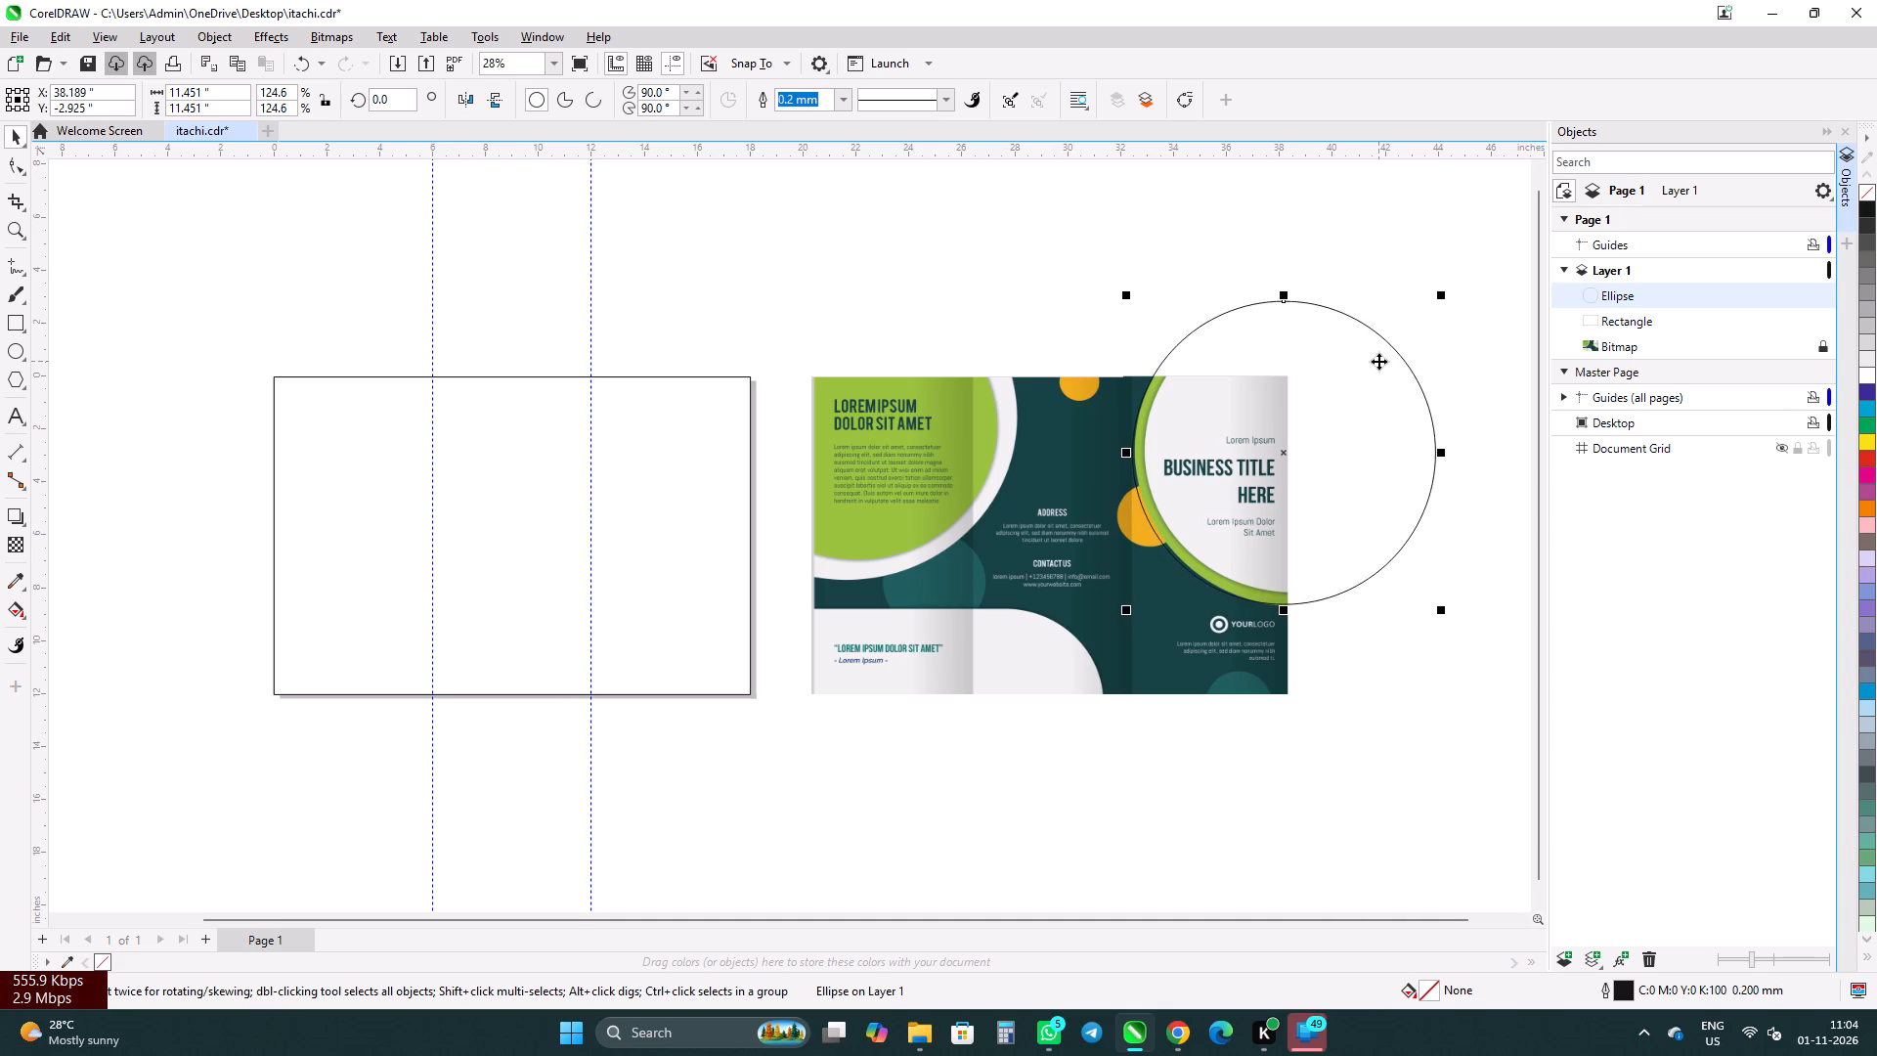
pyautogui.press('Up')
pyautogui.press('Up')
pyautogui.press('Up')
pyautogui.press('Up')
pyautogui.press('Up')
pyautogui.press('Up')
pyautogui.press('Up')
pyautogui.press('Up')
pyautogui.press('Right')
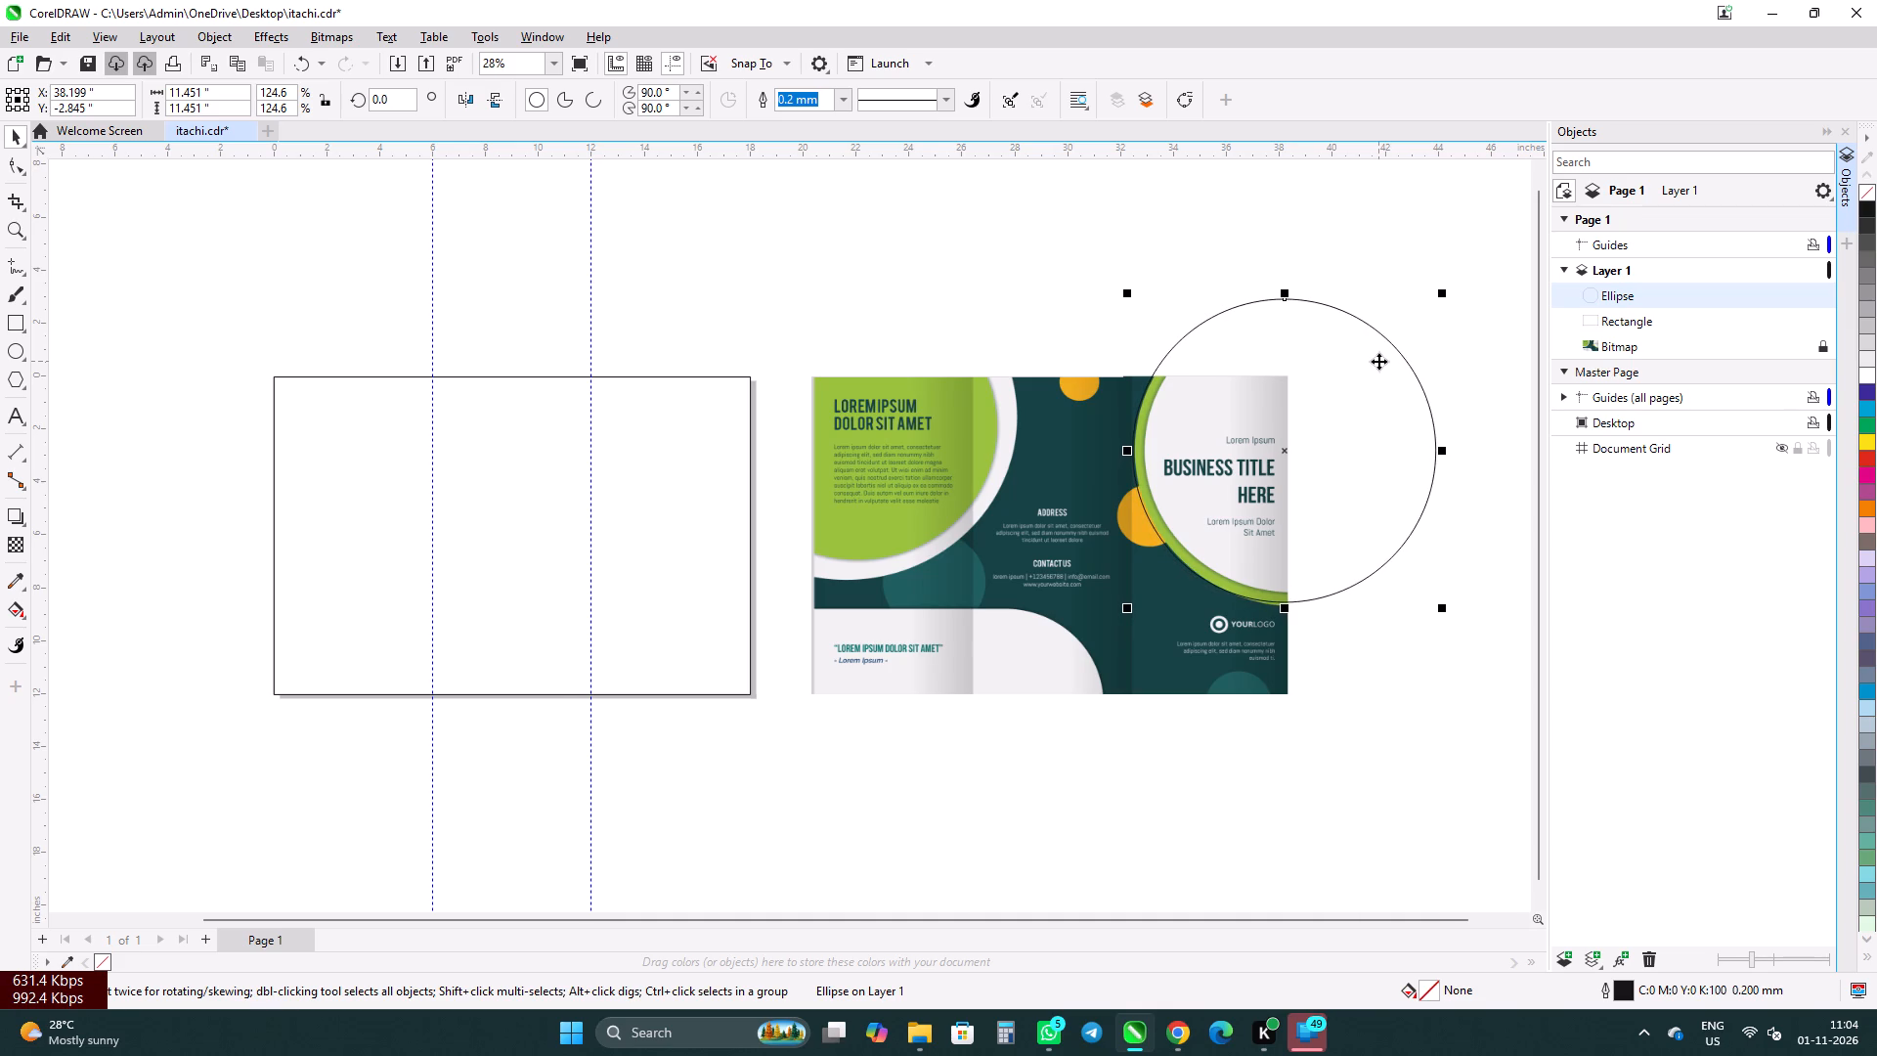
pyautogui.press('Right')
pyautogui.press('Right')
pyautogui.press('Right')
pyautogui.press('Right')
pyautogui.press('Down')
pyautogui.press('Down')
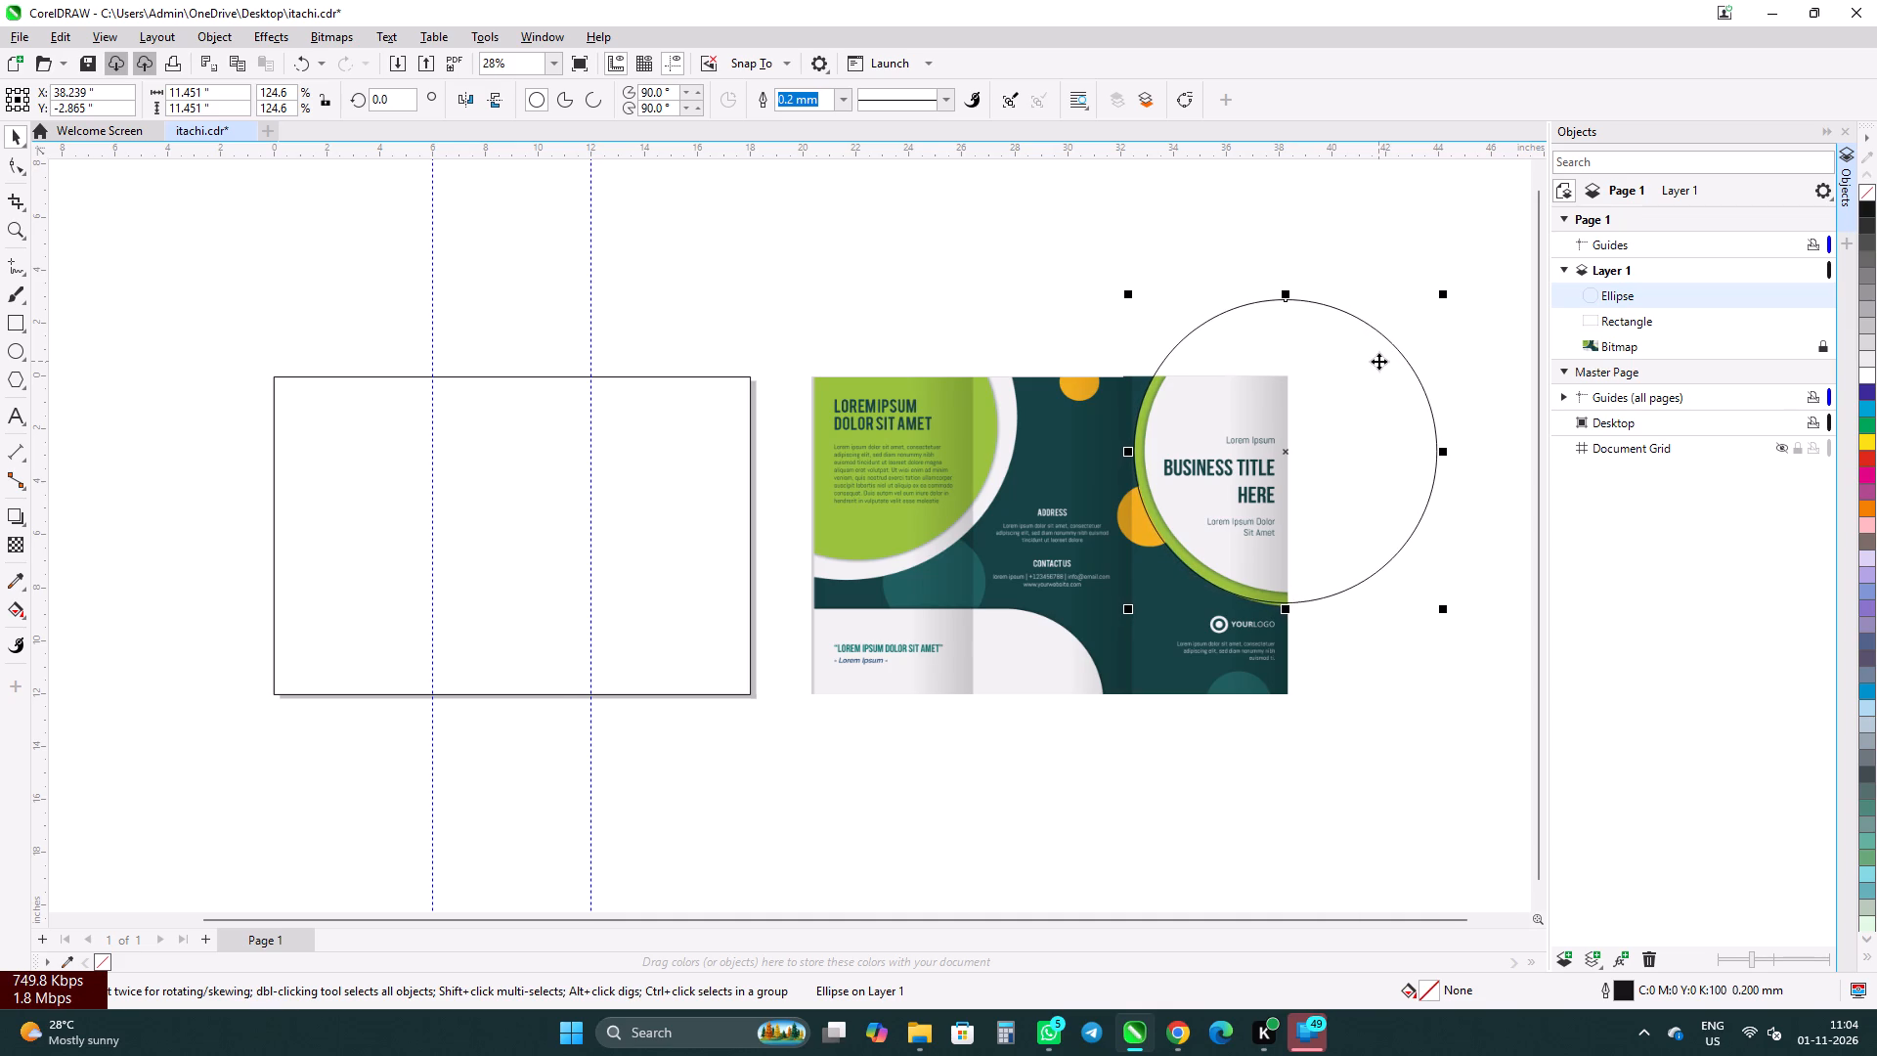
pyautogui.press('Down')
pyautogui.press('Down')
pyautogui.press('Down')
pyautogui.press('Down')
pyautogui.press('Down')
pyautogui.press('Right')
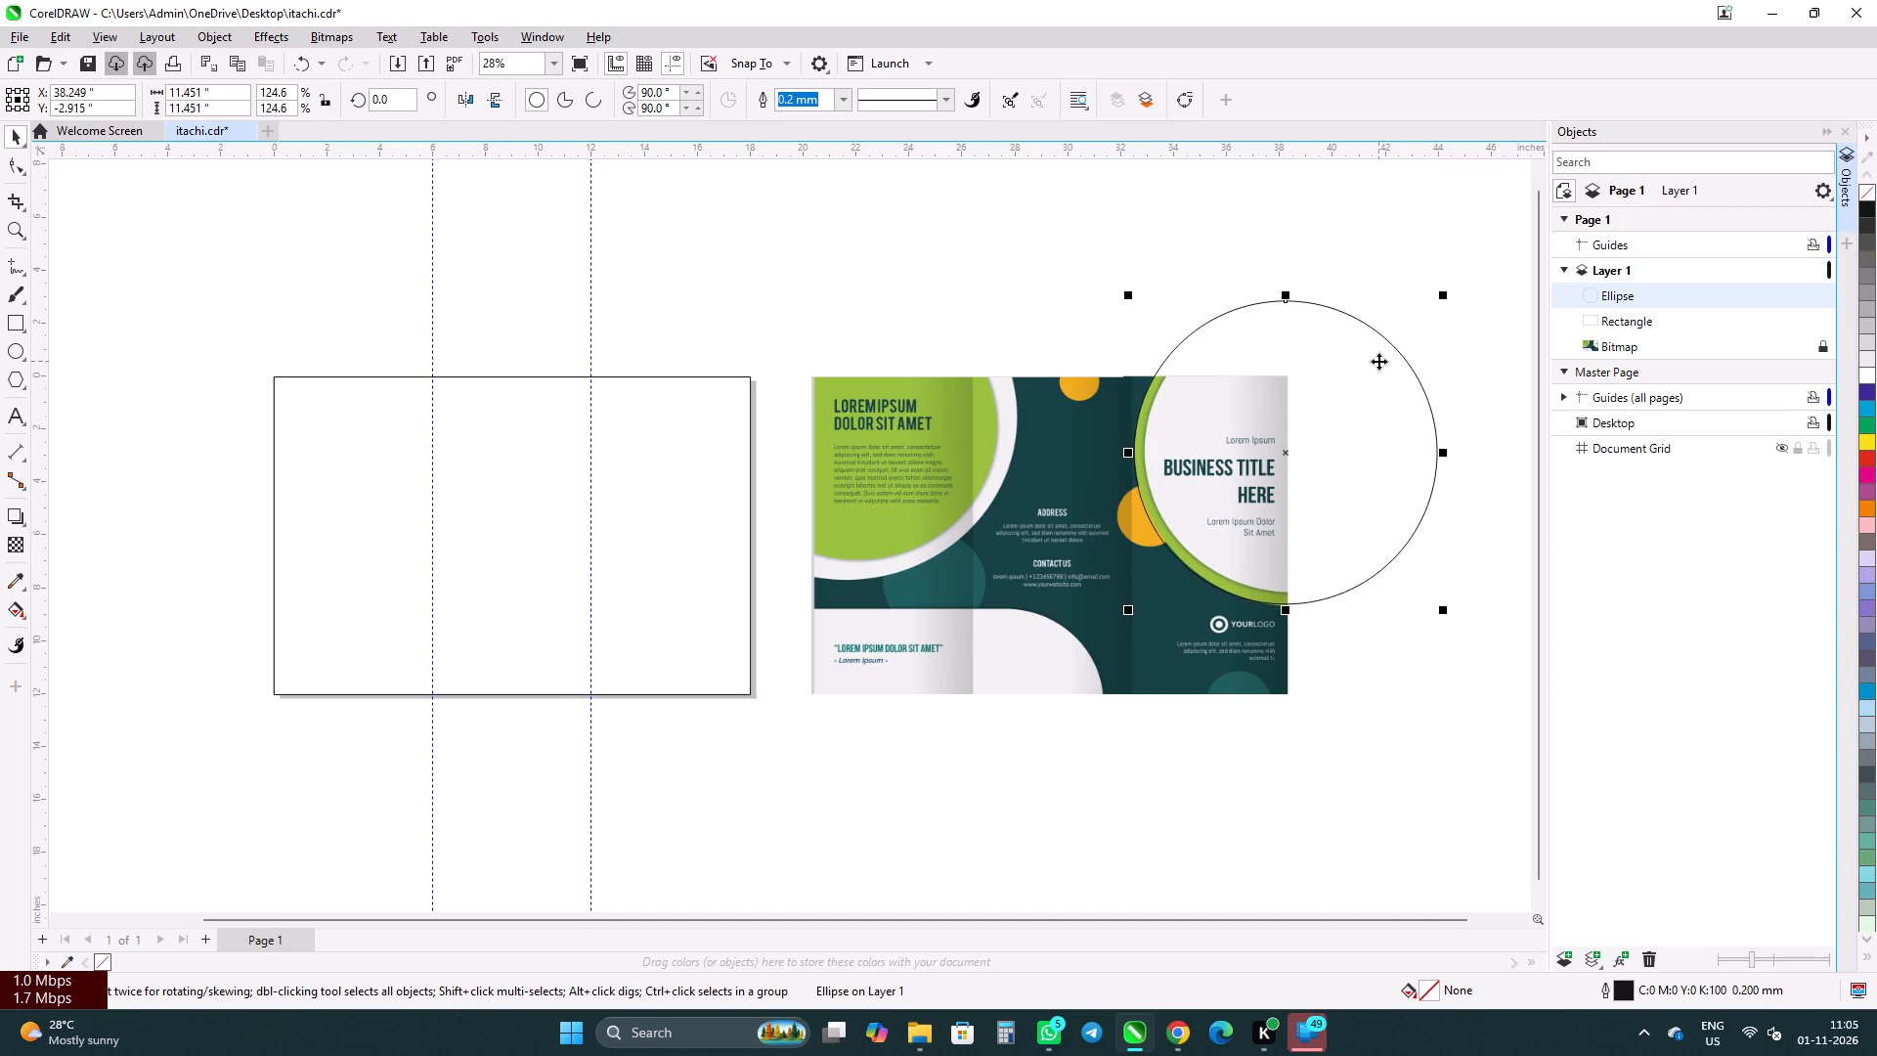
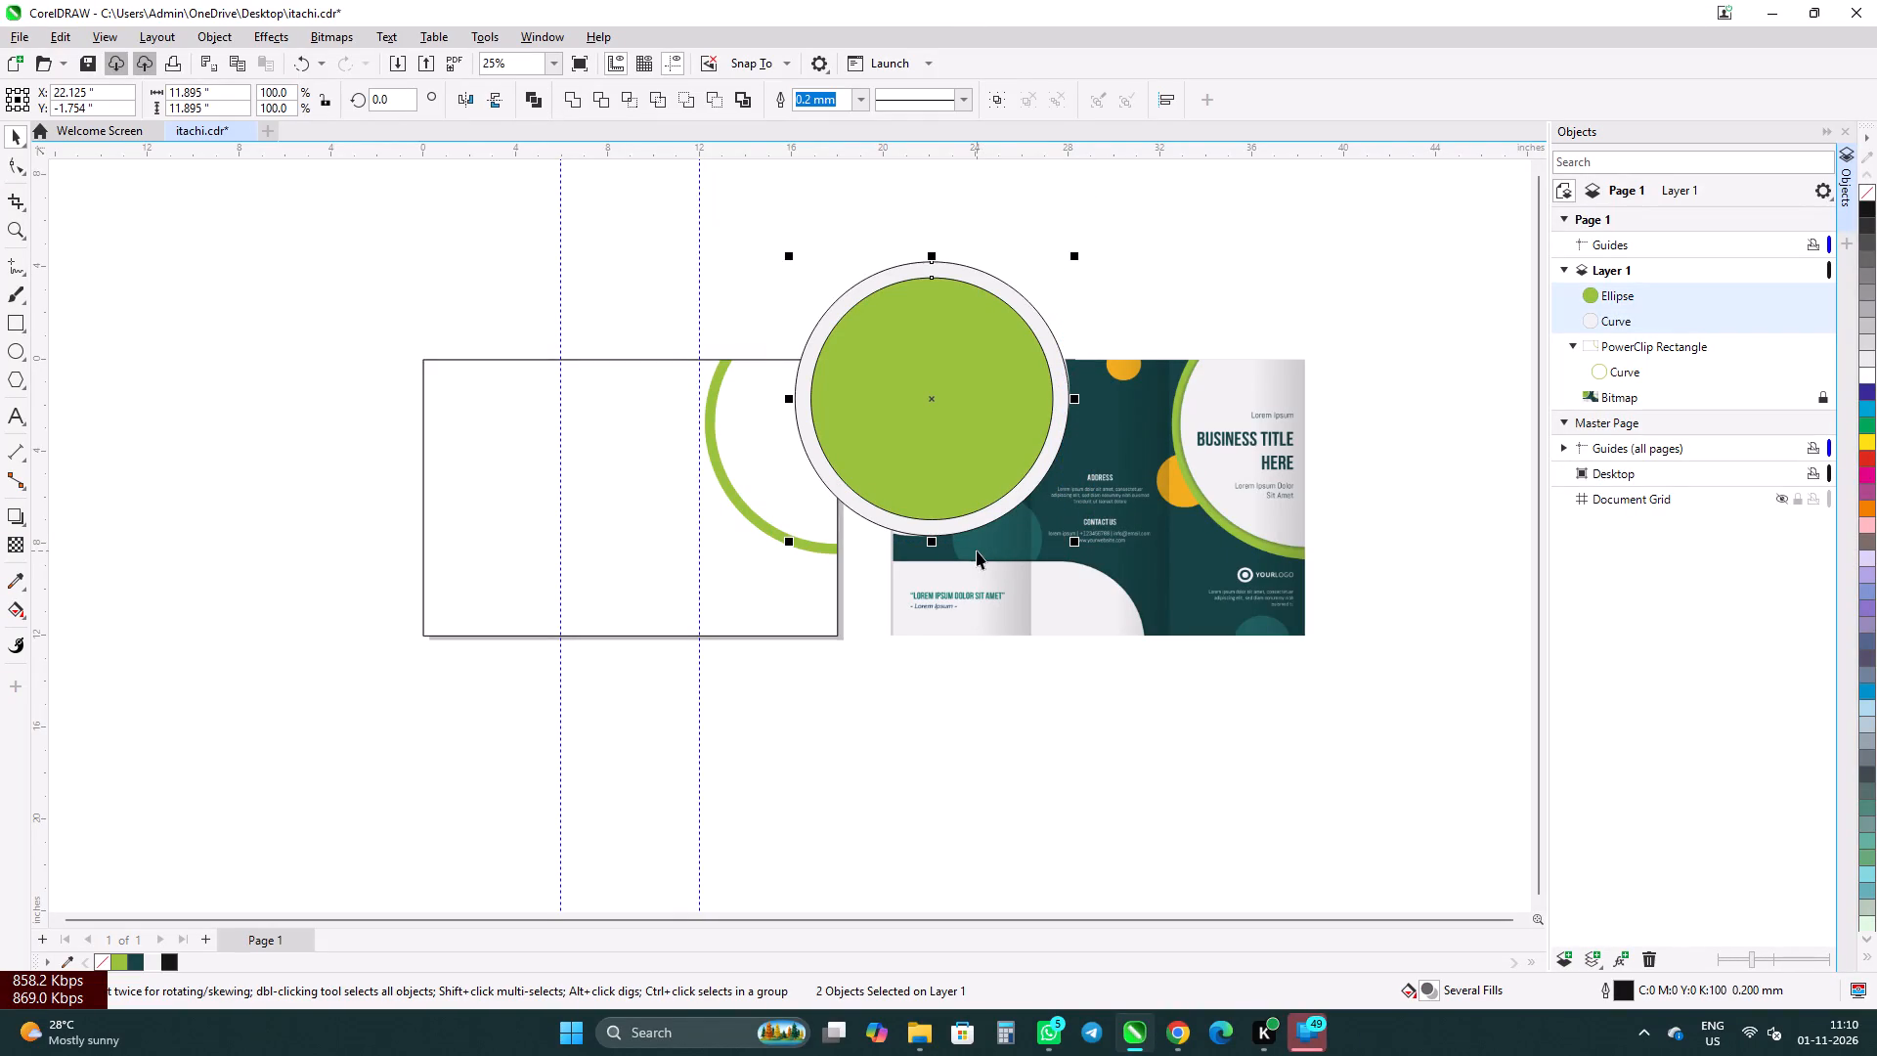
# Group the green circle with the light grey circle behind it and remove the group's outlines.
pyautogui.hotkey('ctrl', 'g')
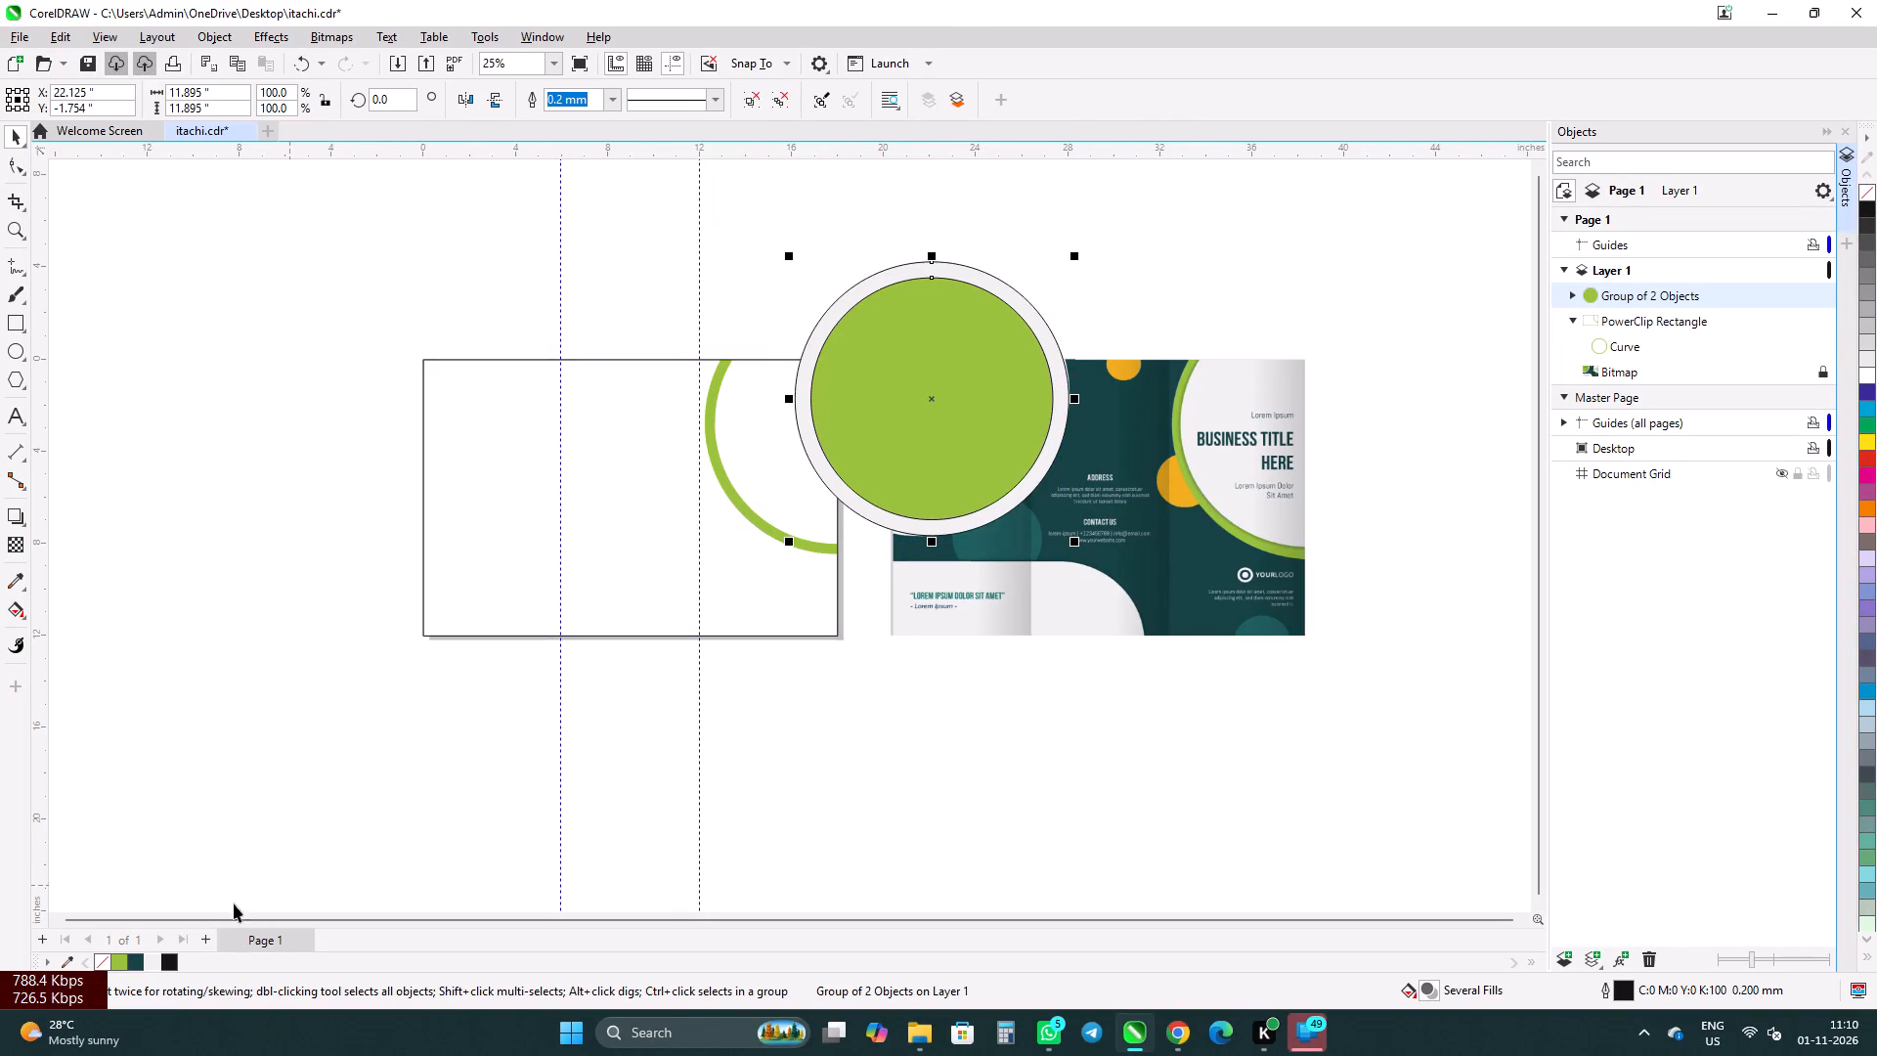
pyautogui.rightClick(107, 963)
pyautogui.click(204, 662)
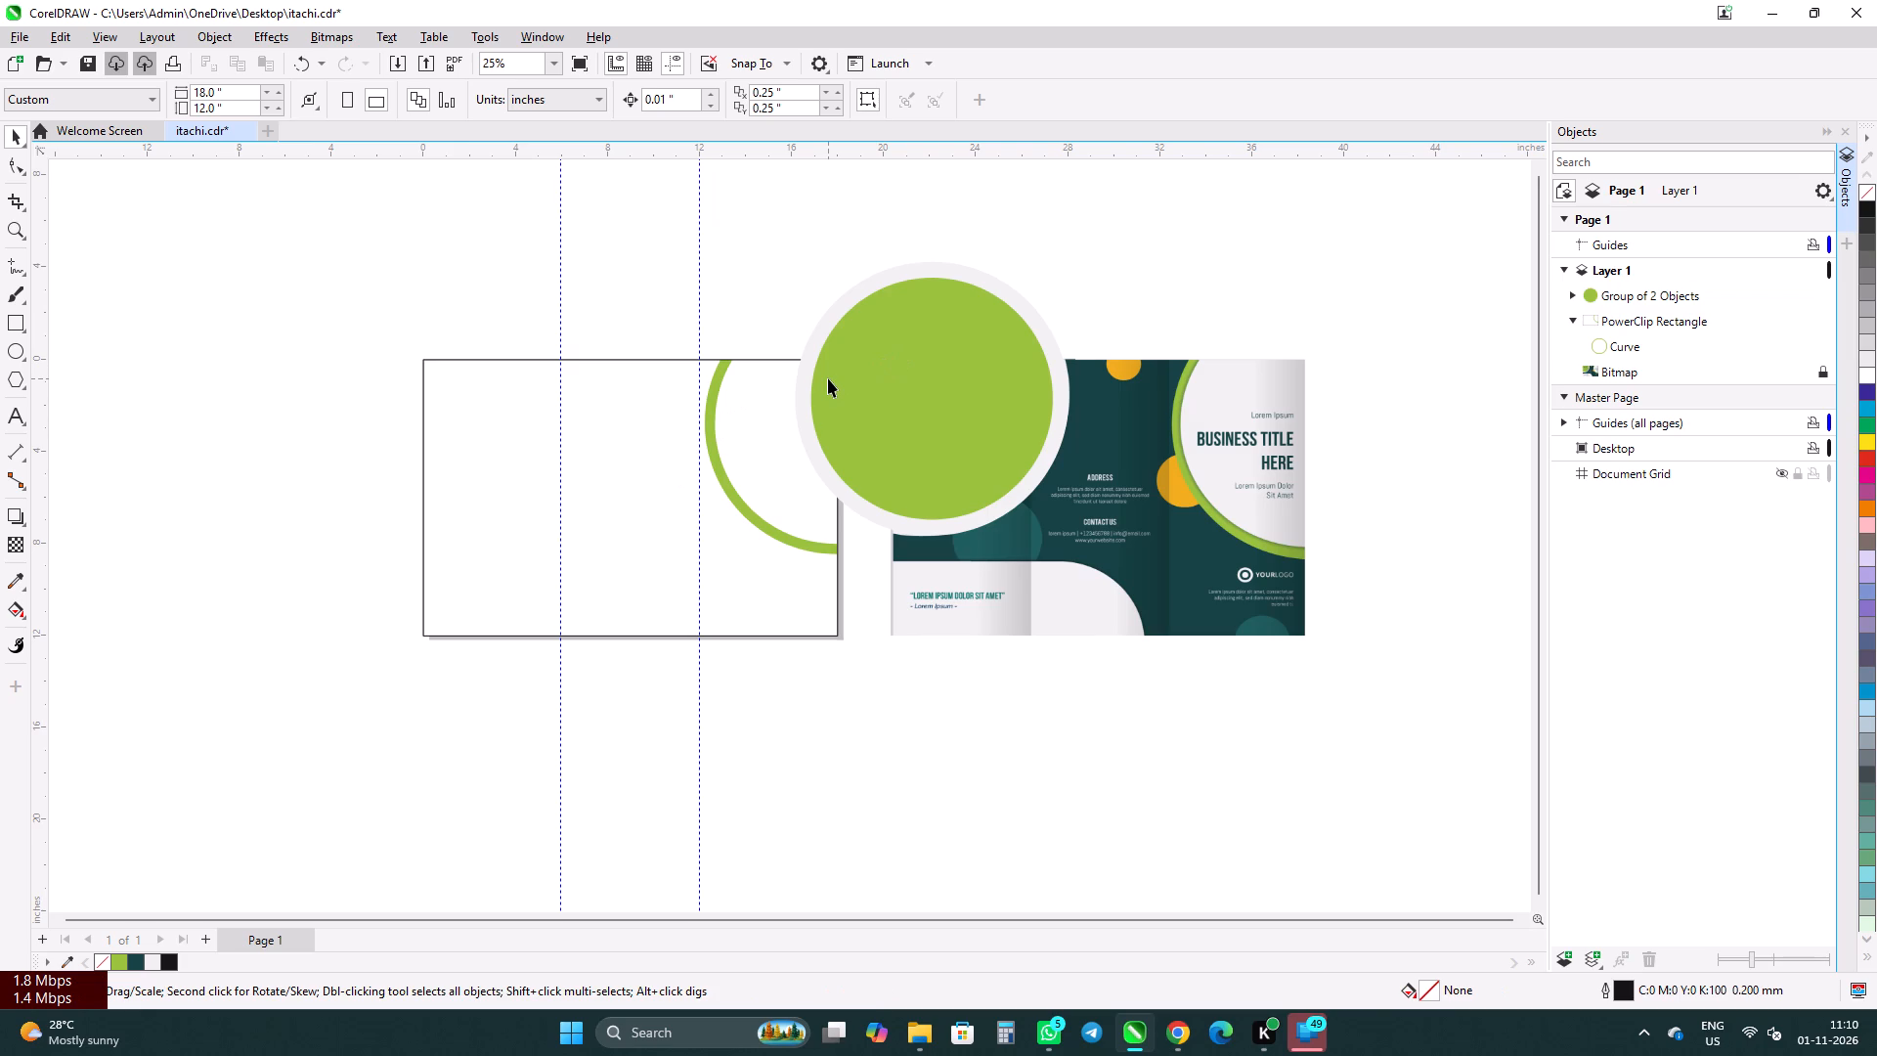
# Move the grouped circles over the page's upper-left corner, centred at about X 2.54, Y -3.15 inches.
pyautogui.click(919, 359)
pyautogui.moveTo(943, 360); pyautogui.dragTo(753, 352)
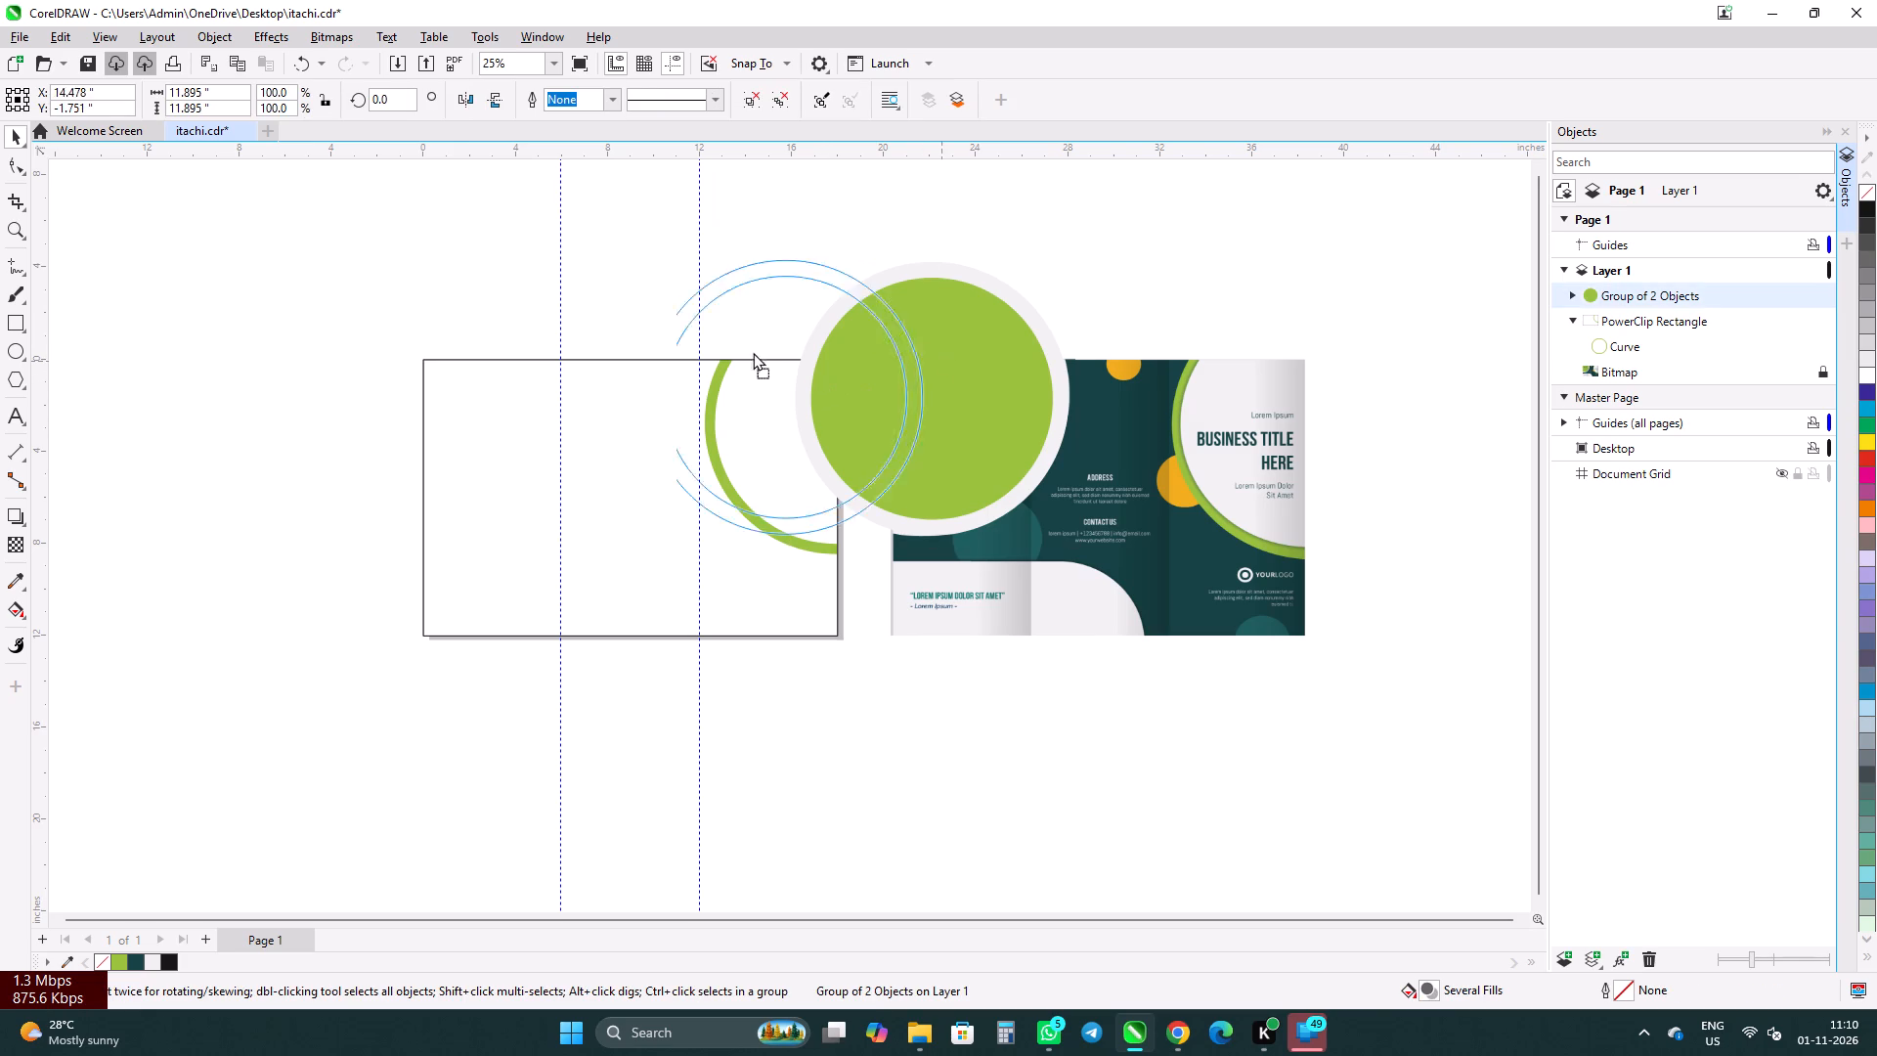
pyautogui.moveTo(753, 352); pyautogui.dragTo(447, 357)
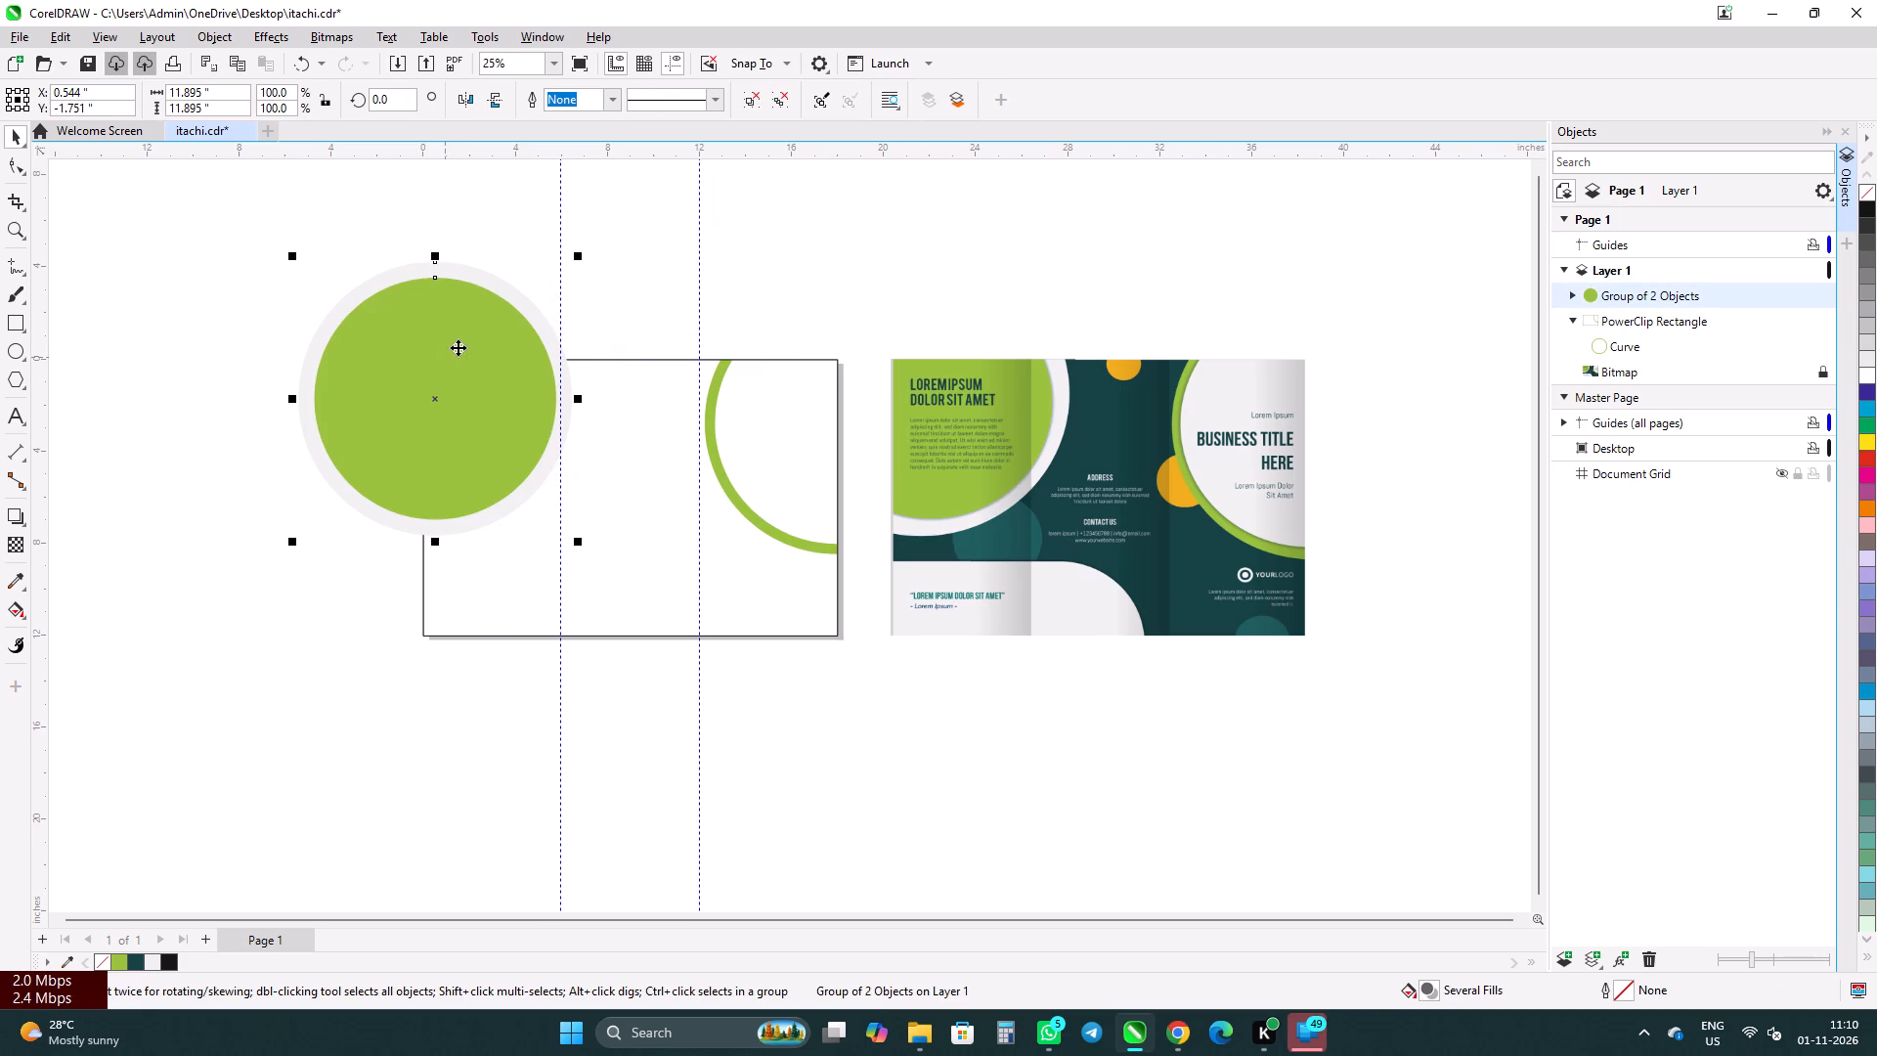
pyautogui.moveTo(463, 348); pyautogui.dragTo(504, 376)
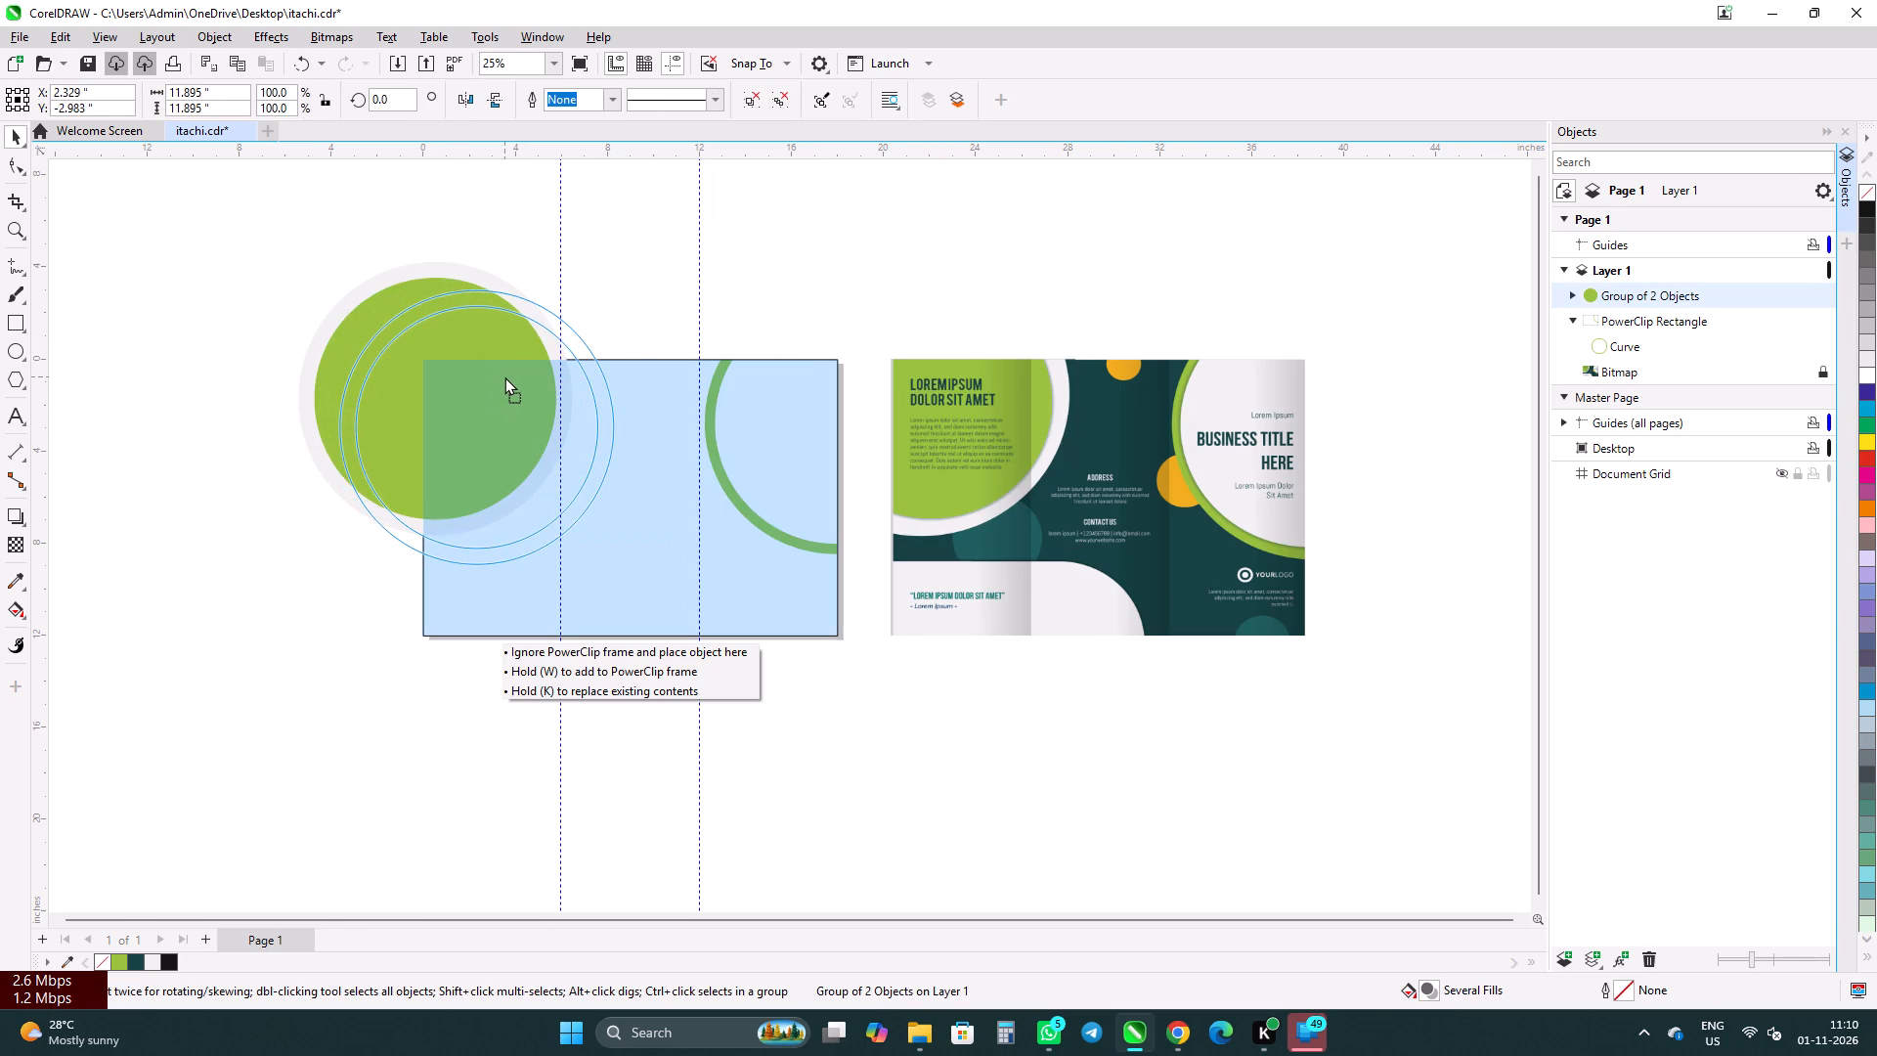
pyautogui.moveTo(504, 376); pyautogui.dragTo(504, 374)
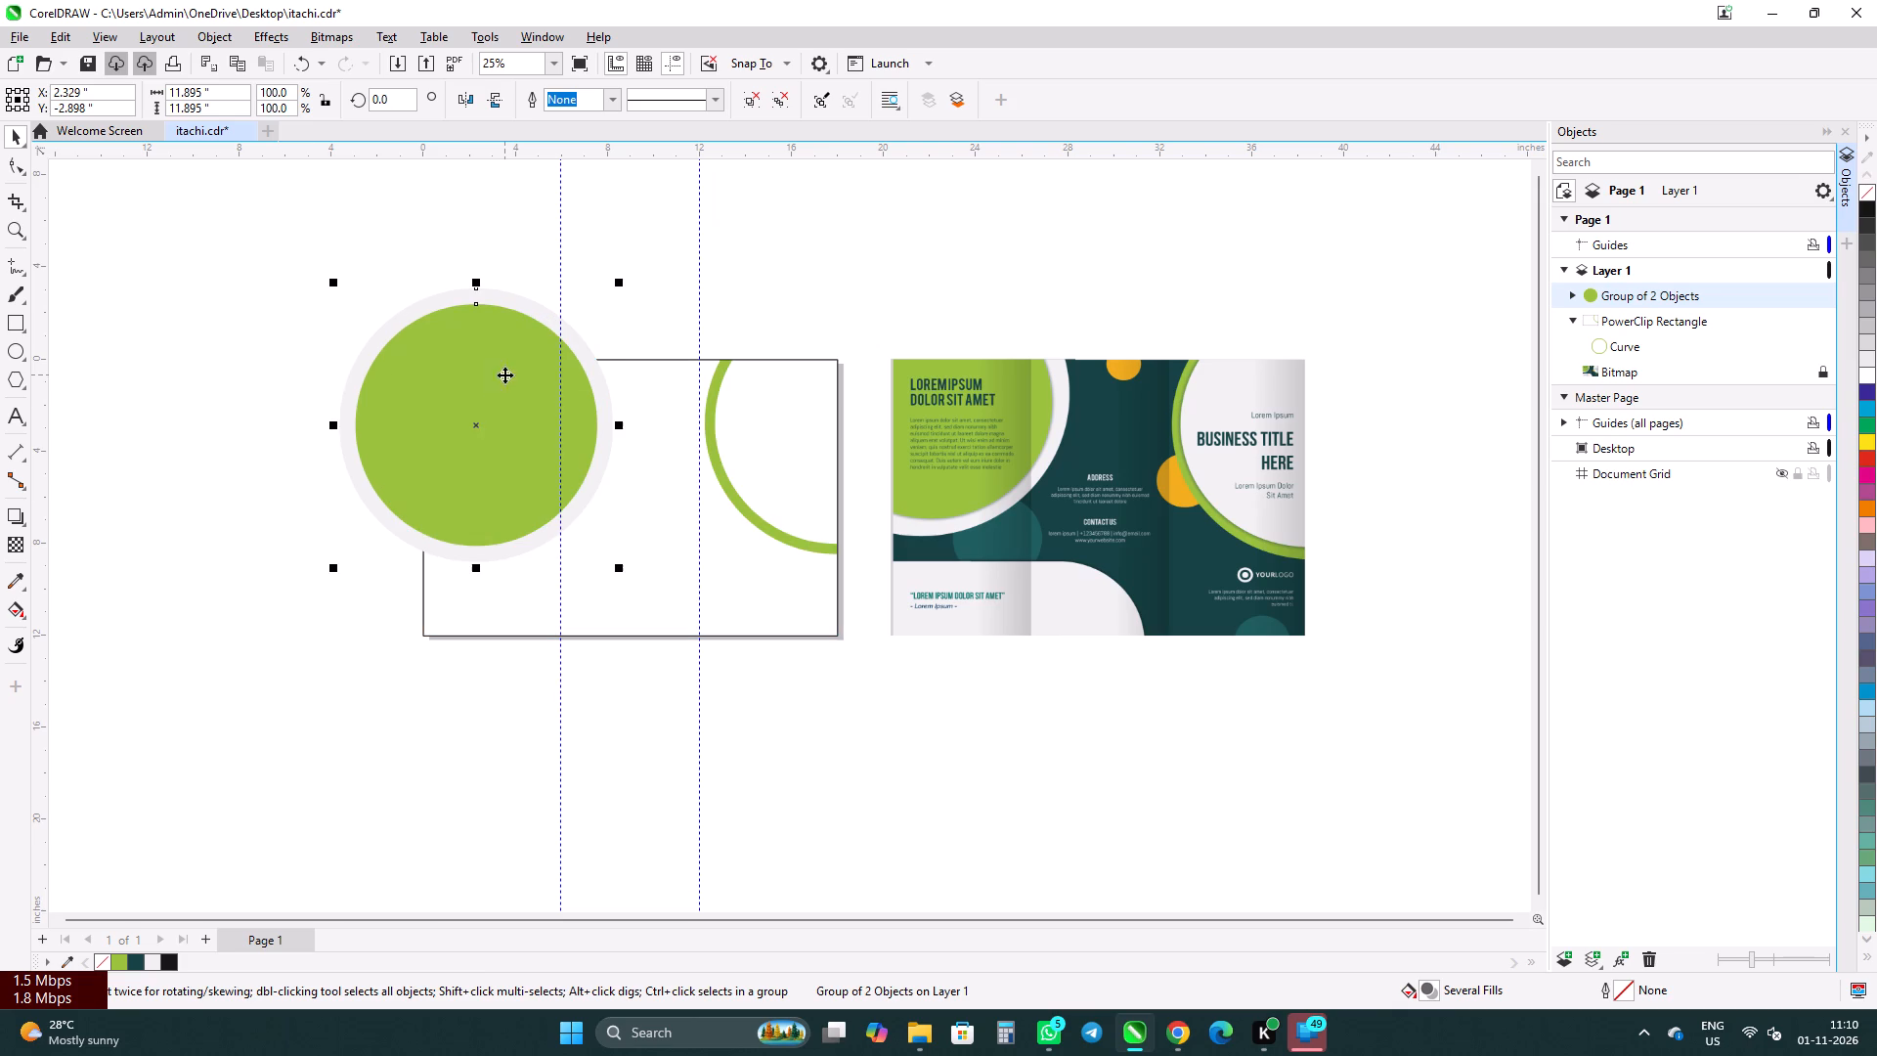
pyautogui.click(484, 412)
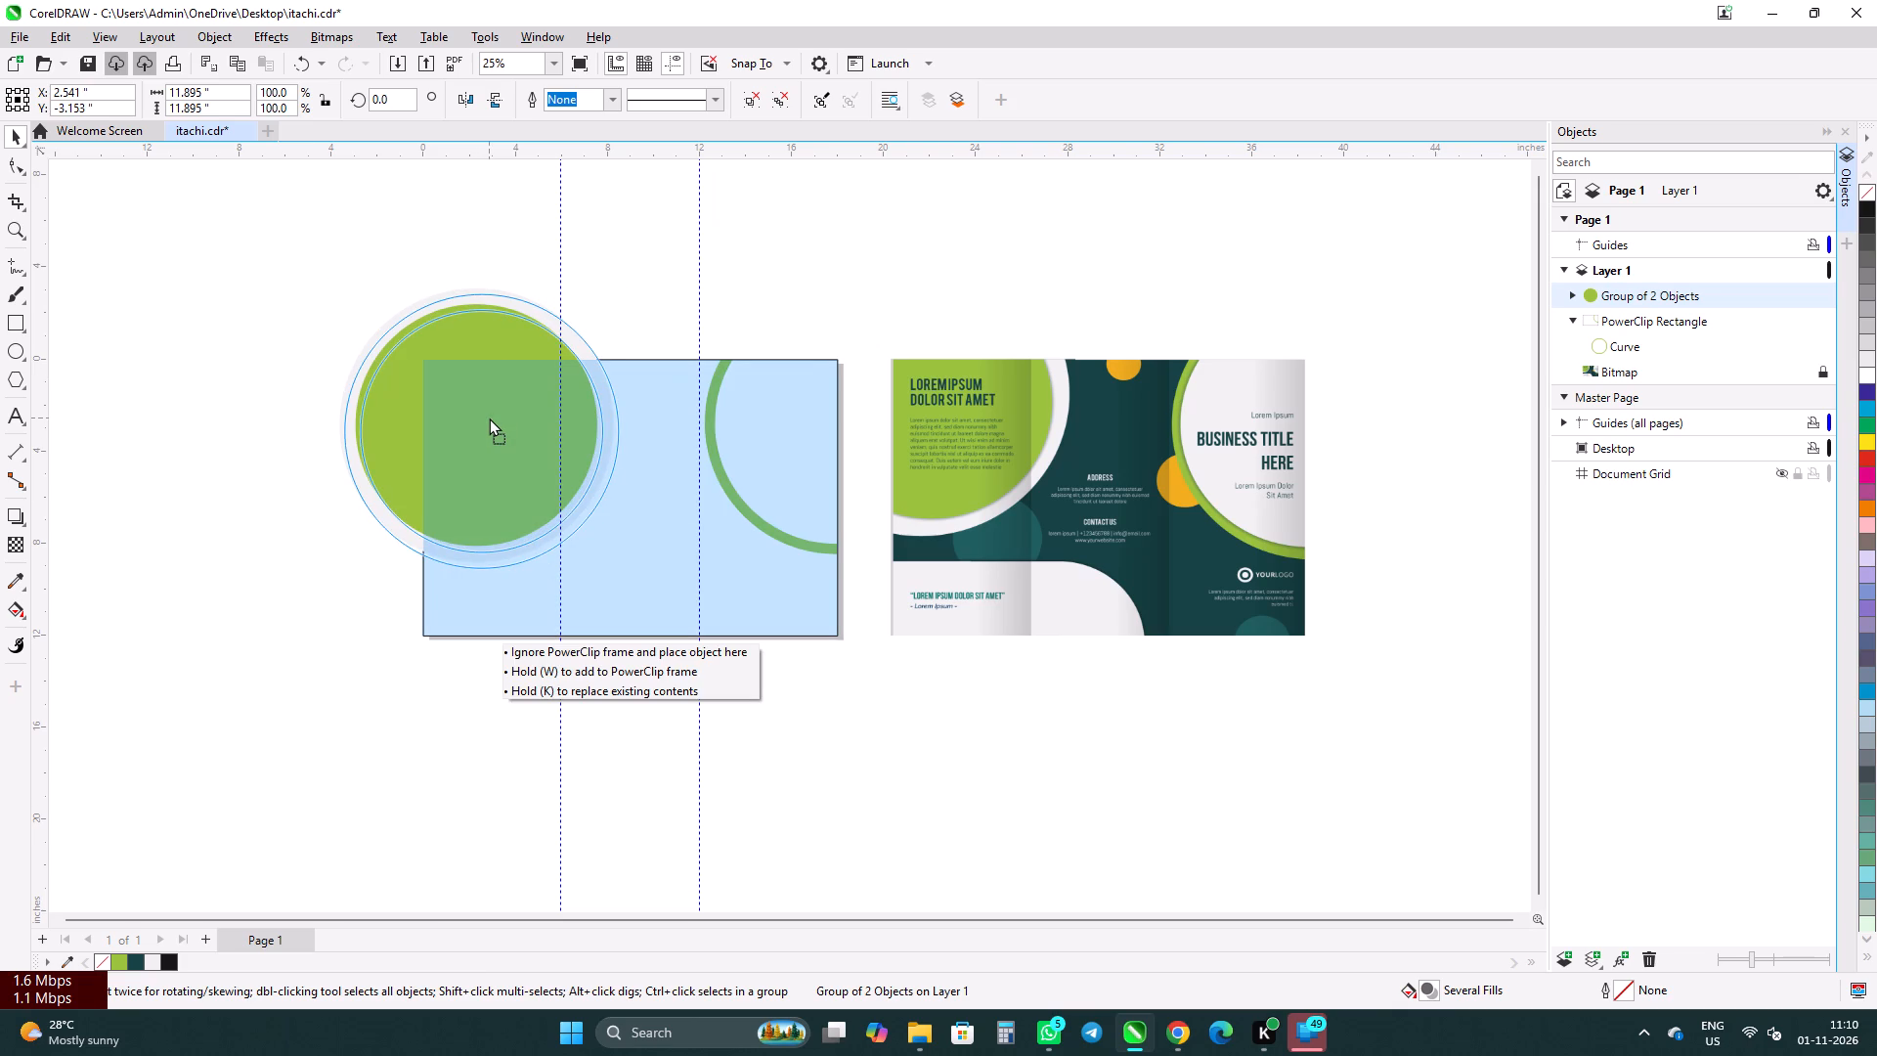
# PowerClip the grouped circles inside the page-size rectangle.
pyautogui.rightClick(489, 418)
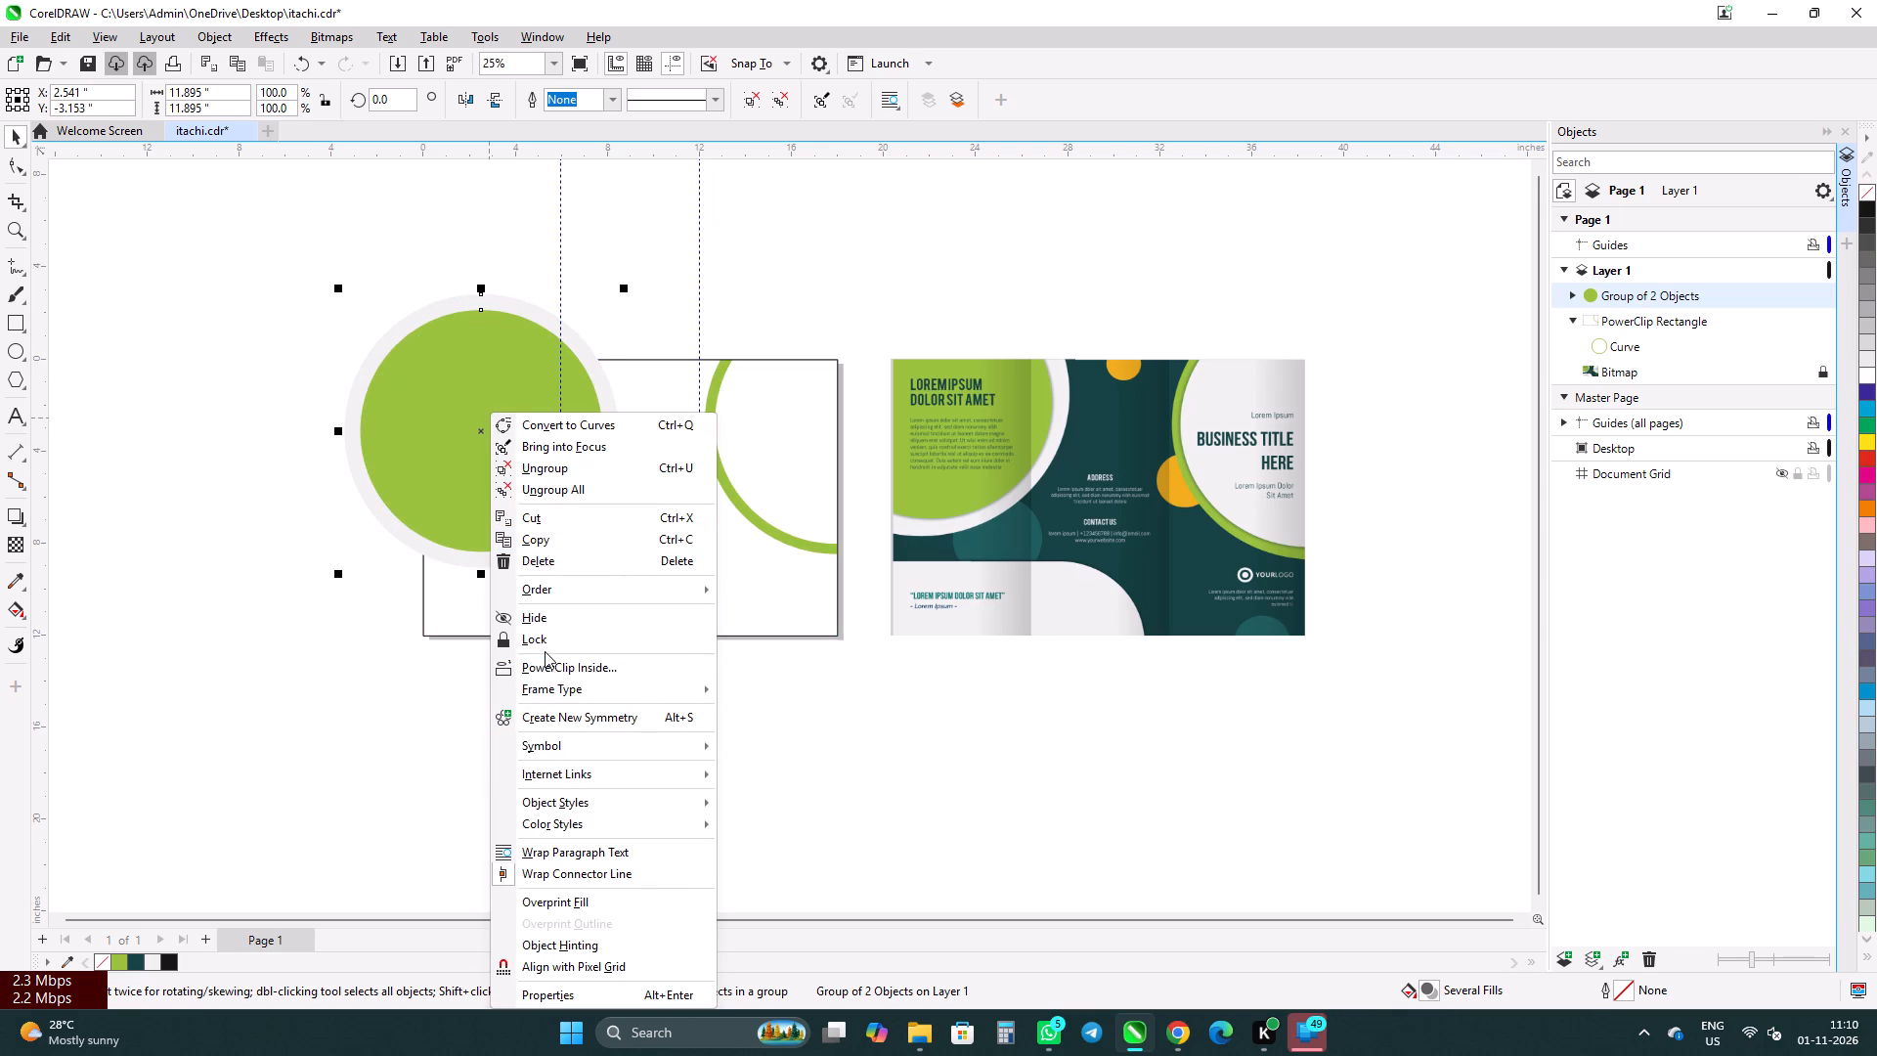
pyautogui.click(548, 668)
pyautogui.click(487, 576)
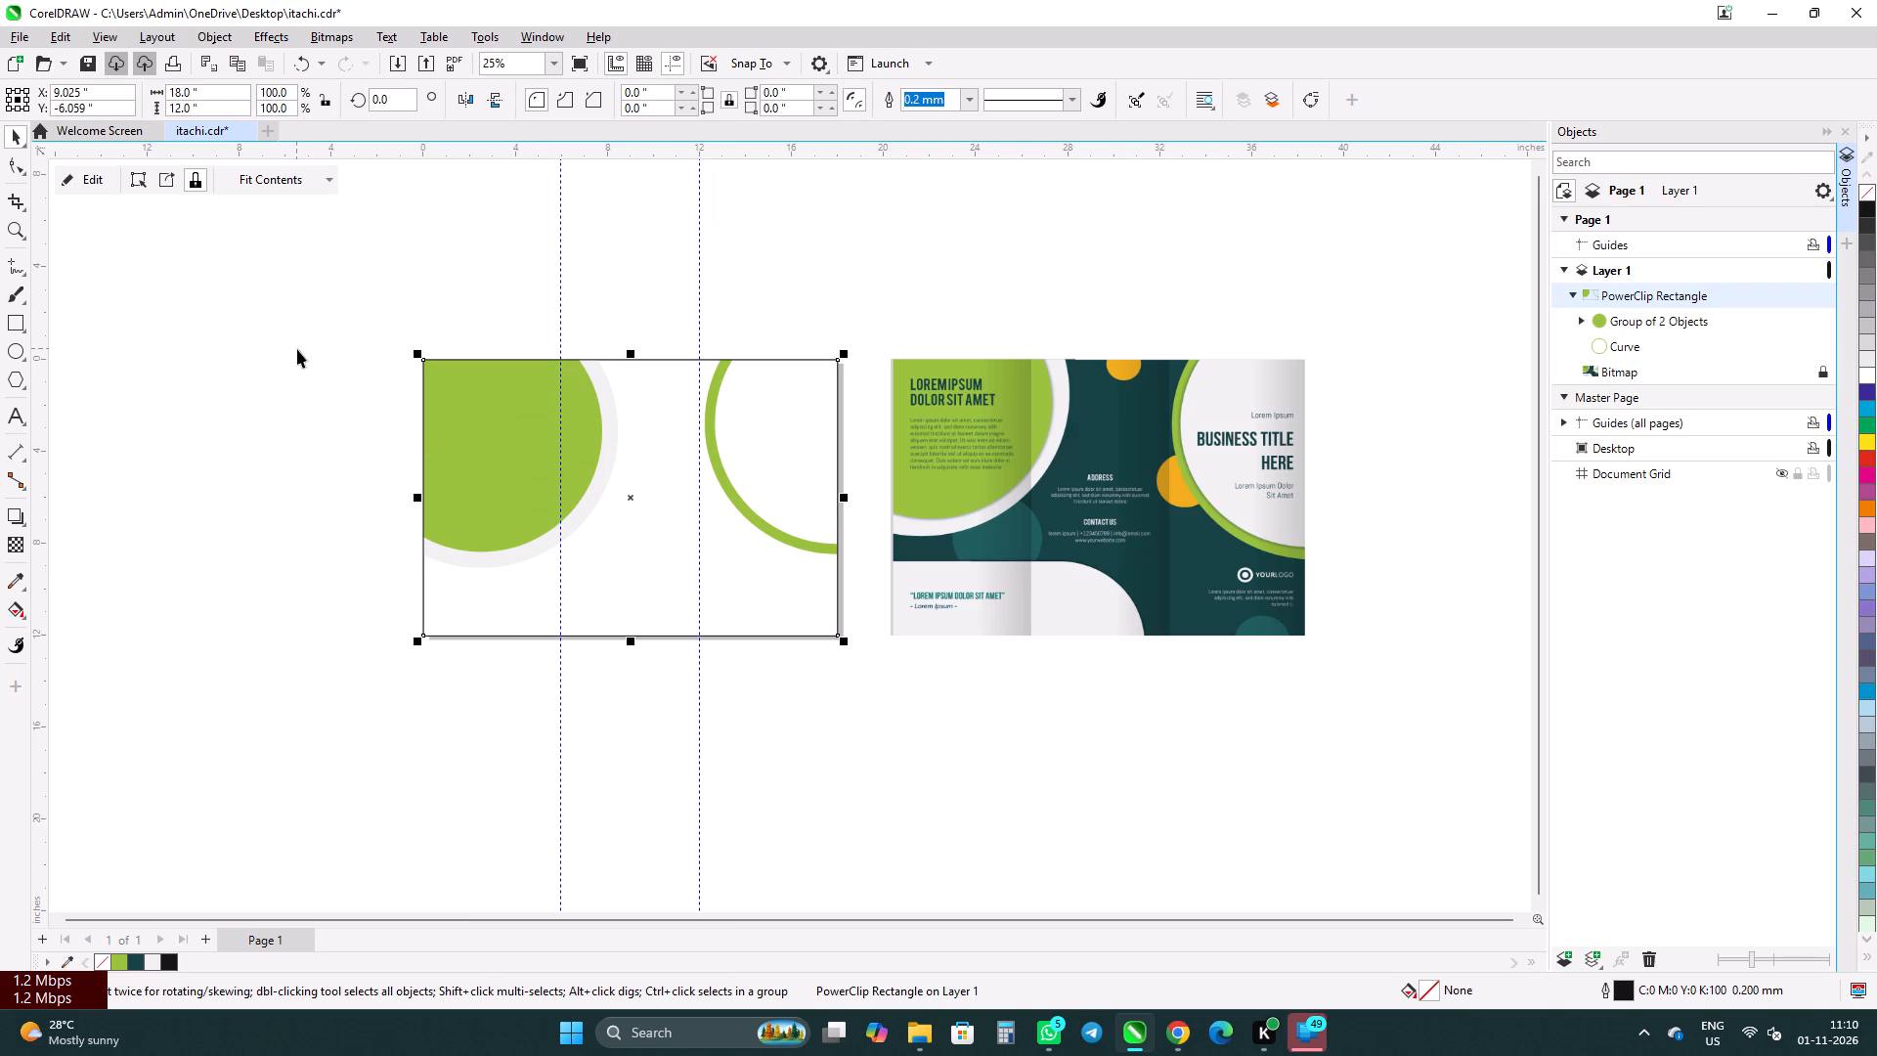
# Open the rectangle's PowerClip contents for editing and nudge the circle group left and up to about X 2.35, Y -2.93 inches.
pyautogui.click(83, 176)
pyautogui.click(530, 440)
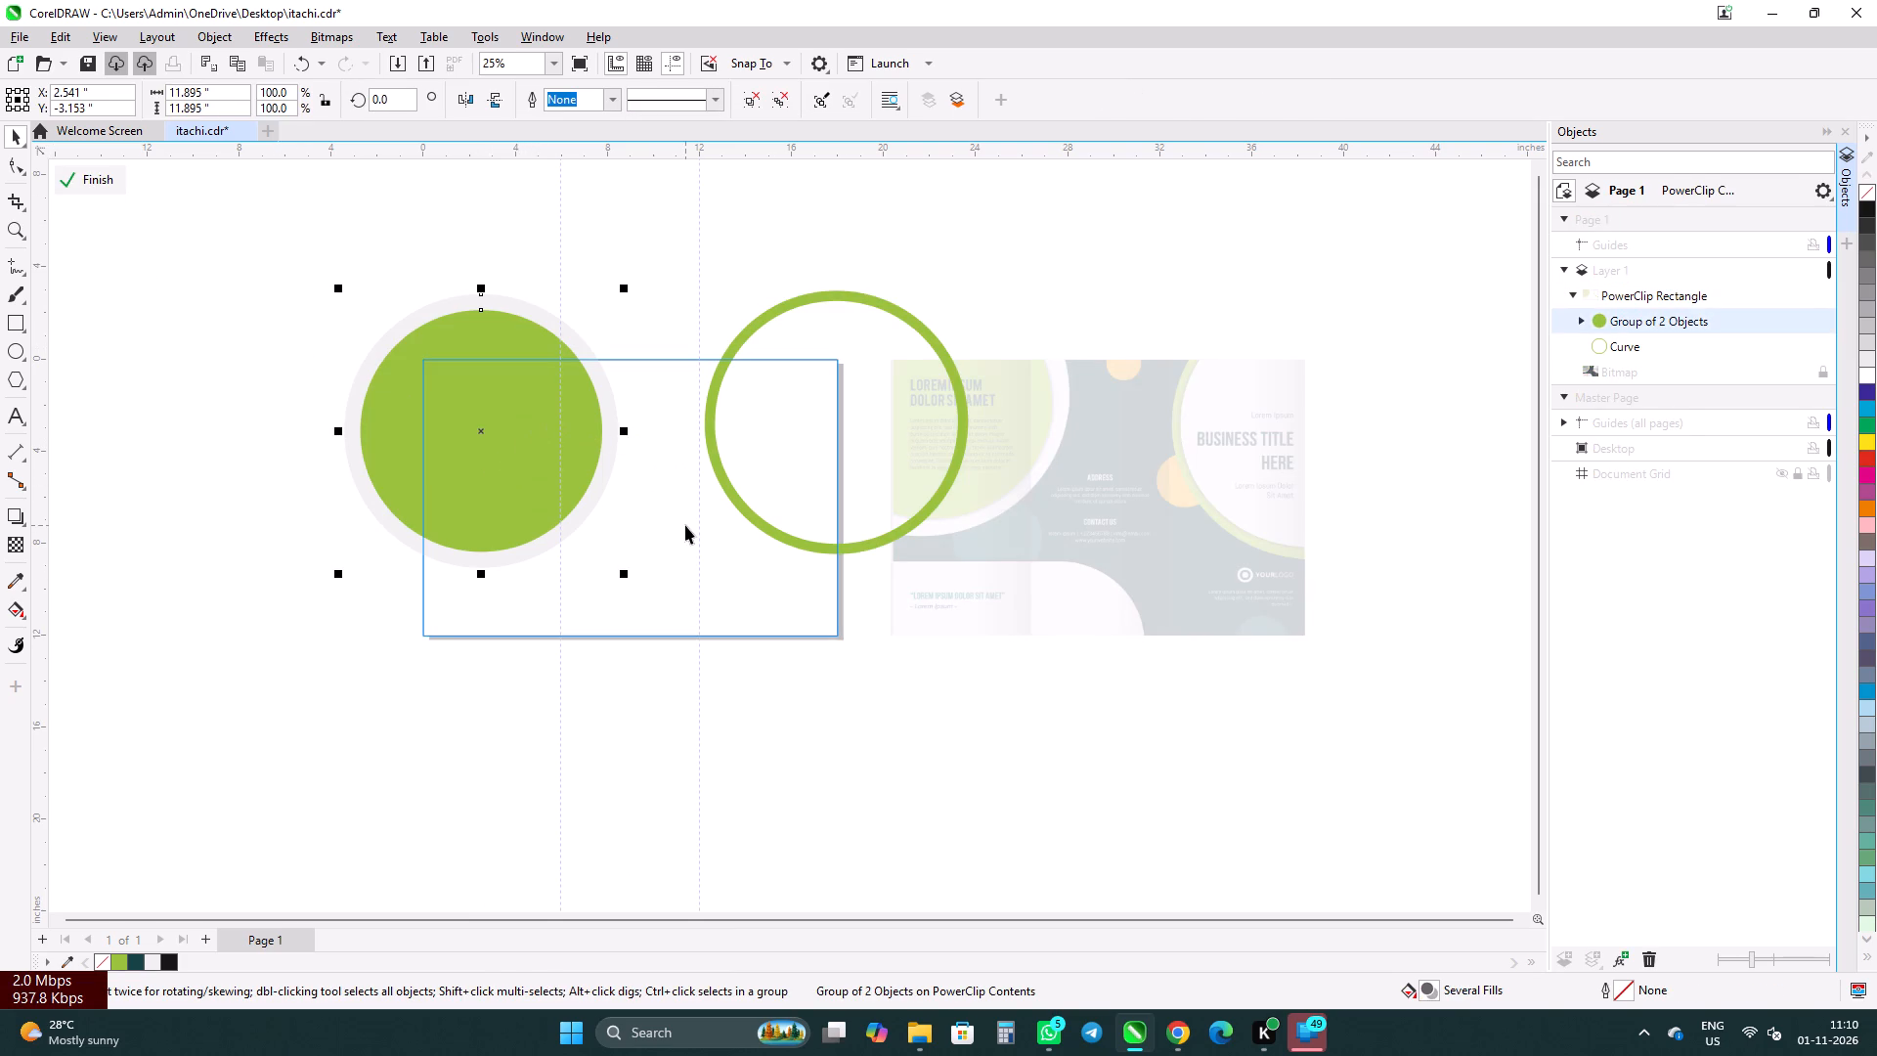
pyautogui.press('Left')
pyautogui.press('Left')
pyautogui.press('Left')
pyautogui.press('Left')
pyautogui.press('Left')
pyautogui.press('Left')
pyautogui.press('Left')
pyautogui.press('Left')
pyautogui.press('Left')
pyautogui.press('Left')
pyautogui.press('Left')
pyautogui.press('Left')
pyautogui.press('Left')
pyautogui.press('Left')
pyautogui.press('Left')
pyautogui.press('Left')
pyautogui.press('Left')
pyautogui.press('Left')
pyautogui.press('Left')
pyautogui.press('Left')
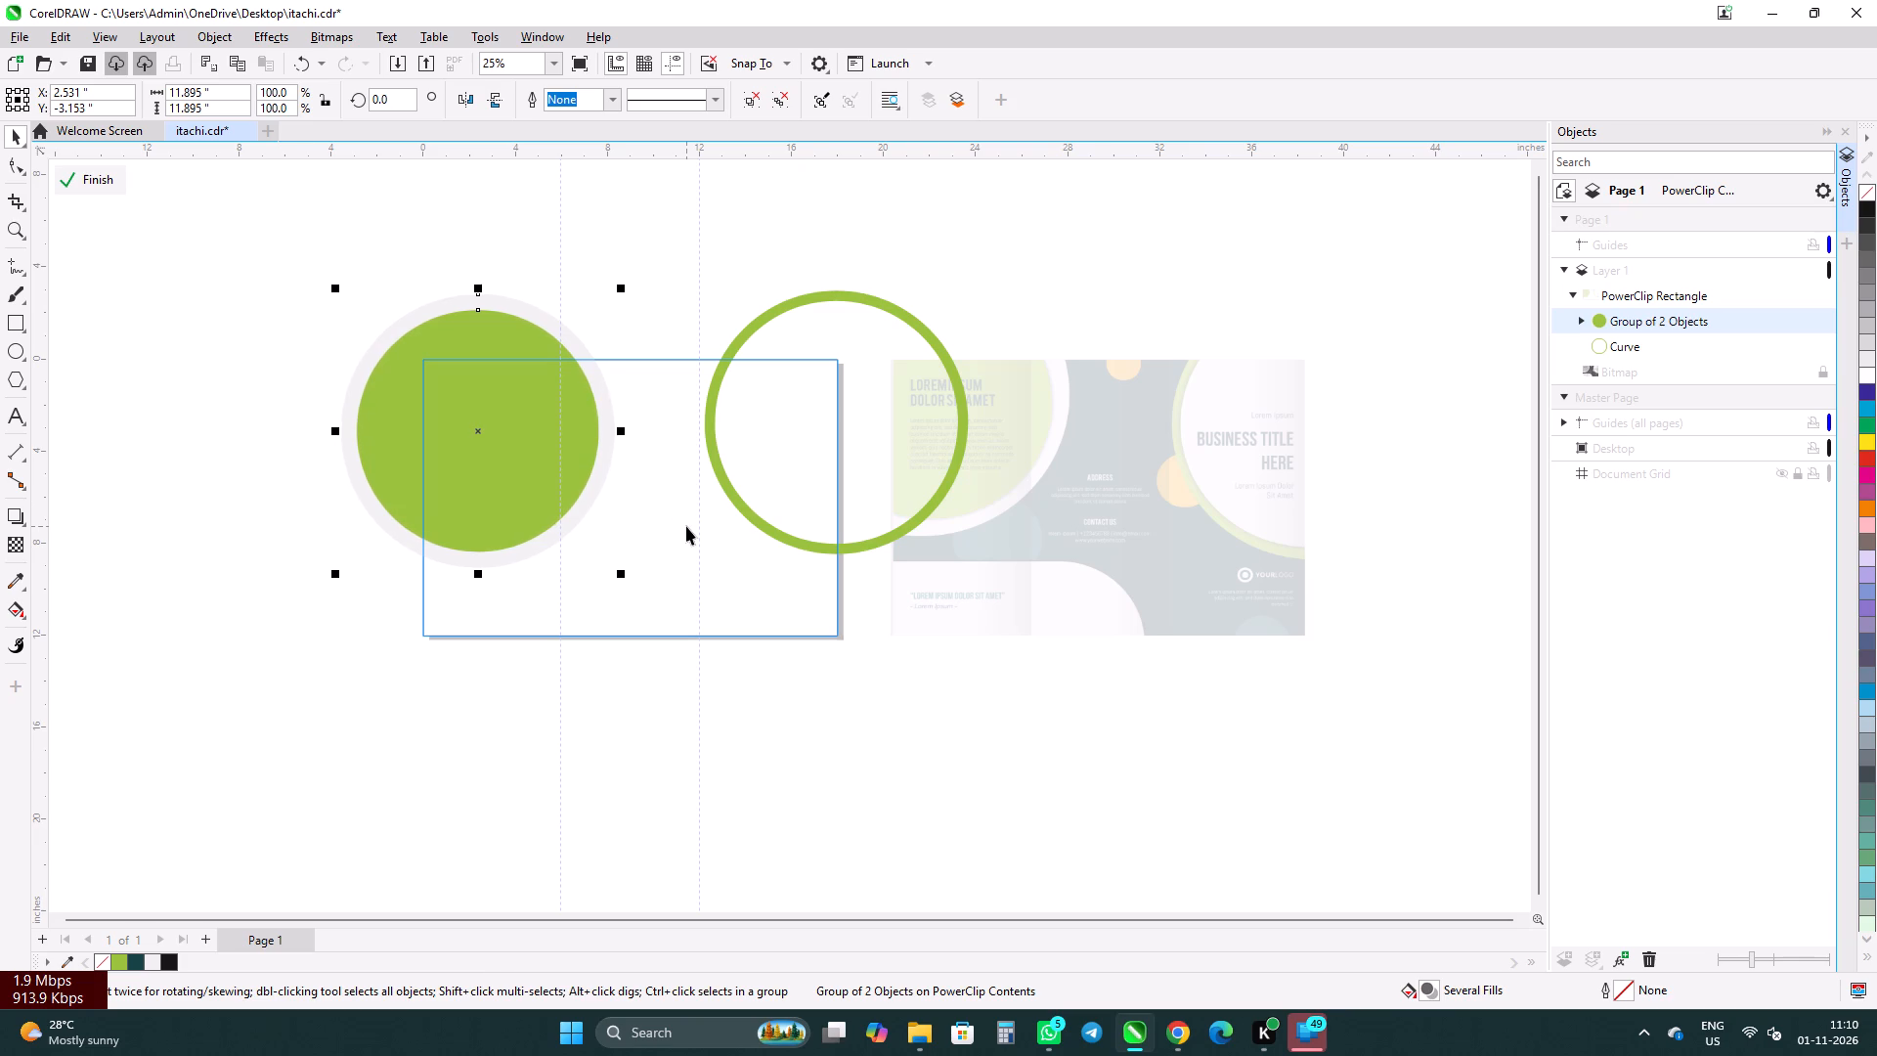
pyautogui.press('Up')
pyautogui.press('Up')
pyautogui.press('Up')
pyautogui.press('Up')
pyautogui.press('Up')
pyautogui.press('Up')
pyautogui.press('Up')
pyautogui.press('Up')
pyautogui.press('Up')
pyautogui.press('Up')
pyautogui.press('Up')
pyautogui.press('Up')
pyautogui.press('Up')
pyautogui.press('Up')
pyautogui.press('Up')
pyautogui.press('Up')
pyautogui.press('Up')
pyautogui.press('Up')
pyautogui.press('Up')
pyautogui.press('Up')
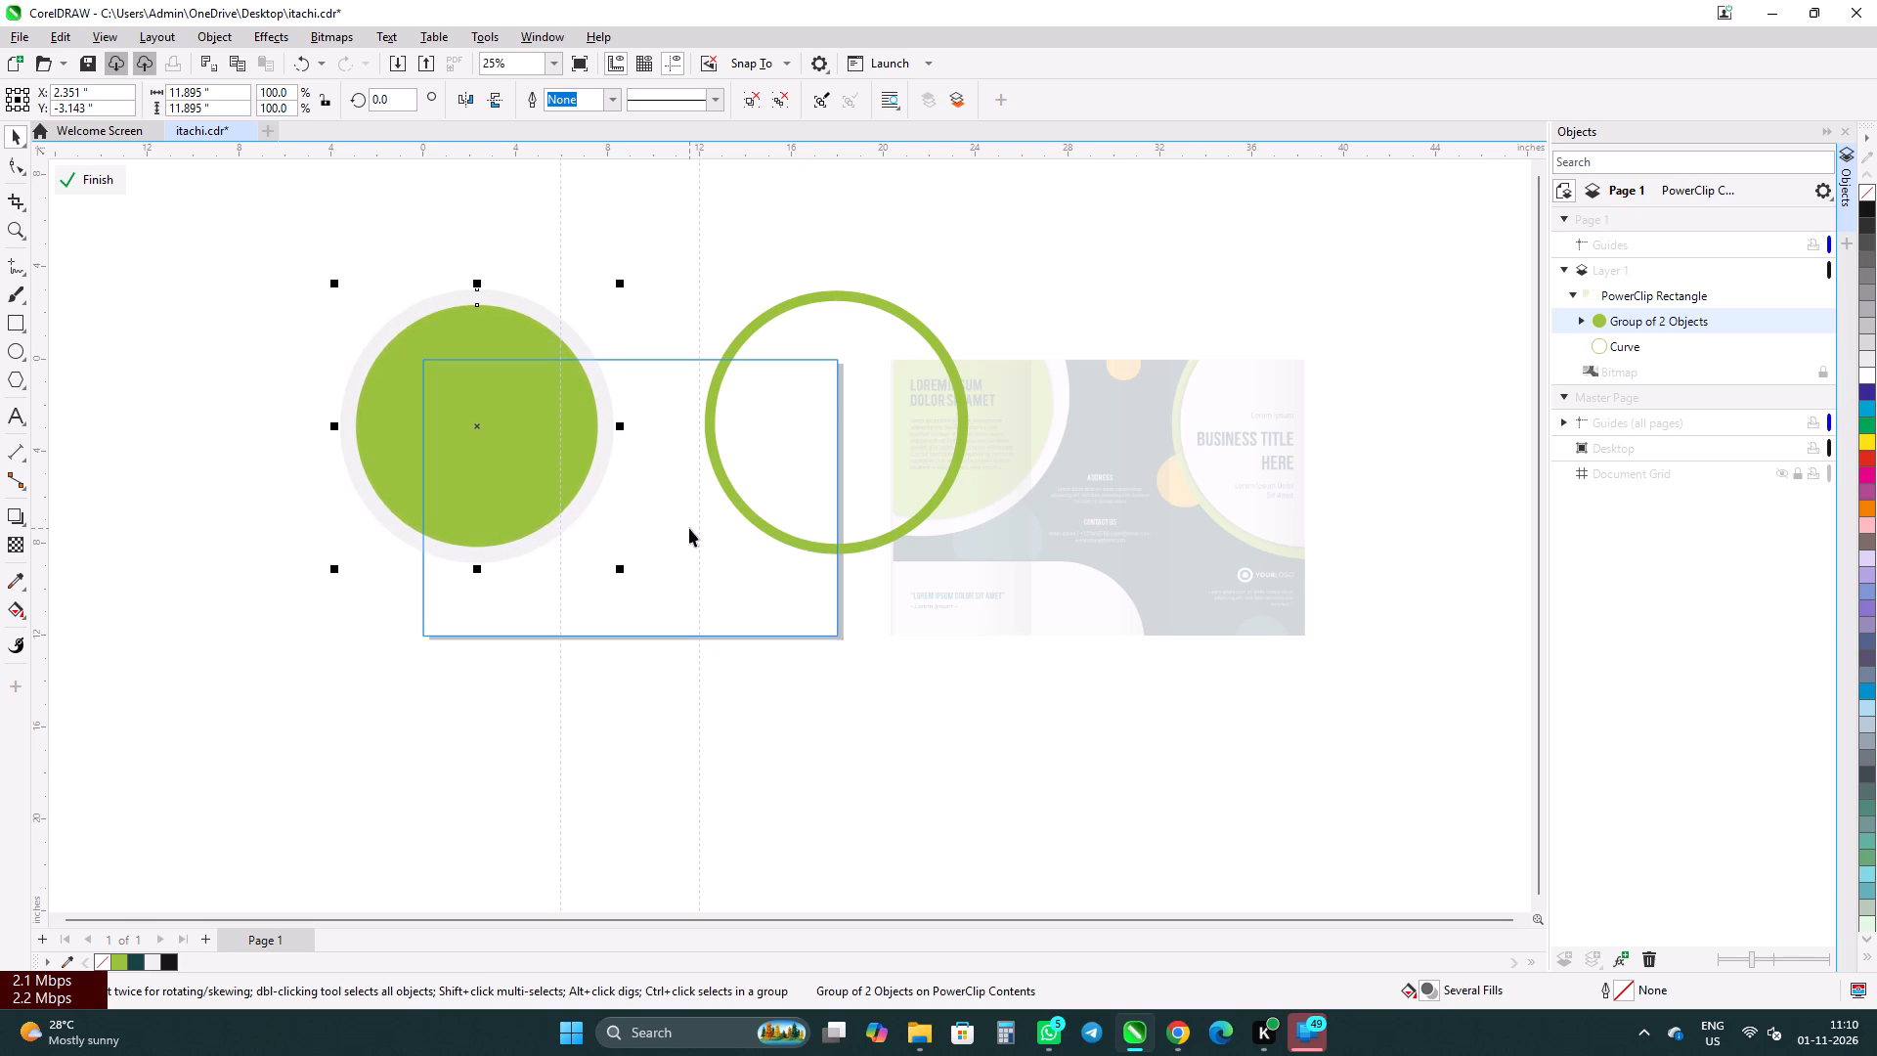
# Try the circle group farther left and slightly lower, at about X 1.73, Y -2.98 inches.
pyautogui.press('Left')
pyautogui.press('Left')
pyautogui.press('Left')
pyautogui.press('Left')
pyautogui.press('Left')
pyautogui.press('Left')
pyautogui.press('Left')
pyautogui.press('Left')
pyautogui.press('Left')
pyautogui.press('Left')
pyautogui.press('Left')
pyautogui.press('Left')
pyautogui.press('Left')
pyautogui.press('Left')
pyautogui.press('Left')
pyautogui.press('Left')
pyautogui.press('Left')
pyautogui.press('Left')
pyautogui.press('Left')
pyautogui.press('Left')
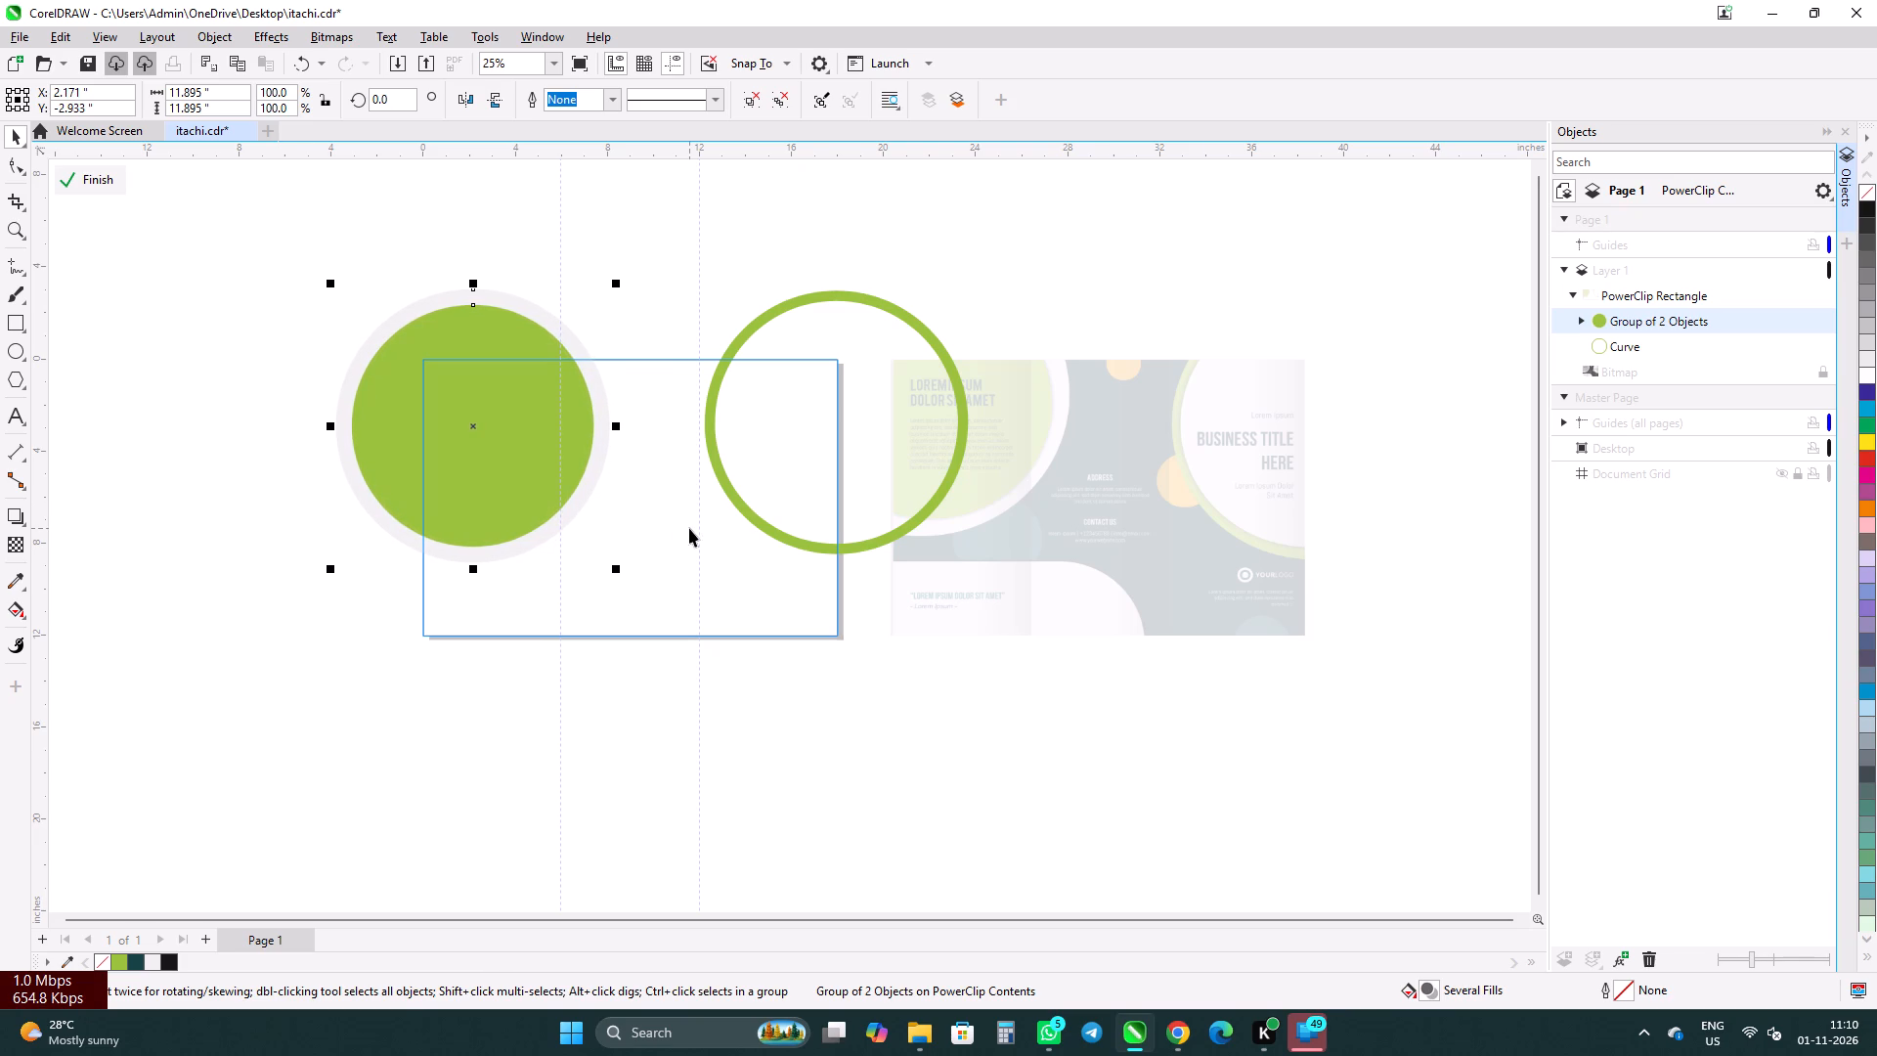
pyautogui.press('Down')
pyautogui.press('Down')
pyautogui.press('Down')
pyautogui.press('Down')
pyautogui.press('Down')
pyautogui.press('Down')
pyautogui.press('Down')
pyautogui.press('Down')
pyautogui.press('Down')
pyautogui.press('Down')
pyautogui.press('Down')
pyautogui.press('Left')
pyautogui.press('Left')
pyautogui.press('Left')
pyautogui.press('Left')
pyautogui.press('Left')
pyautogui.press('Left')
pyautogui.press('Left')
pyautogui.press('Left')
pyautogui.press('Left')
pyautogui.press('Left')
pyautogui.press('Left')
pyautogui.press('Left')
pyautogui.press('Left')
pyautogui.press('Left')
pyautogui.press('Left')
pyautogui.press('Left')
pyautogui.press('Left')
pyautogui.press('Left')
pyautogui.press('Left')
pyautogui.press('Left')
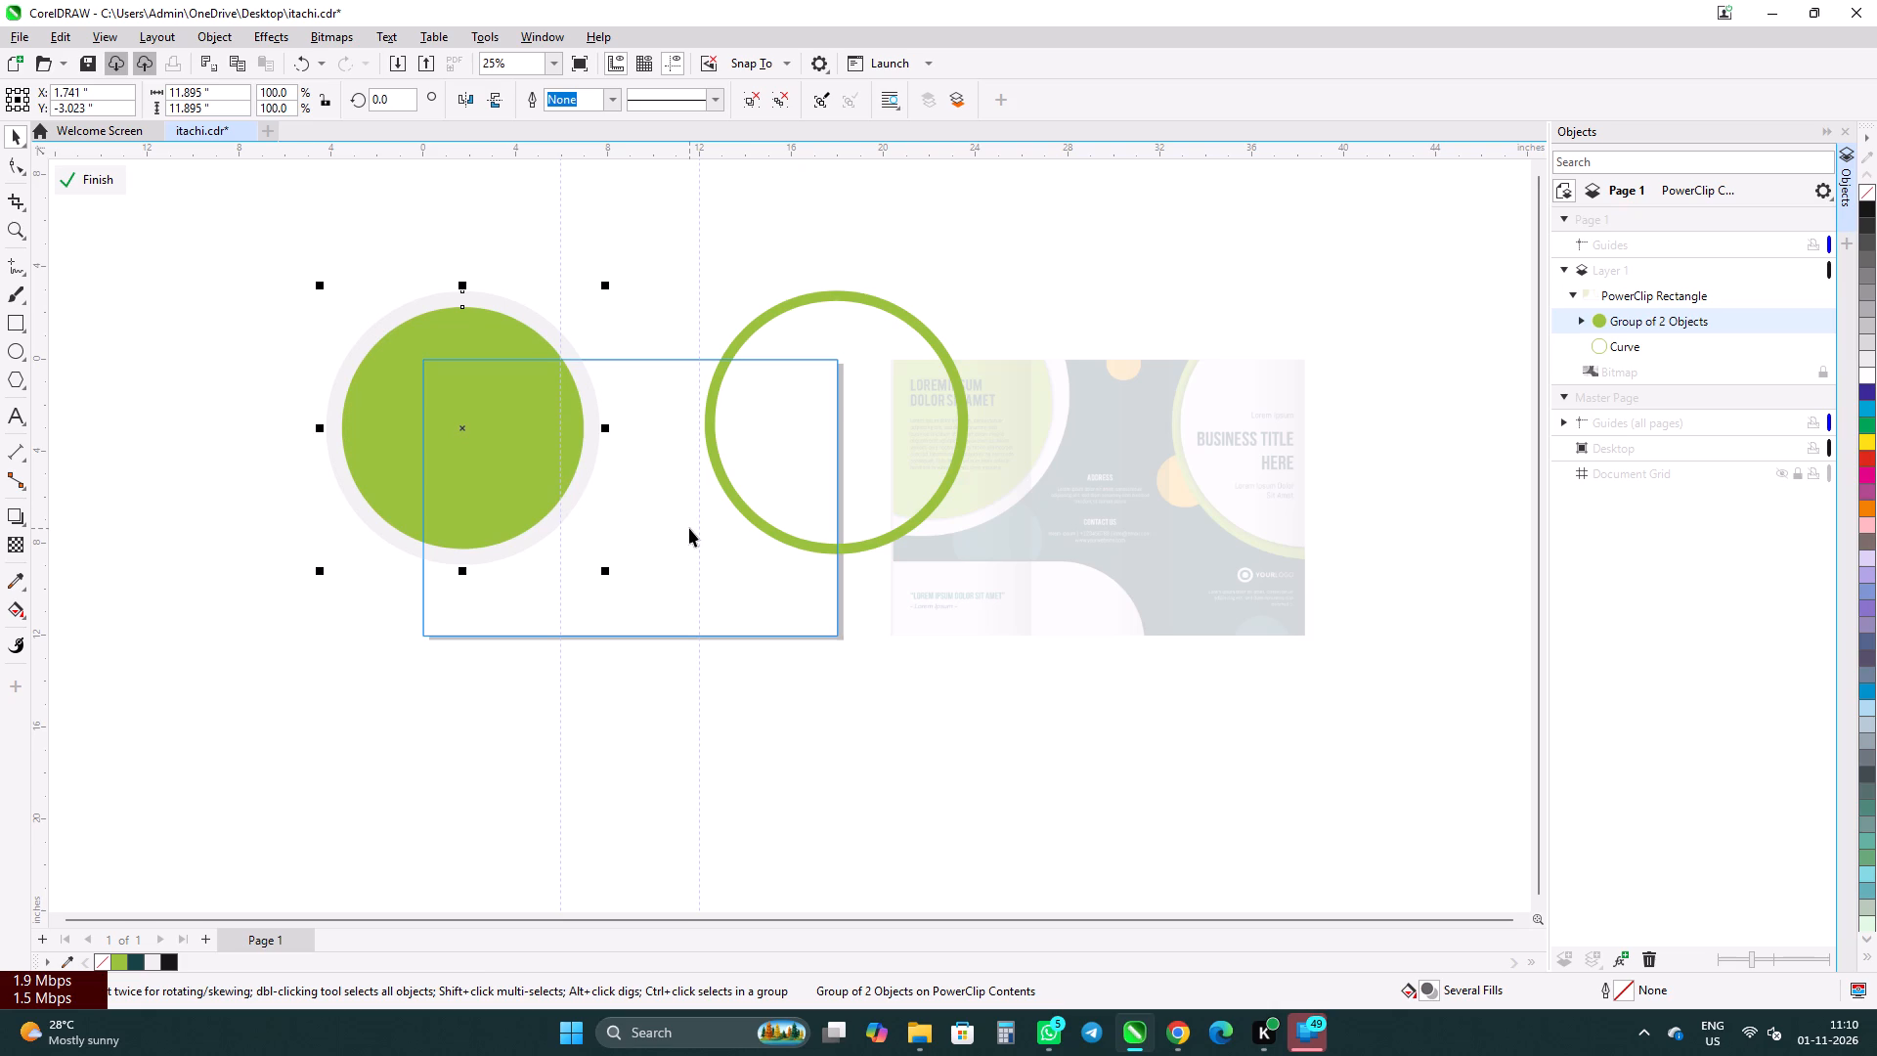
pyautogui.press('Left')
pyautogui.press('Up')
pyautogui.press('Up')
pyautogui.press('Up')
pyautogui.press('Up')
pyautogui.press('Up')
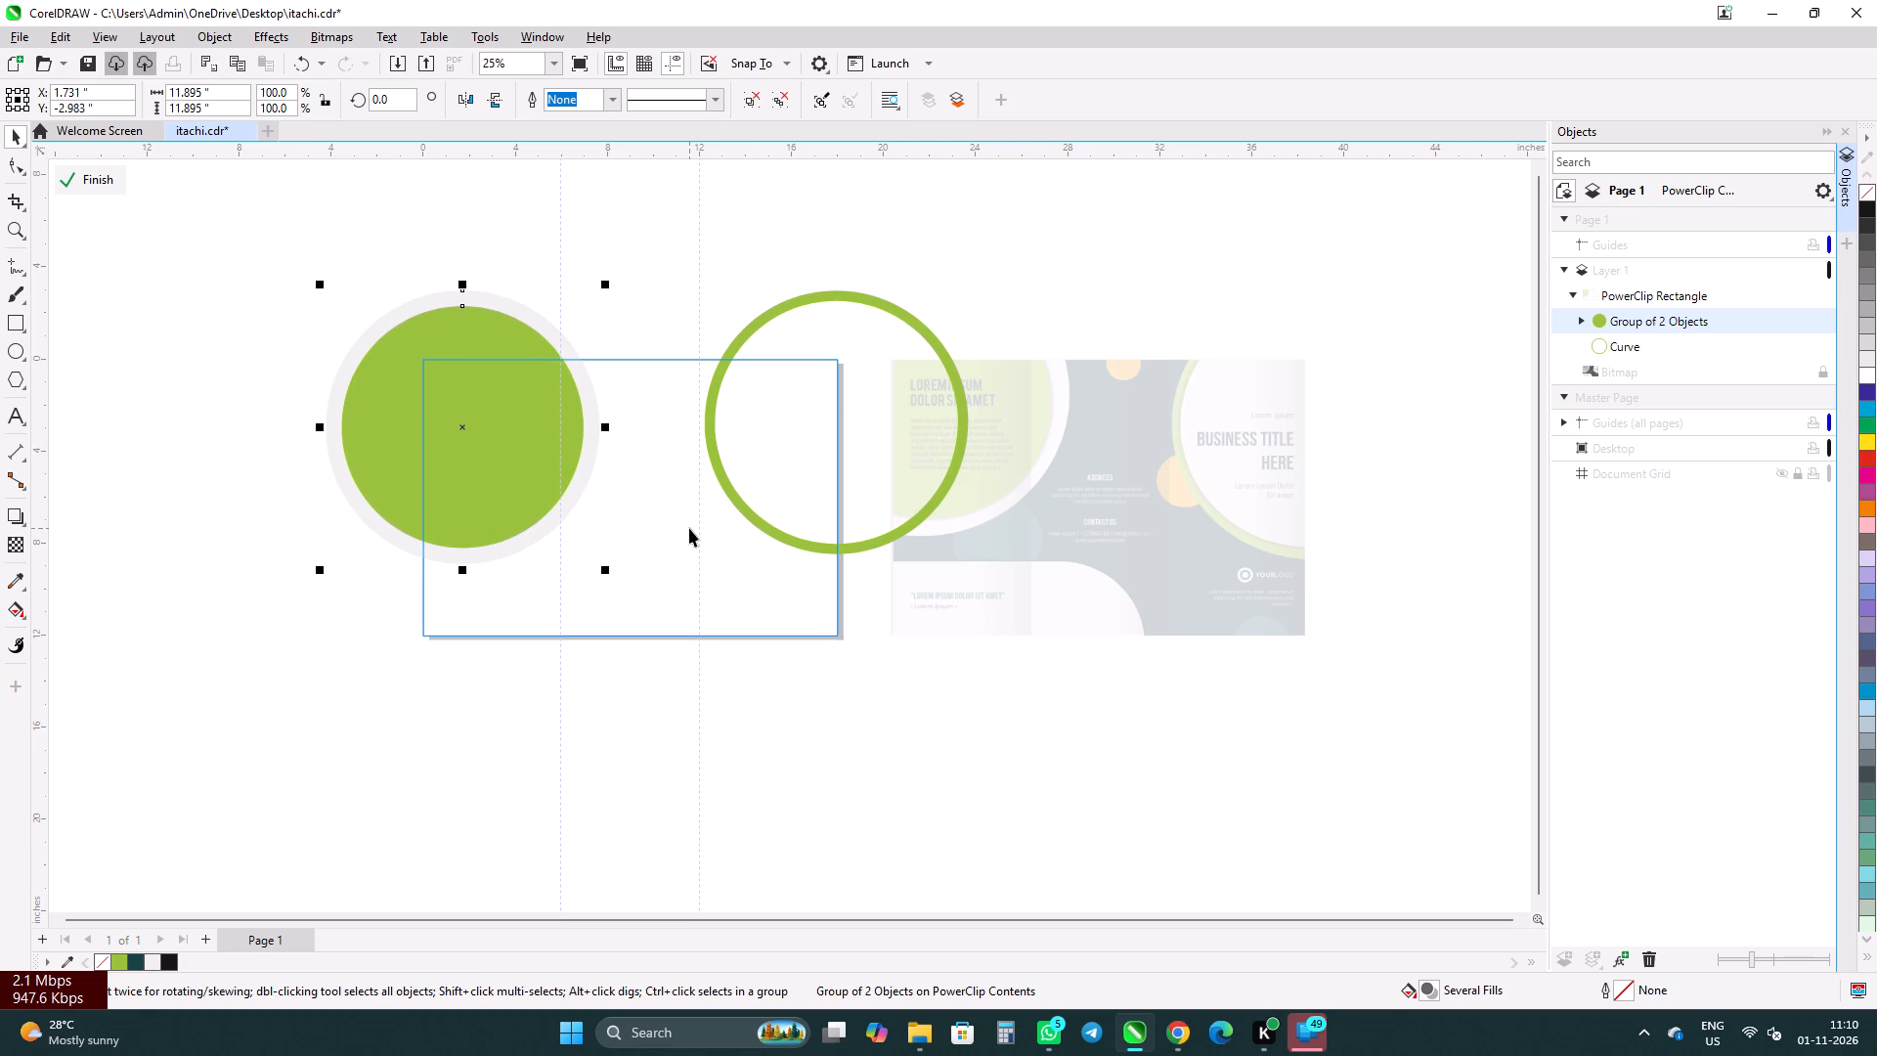
# Nudge the circle group right and up to about X 2.63, Y -2.58 inches and finish editing the PowerClip.
pyautogui.press('Right')
pyautogui.press('Right')
pyautogui.press('Right')
pyautogui.press('Right')
pyautogui.press('Right')
pyautogui.press('Right')
pyautogui.press('Right')
pyautogui.press('Right')
pyautogui.press('Right')
pyautogui.press('Right')
pyautogui.press('Right')
pyautogui.press('Right')
pyautogui.press('Right')
pyautogui.press('Right')
pyautogui.press('Right')
pyautogui.press('Right')
pyautogui.press('Right')
pyautogui.press('Right')
pyautogui.press('Right')
pyautogui.press('Right')
pyautogui.press('Right')
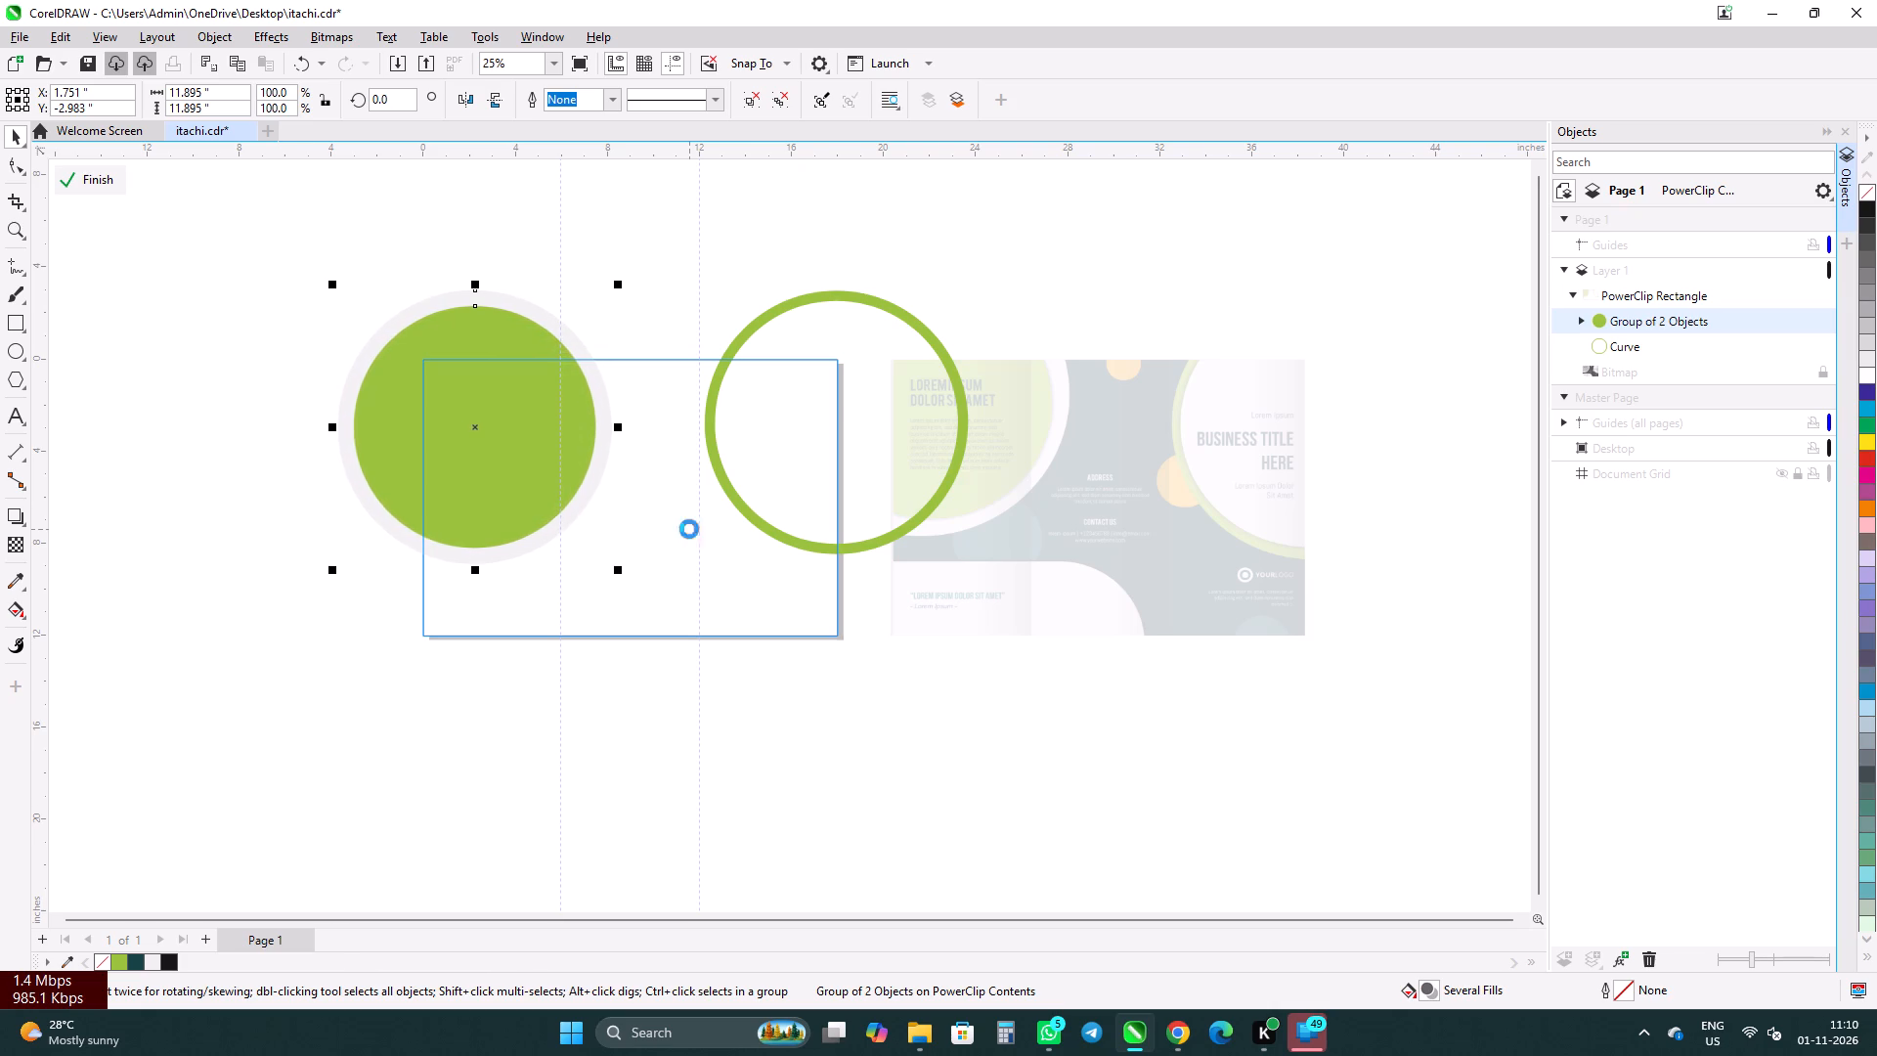
pyautogui.press('Up')
pyautogui.press('Up')
pyautogui.press('Up')
pyautogui.press('Up')
pyautogui.press('Up')
pyautogui.press('Up')
pyautogui.press('Up')
pyautogui.press('Up')
pyautogui.press('Up')
pyautogui.press('Up')
pyautogui.press('Up')
pyautogui.press('Up')
pyautogui.press('Up')
pyautogui.press('Up')
pyautogui.press('Up')
pyautogui.press('Up')
pyautogui.press('Up')
pyautogui.press('Up')
pyautogui.press('Up')
pyautogui.press('Up')
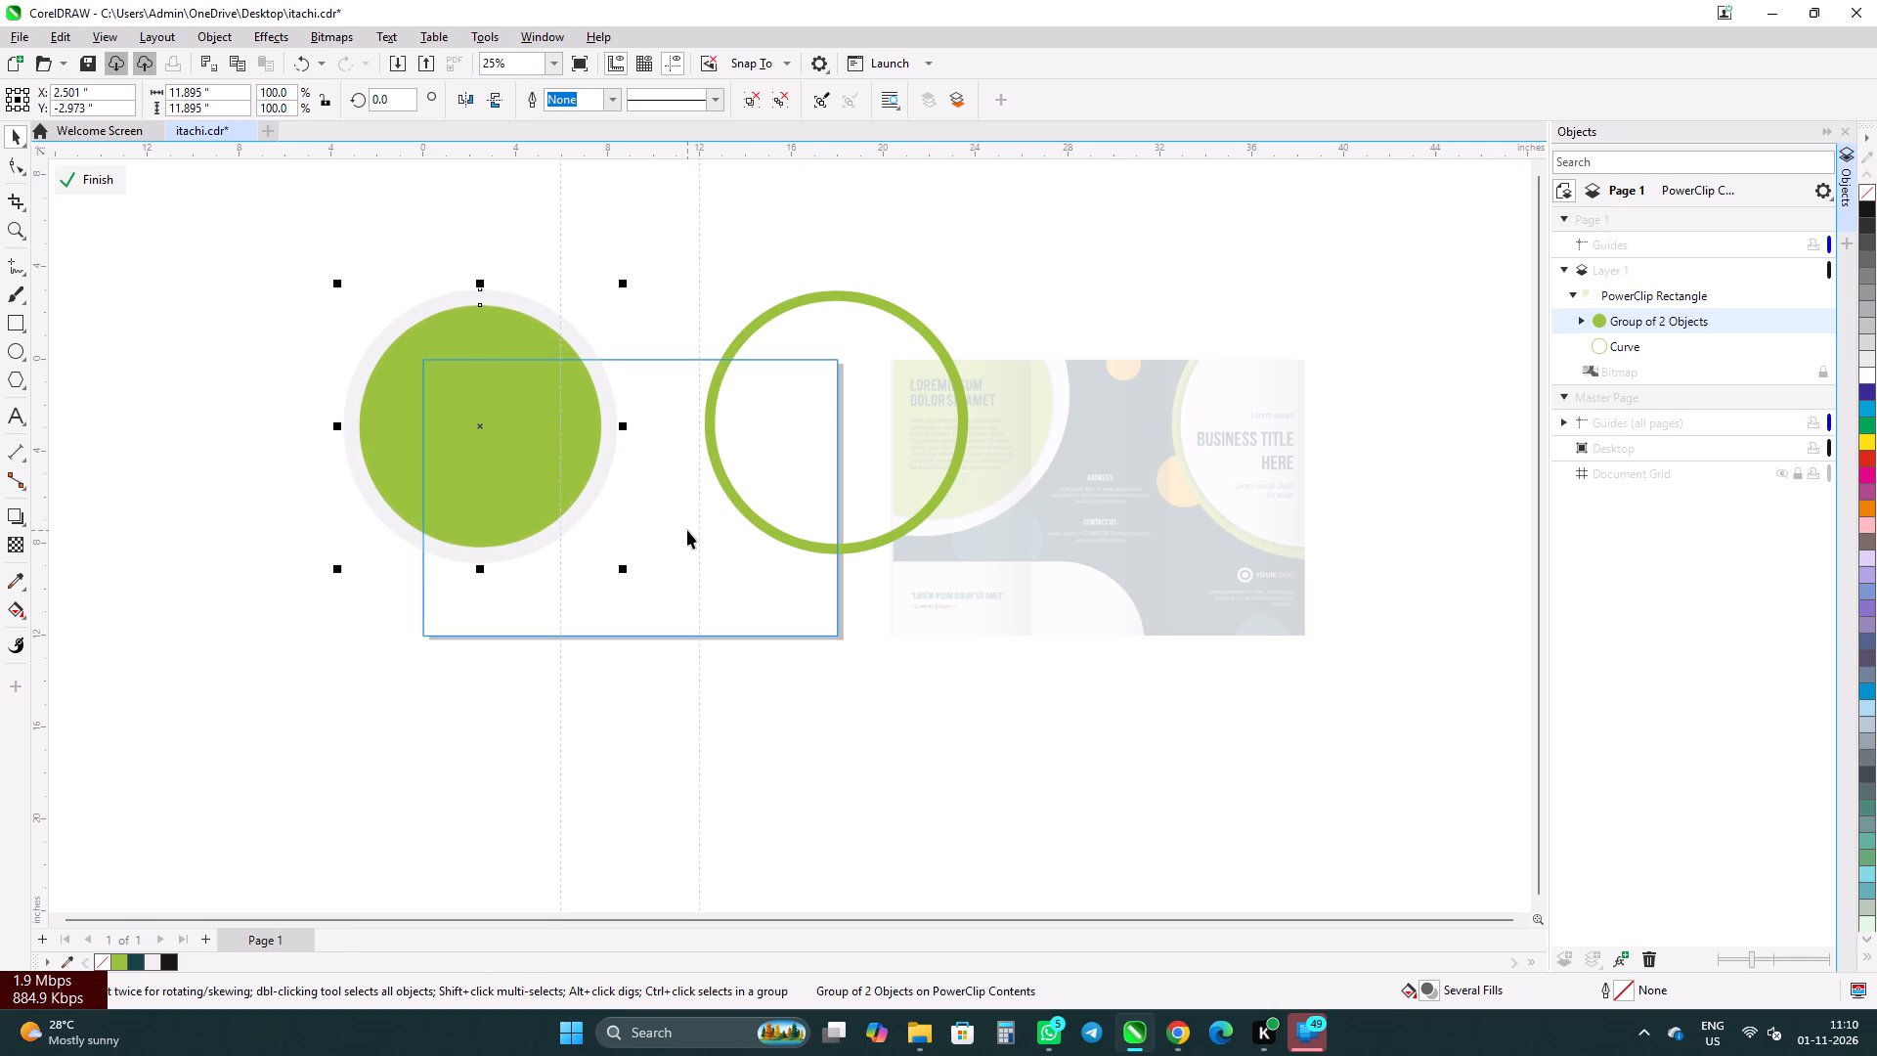
pyautogui.press('Right')
pyautogui.press('Right')
pyautogui.press('Right')
pyautogui.press('Right')
pyautogui.press('Right')
pyautogui.press('Right')
pyautogui.press('Right')
pyautogui.press('Right')
pyautogui.press('Right')
pyautogui.press('Right')
pyautogui.press('Right')
pyautogui.press('Right')
pyautogui.press('Right')
pyautogui.press('Right')
pyautogui.press('Right')
pyautogui.press('Right')
pyautogui.press('Right')
pyautogui.press('Right')
pyautogui.press('Right')
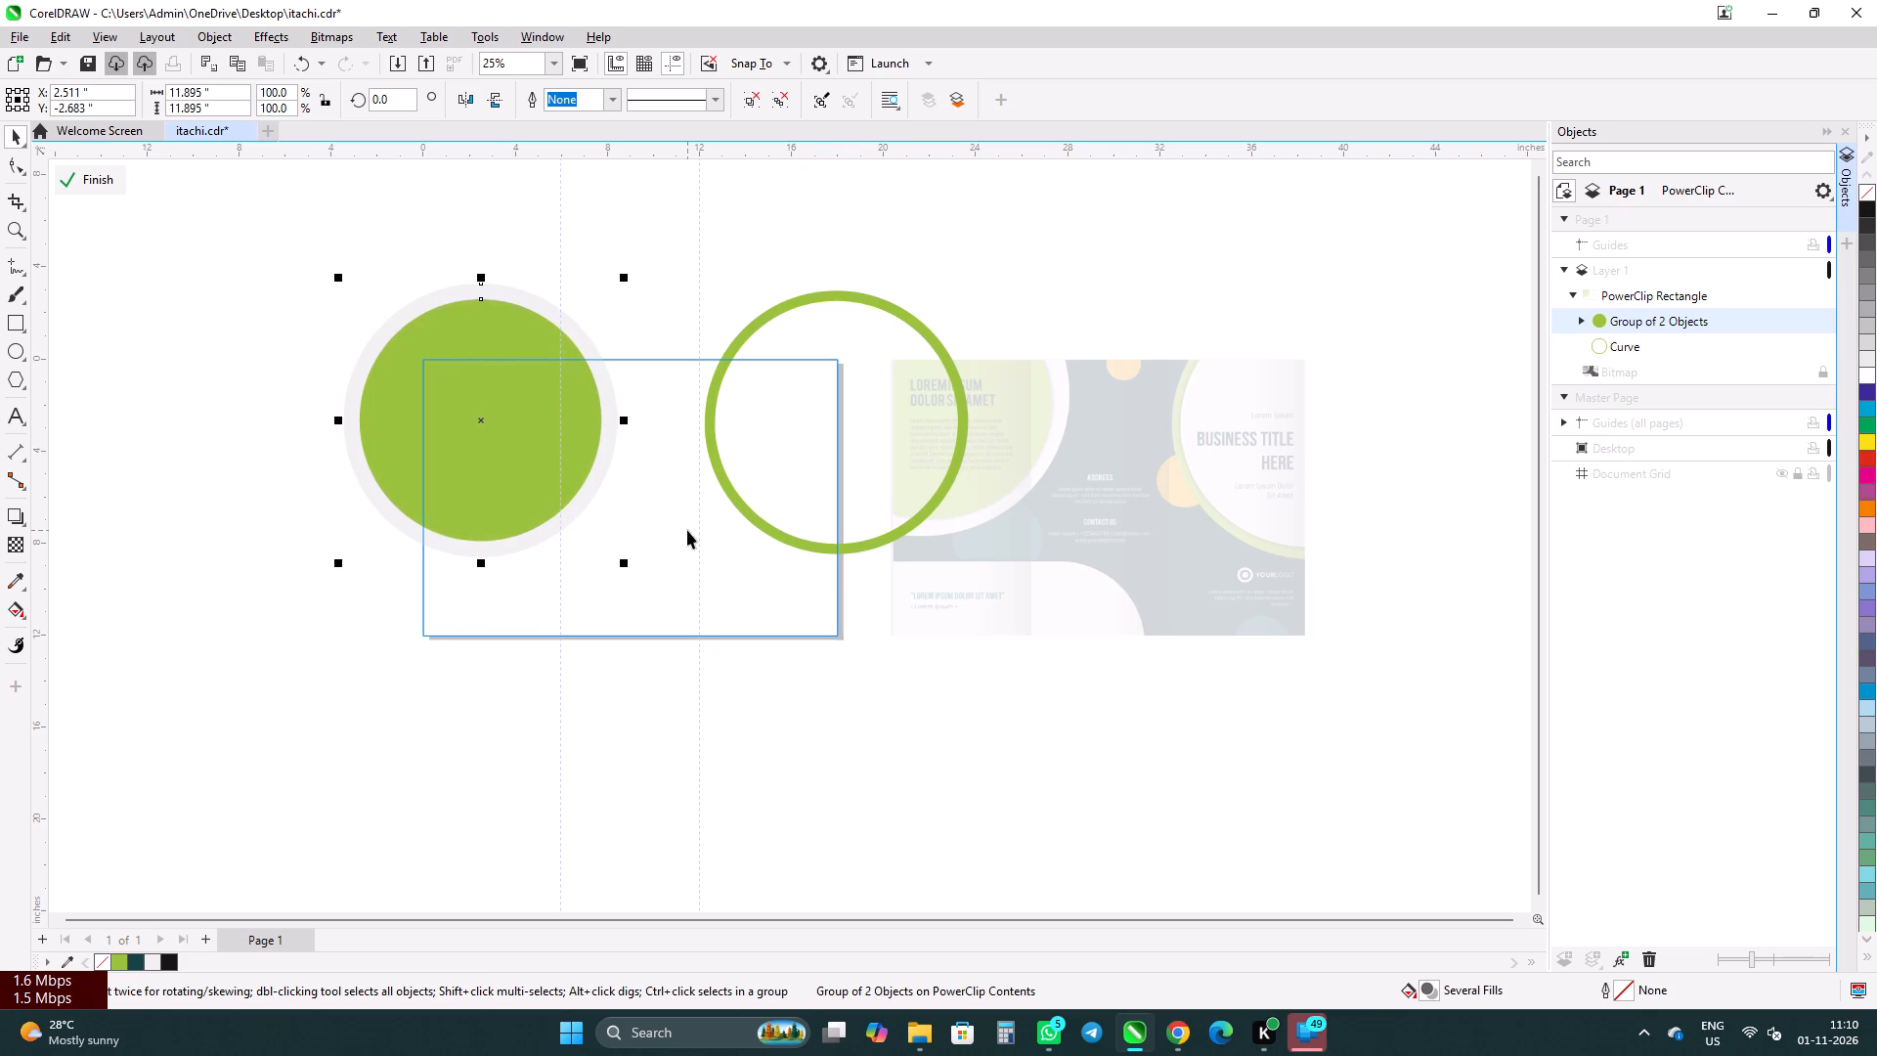
pyautogui.press('Up')
pyautogui.press('Up')
pyautogui.press('Up')
pyautogui.press('Up')
pyautogui.press('Up')
pyautogui.press('Up')
pyautogui.press('Up')
pyautogui.press('Up')
pyautogui.press('Up')
pyautogui.press('Up')
pyautogui.press('Up')
pyautogui.press('Up')
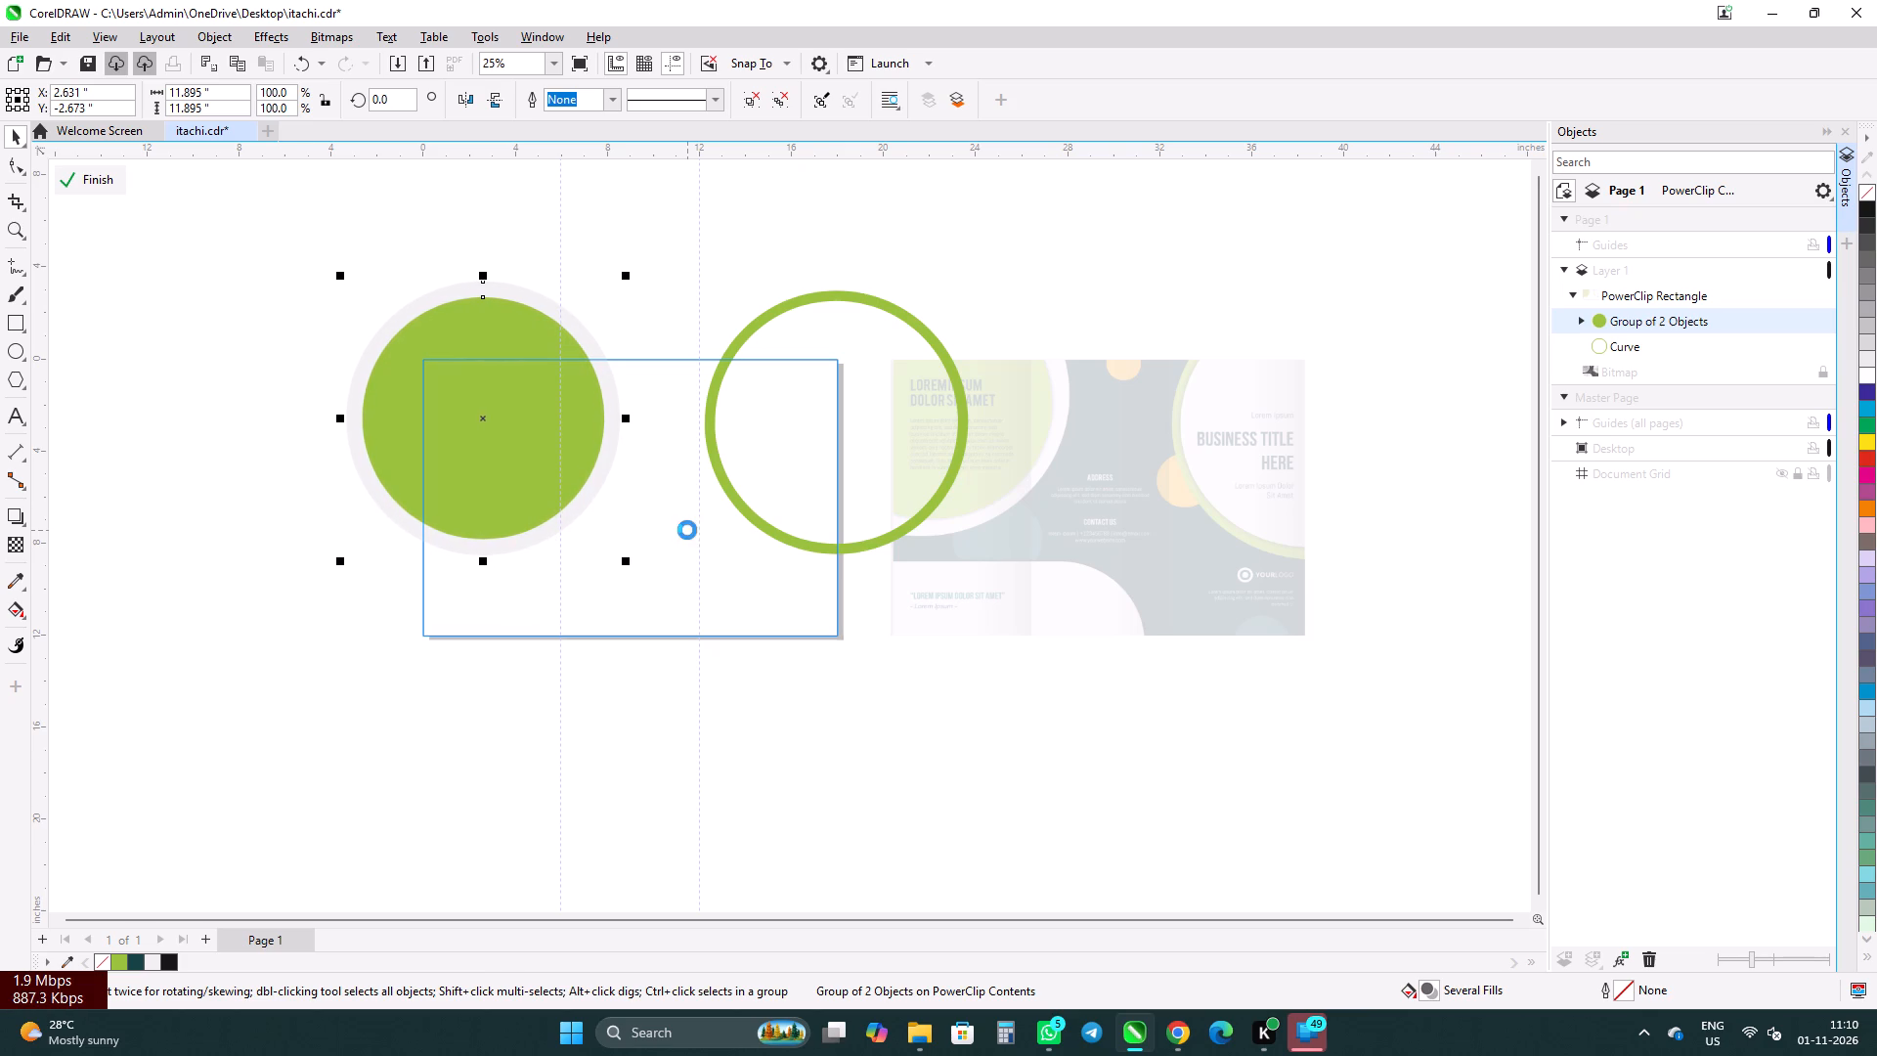
pyautogui.click(97, 183)
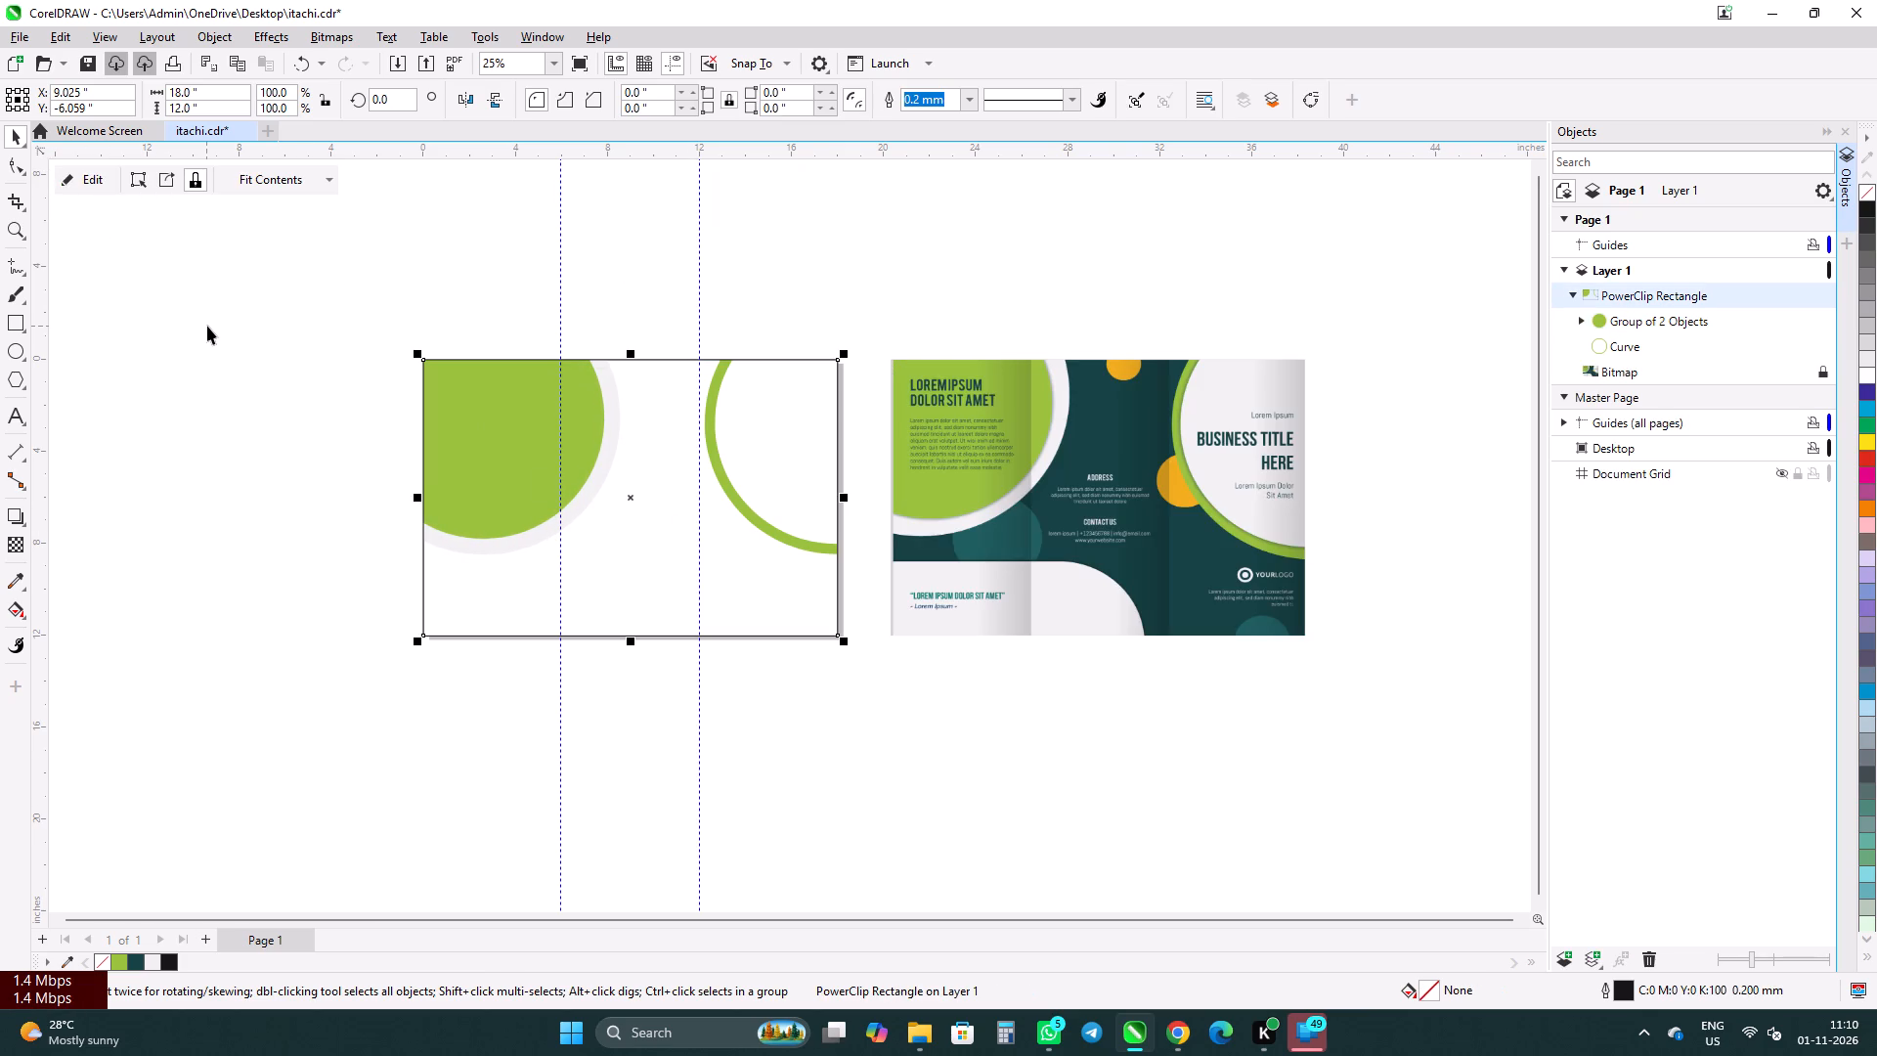
# Reopen the PowerClip contents, ungroup the two-object circle group, and fill its pale grey outer curve with white.
pyautogui.click(509, 422)
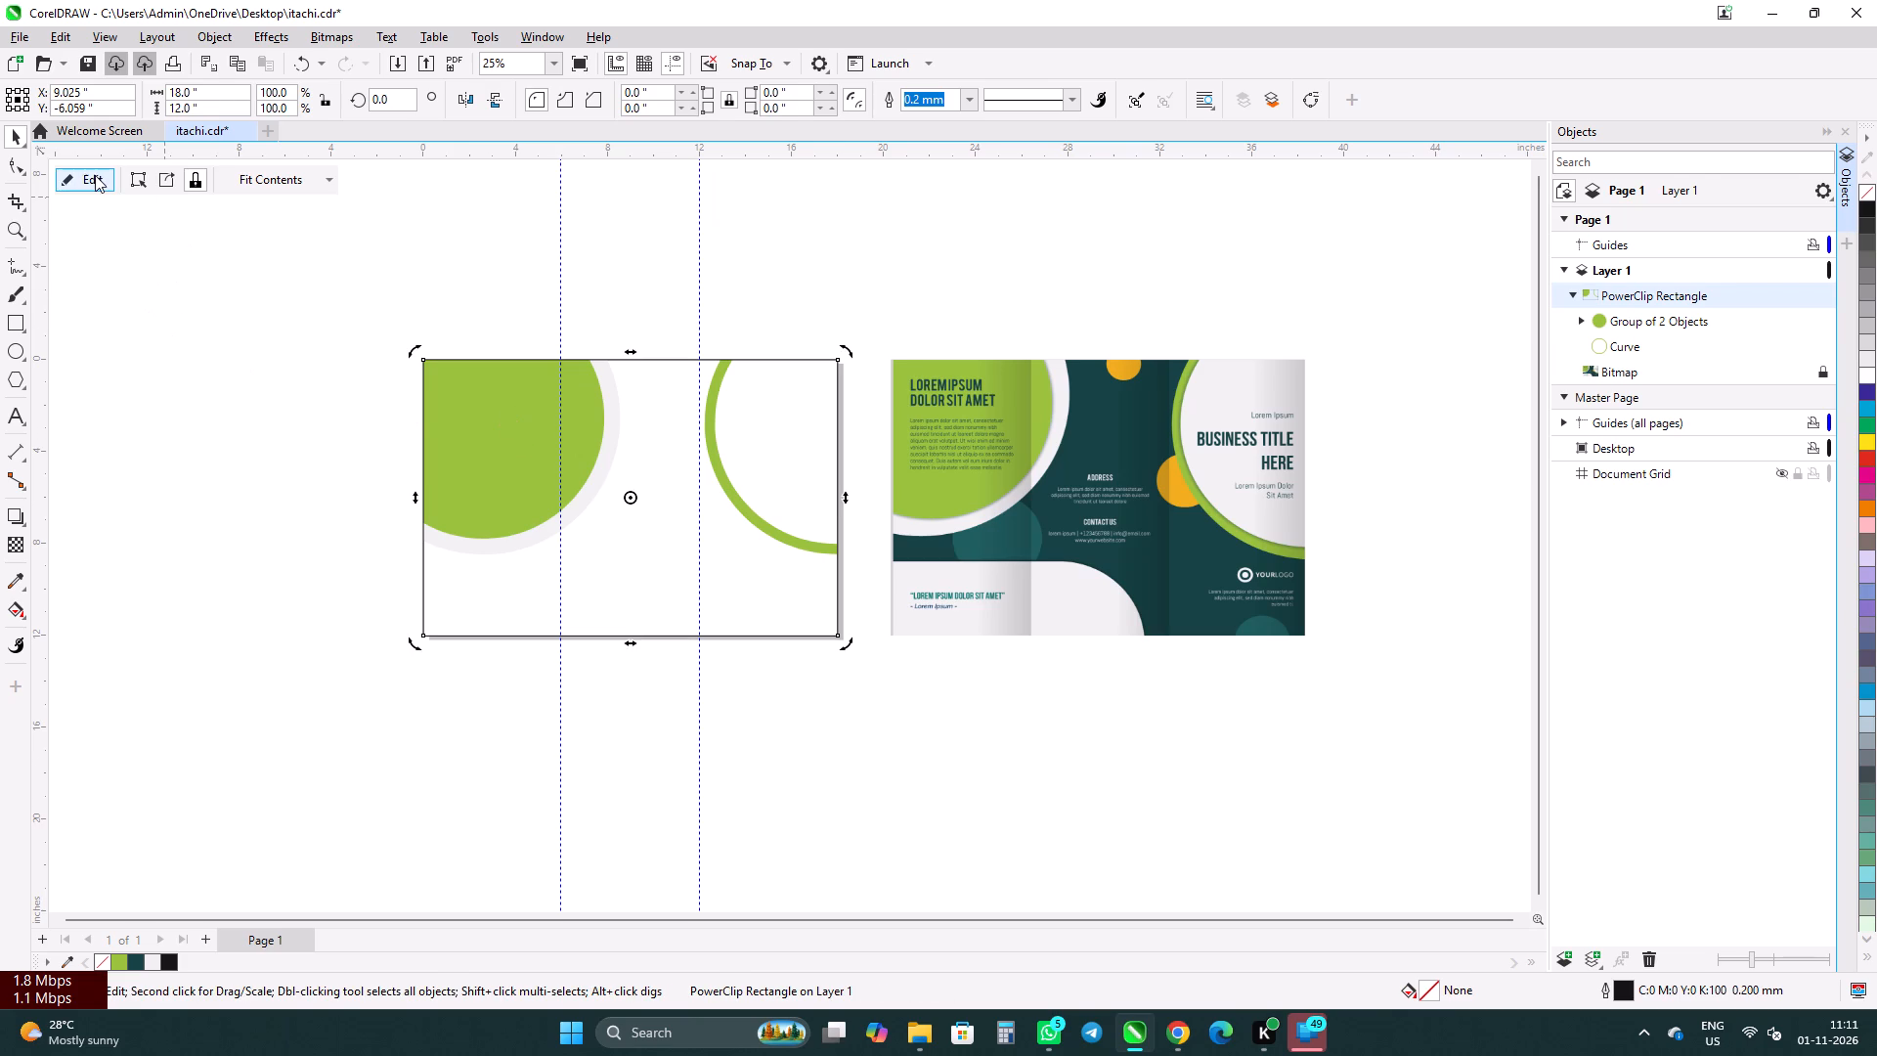
pyautogui.click(95, 175)
pyautogui.click(607, 373)
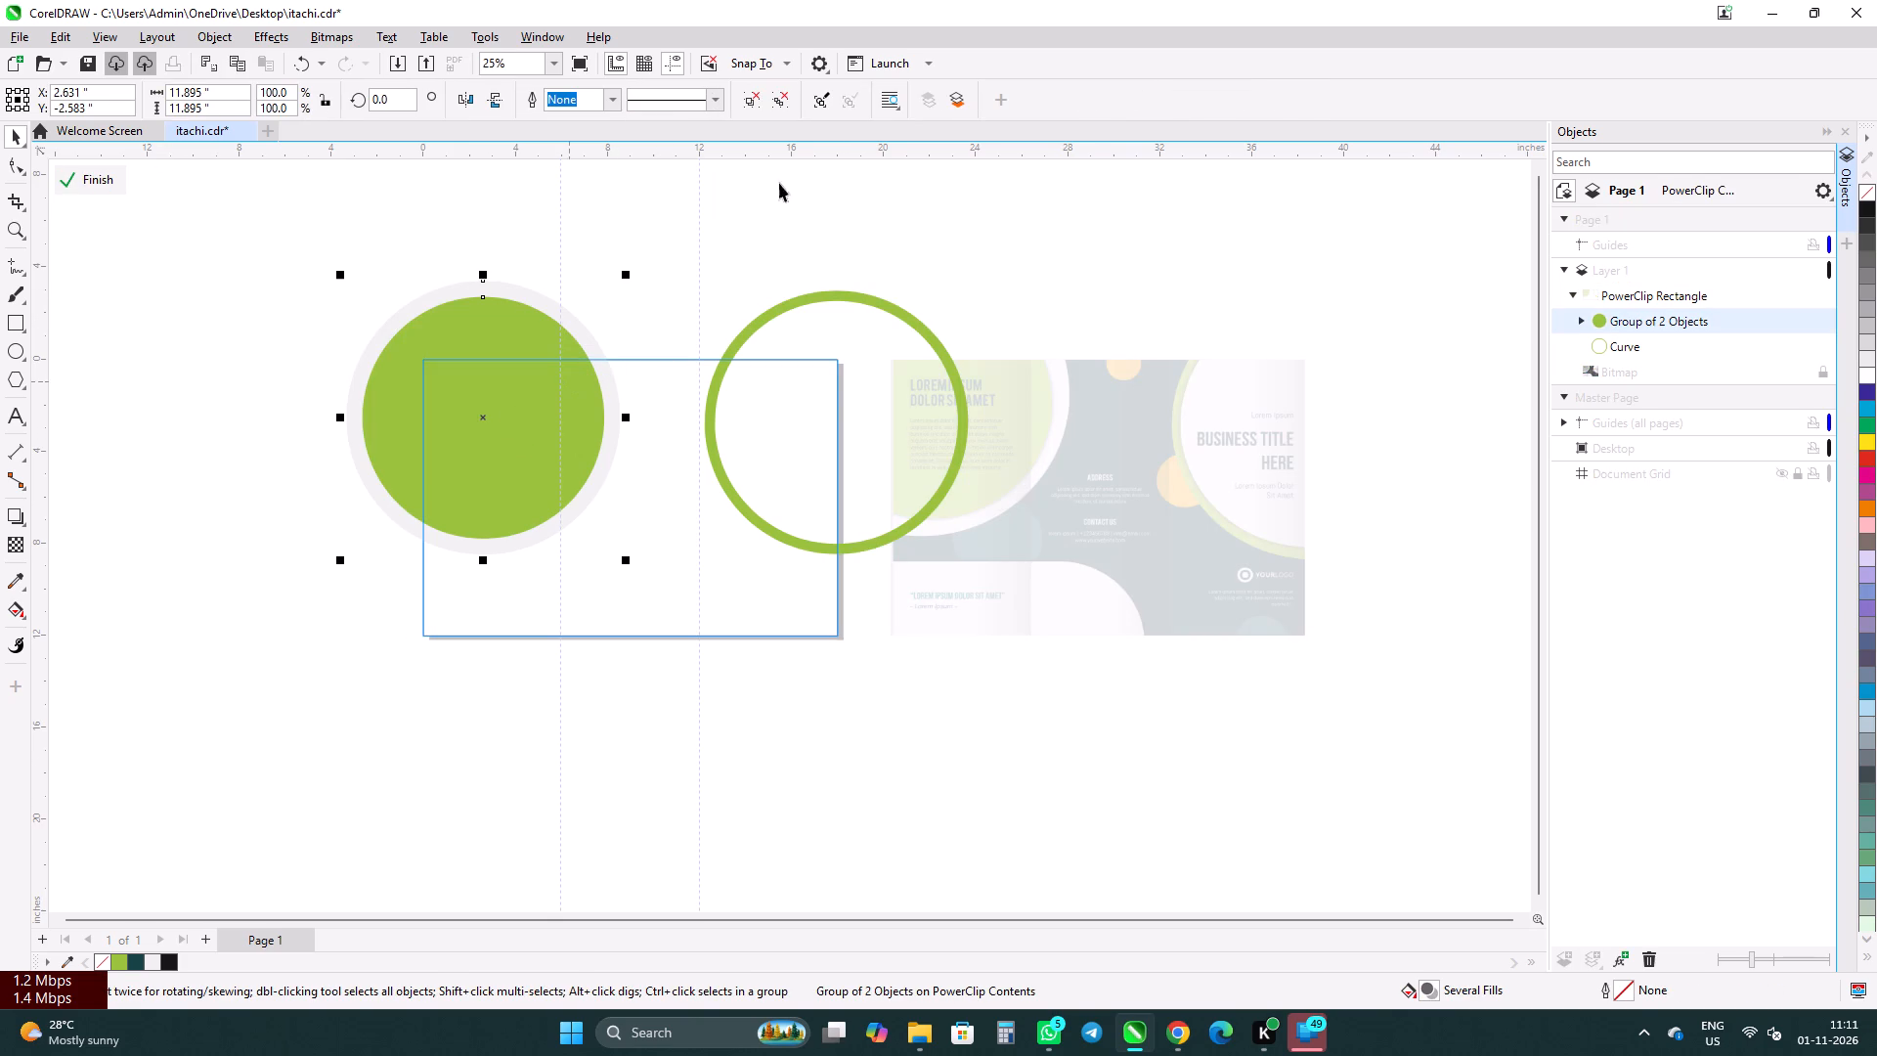
pyautogui.click(774, 105)
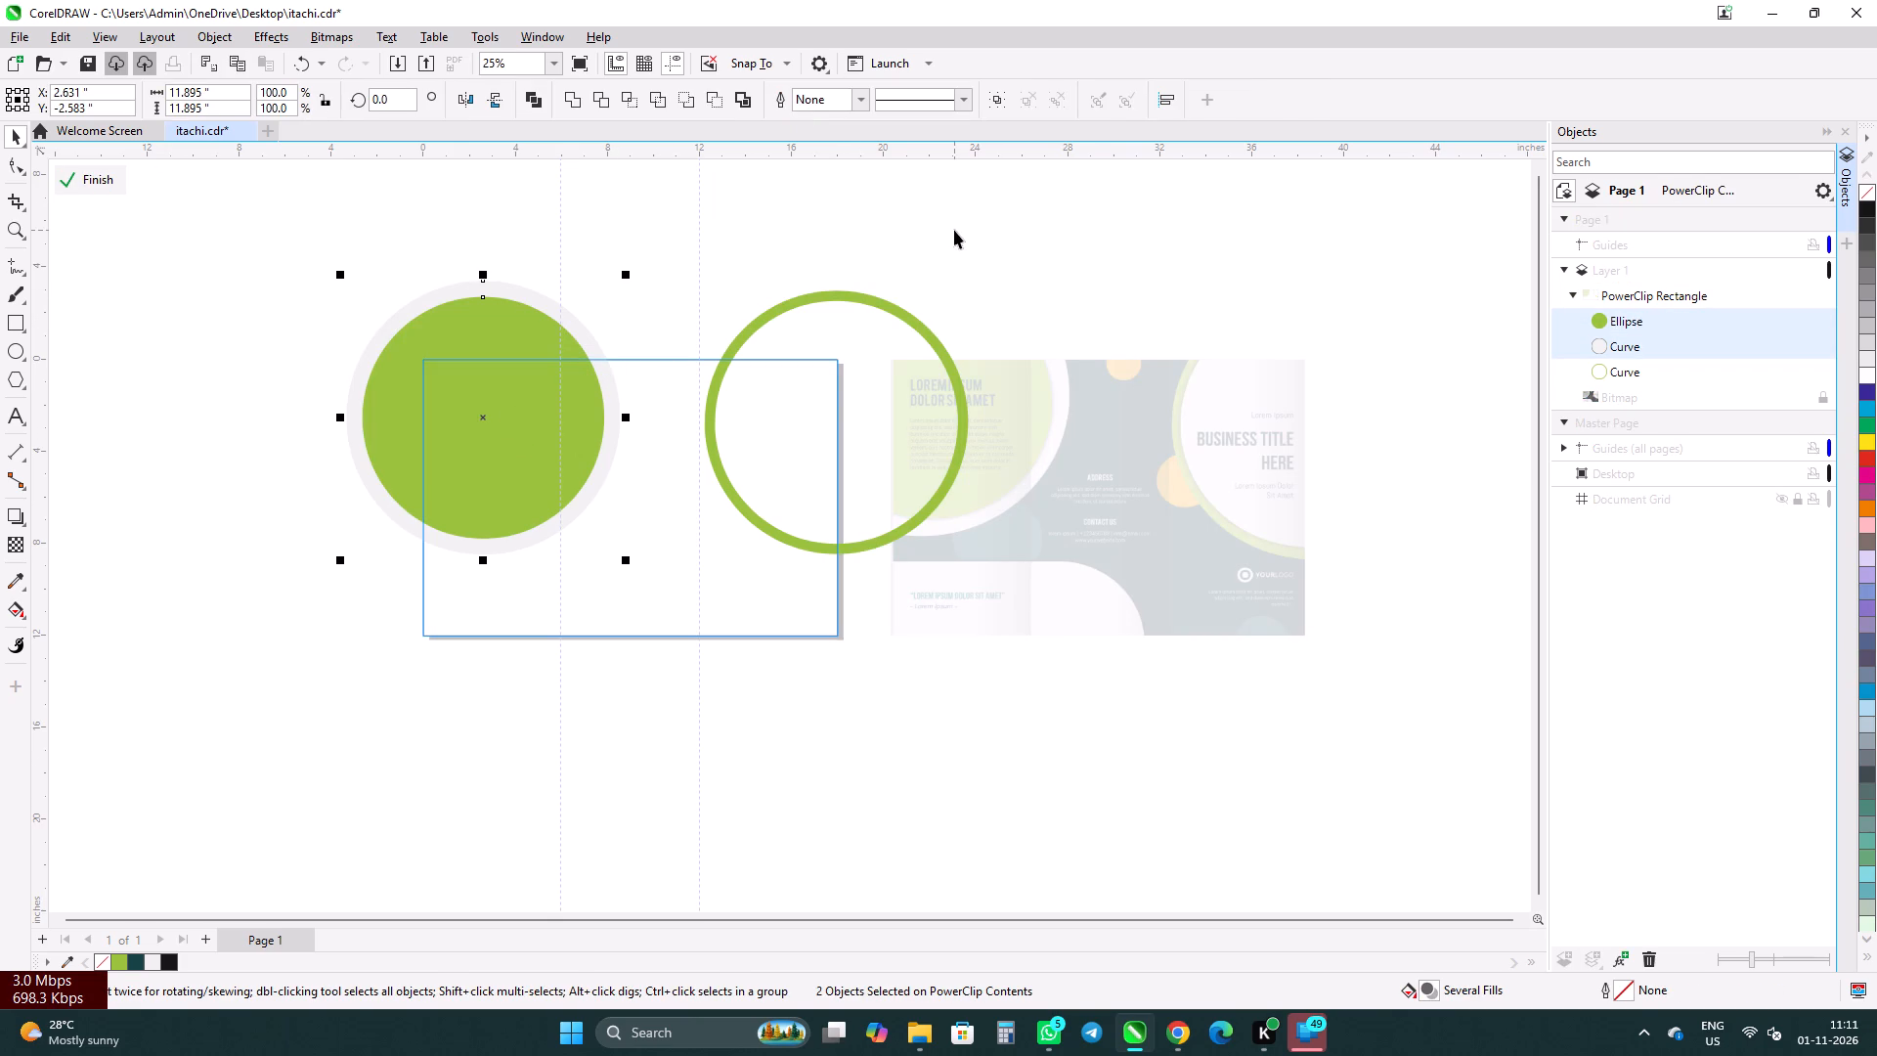
pyautogui.click(1633, 378)
pyautogui.click(1627, 352)
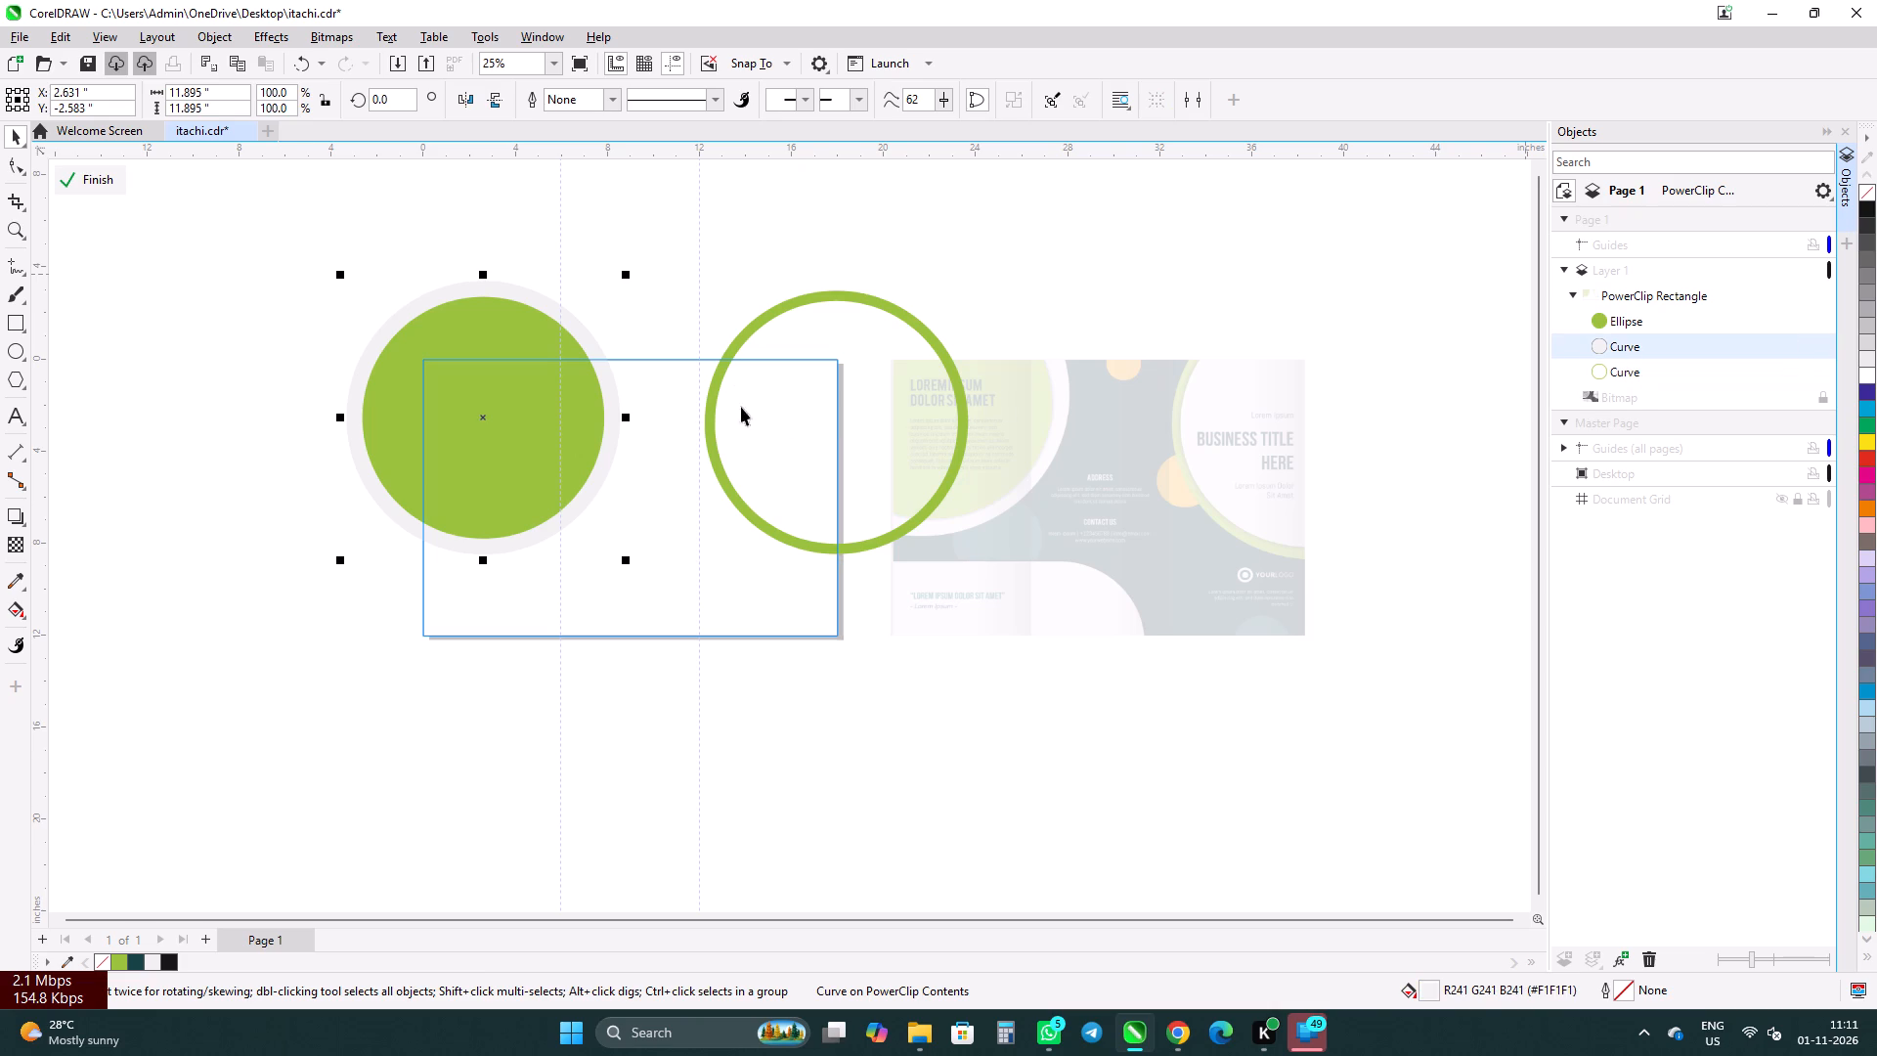
pyautogui.click(1868, 373)
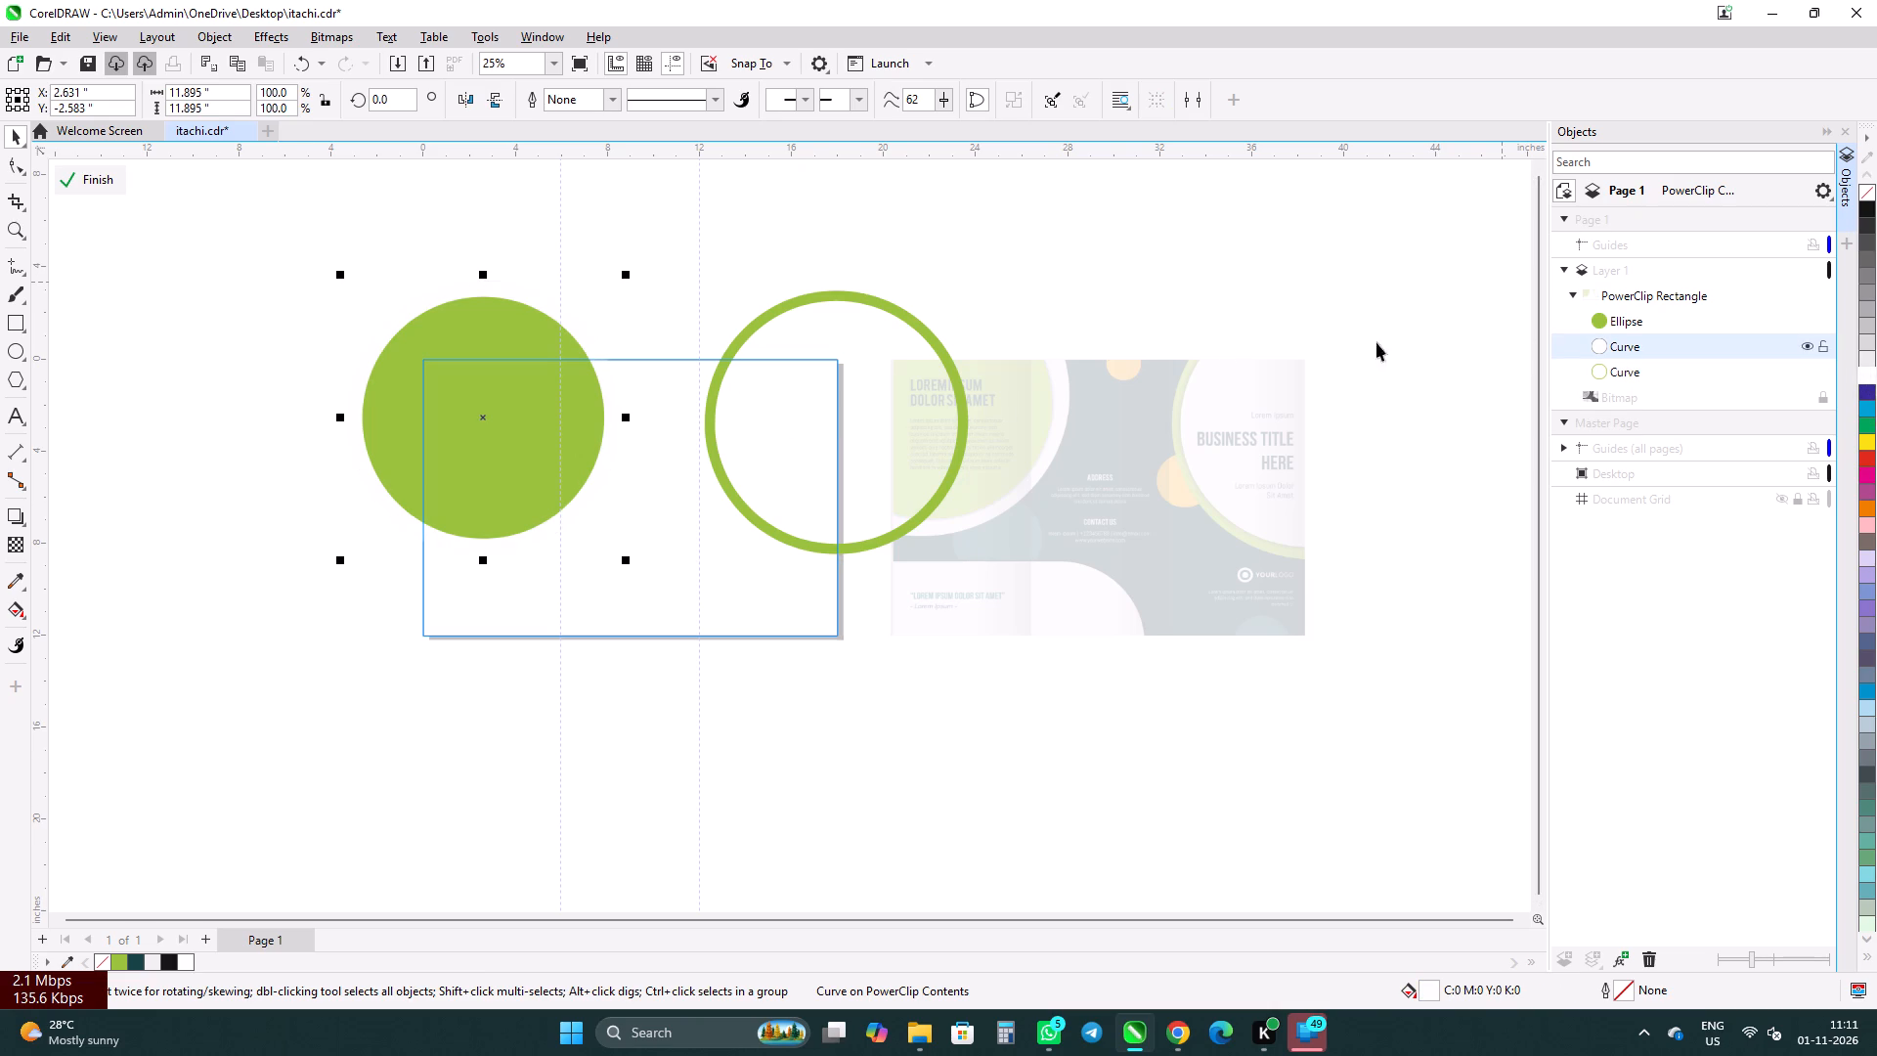
# Regroup the green circle with its white outer curve and finish editing the PowerClip.
pyautogui.click(989, 297)
pyautogui.moveTo(236, 198); pyautogui.dragTo(674, 567)
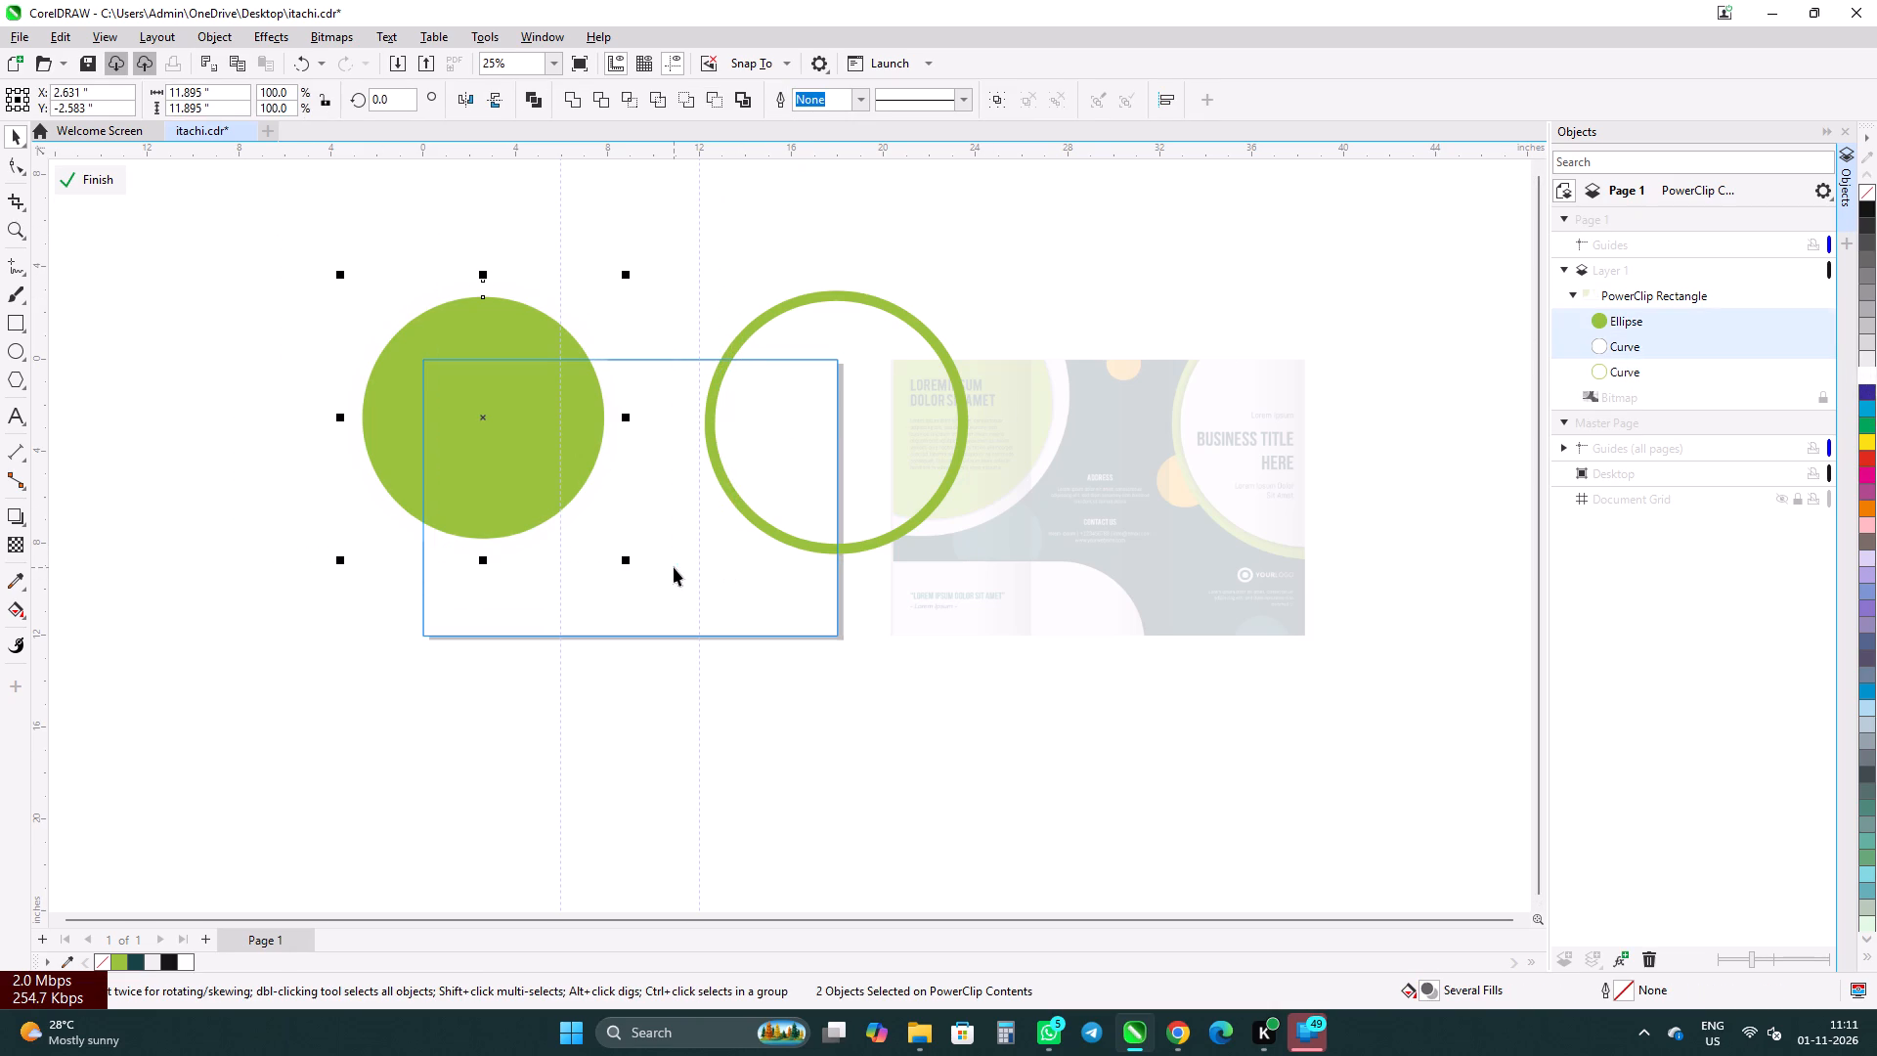
pyautogui.hotkey('ctrl', 'g')
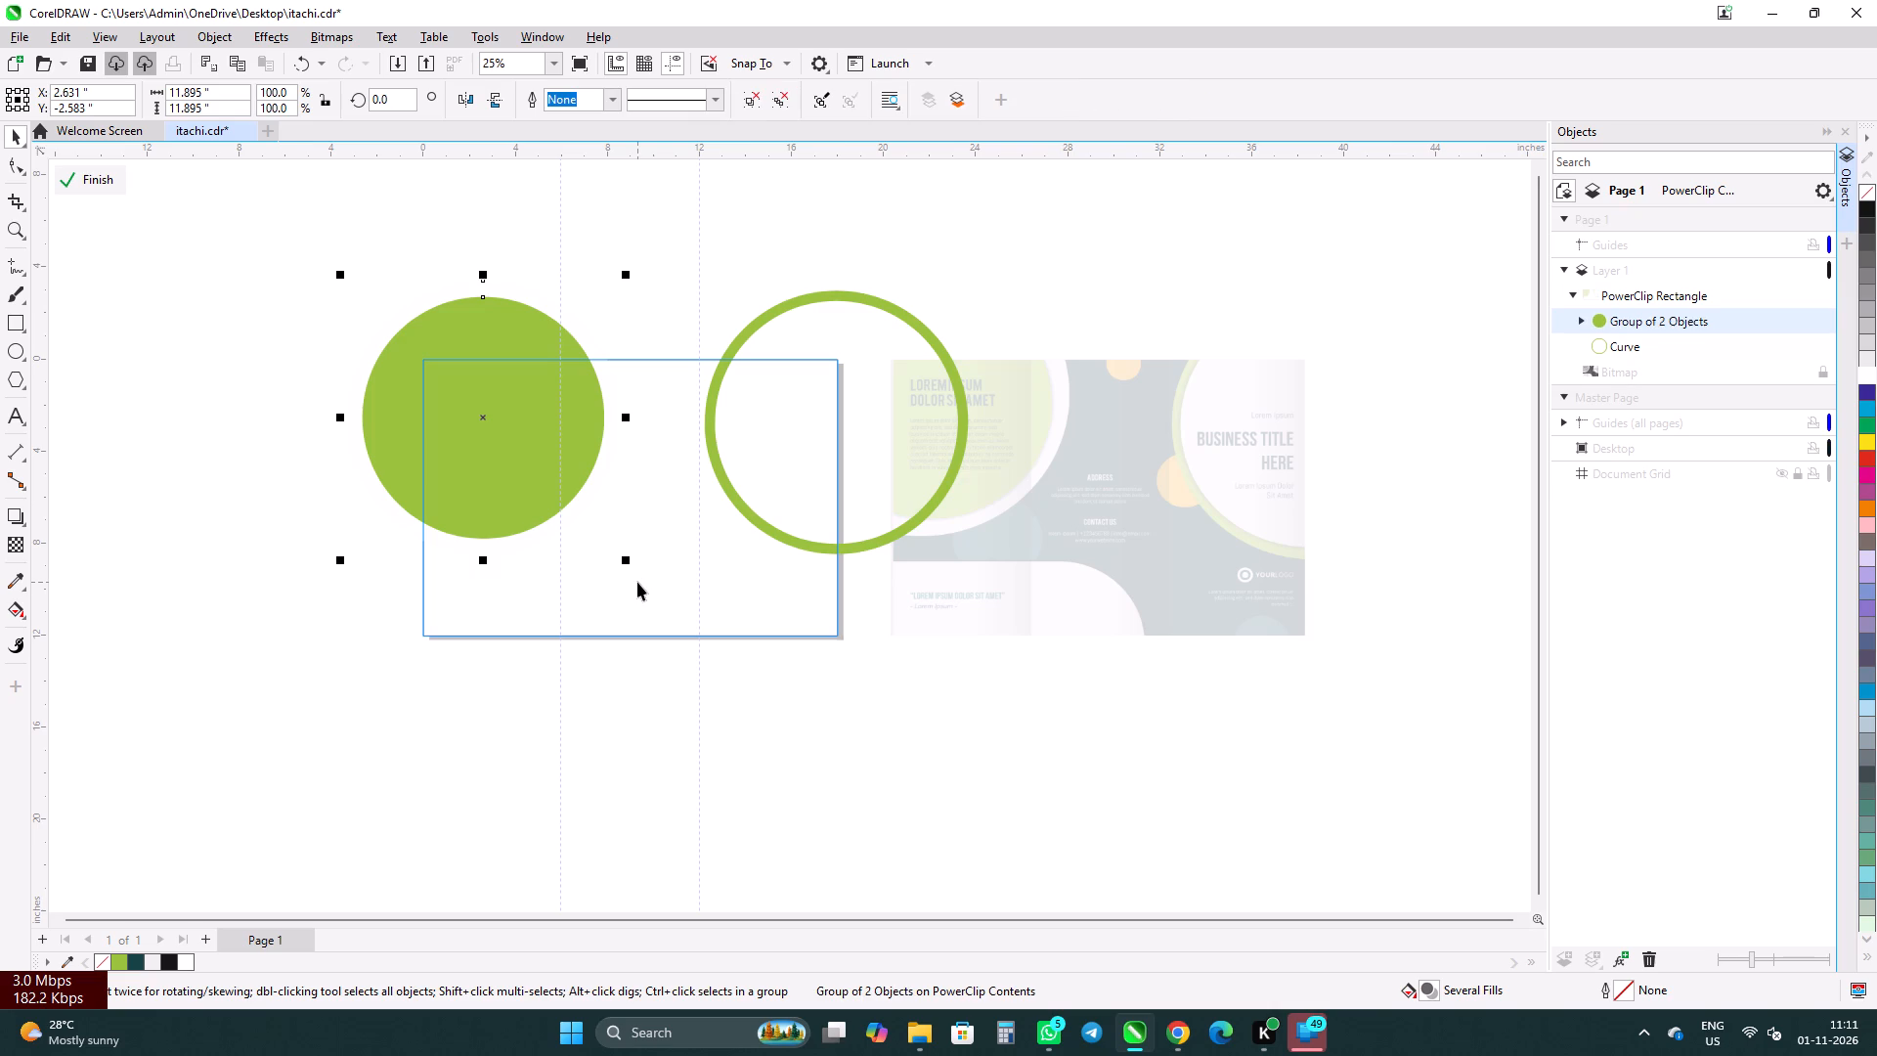
pyautogui.click(729, 282)
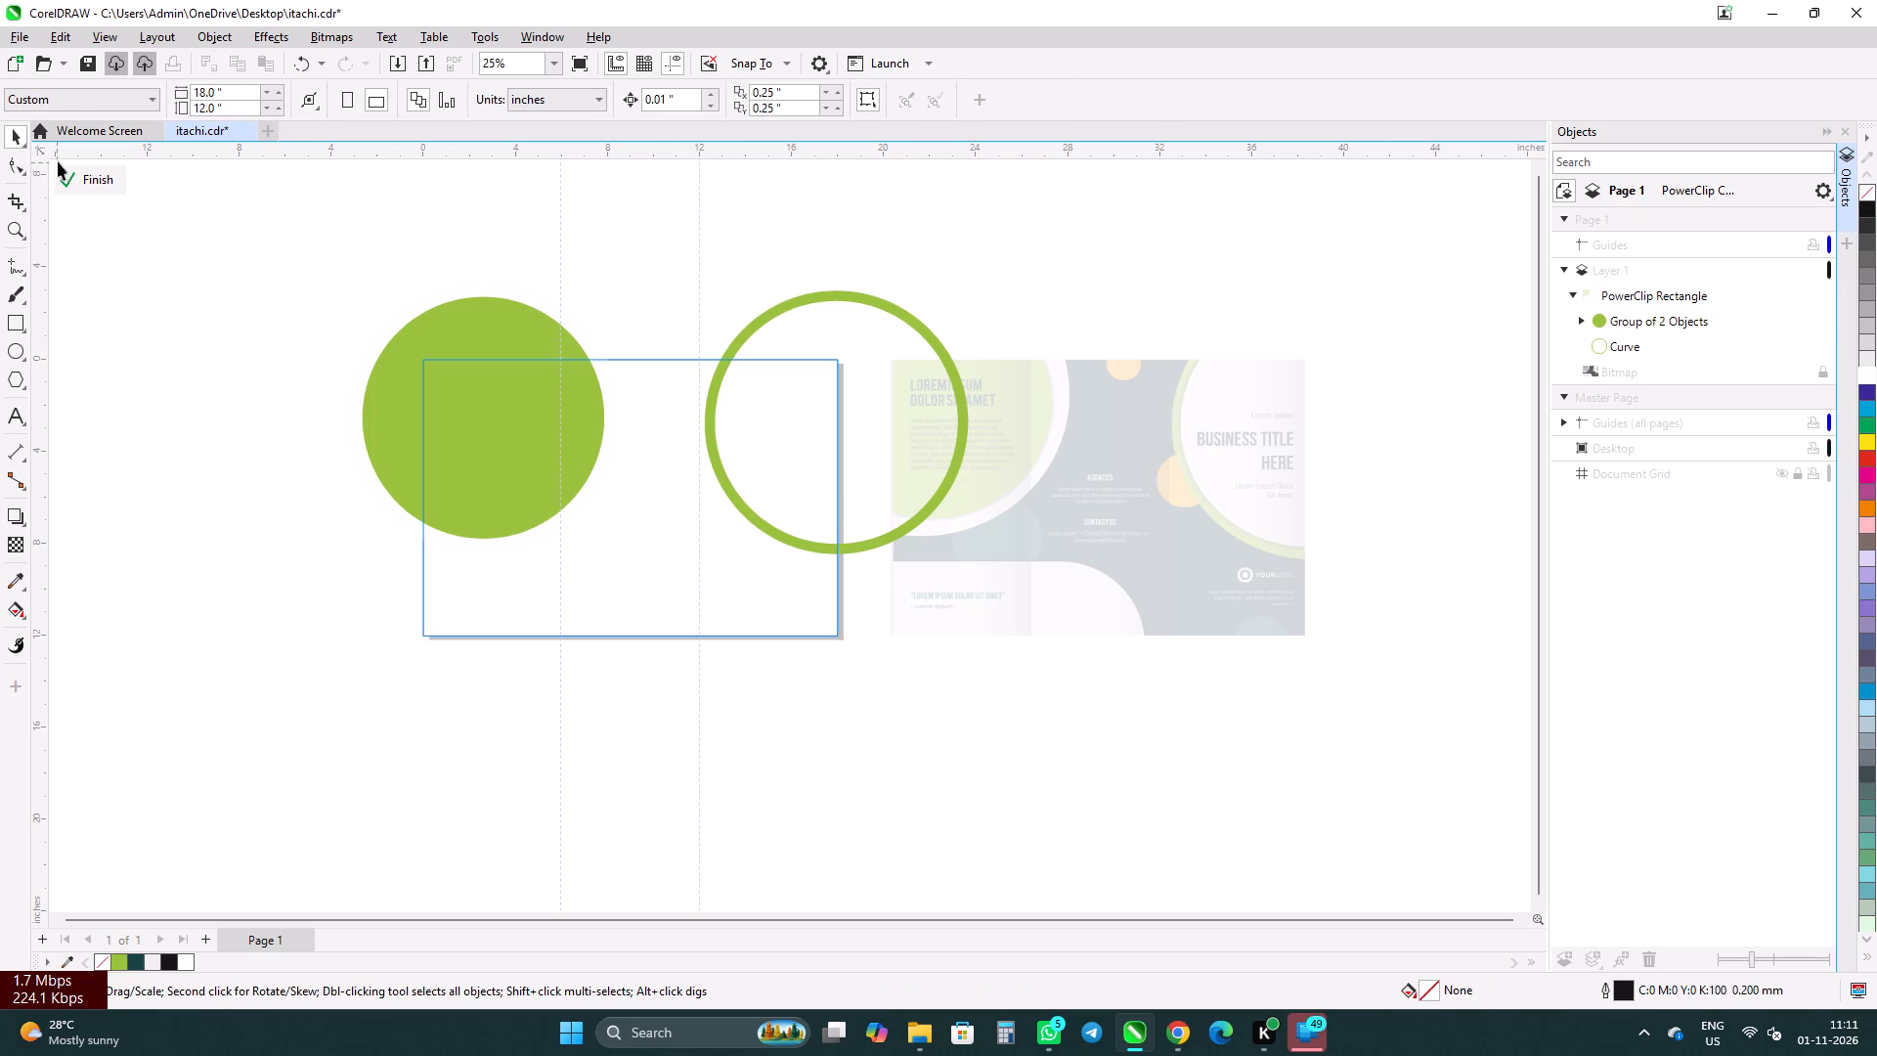
pyautogui.click(91, 179)
pyautogui.click(462, 279)
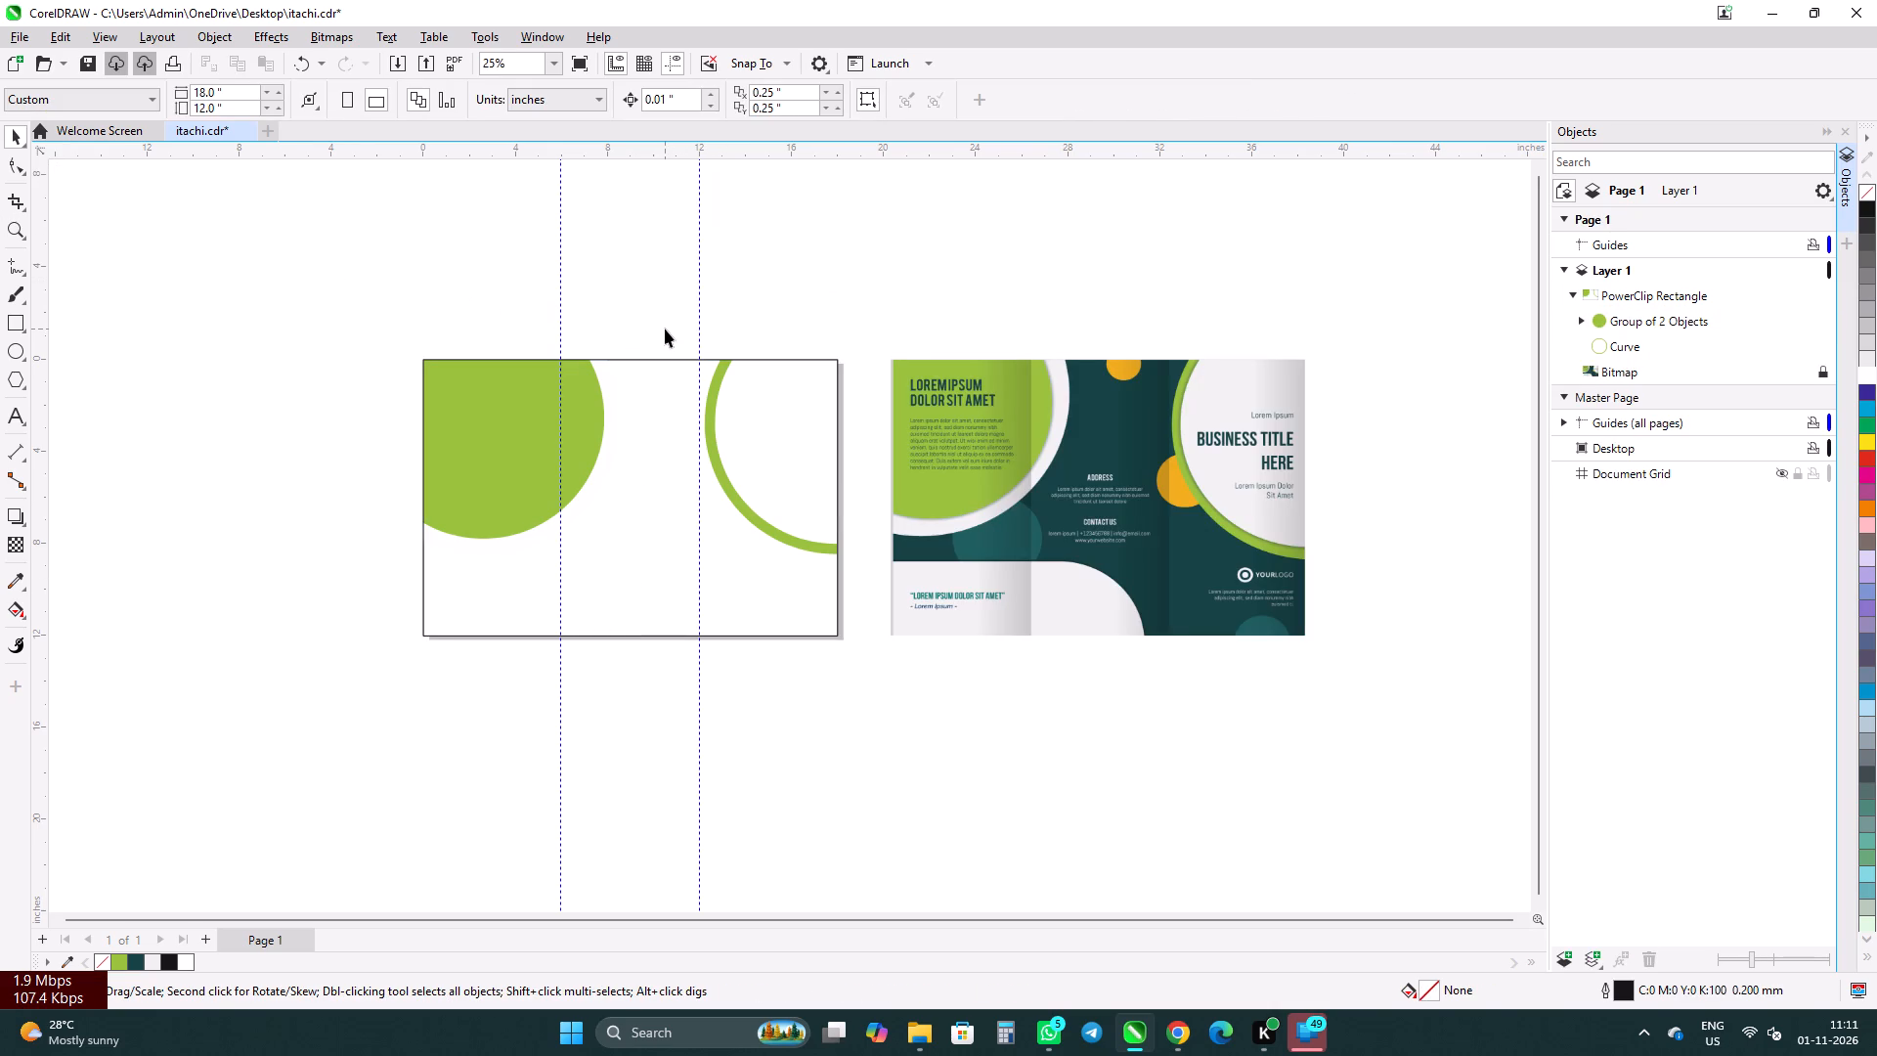
# Draw a rectangle about 13.8 x 7.0 inches overlapping the page's lower-left corner.
pyautogui.click(11, 319)
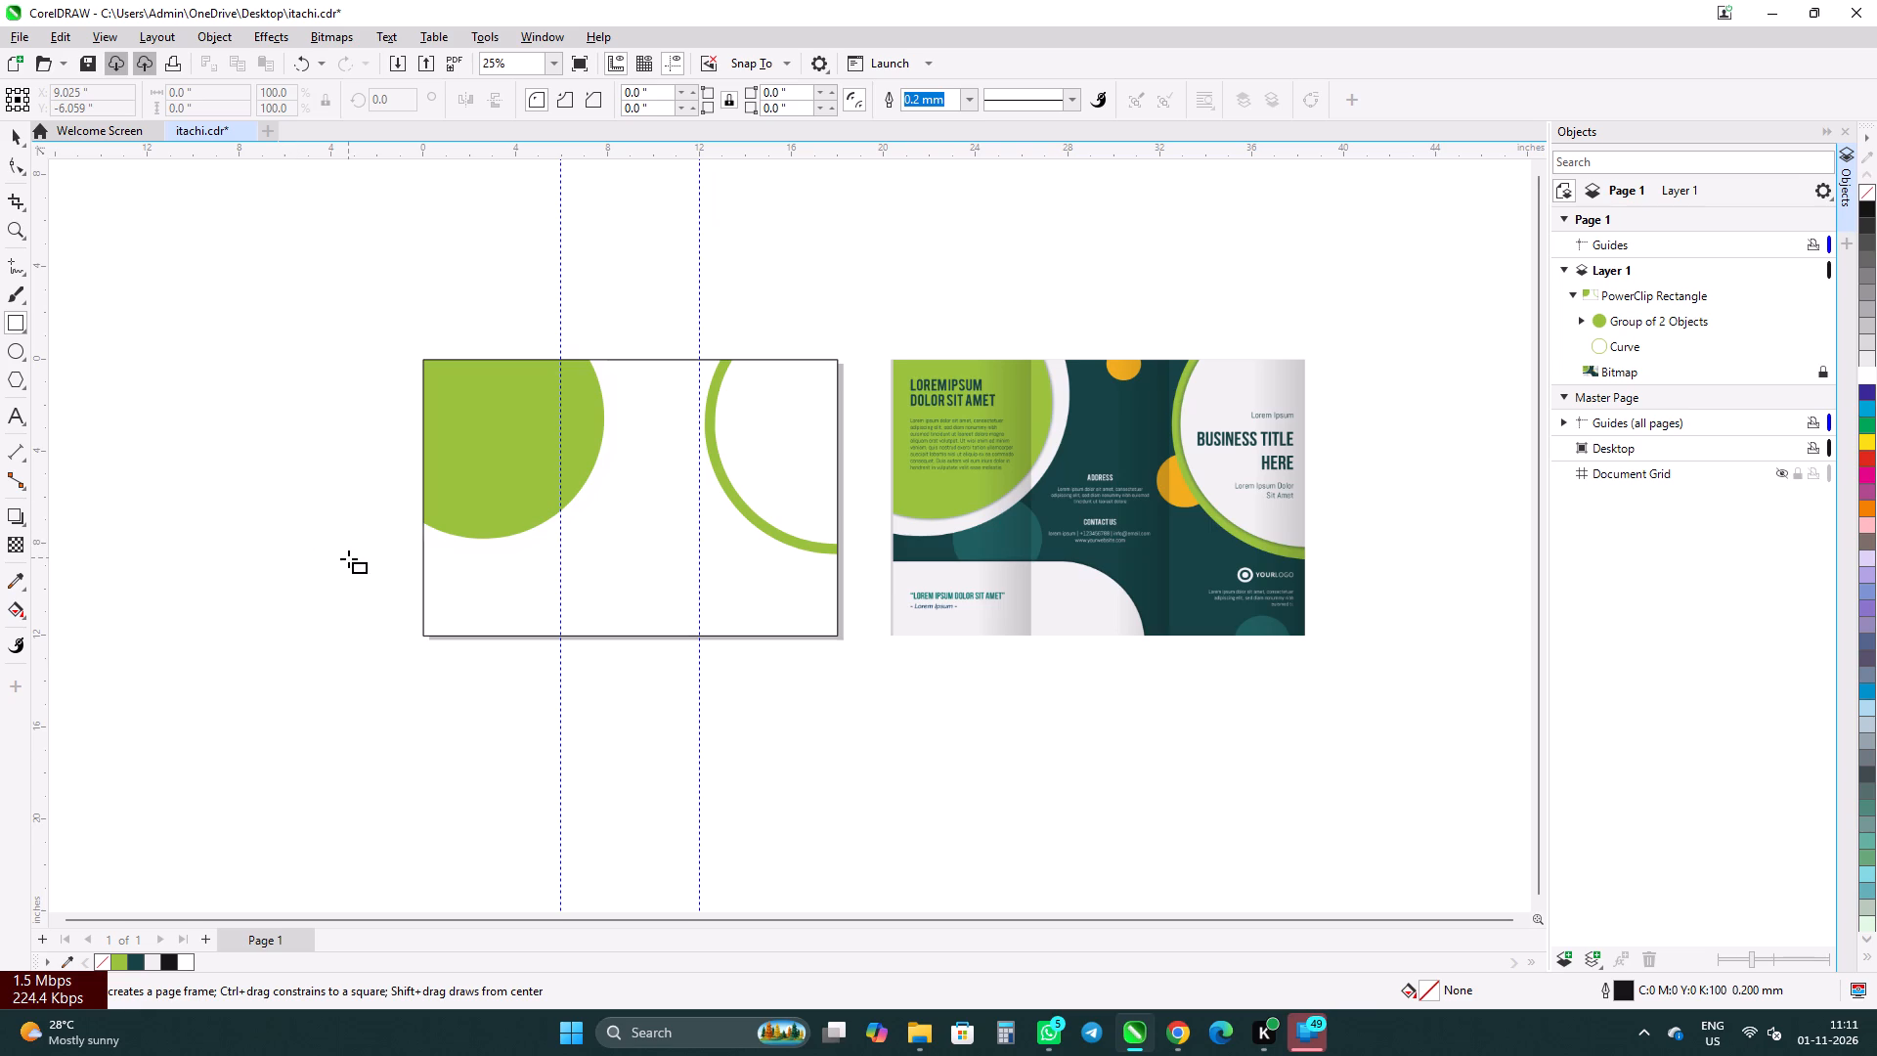
pyautogui.moveTo(348, 558); pyautogui.dragTo(666, 719)
pyautogui.click(14, 132)
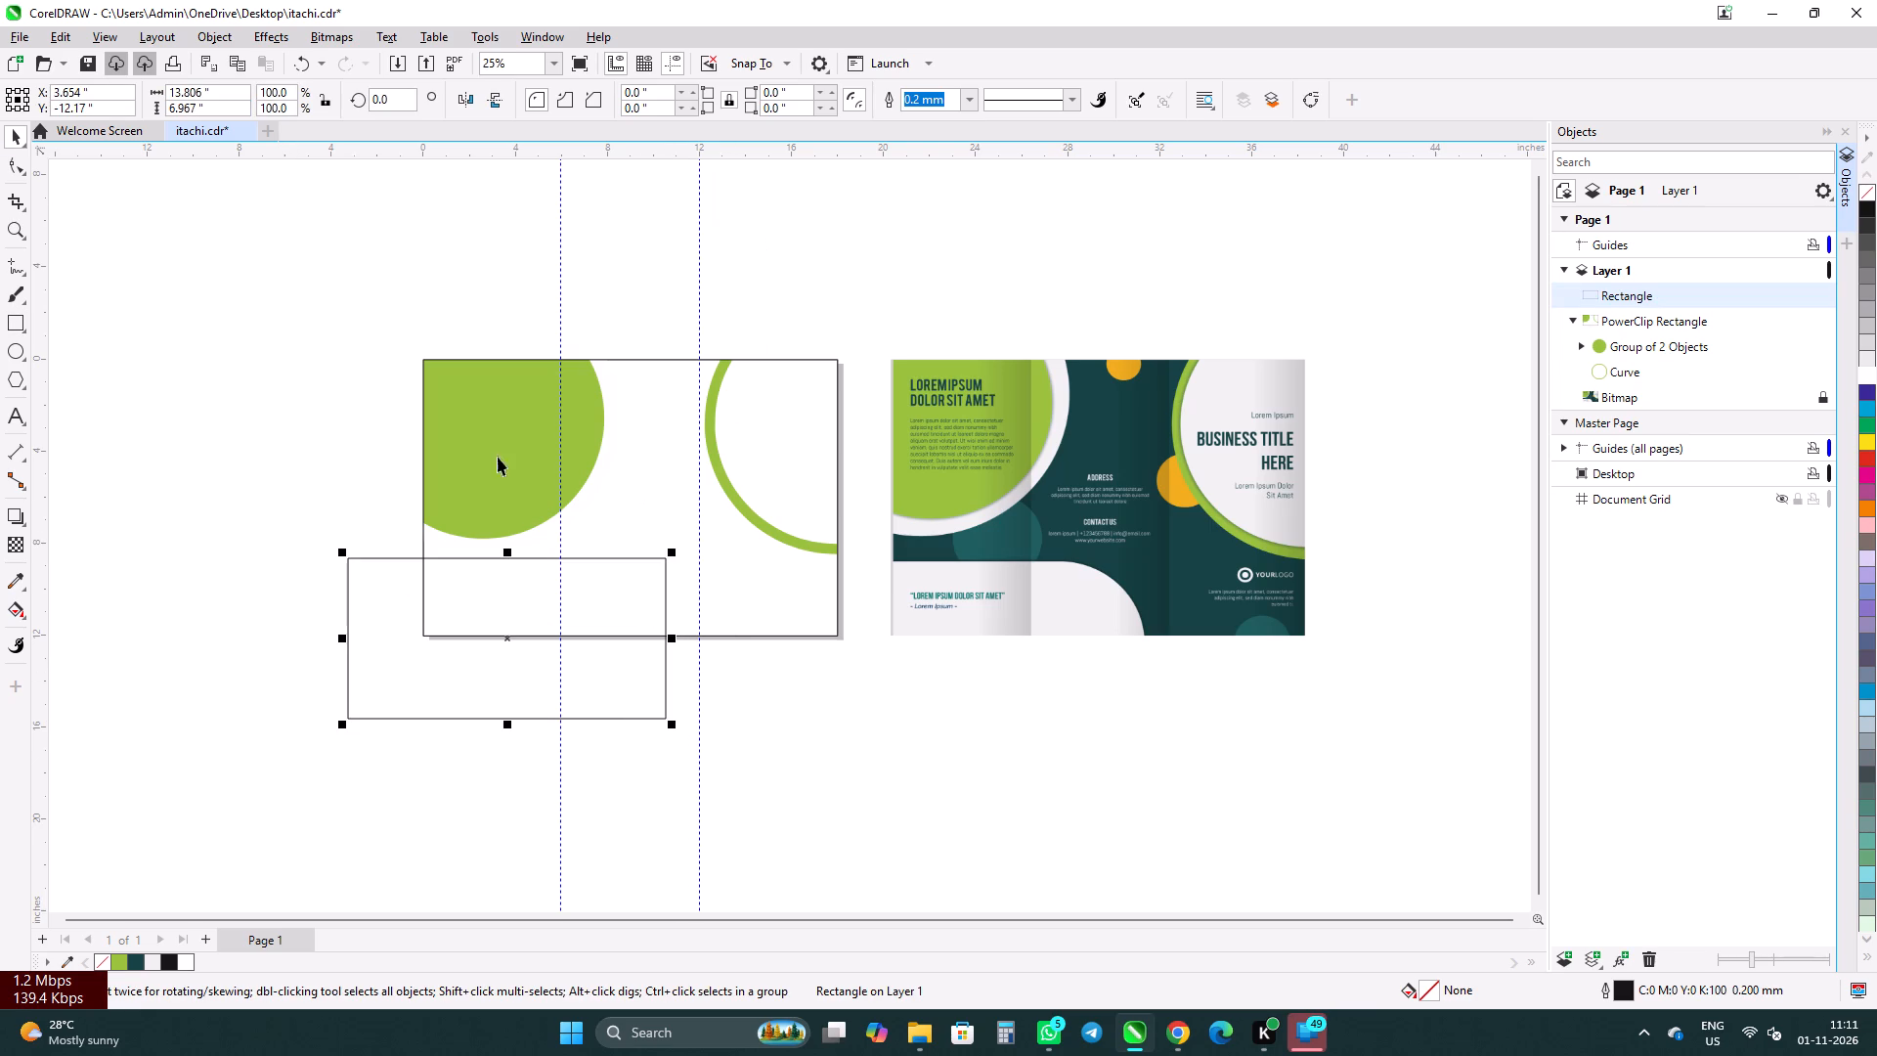
# Unlink the new rectangle's corners and round only its top-right corner to a 3 inch radius.
pyautogui.moveTo(798, 87); pyautogui.dragTo(726, 87)
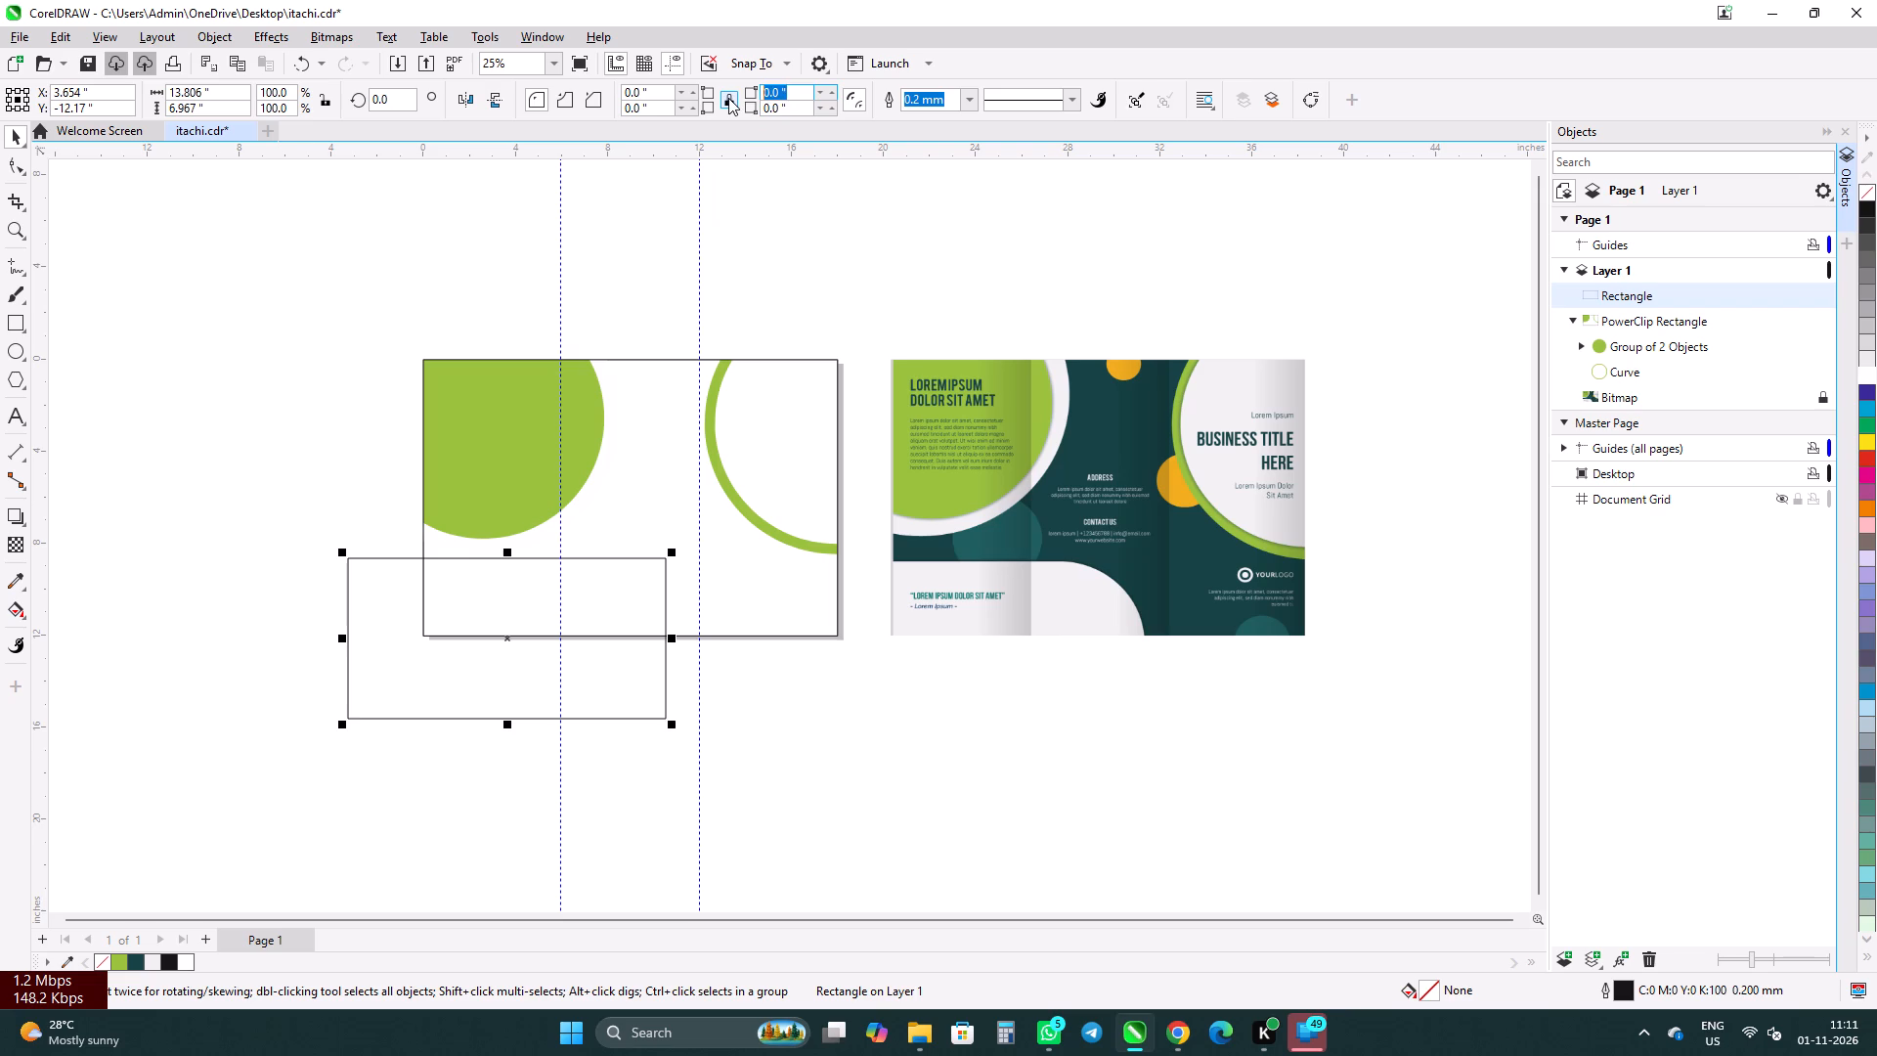
pyautogui.click(728, 98)
pyautogui.moveTo(797, 89); pyautogui.dragTo(611, 97)
pyautogui.press('3')
pyautogui.press('Return')
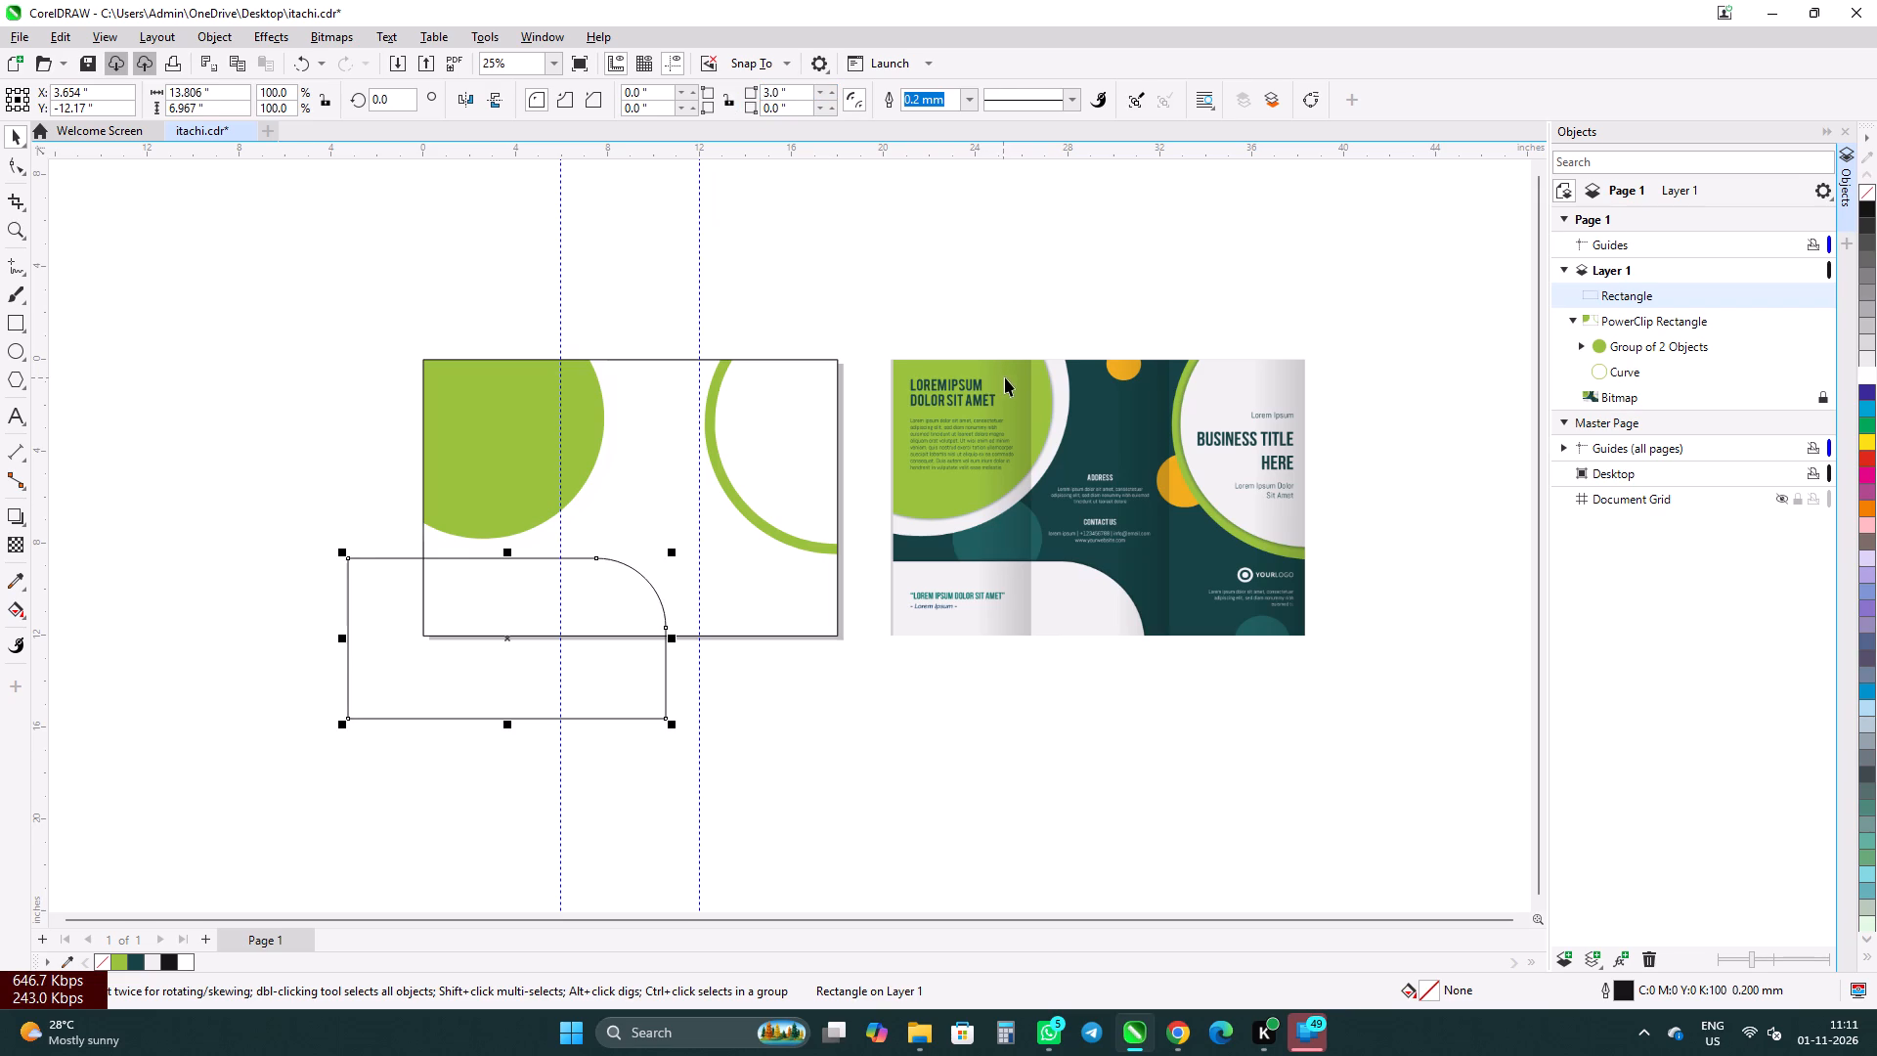
pyautogui.click(1005, 377)
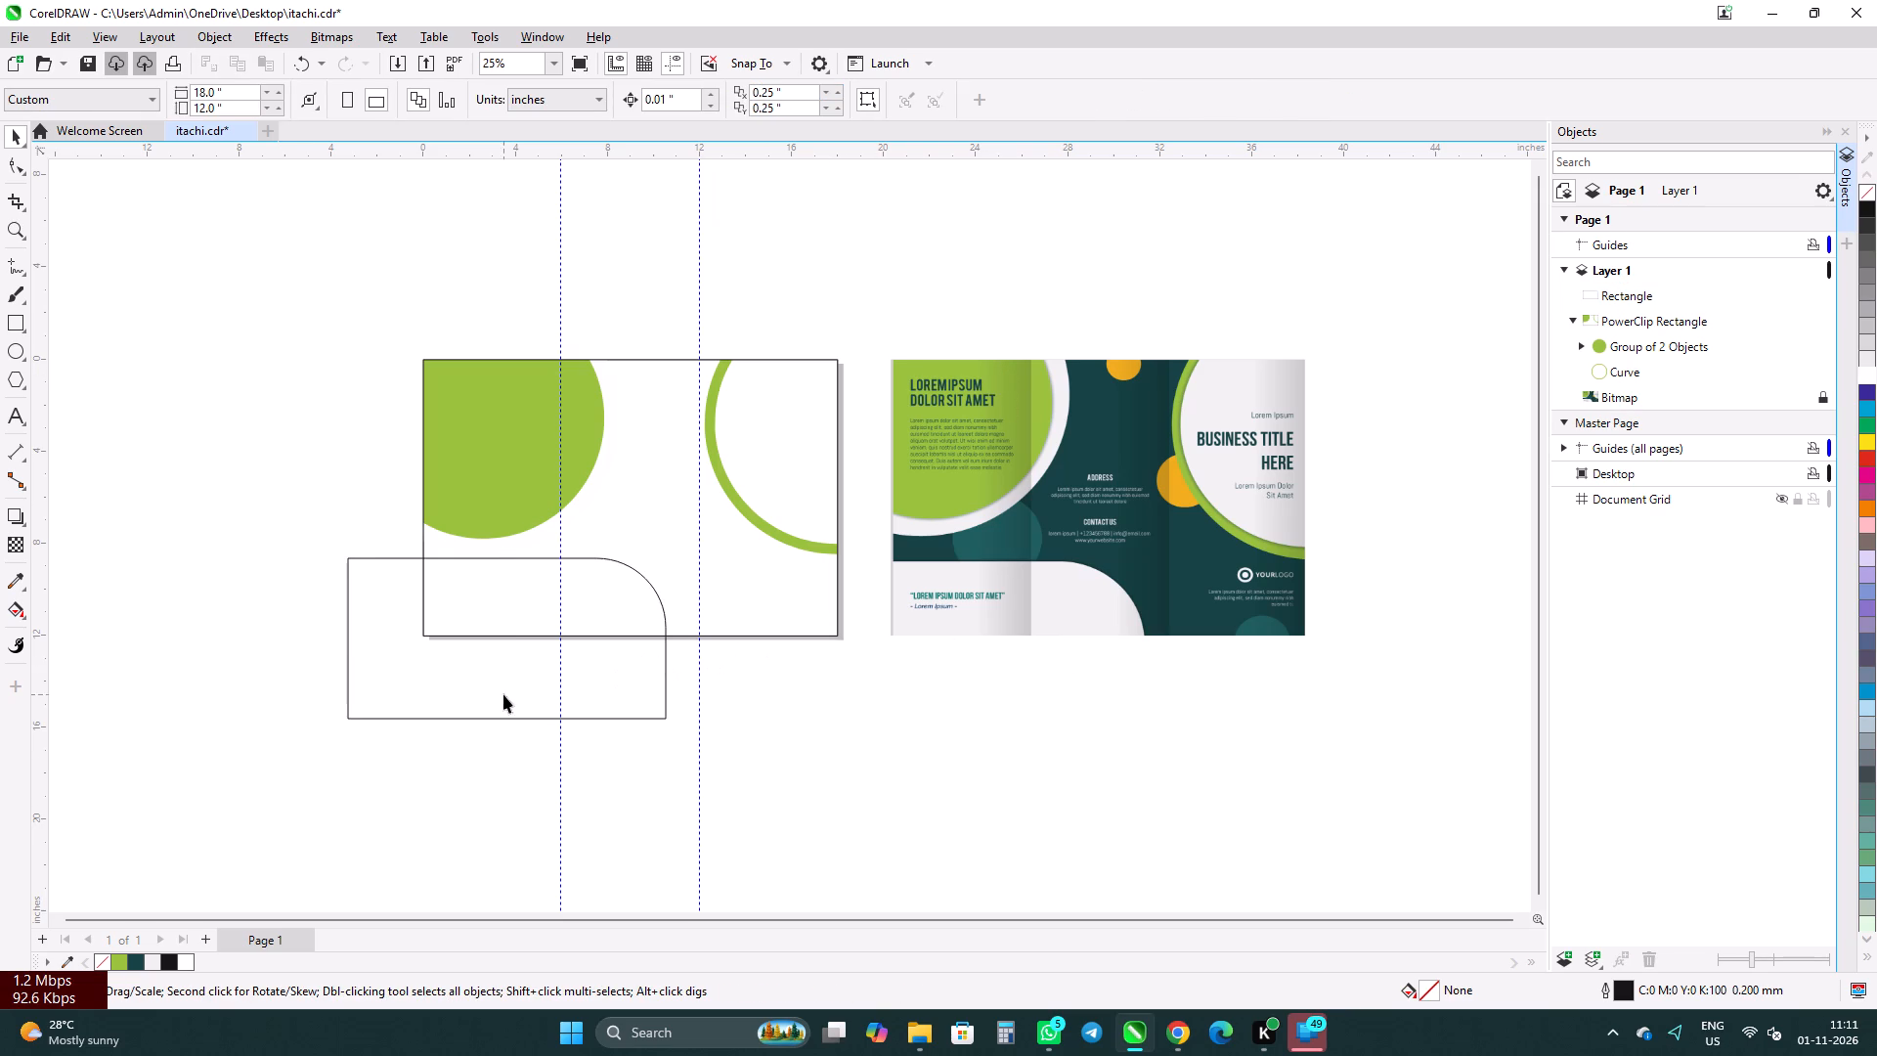
# Fill the rounded-corner rectangle with white.
pyautogui.click(467, 709)
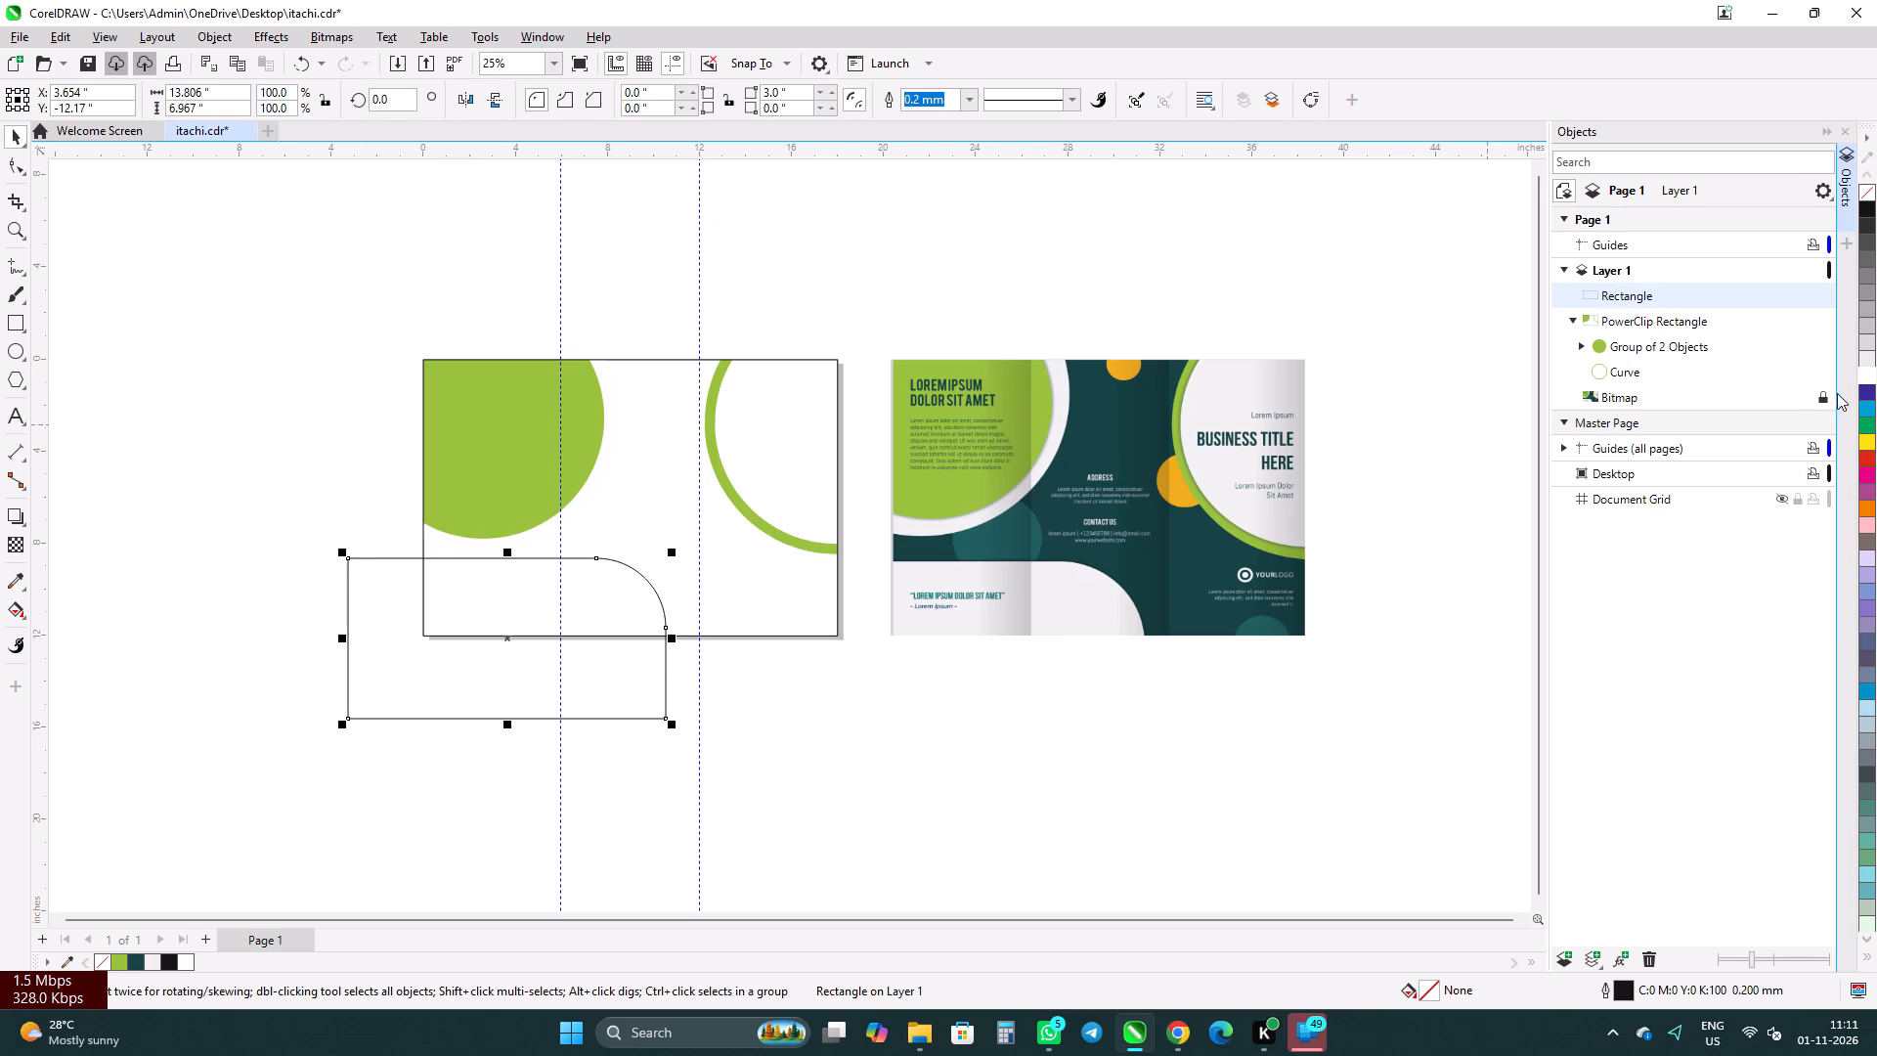
pyautogui.click(1866, 374)
pyautogui.click(410, 351)
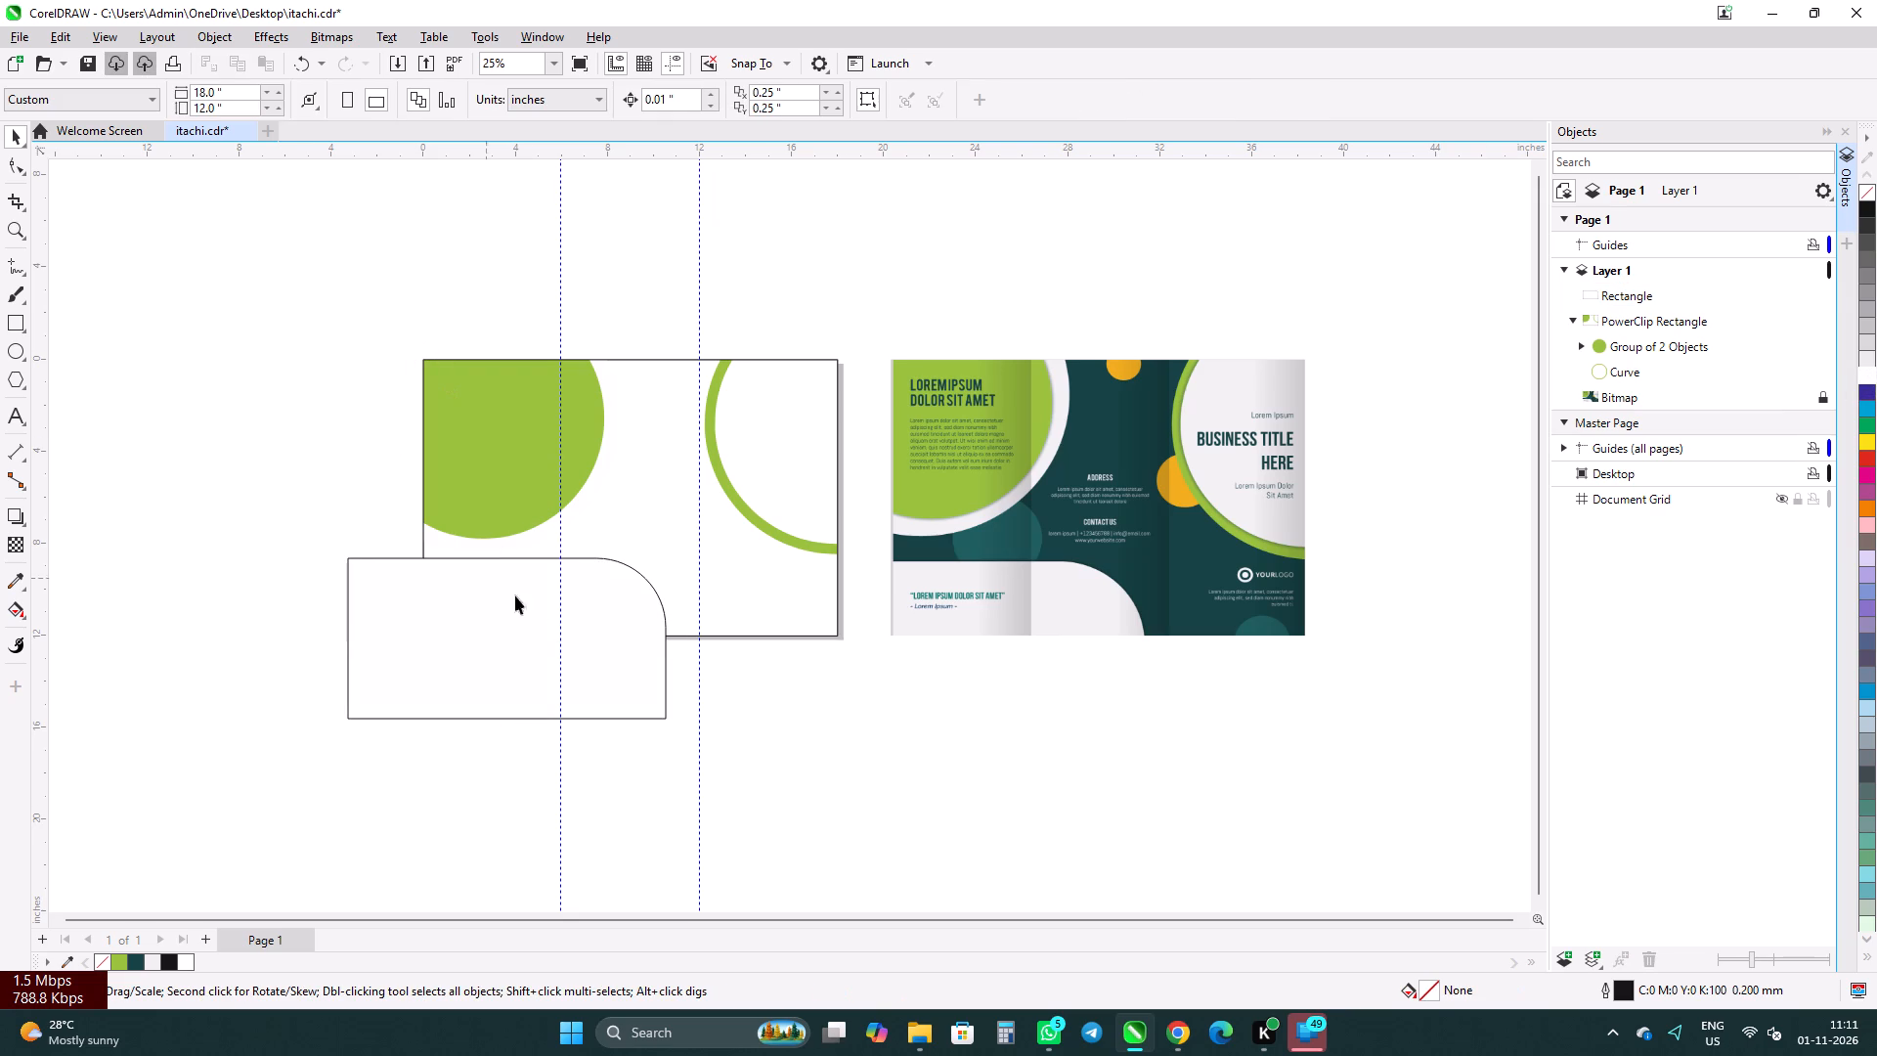
# PowerClip the white rounded-corner rectangle inside the page-size rectangle.
pyautogui.click(476, 630)
pyautogui.rightClick(480, 651)
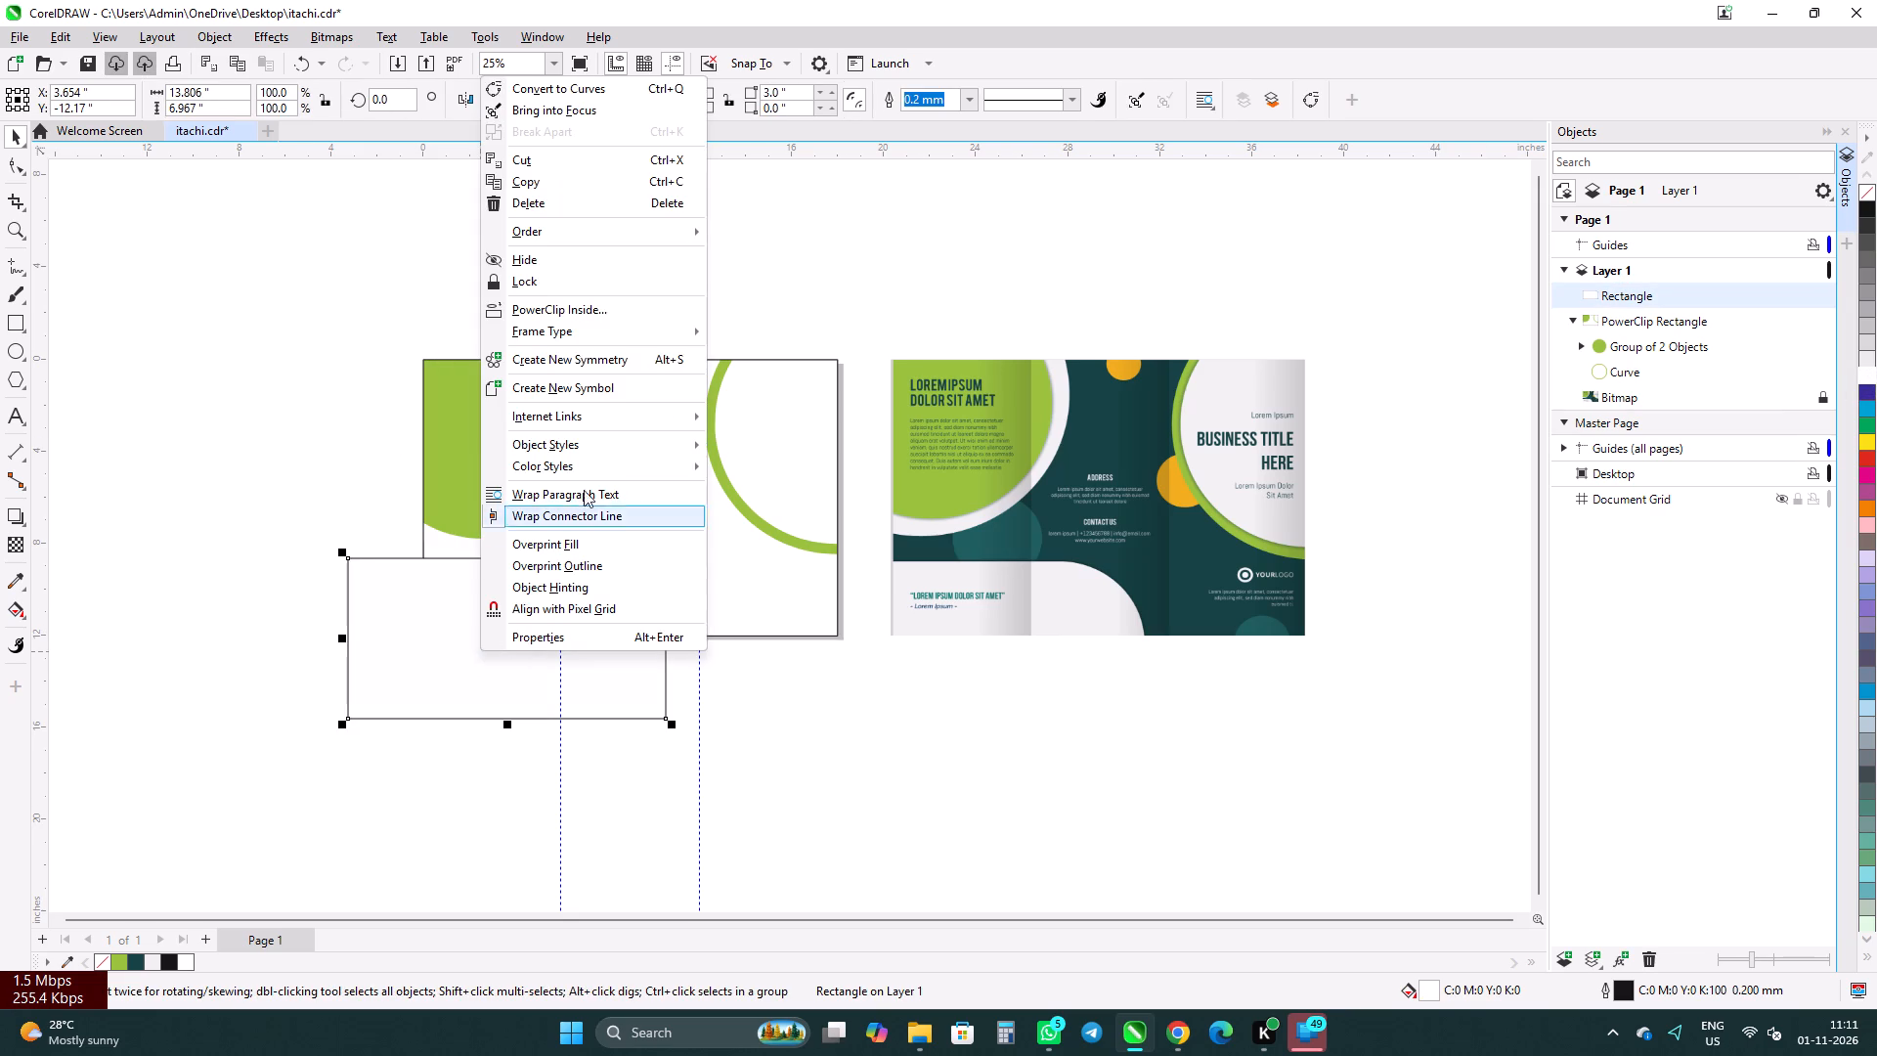
pyautogui.click(553, 308)
pyautogui.click(683, 562)
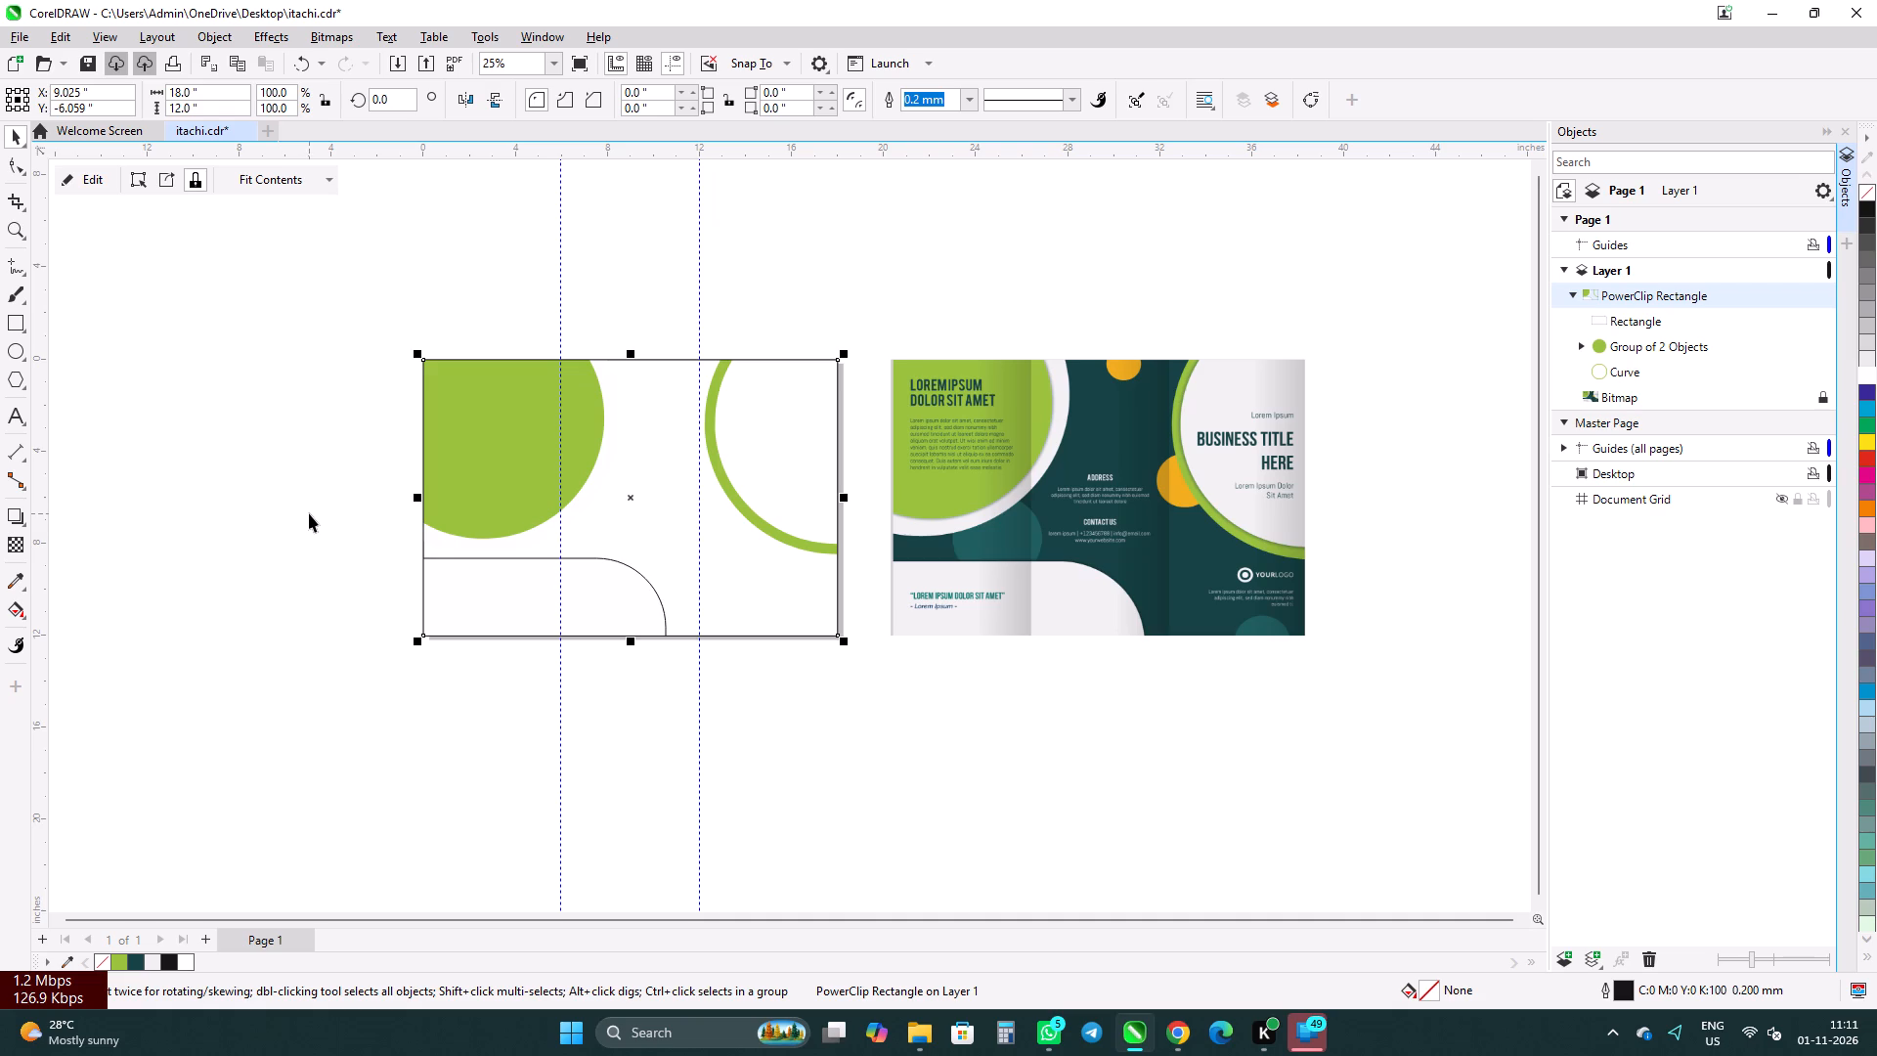
# Remove the outline from the rounded-corner rectangle inside the PowerClip and finish editing the contents.
pyautogui.click(92, 179)
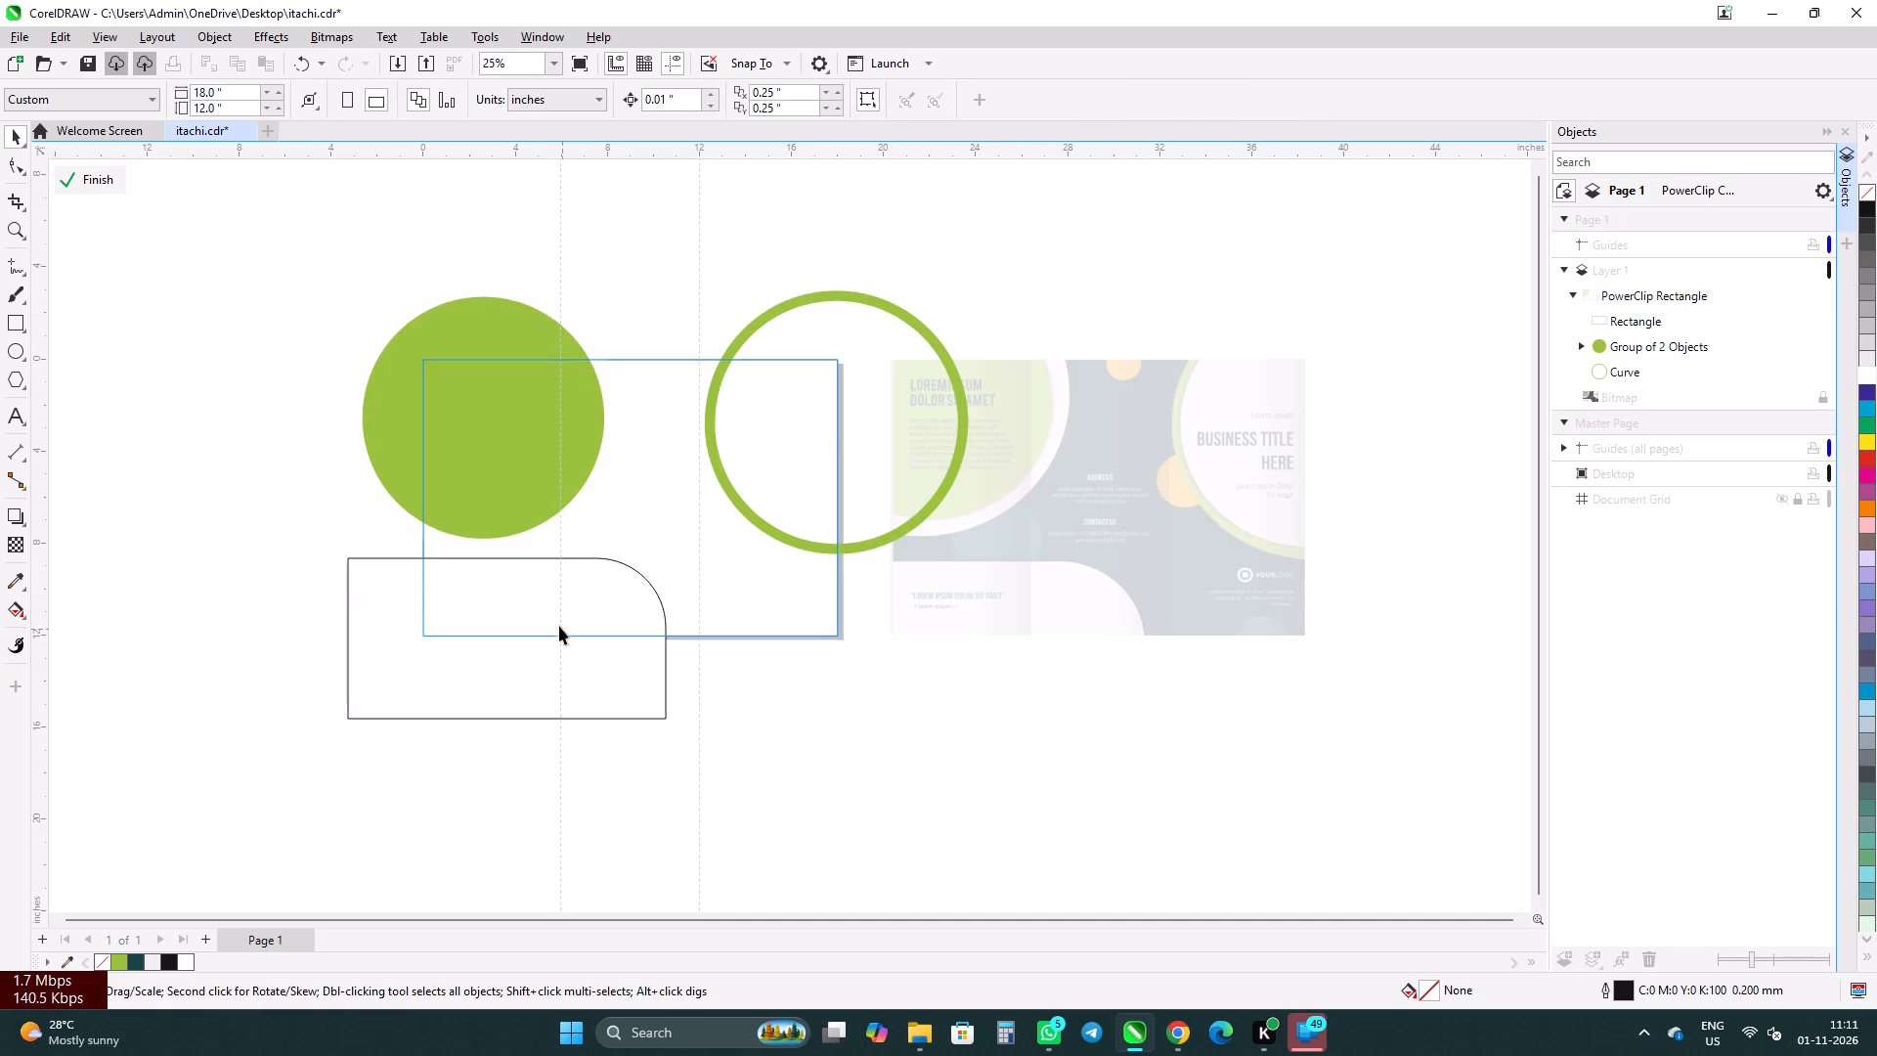
pyautogui.click(559, 621)
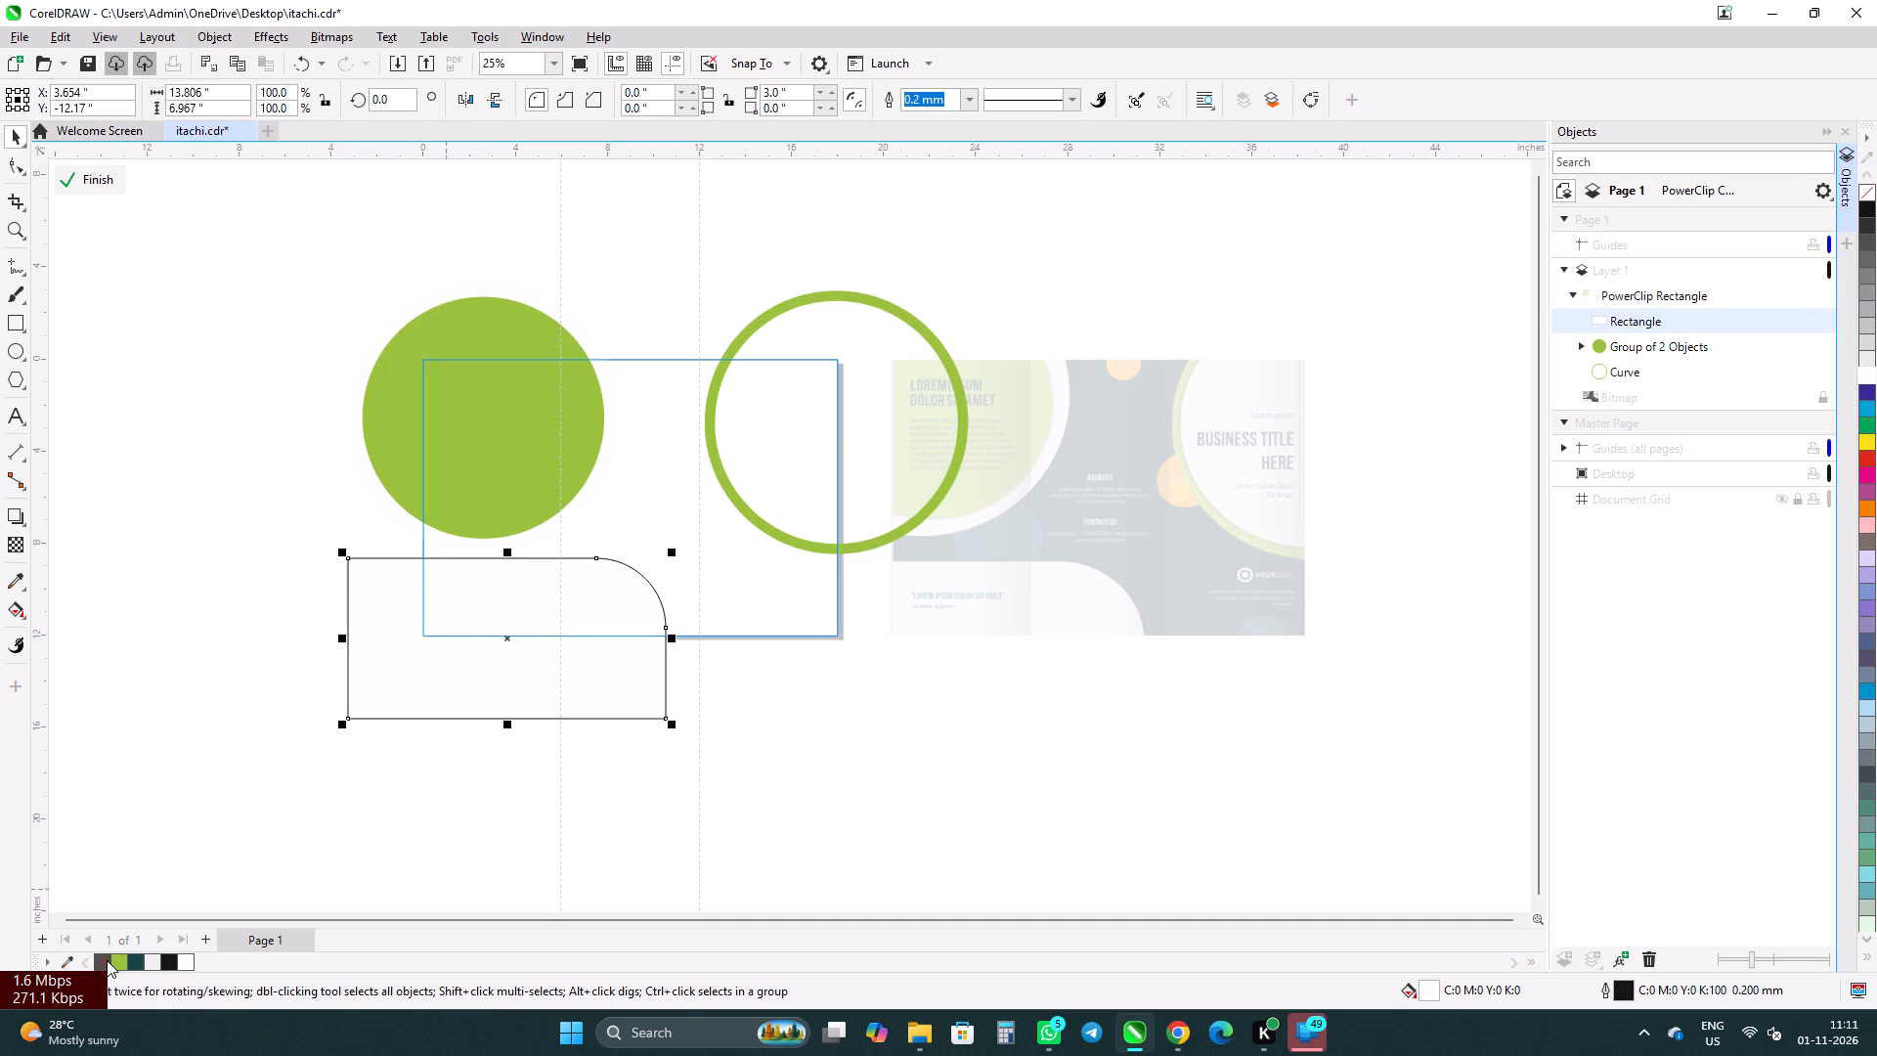
pyautogui.rightClick(107, 960)
pyautogui.click(143, 798)
pyautogui.click(111, 166)
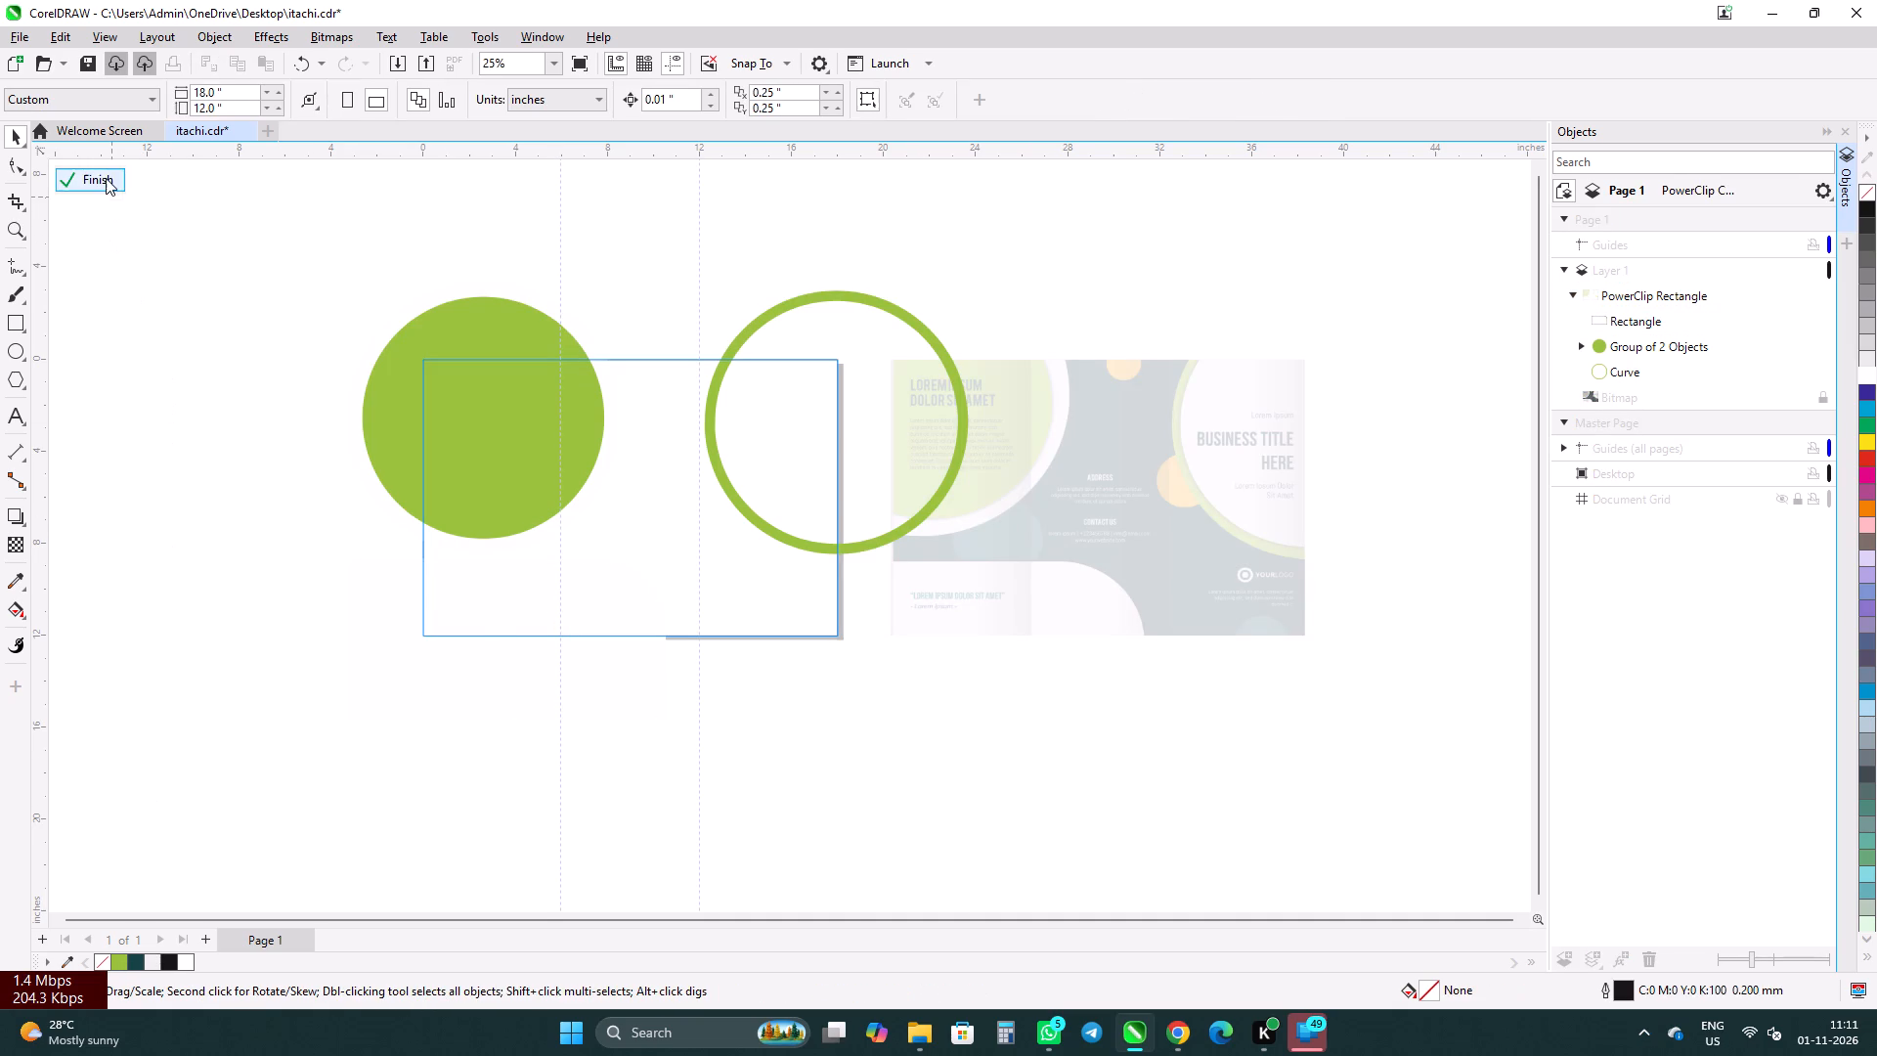
pyautogui.click(106, 178)
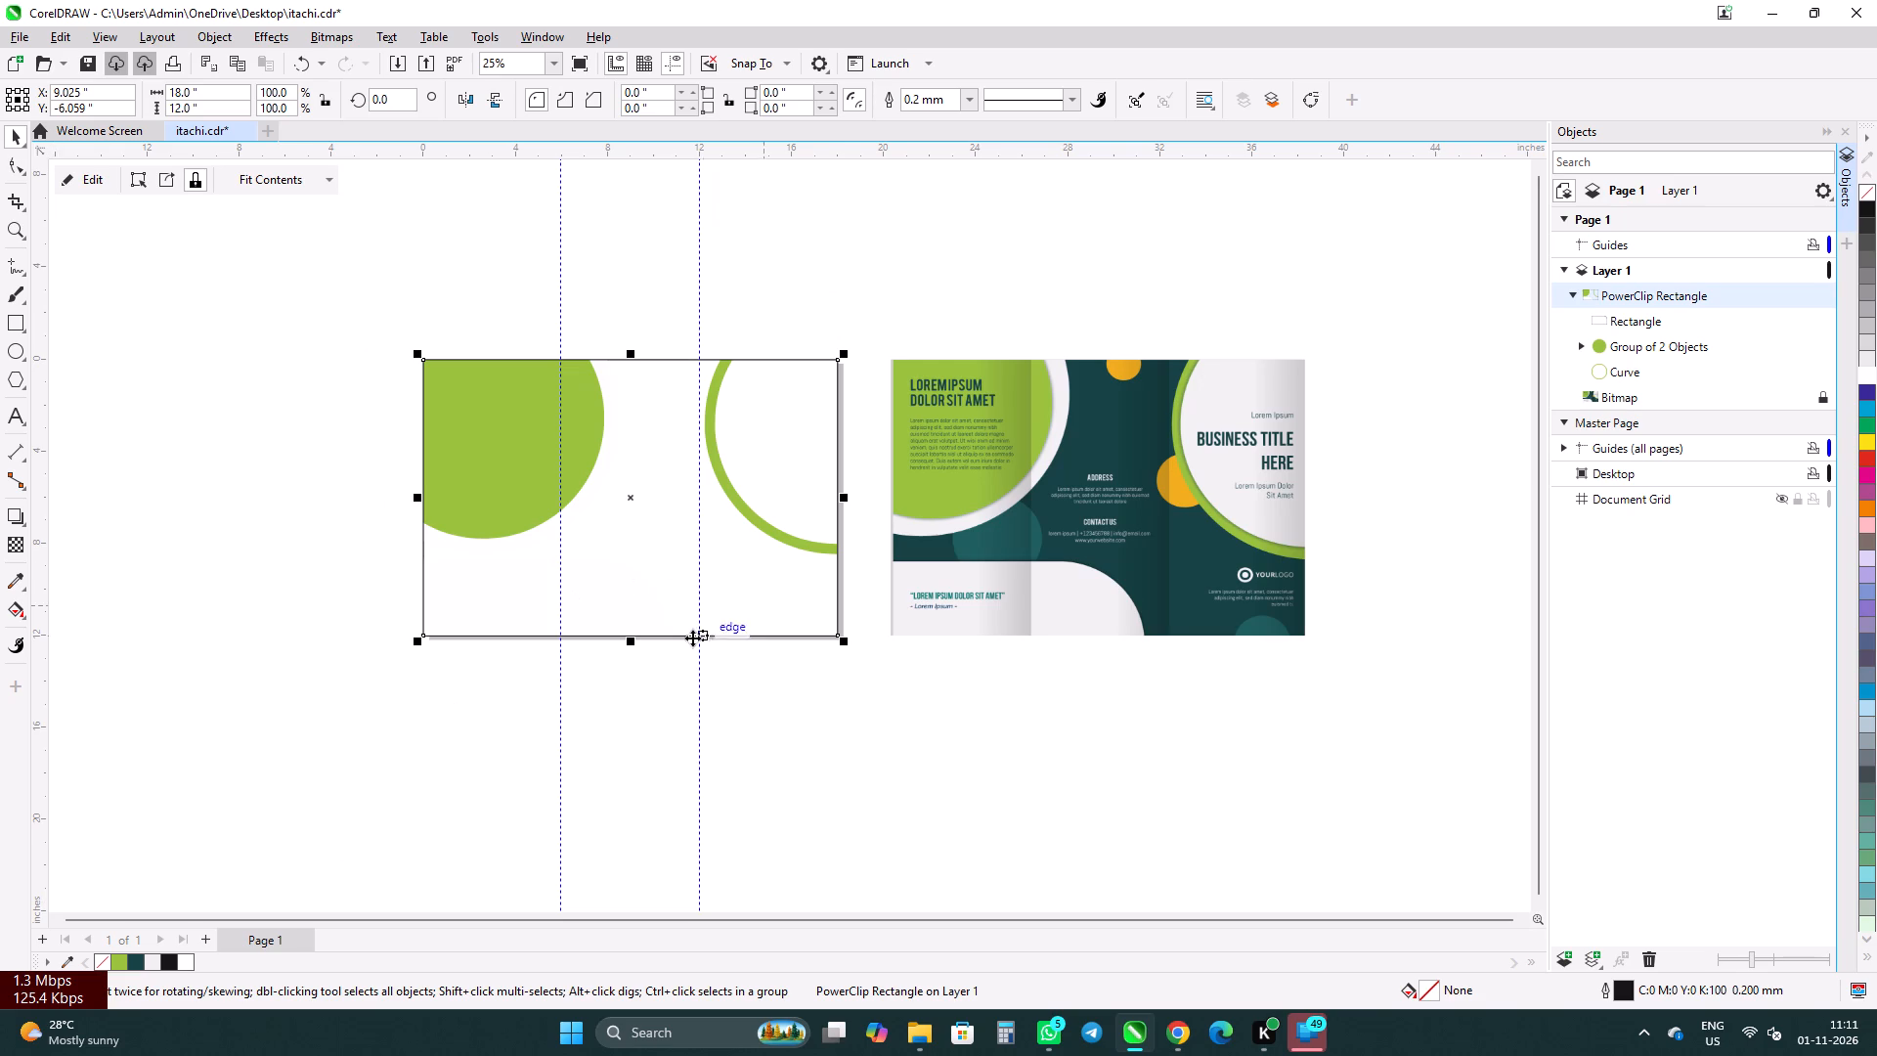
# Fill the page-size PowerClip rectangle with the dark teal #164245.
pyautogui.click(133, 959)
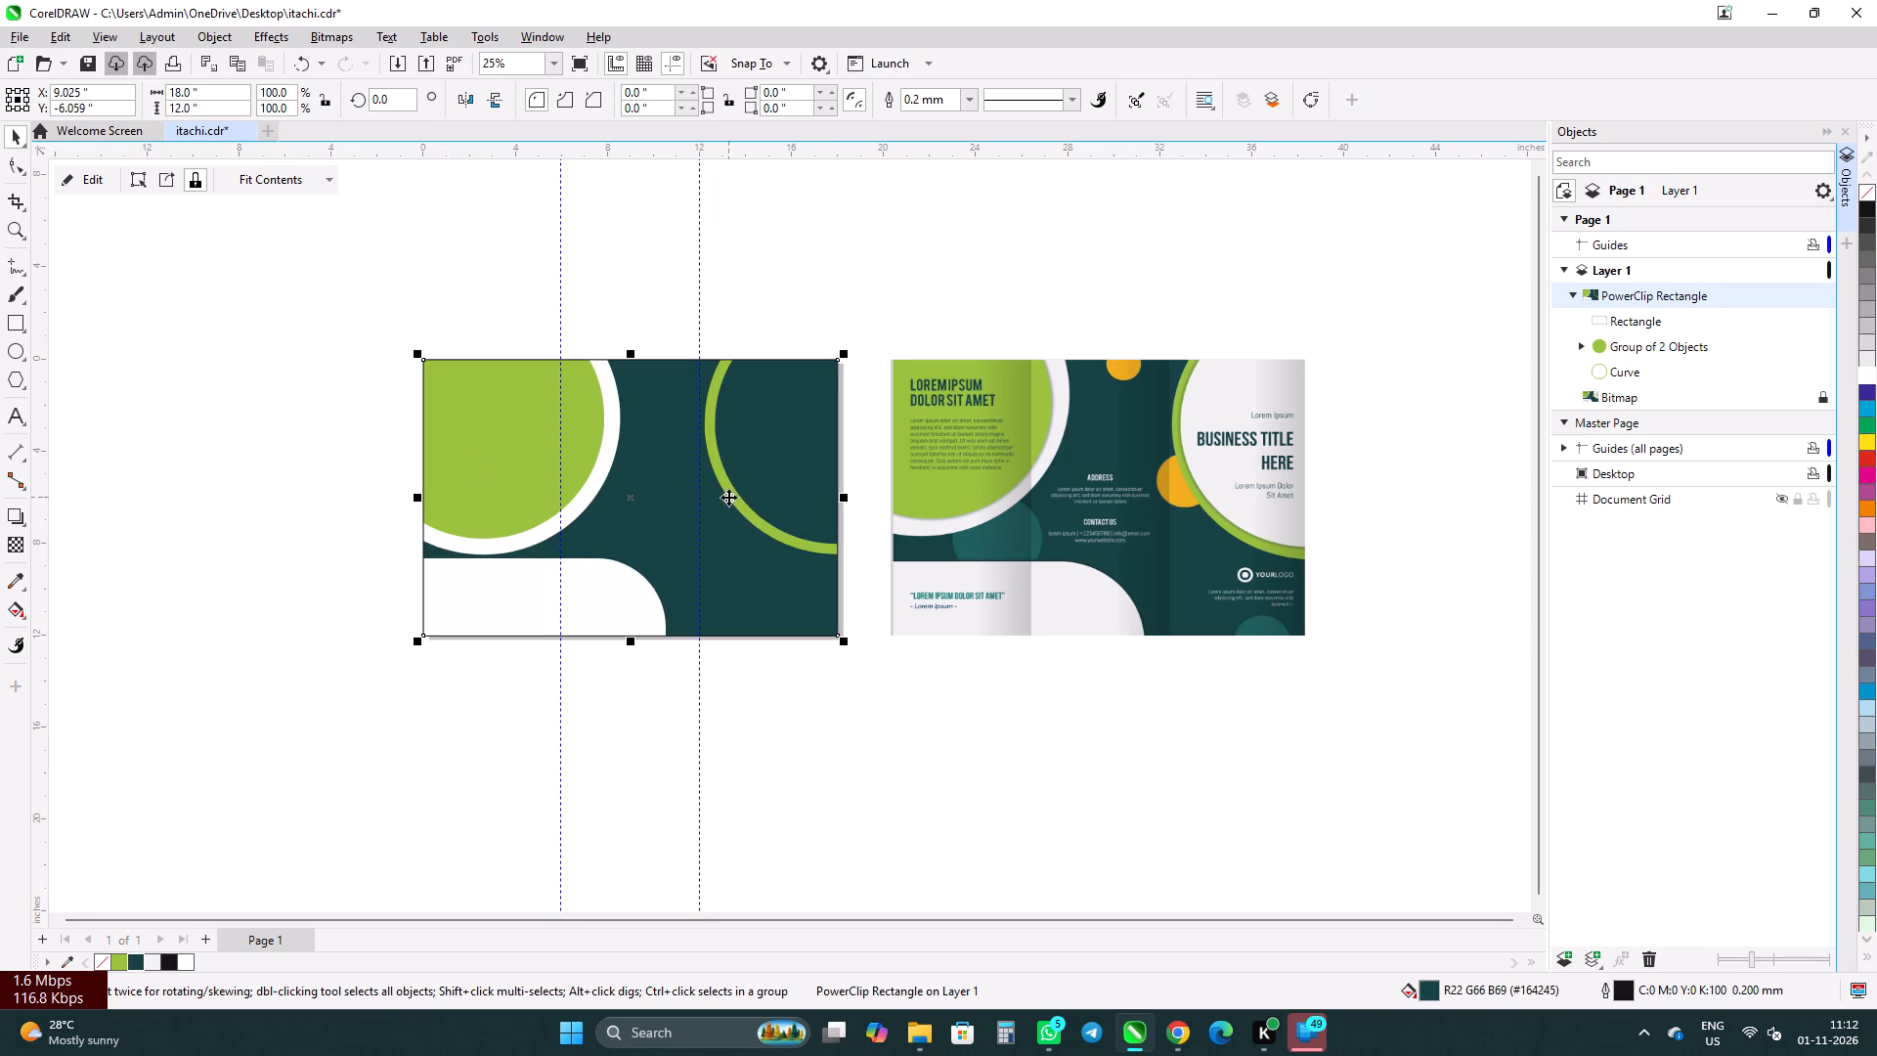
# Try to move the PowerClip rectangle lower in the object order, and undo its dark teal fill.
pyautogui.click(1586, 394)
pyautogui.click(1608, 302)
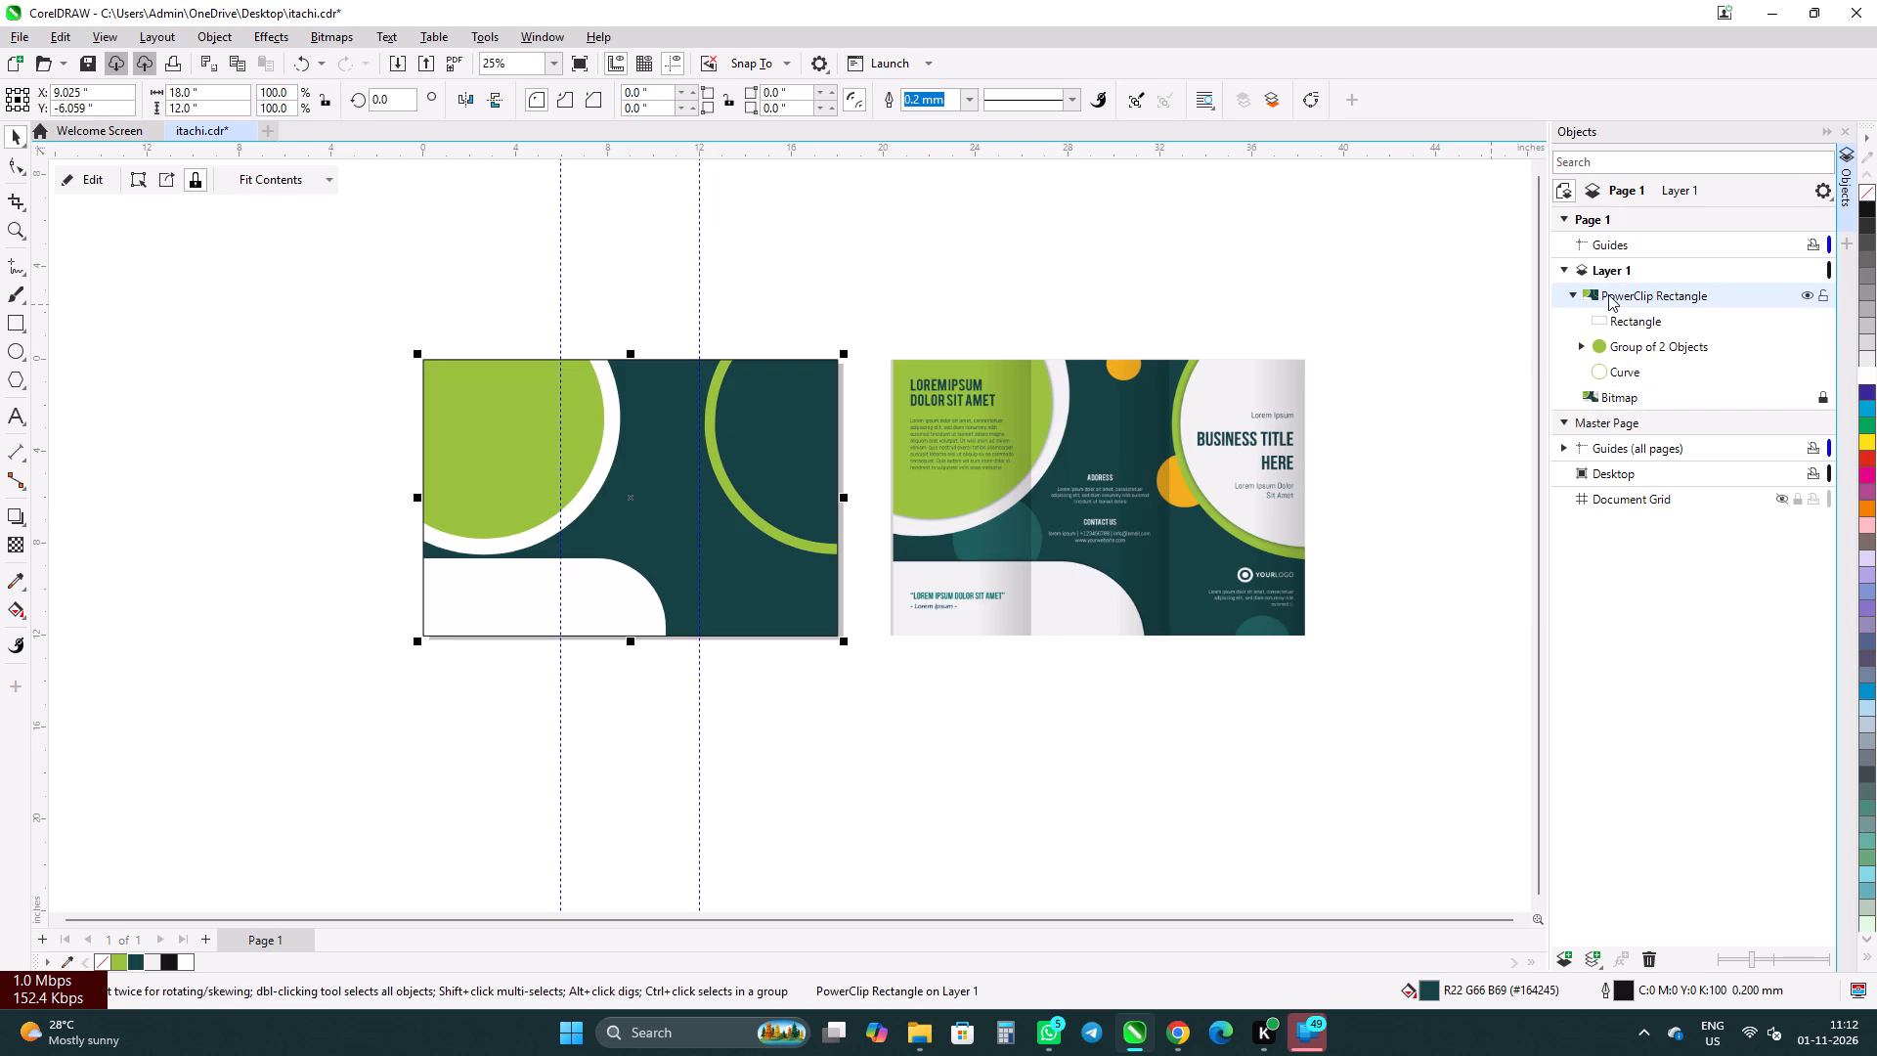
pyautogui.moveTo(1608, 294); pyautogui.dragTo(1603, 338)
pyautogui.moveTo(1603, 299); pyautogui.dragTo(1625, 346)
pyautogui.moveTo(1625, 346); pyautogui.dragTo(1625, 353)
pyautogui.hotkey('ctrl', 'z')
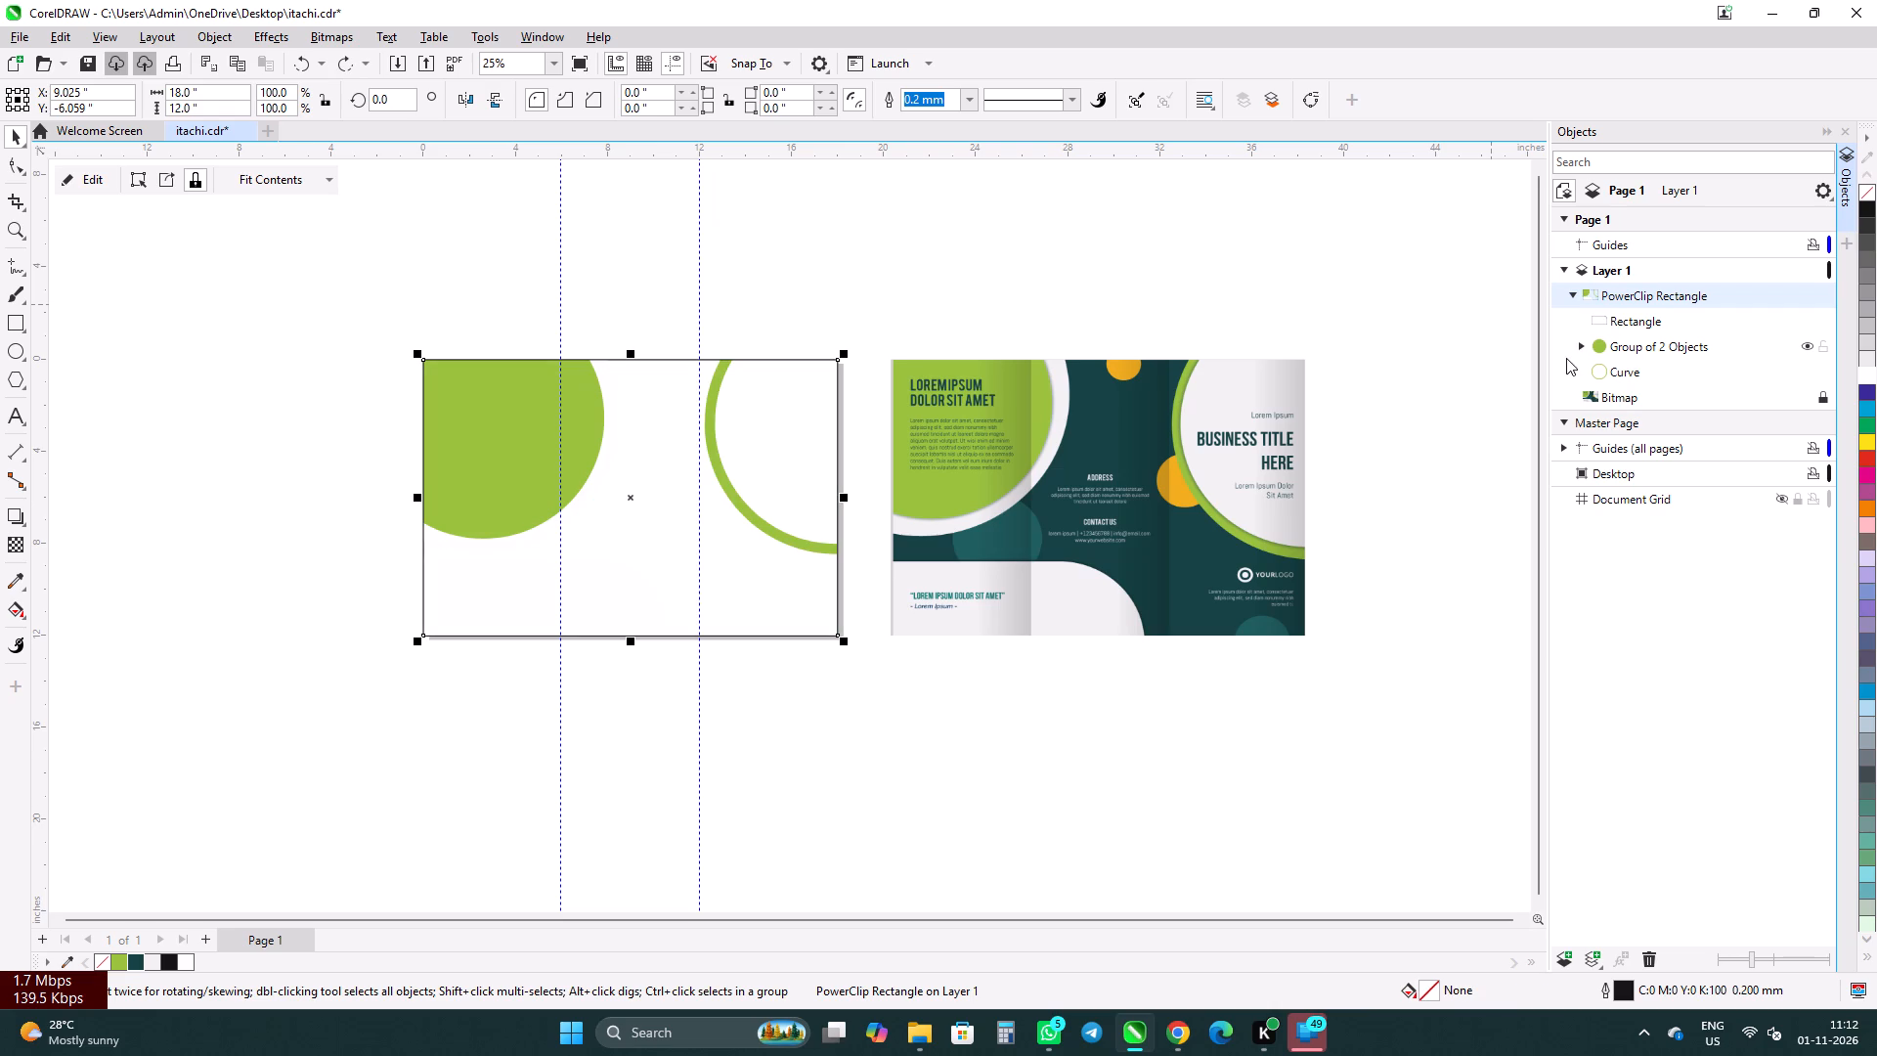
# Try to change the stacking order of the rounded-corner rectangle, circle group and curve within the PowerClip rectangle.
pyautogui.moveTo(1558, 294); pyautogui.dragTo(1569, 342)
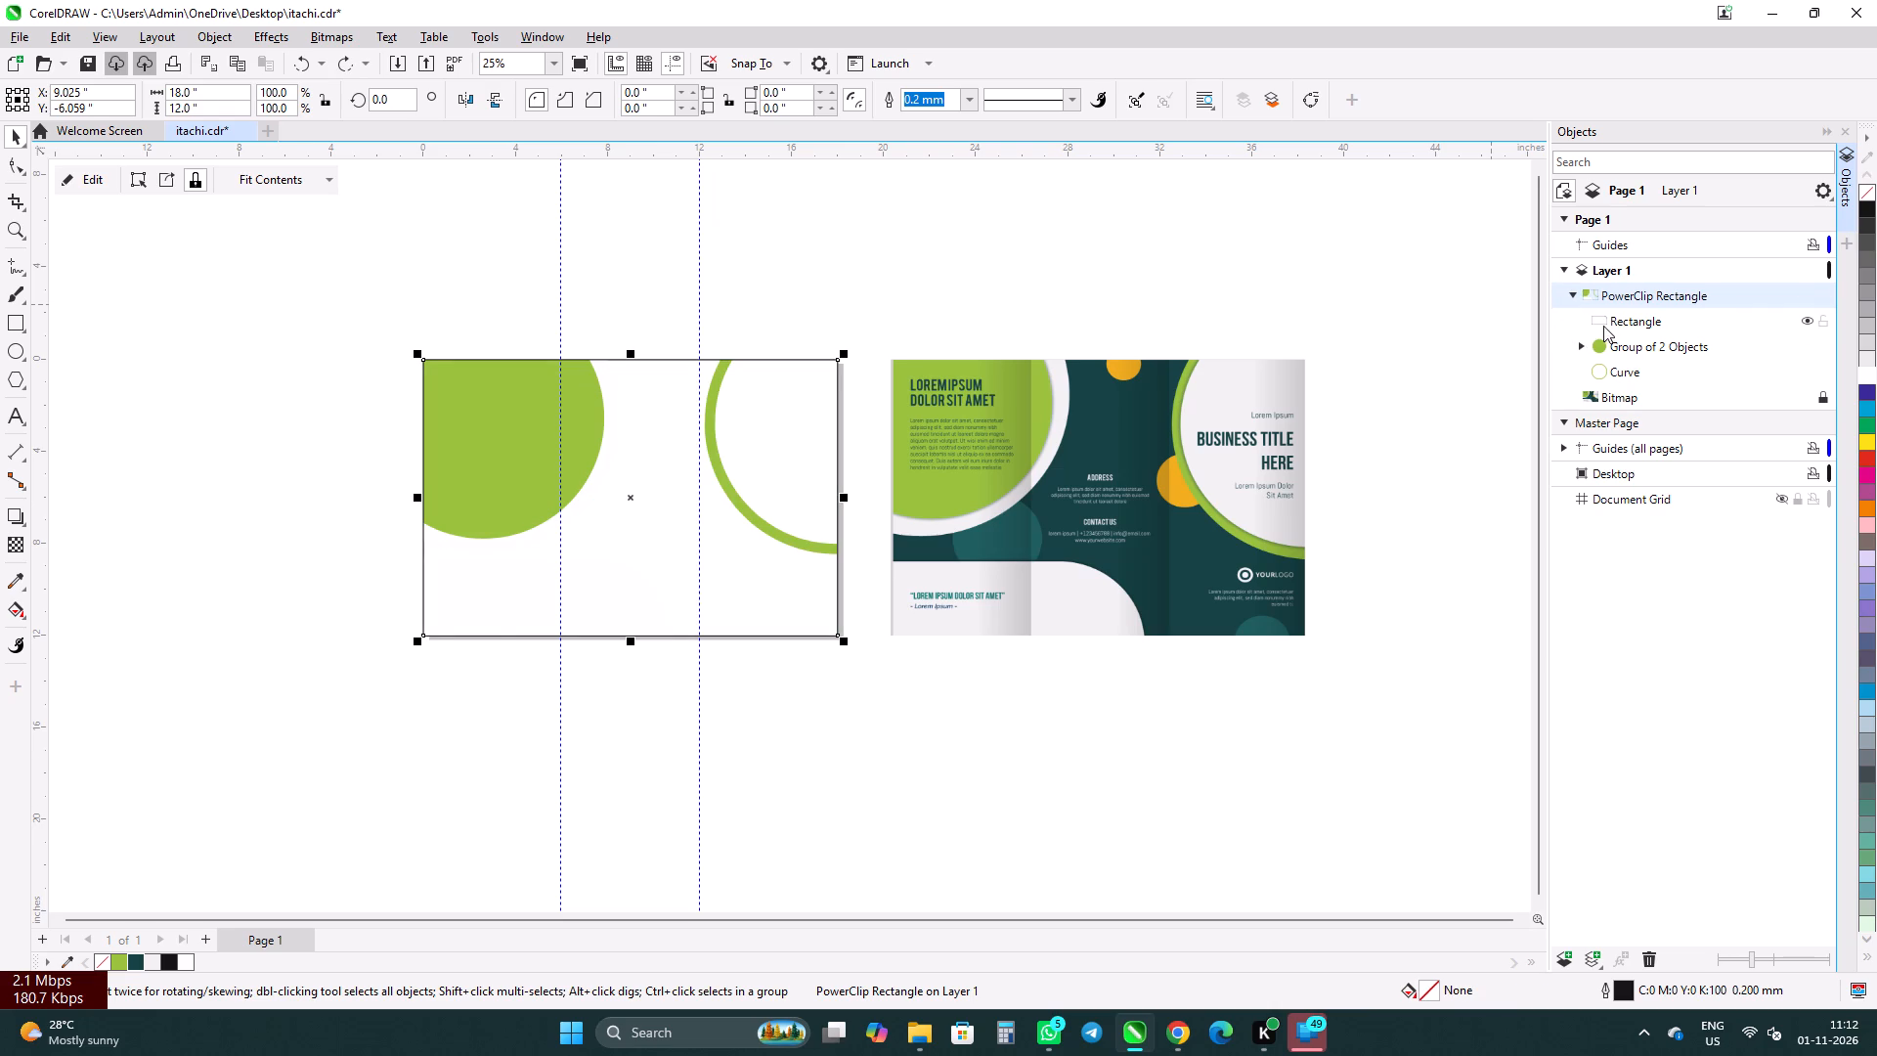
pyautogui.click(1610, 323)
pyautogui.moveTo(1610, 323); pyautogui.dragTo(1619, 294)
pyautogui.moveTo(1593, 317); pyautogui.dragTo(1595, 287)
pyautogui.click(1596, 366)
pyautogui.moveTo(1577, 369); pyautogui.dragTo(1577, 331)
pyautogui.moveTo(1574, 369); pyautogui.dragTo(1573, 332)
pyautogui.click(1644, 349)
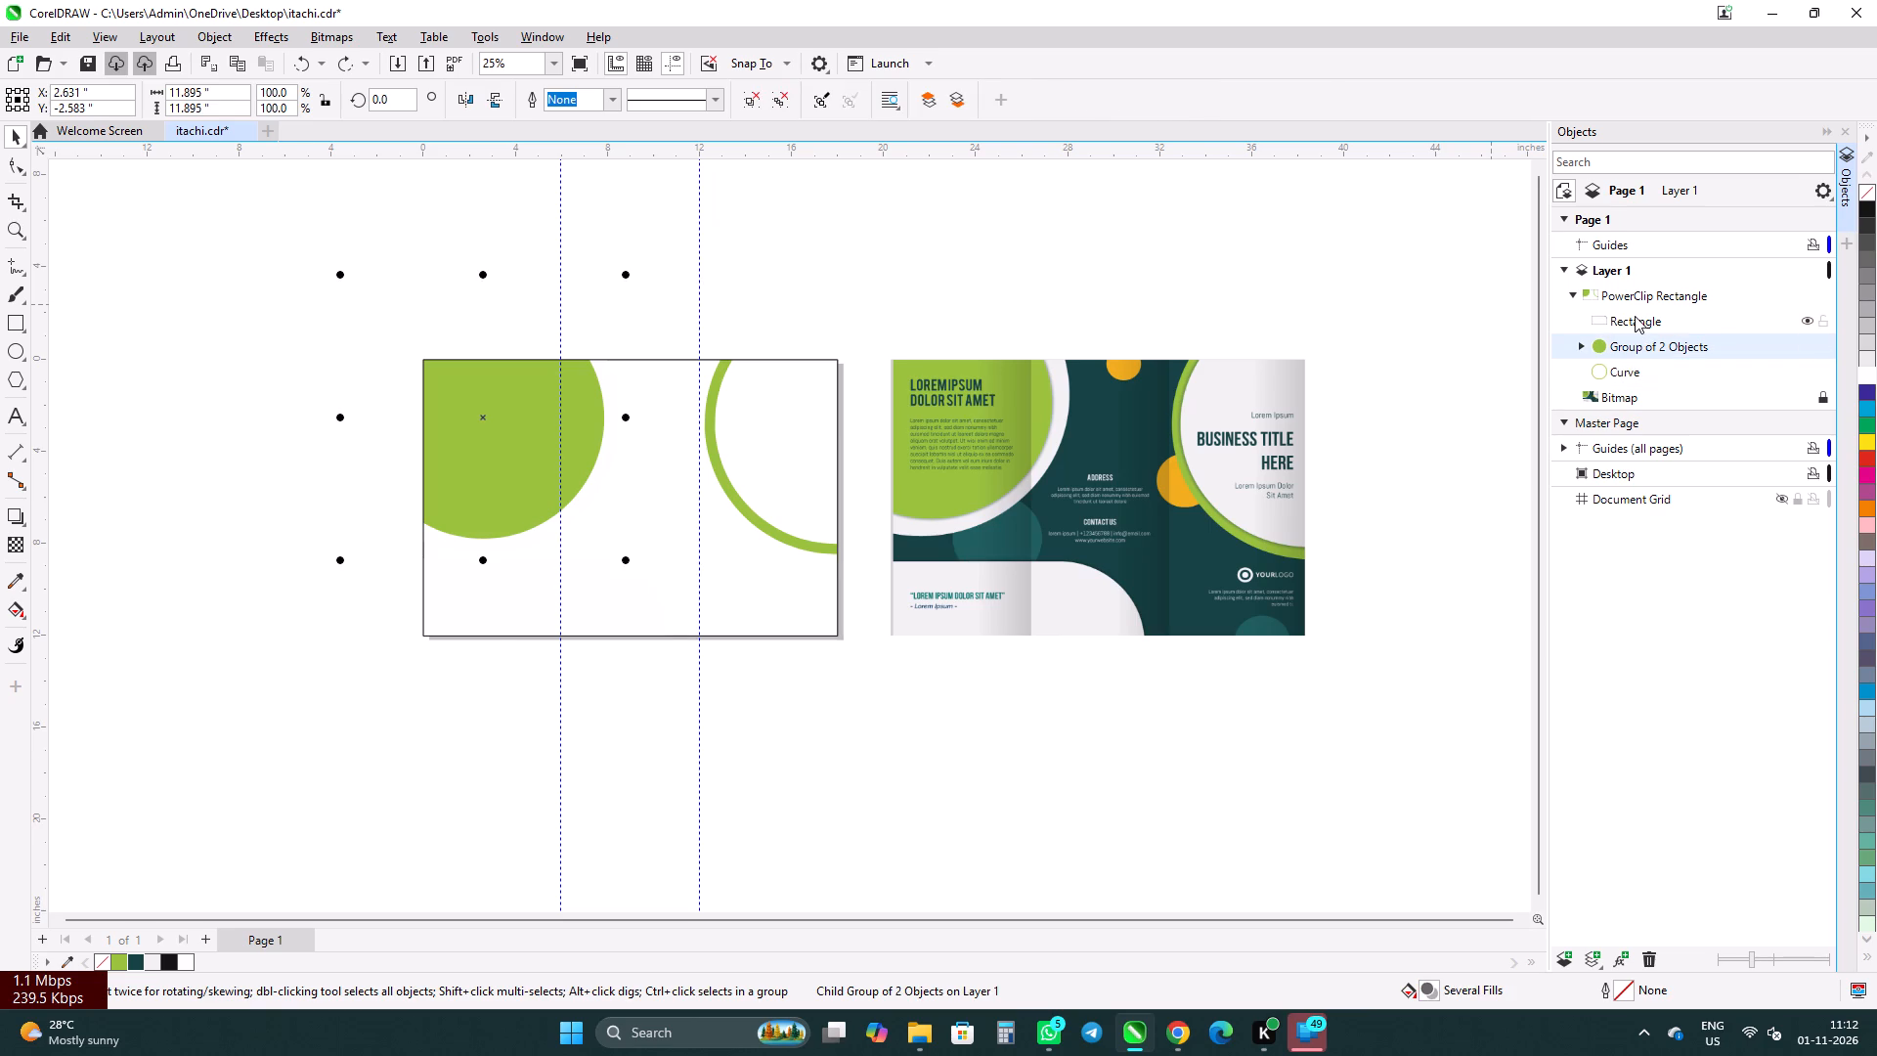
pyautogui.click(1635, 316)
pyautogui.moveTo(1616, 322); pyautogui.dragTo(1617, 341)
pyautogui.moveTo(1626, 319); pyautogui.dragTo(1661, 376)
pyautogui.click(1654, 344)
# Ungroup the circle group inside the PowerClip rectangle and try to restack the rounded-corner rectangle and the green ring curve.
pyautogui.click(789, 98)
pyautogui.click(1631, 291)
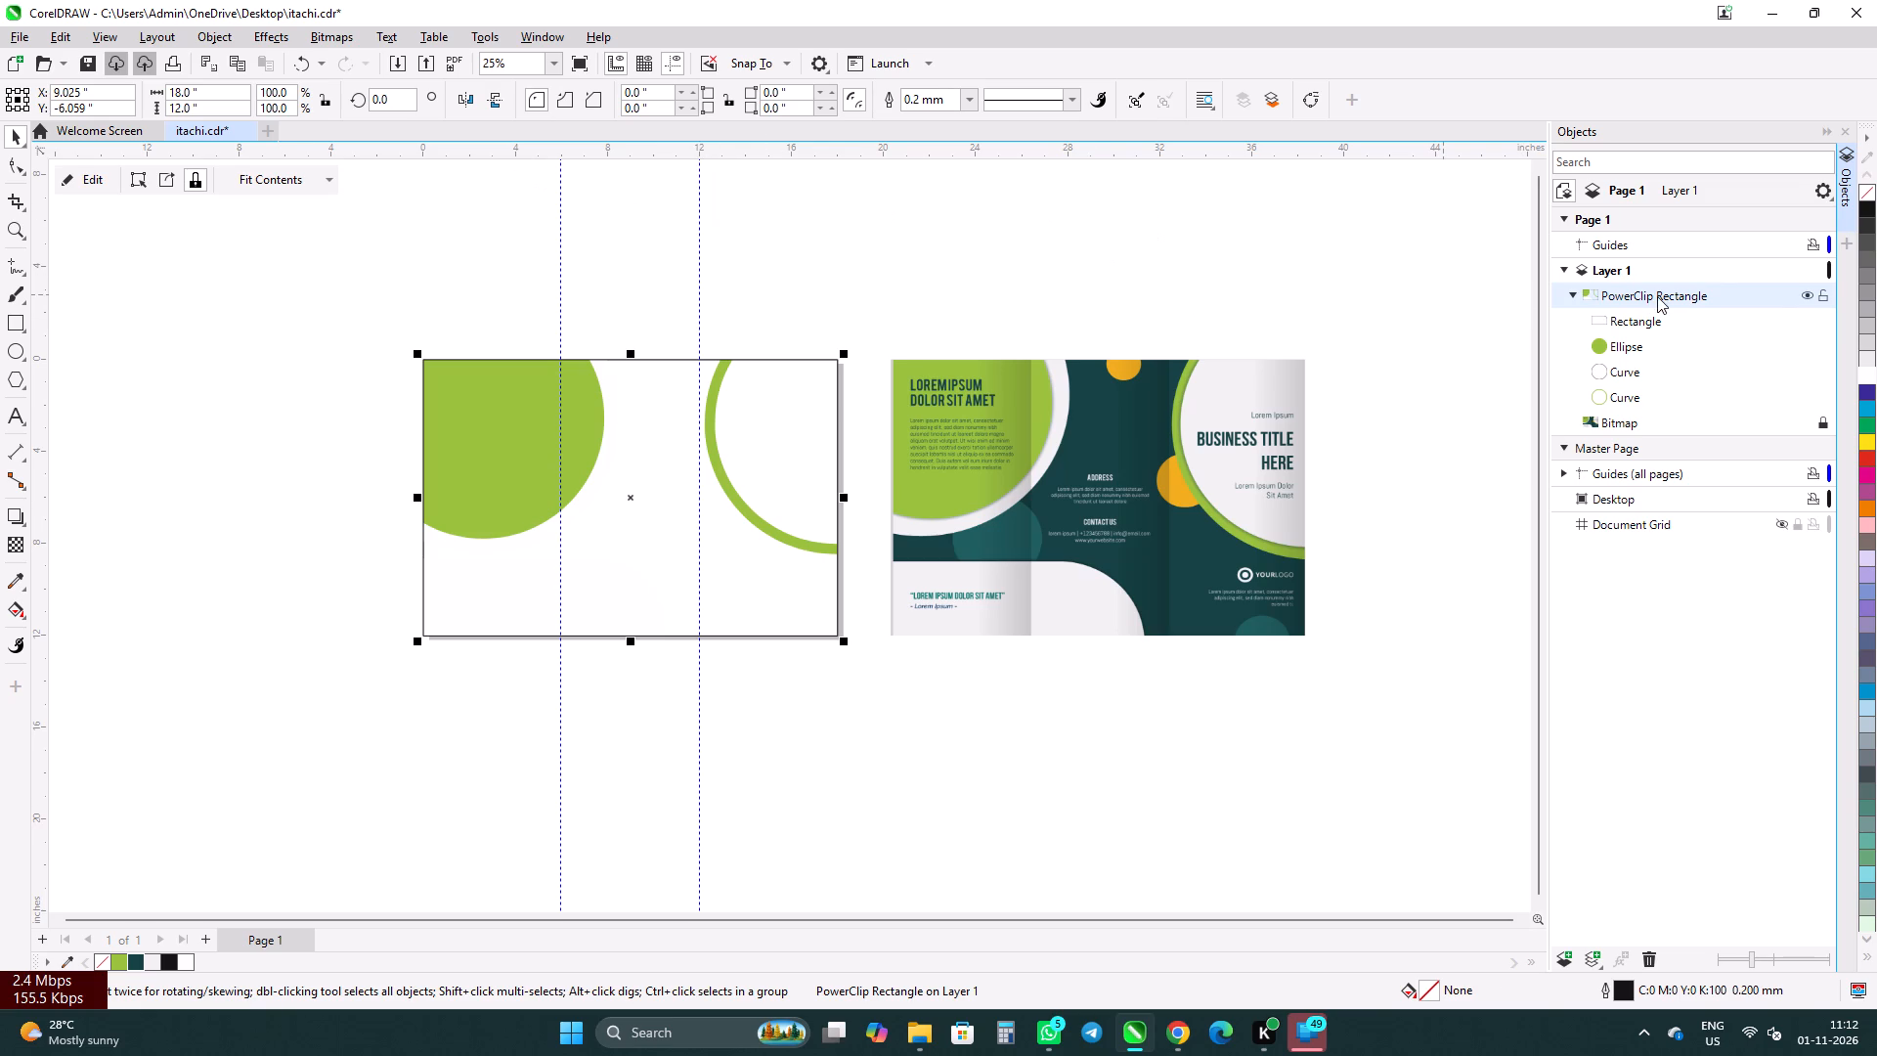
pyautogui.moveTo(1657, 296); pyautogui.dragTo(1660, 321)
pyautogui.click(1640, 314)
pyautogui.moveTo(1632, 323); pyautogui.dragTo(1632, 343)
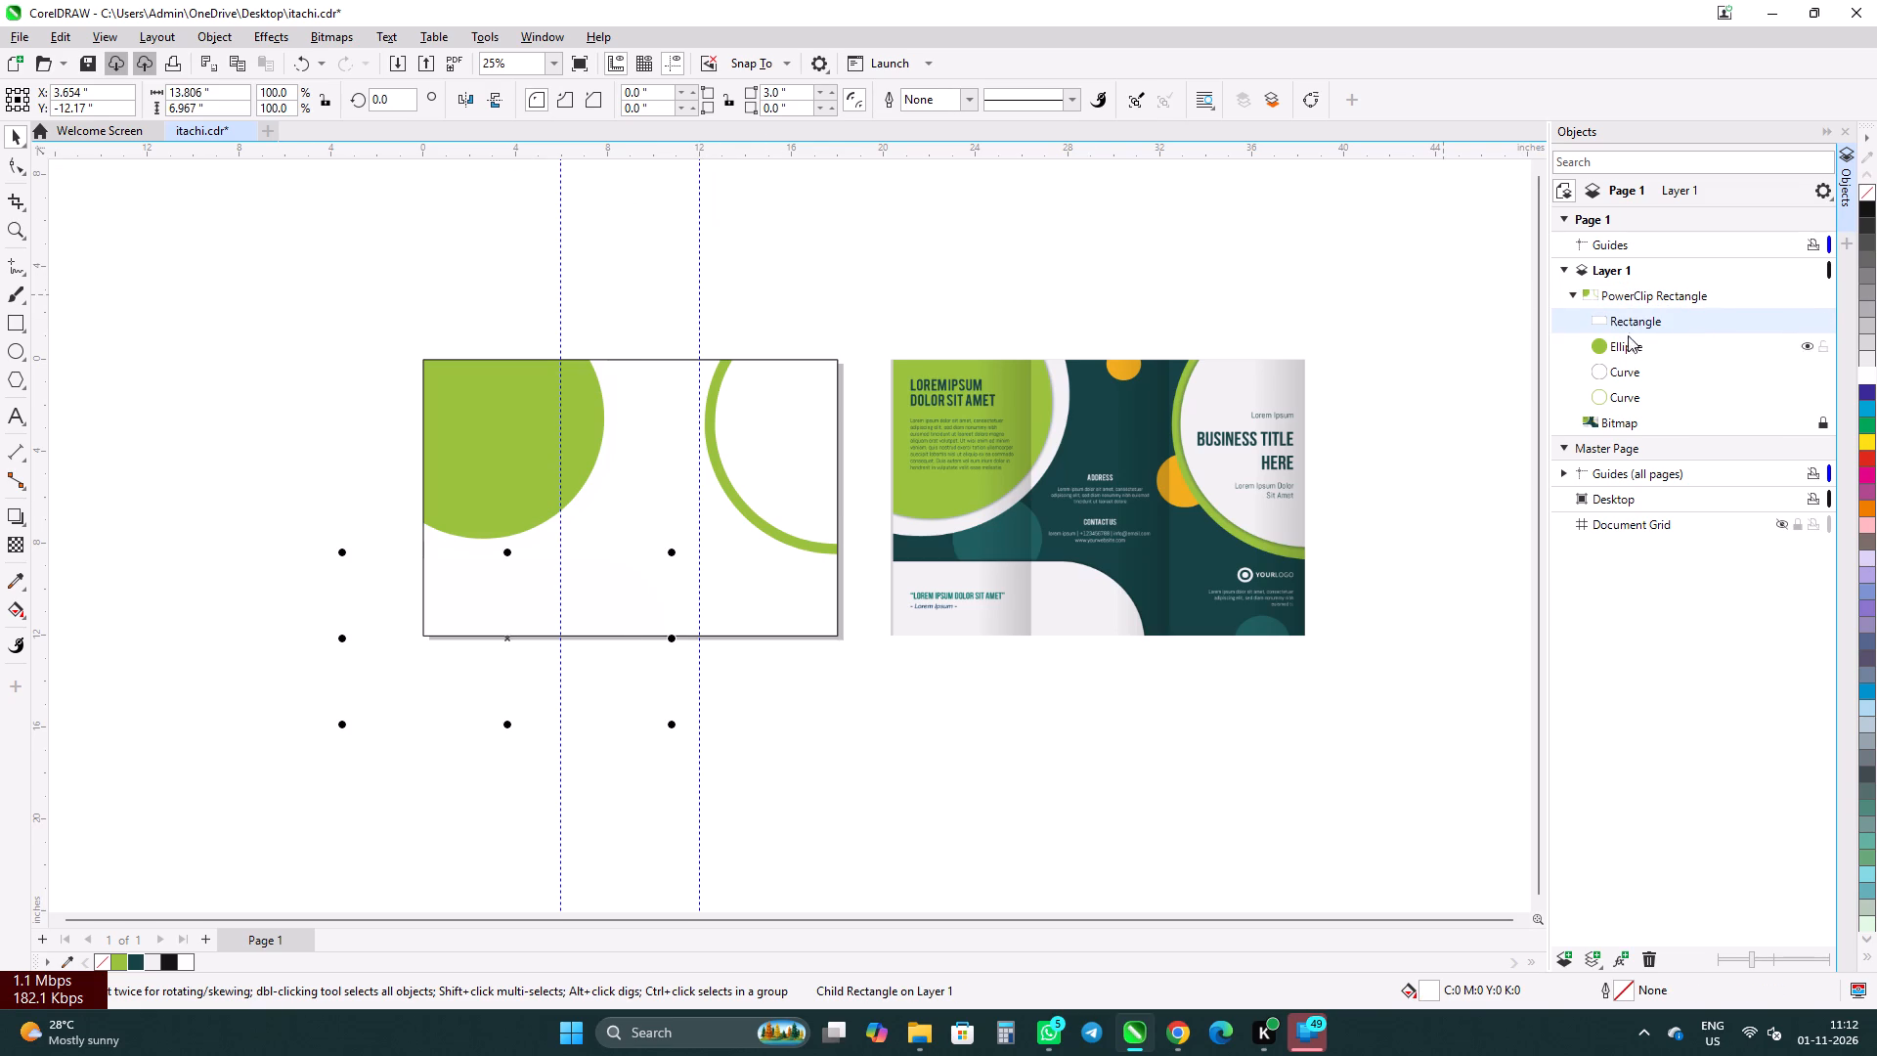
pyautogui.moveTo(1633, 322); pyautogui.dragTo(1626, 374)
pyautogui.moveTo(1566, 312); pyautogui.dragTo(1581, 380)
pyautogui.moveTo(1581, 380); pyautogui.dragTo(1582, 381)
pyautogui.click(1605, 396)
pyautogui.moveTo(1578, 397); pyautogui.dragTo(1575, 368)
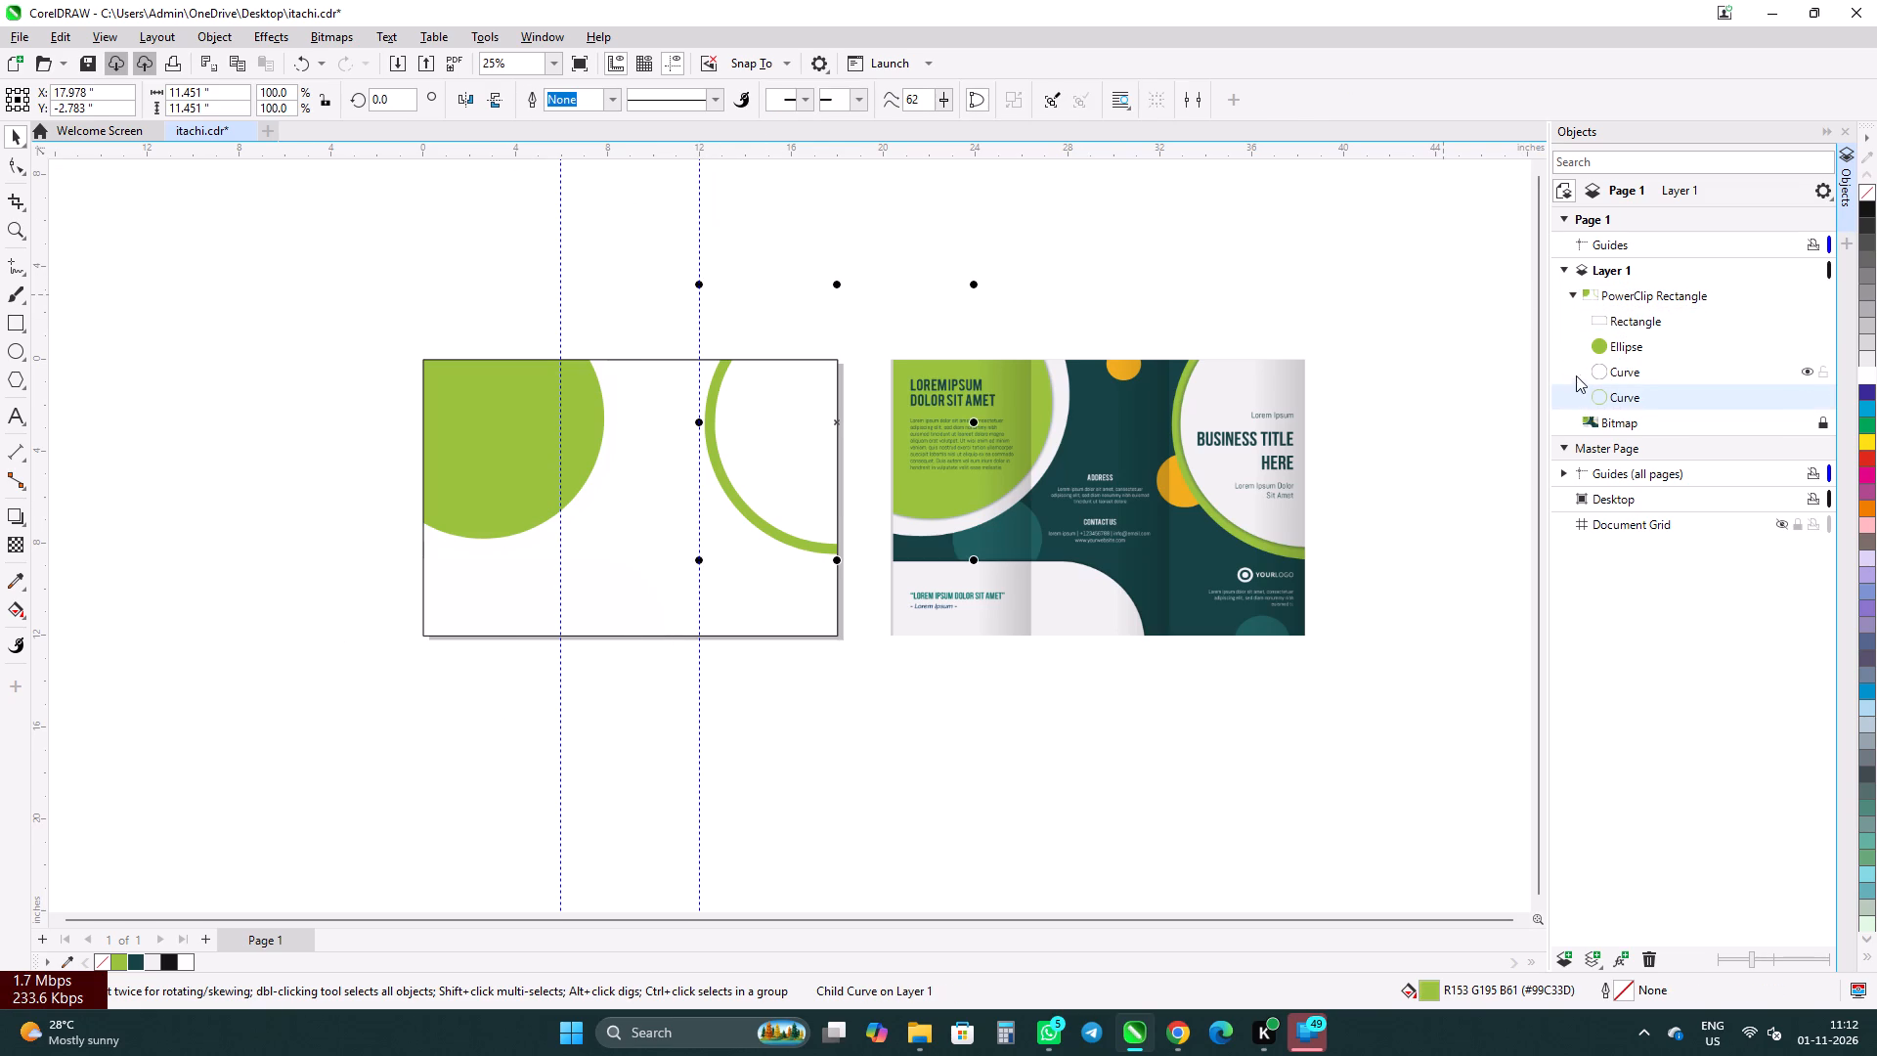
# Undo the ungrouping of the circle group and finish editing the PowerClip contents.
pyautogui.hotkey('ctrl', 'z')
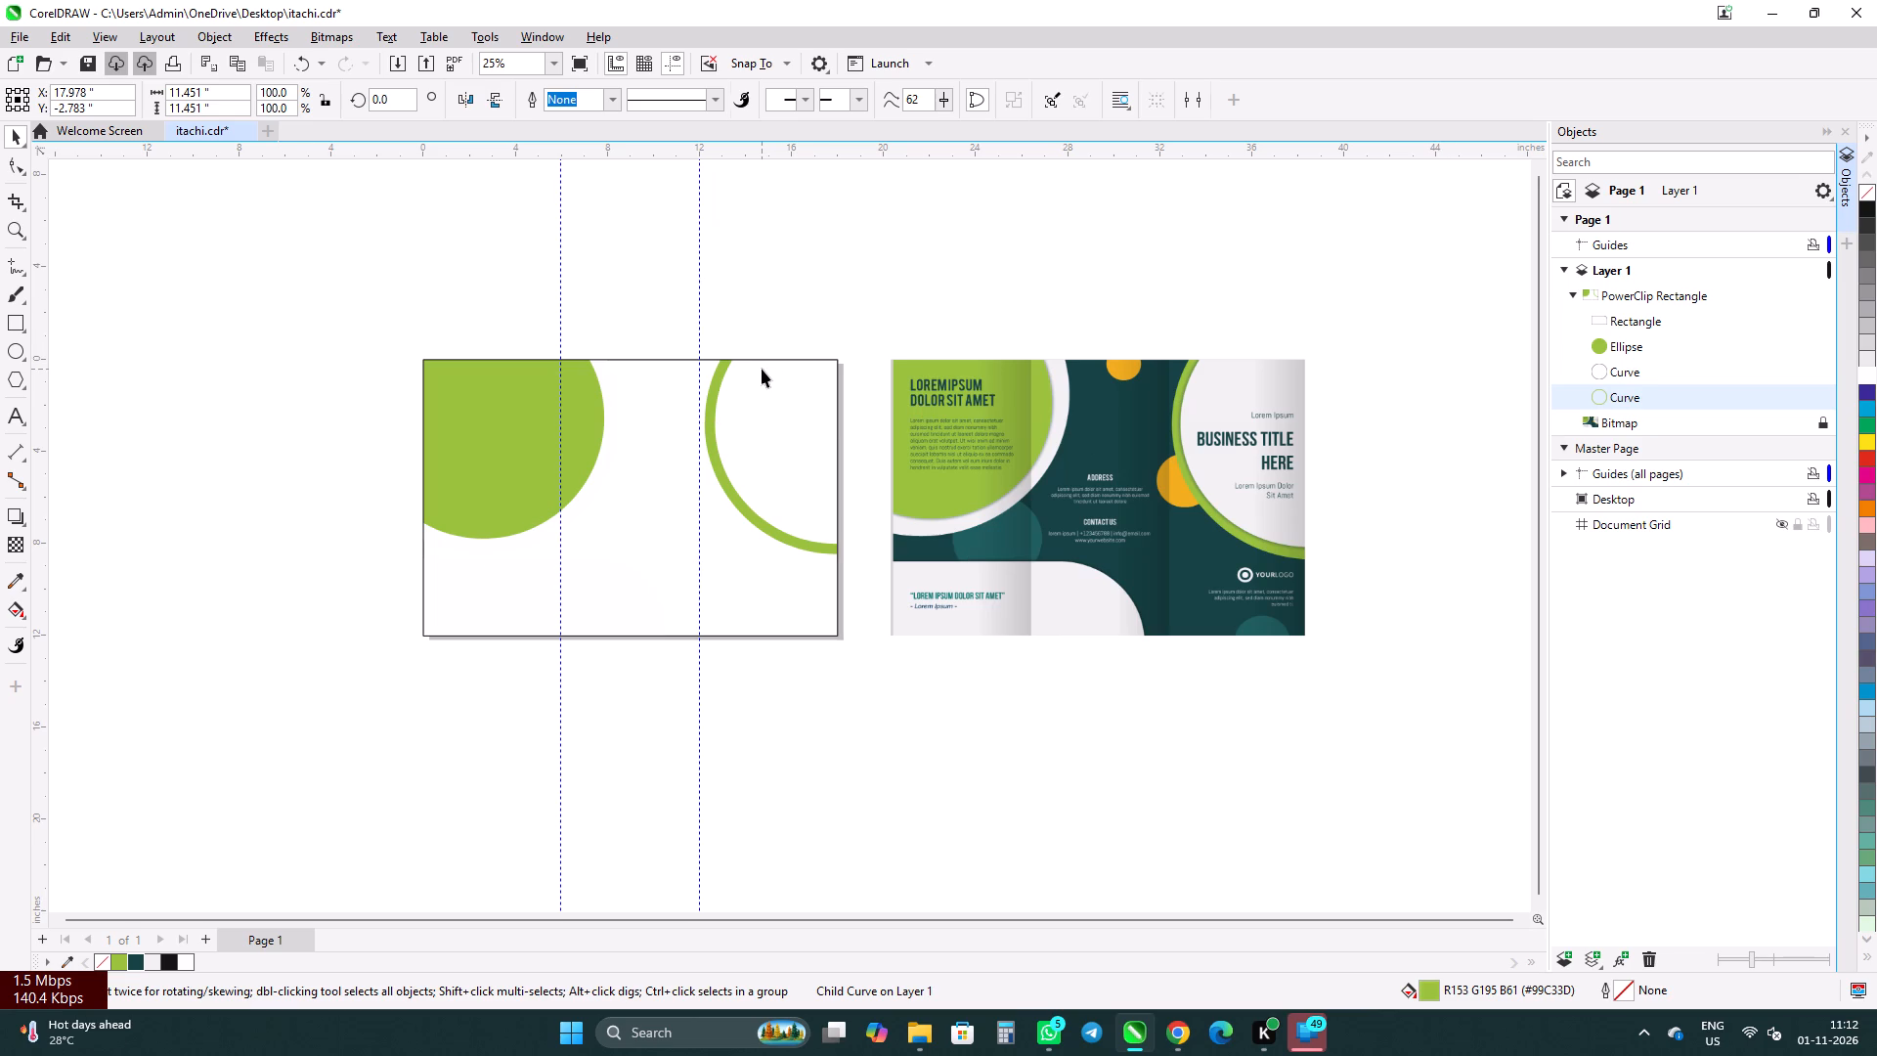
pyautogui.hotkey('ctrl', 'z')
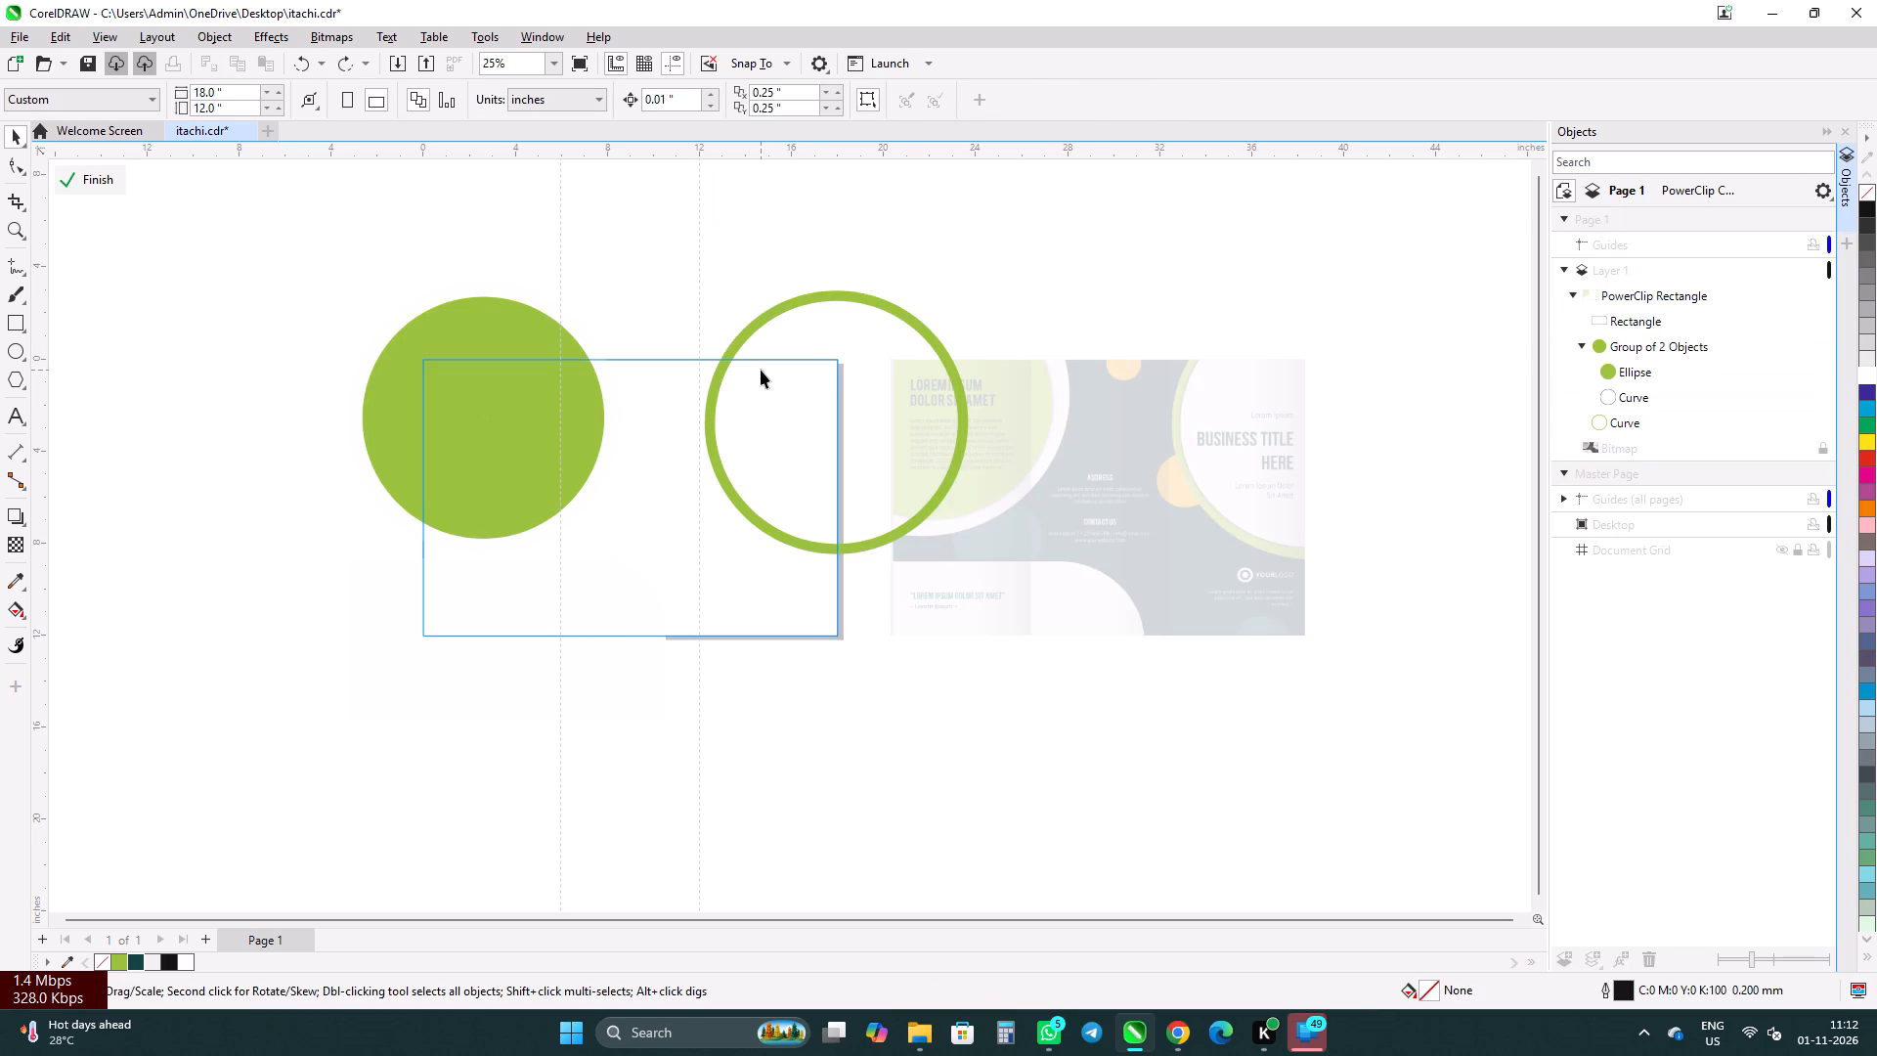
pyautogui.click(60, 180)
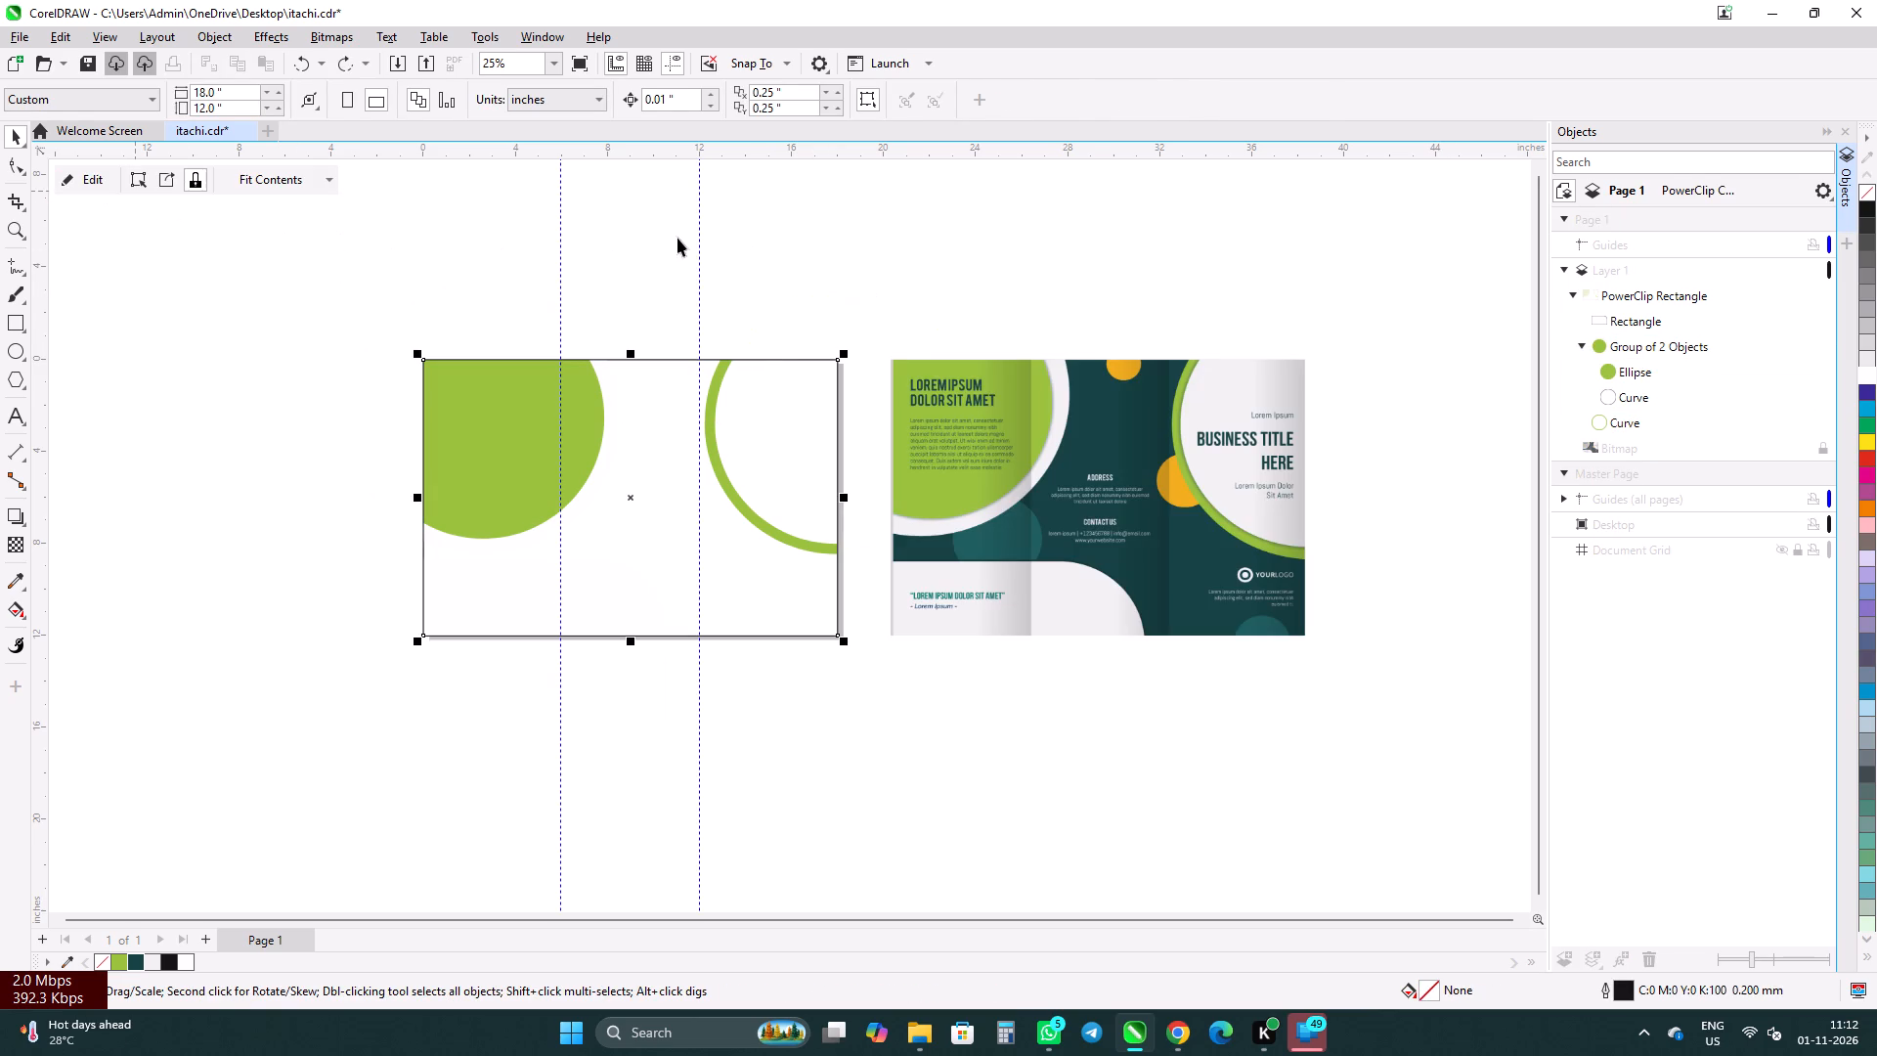
# Delete the green ring from inside the PowerClip rectangle and finish editing the contents.
pyautogui.click(748, 448)
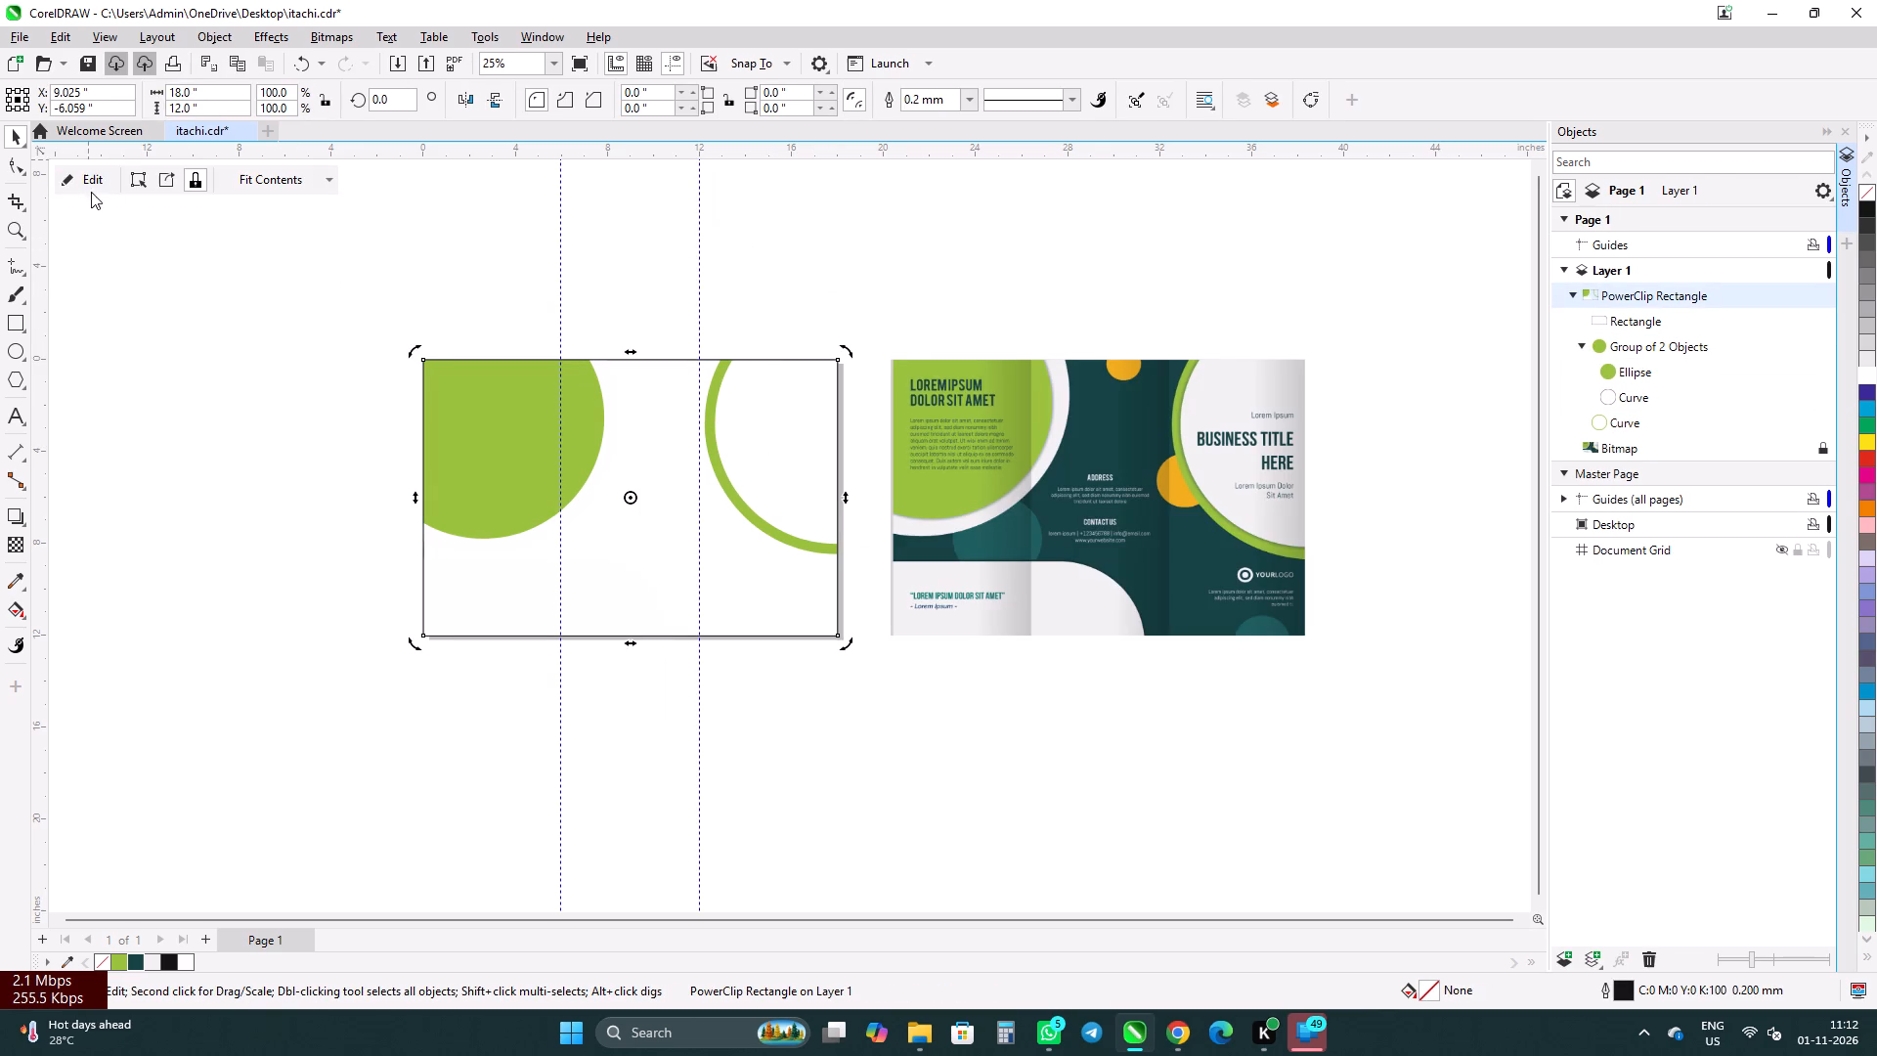
pyautogui.click(91, 180)
pyautogui.click(911, 326)
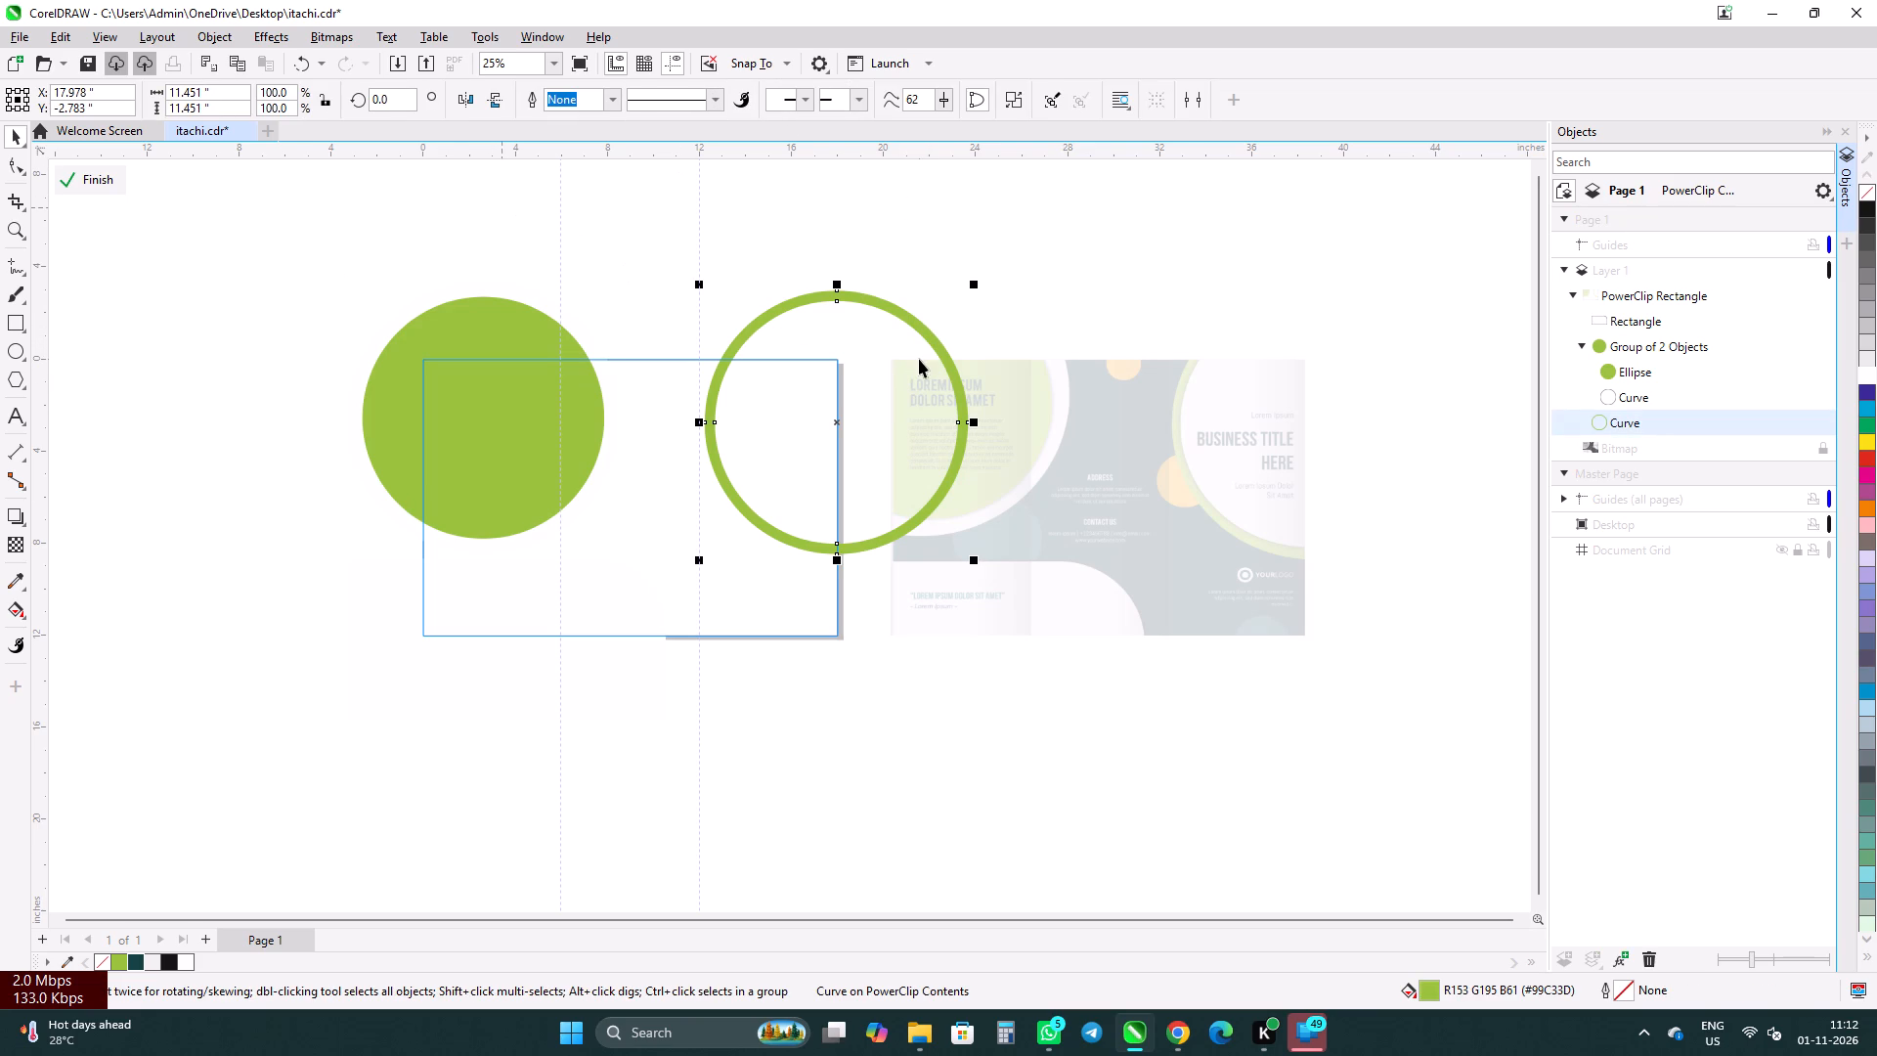
pyautogui.press('Delete')
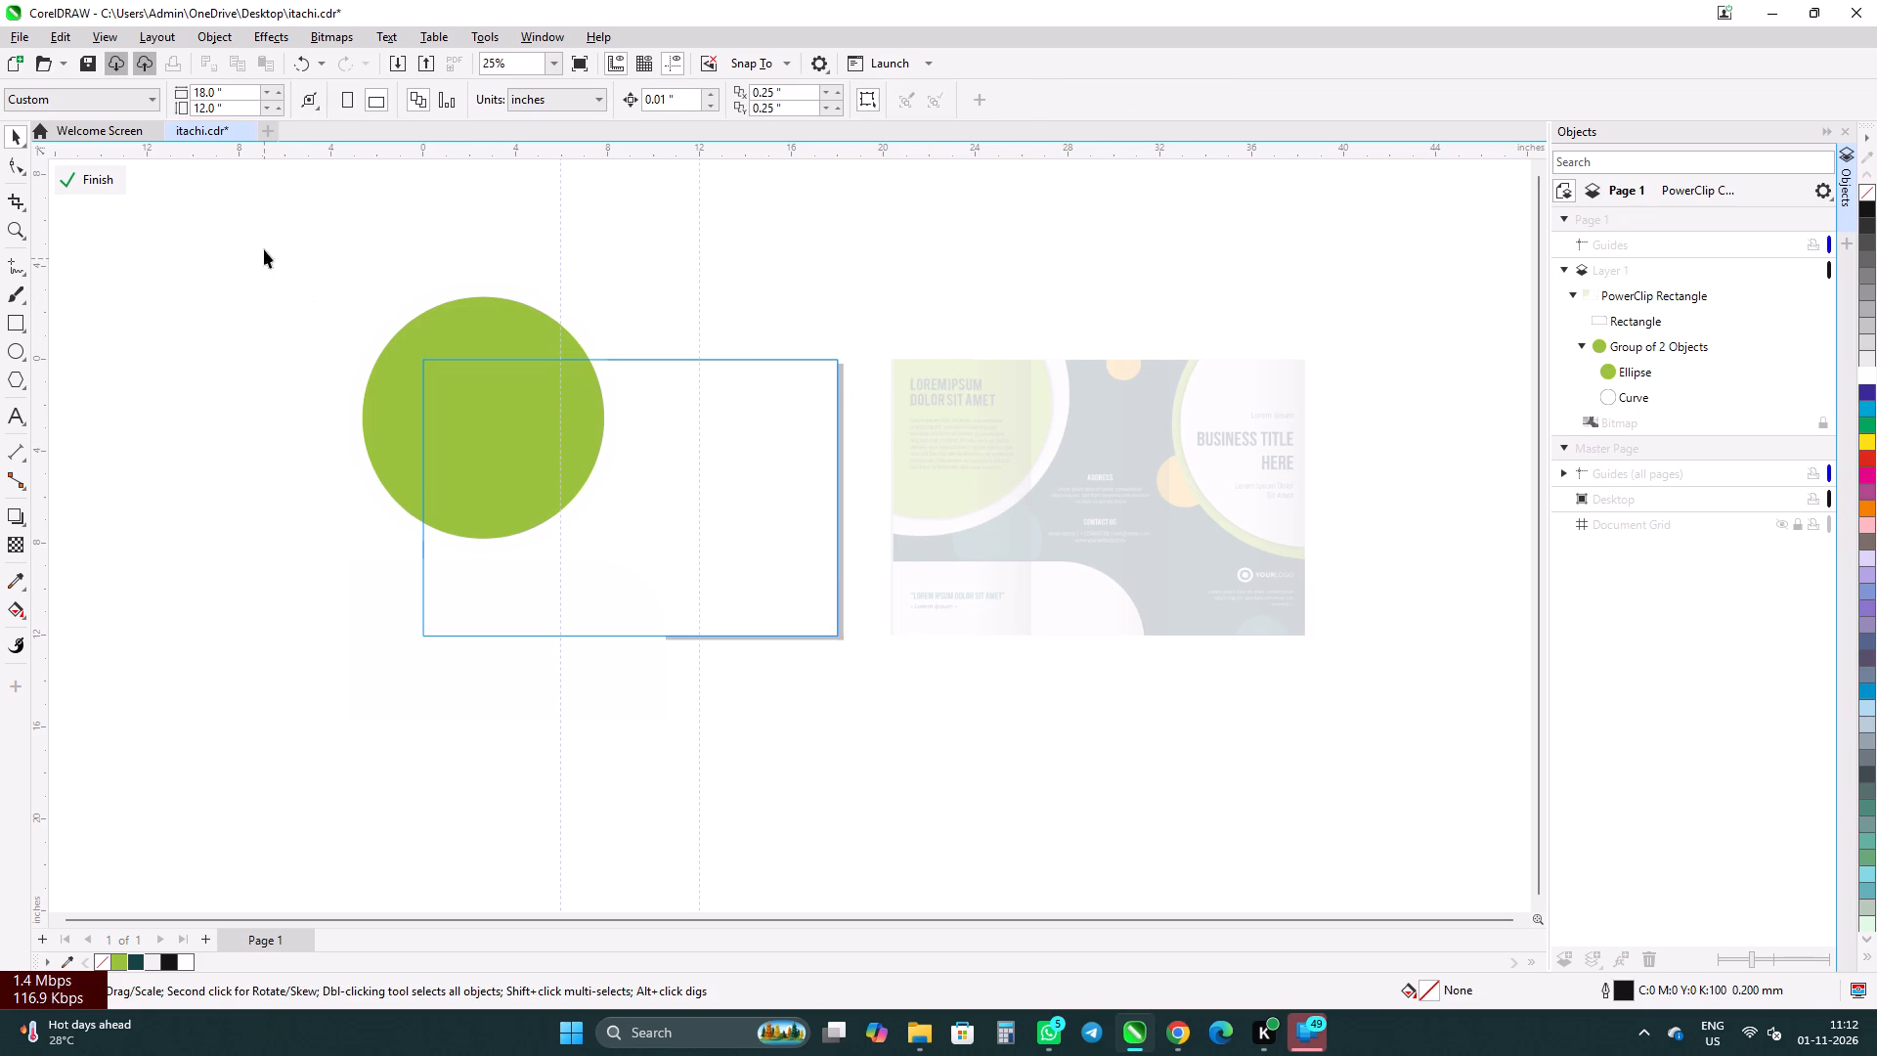
pyautogui.click(10, 347)
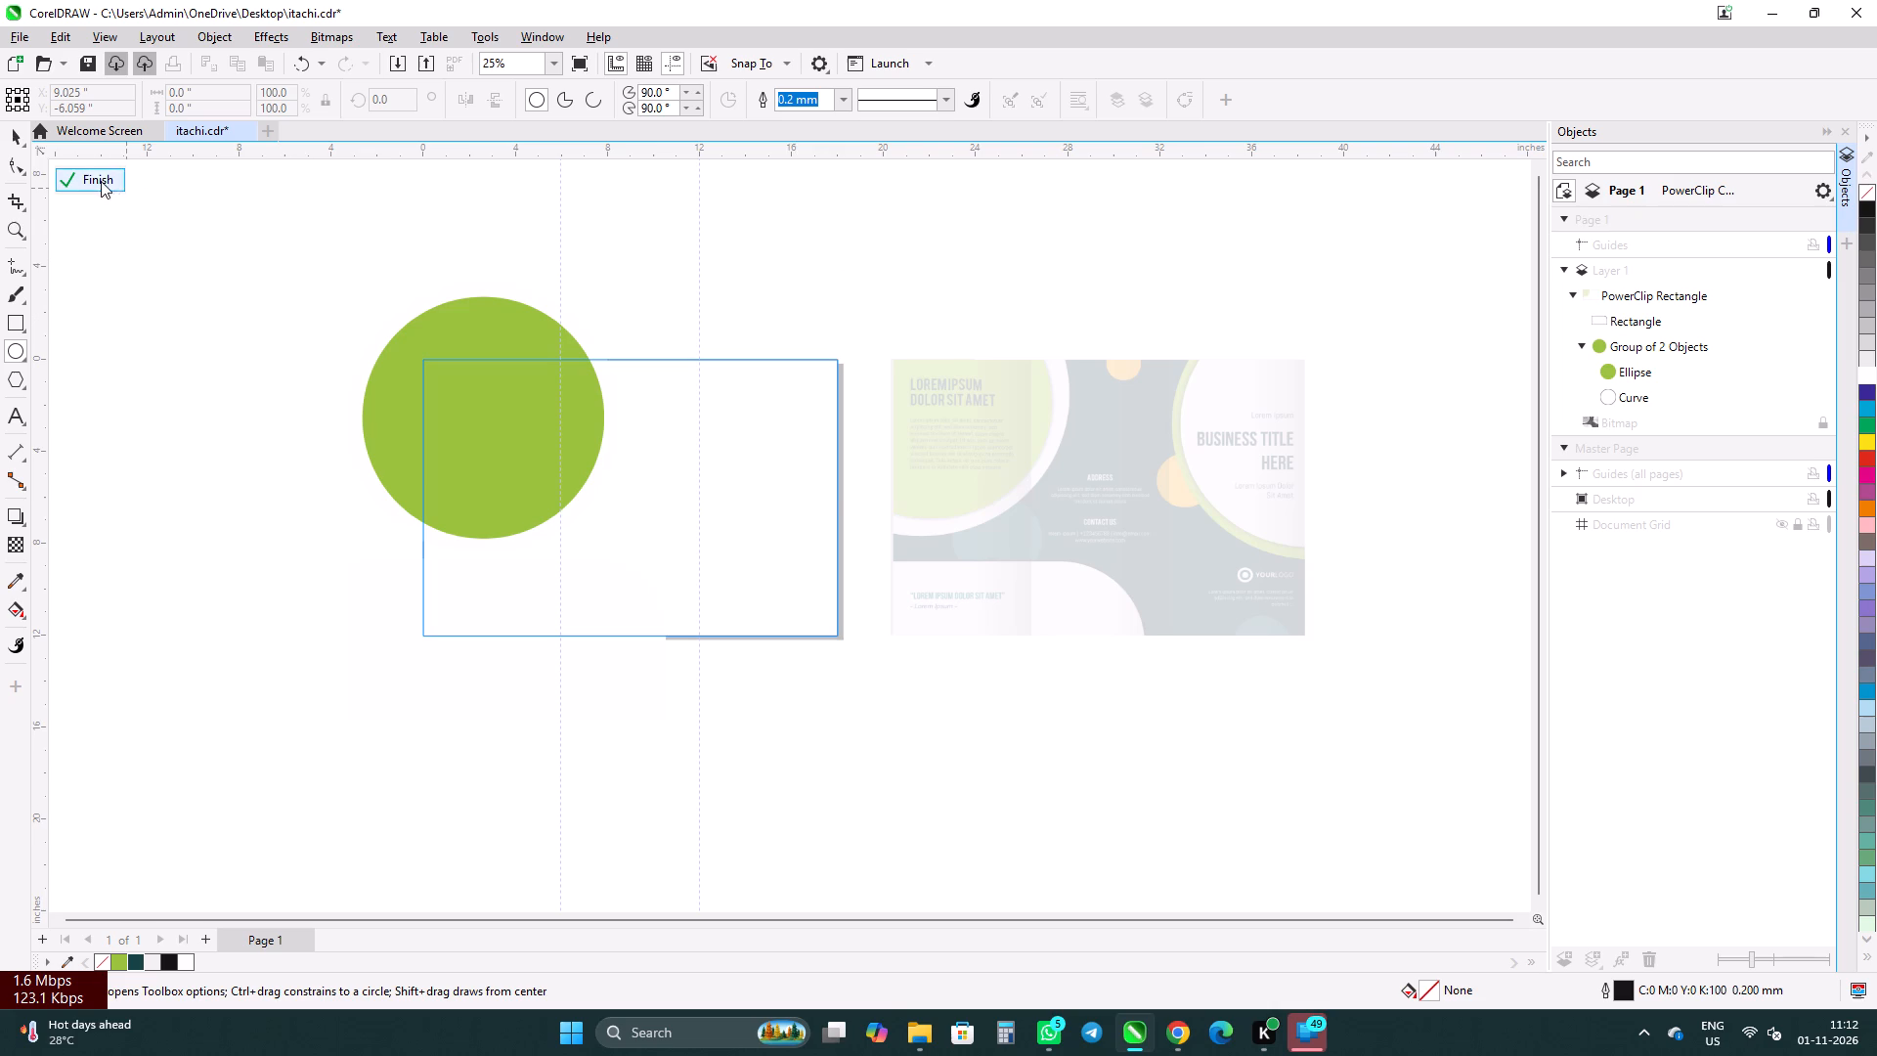
pyautogui.click(101, 181)
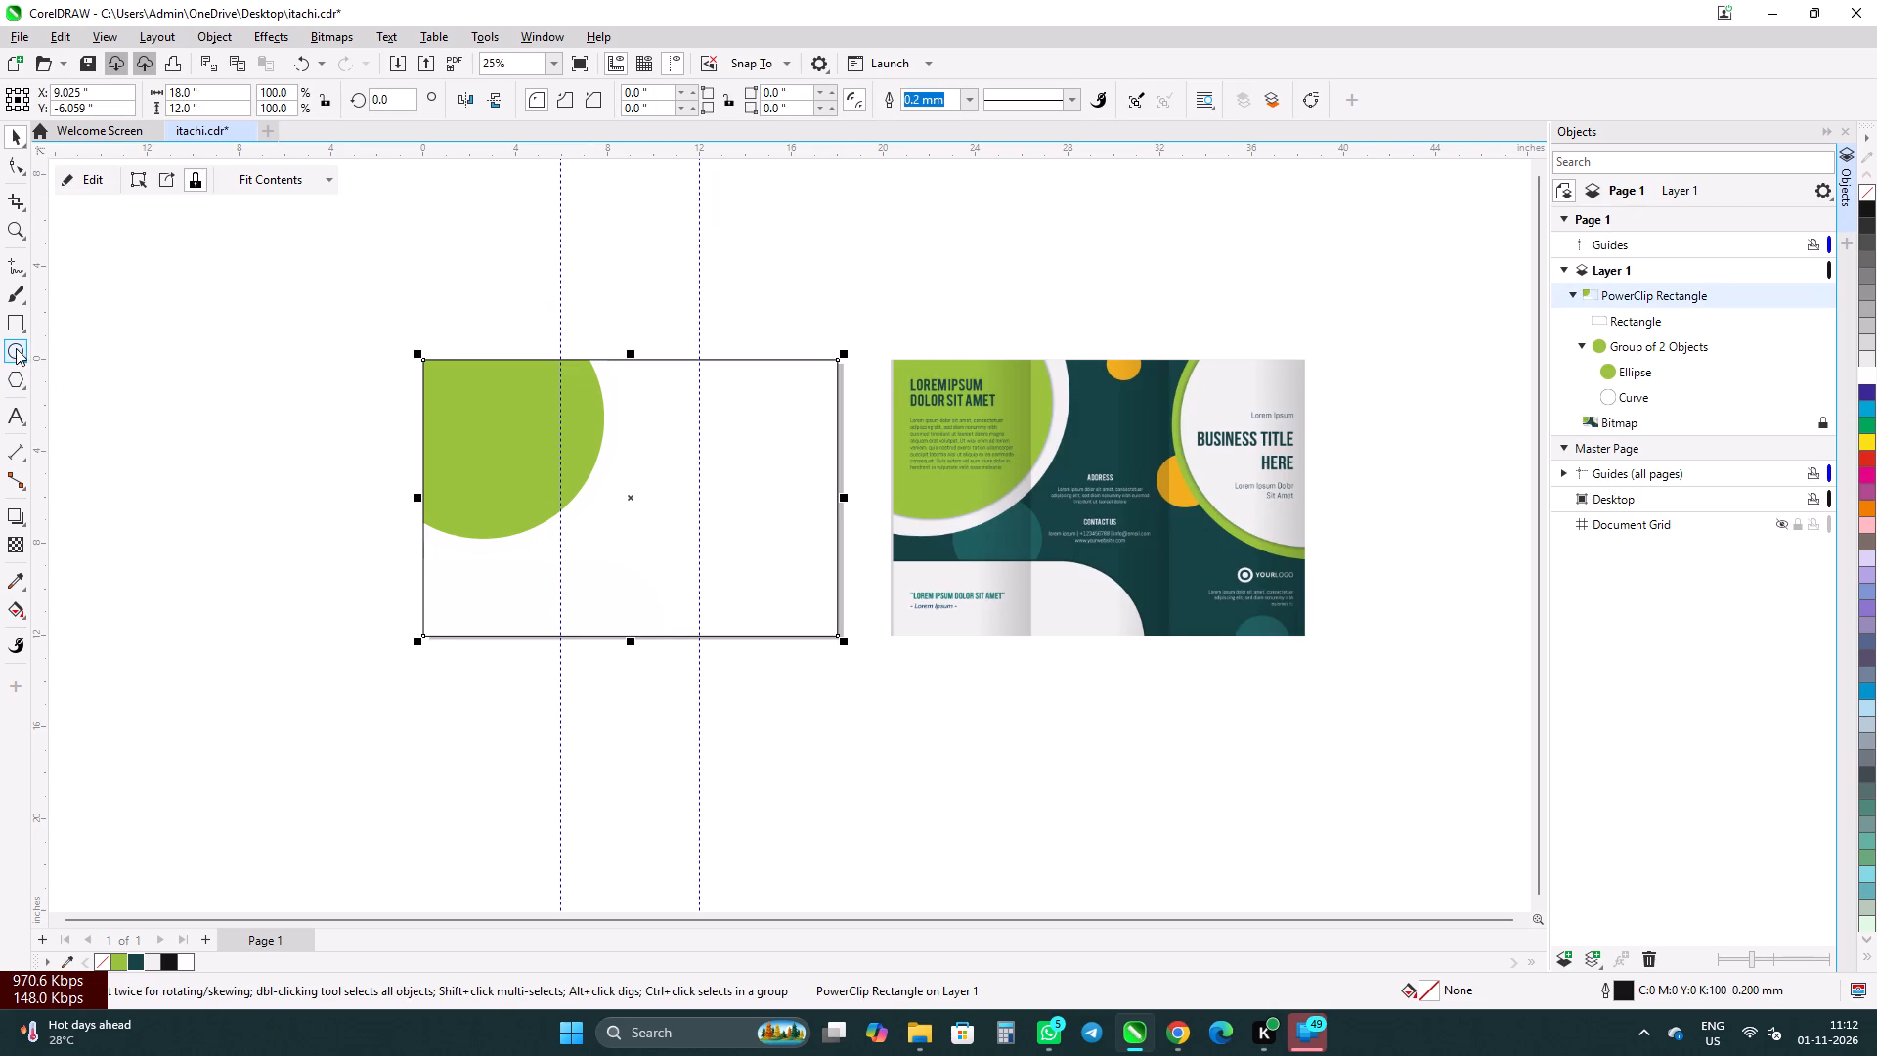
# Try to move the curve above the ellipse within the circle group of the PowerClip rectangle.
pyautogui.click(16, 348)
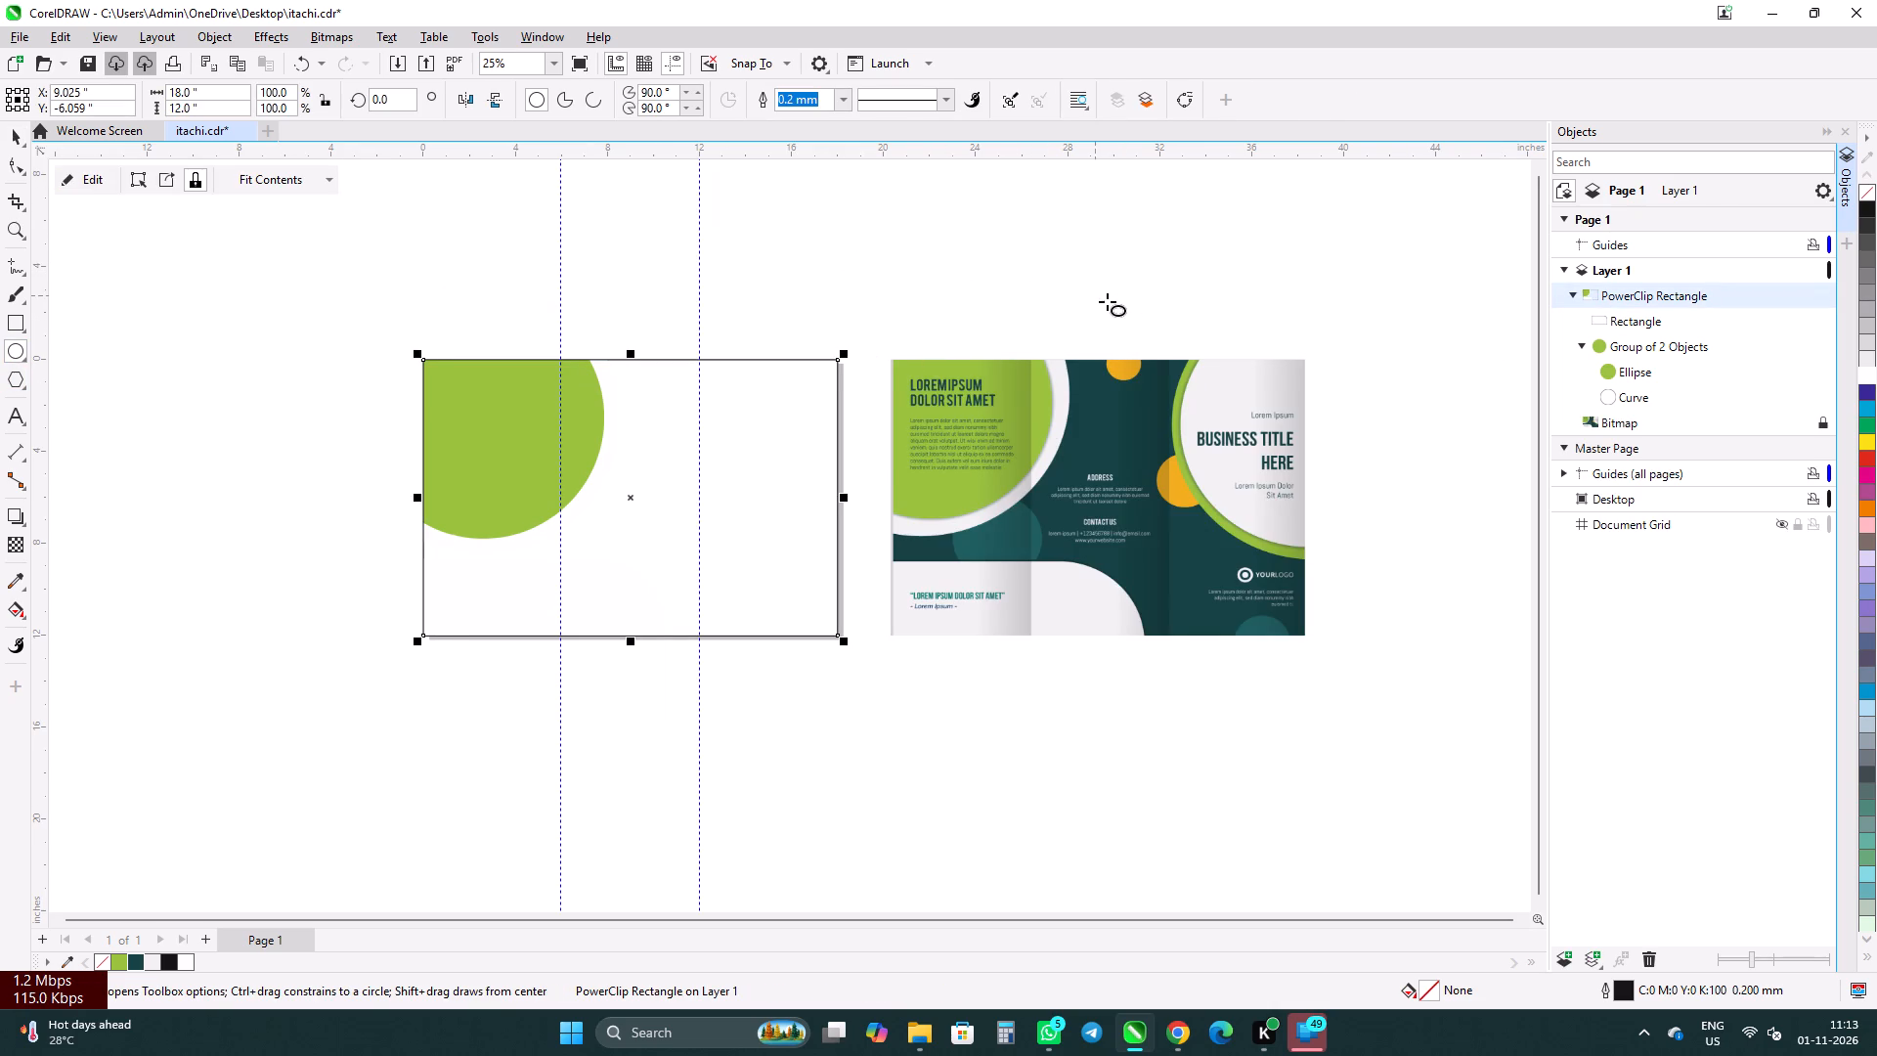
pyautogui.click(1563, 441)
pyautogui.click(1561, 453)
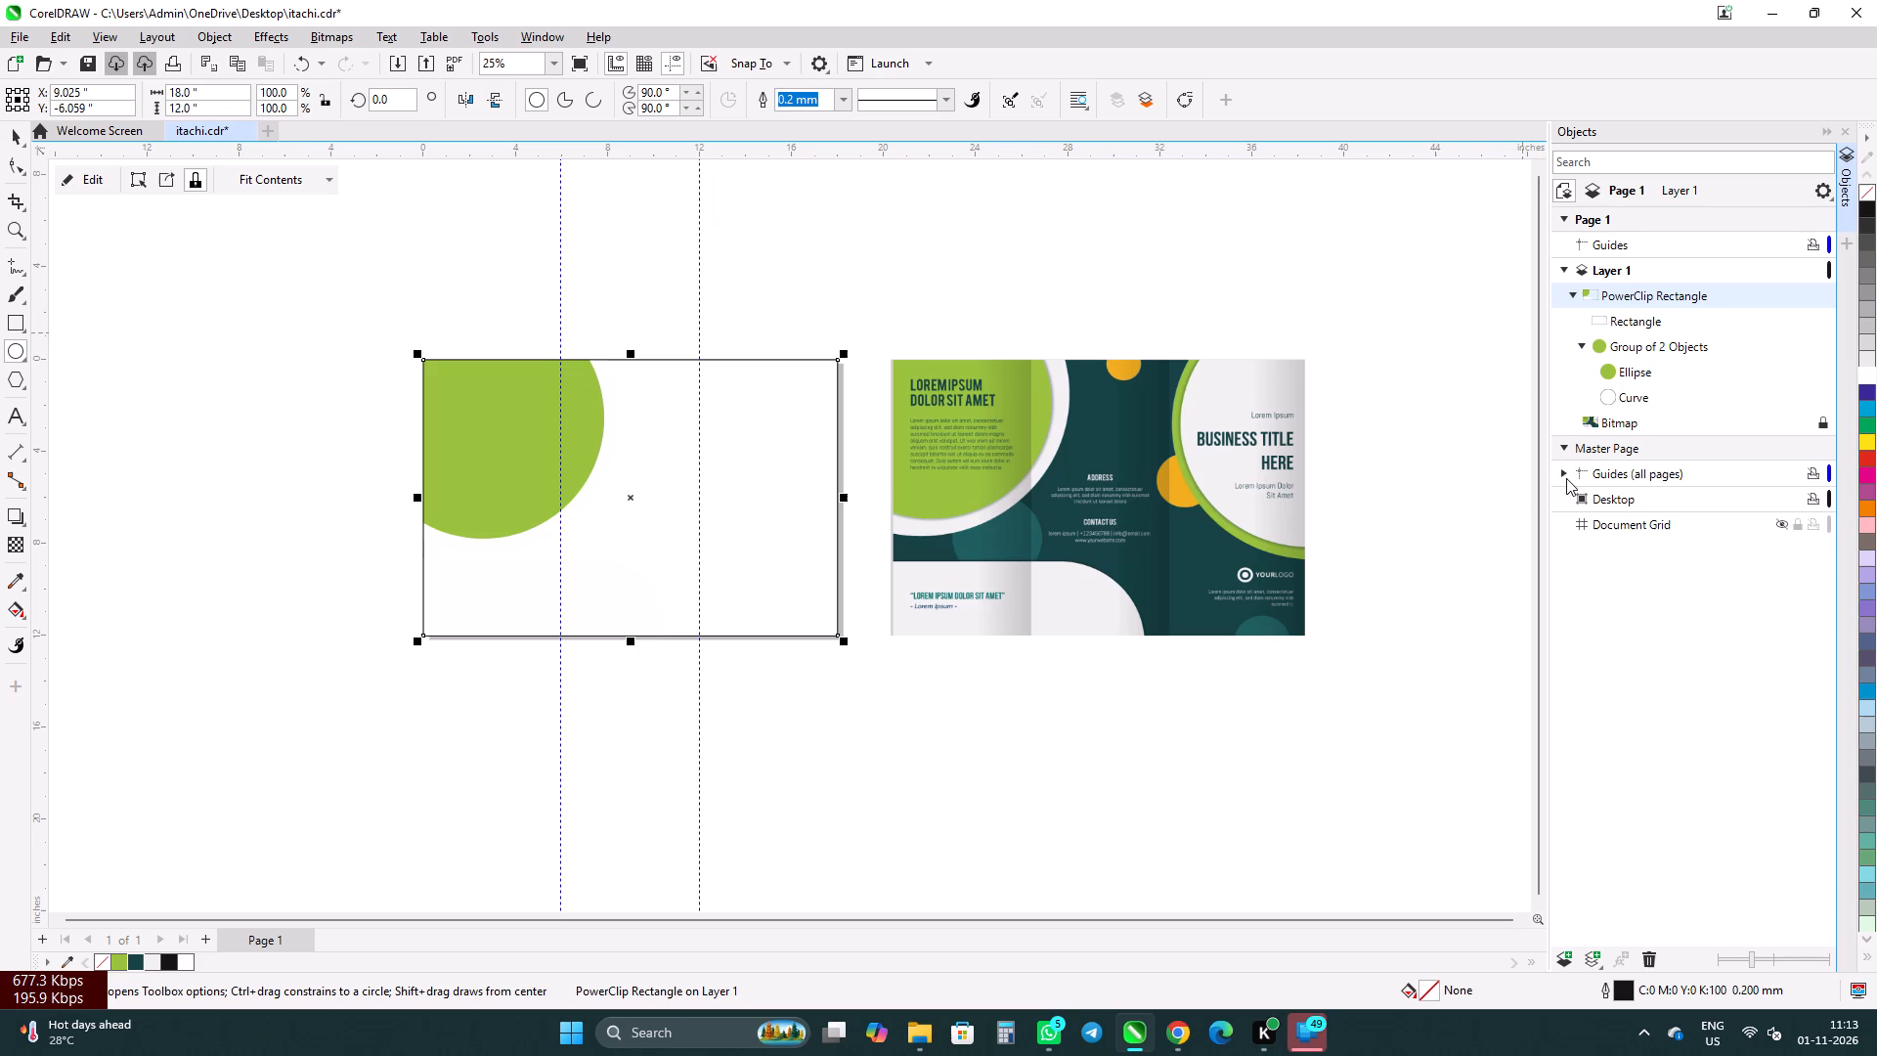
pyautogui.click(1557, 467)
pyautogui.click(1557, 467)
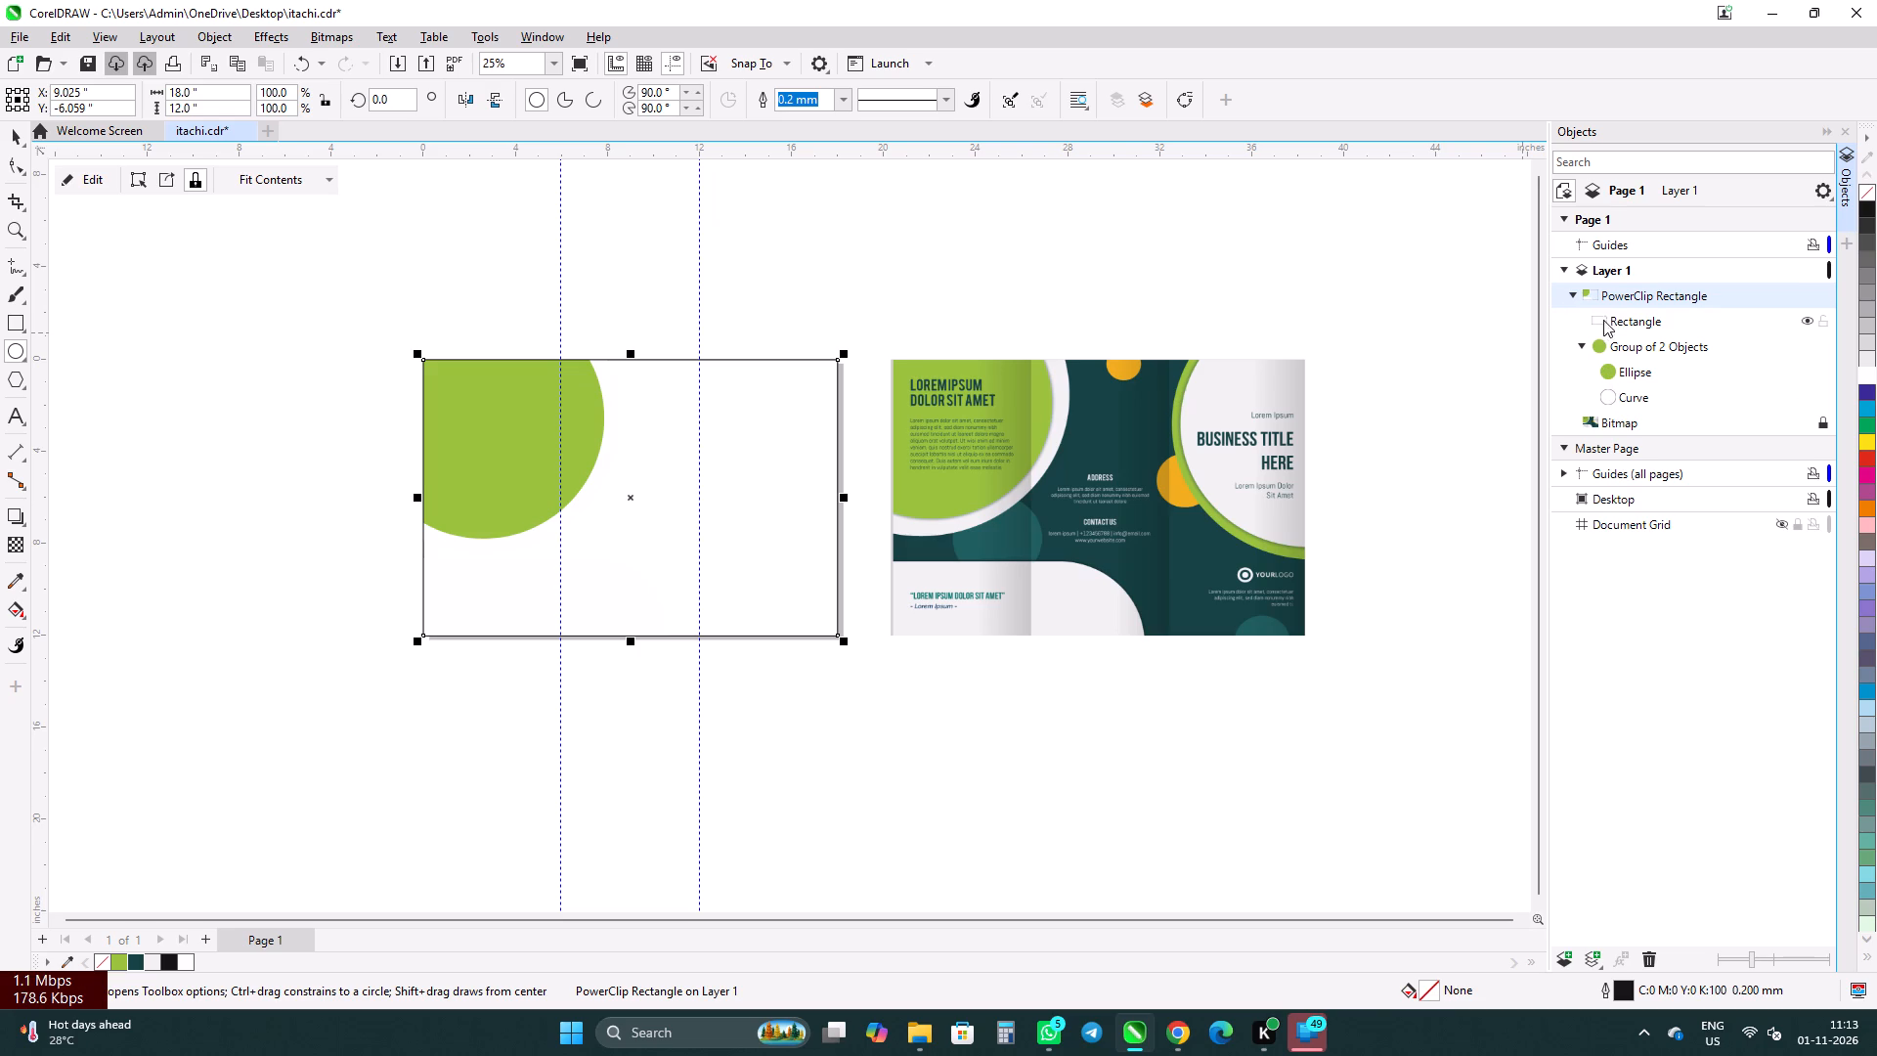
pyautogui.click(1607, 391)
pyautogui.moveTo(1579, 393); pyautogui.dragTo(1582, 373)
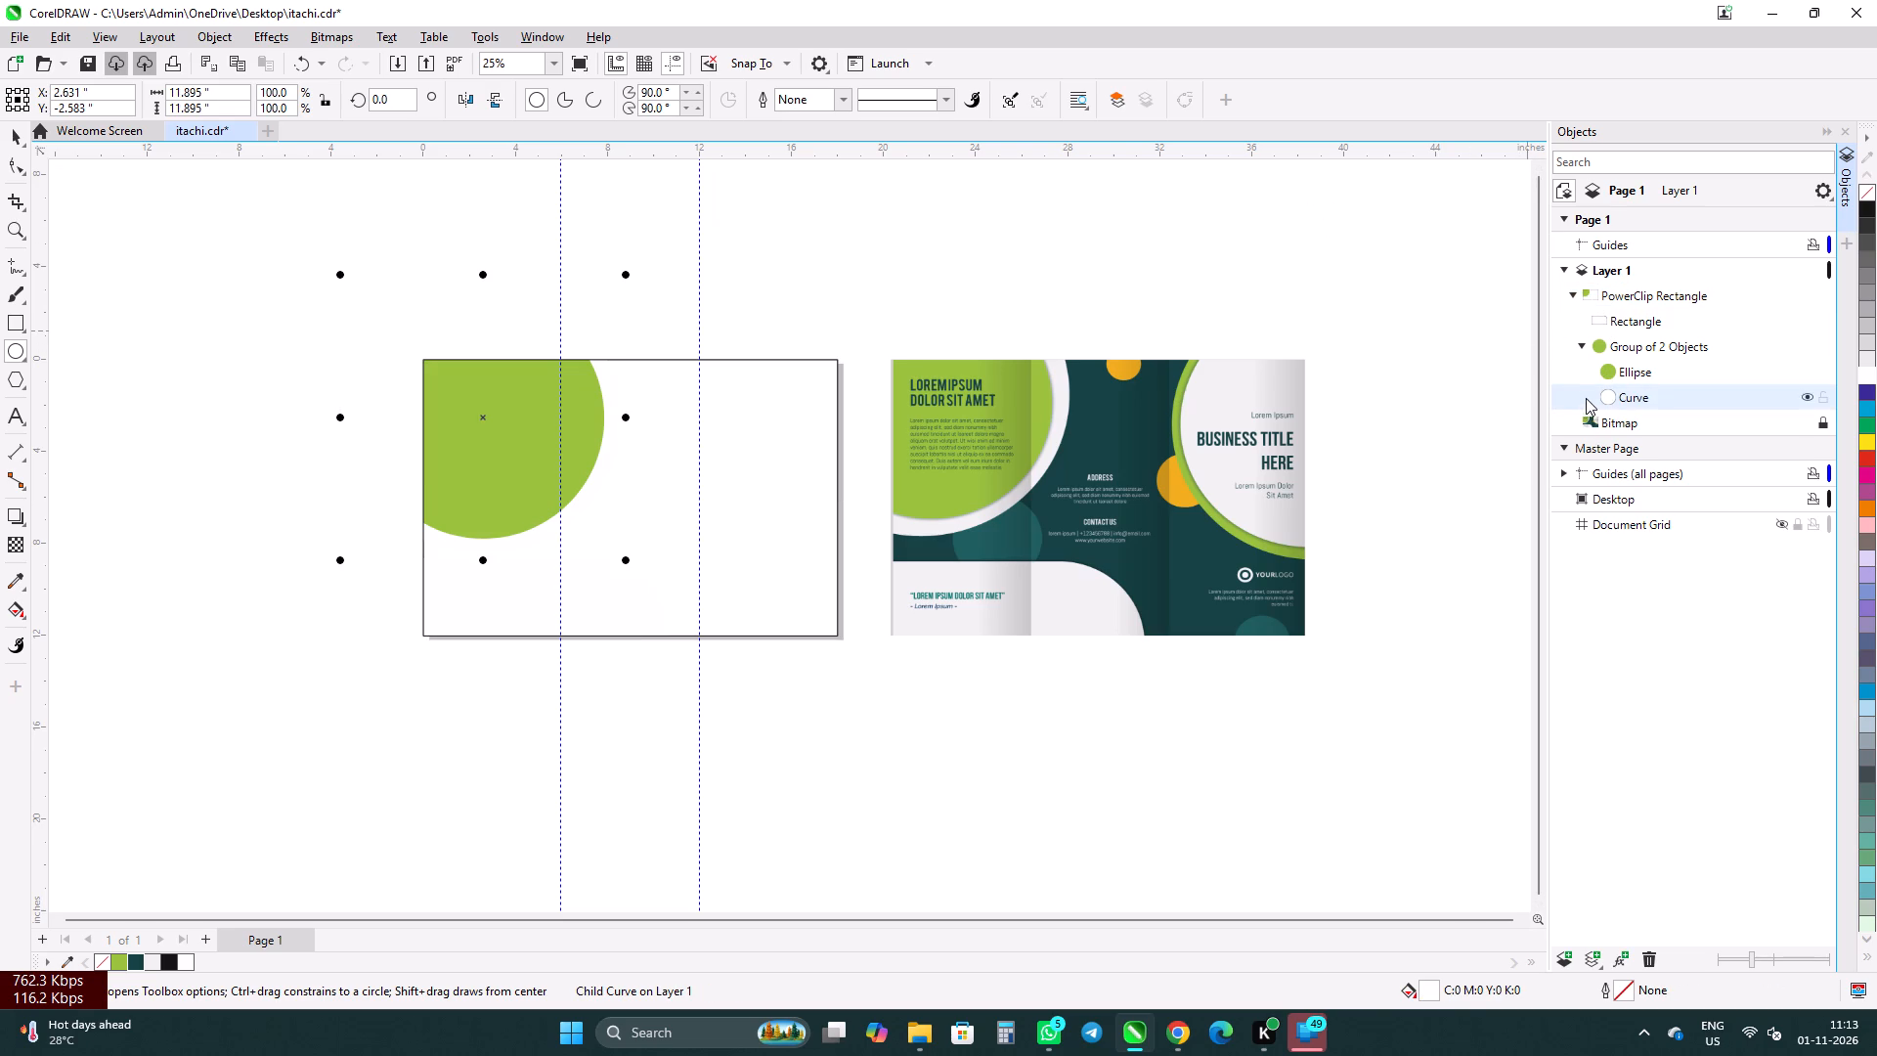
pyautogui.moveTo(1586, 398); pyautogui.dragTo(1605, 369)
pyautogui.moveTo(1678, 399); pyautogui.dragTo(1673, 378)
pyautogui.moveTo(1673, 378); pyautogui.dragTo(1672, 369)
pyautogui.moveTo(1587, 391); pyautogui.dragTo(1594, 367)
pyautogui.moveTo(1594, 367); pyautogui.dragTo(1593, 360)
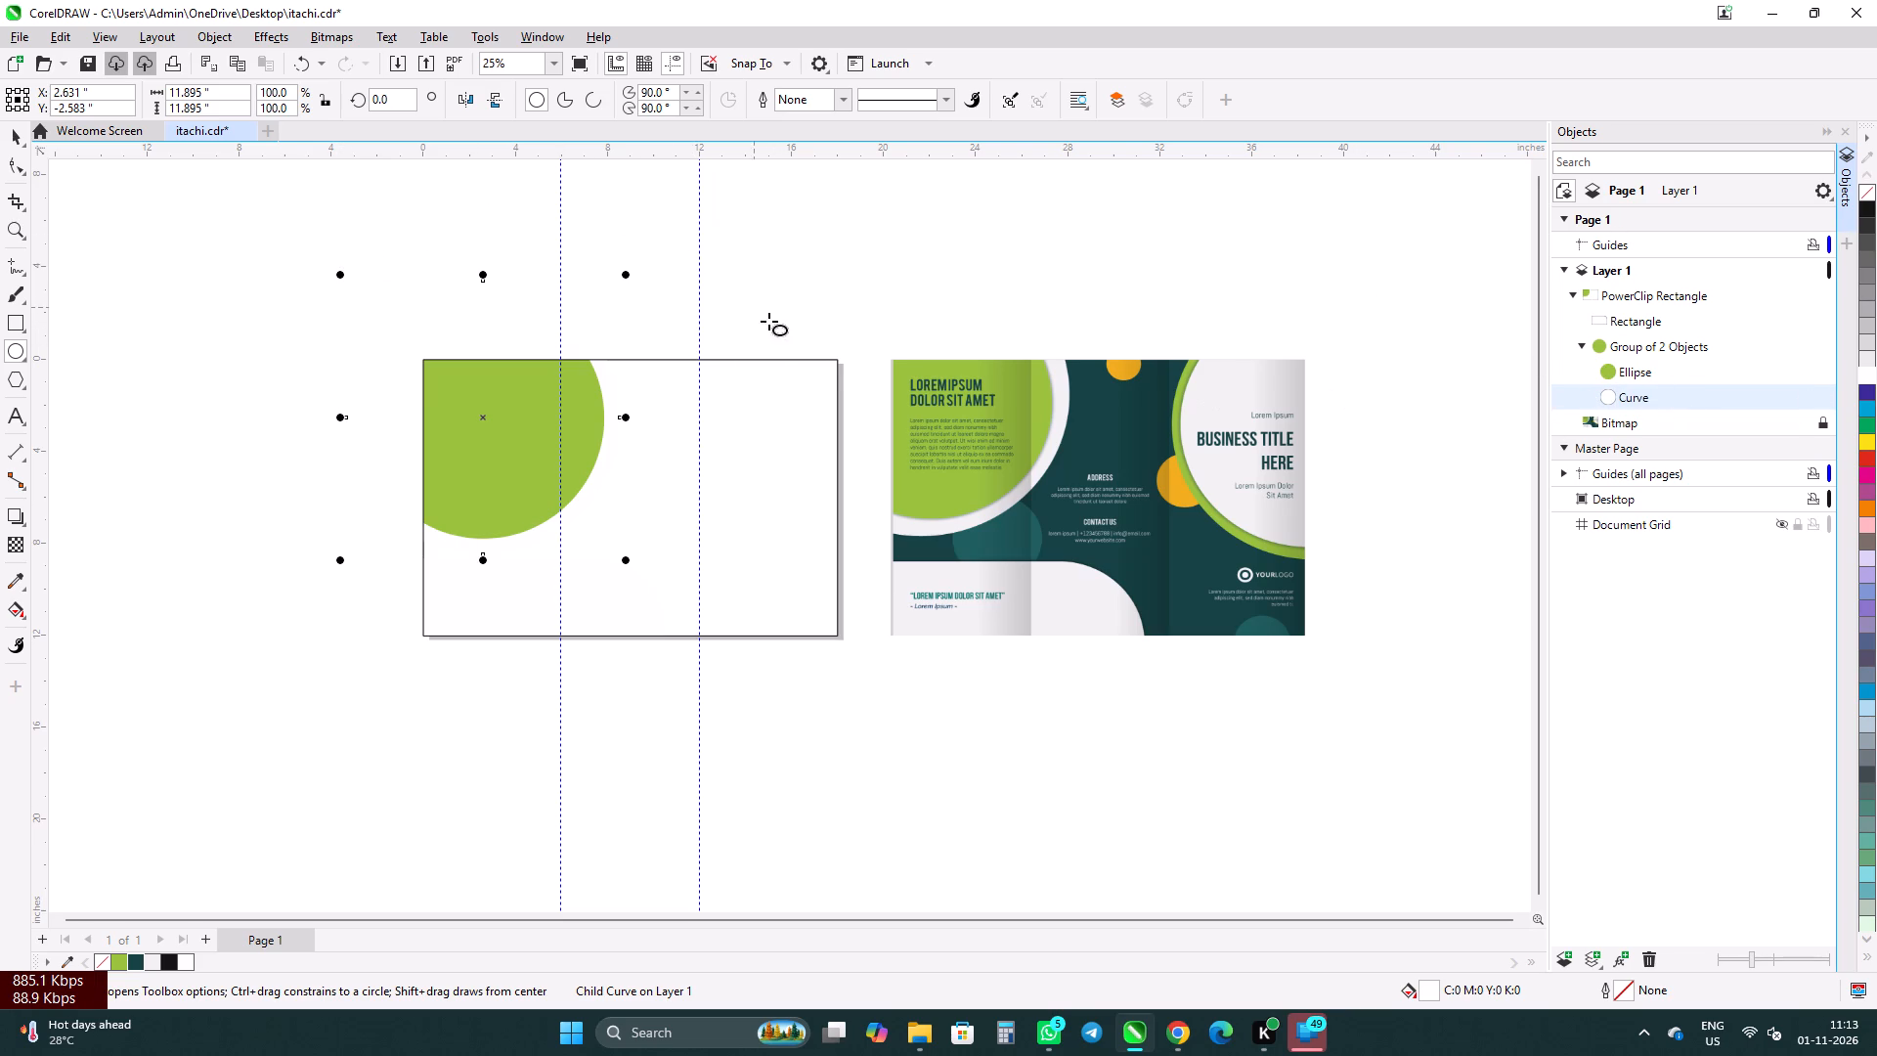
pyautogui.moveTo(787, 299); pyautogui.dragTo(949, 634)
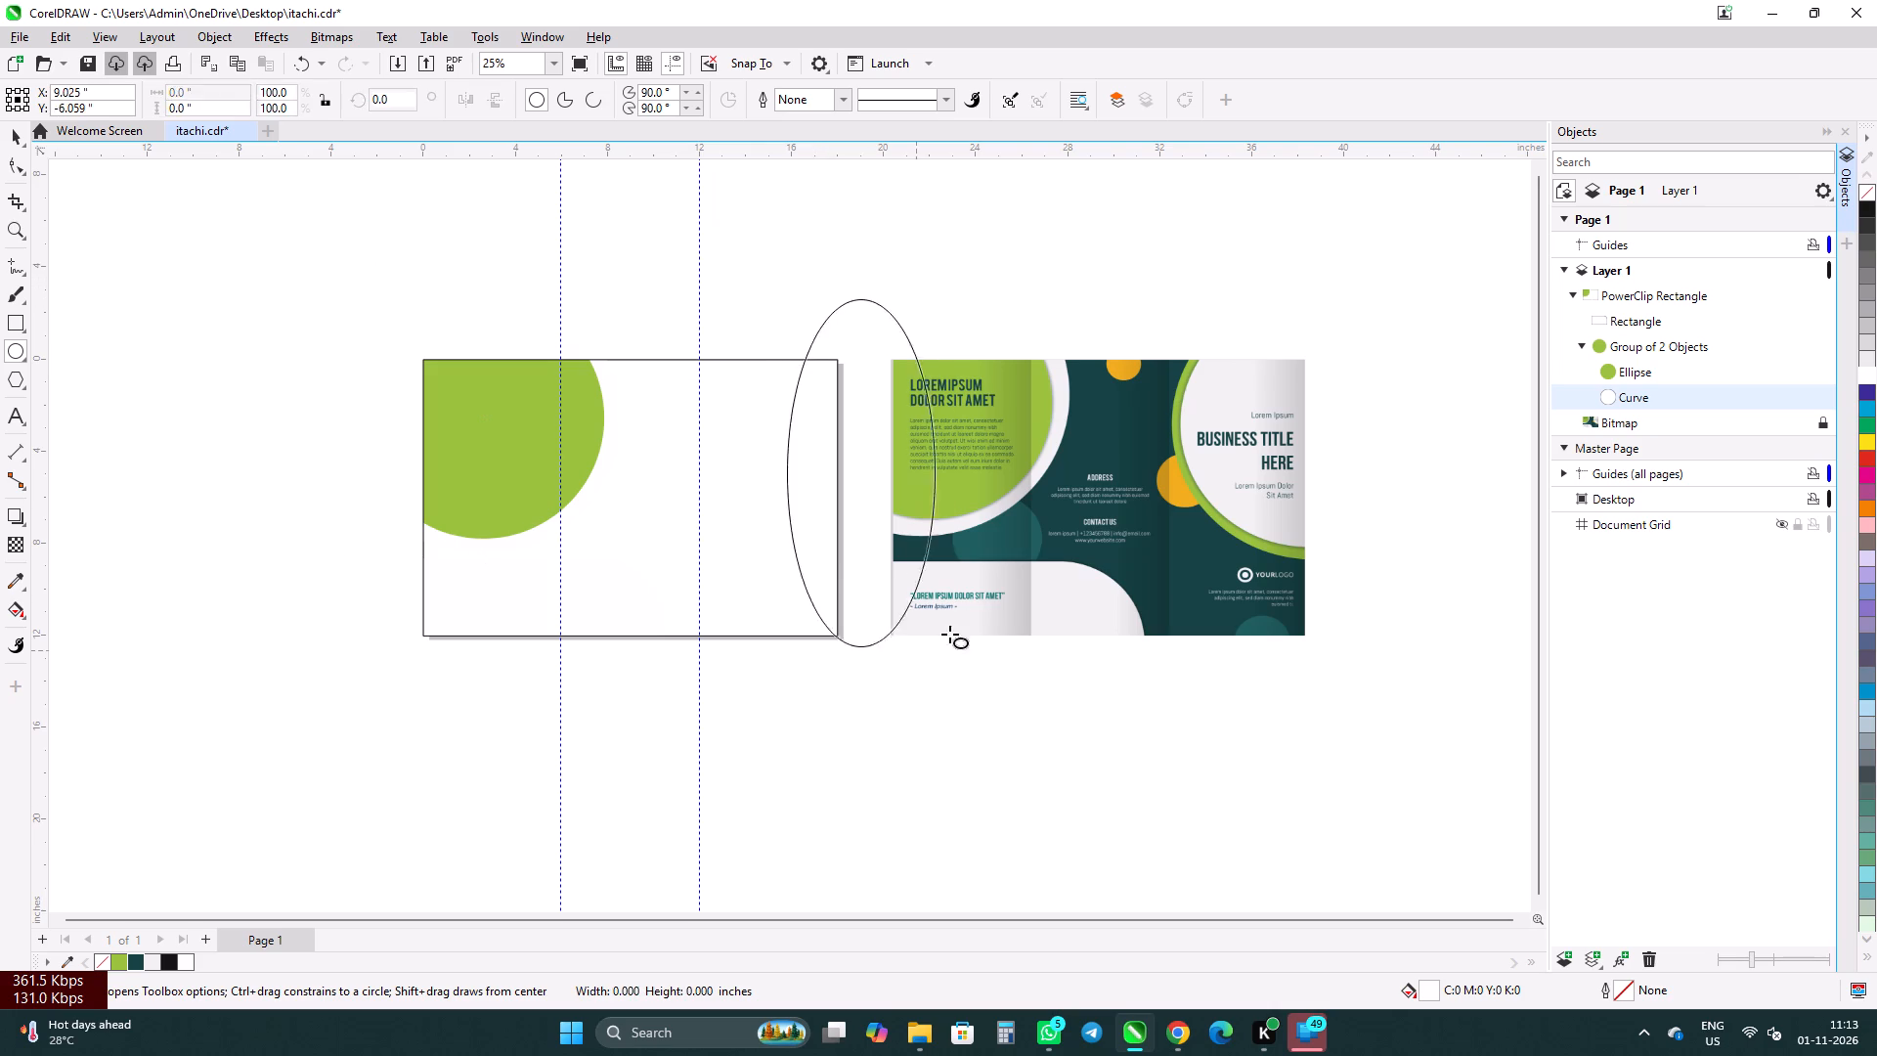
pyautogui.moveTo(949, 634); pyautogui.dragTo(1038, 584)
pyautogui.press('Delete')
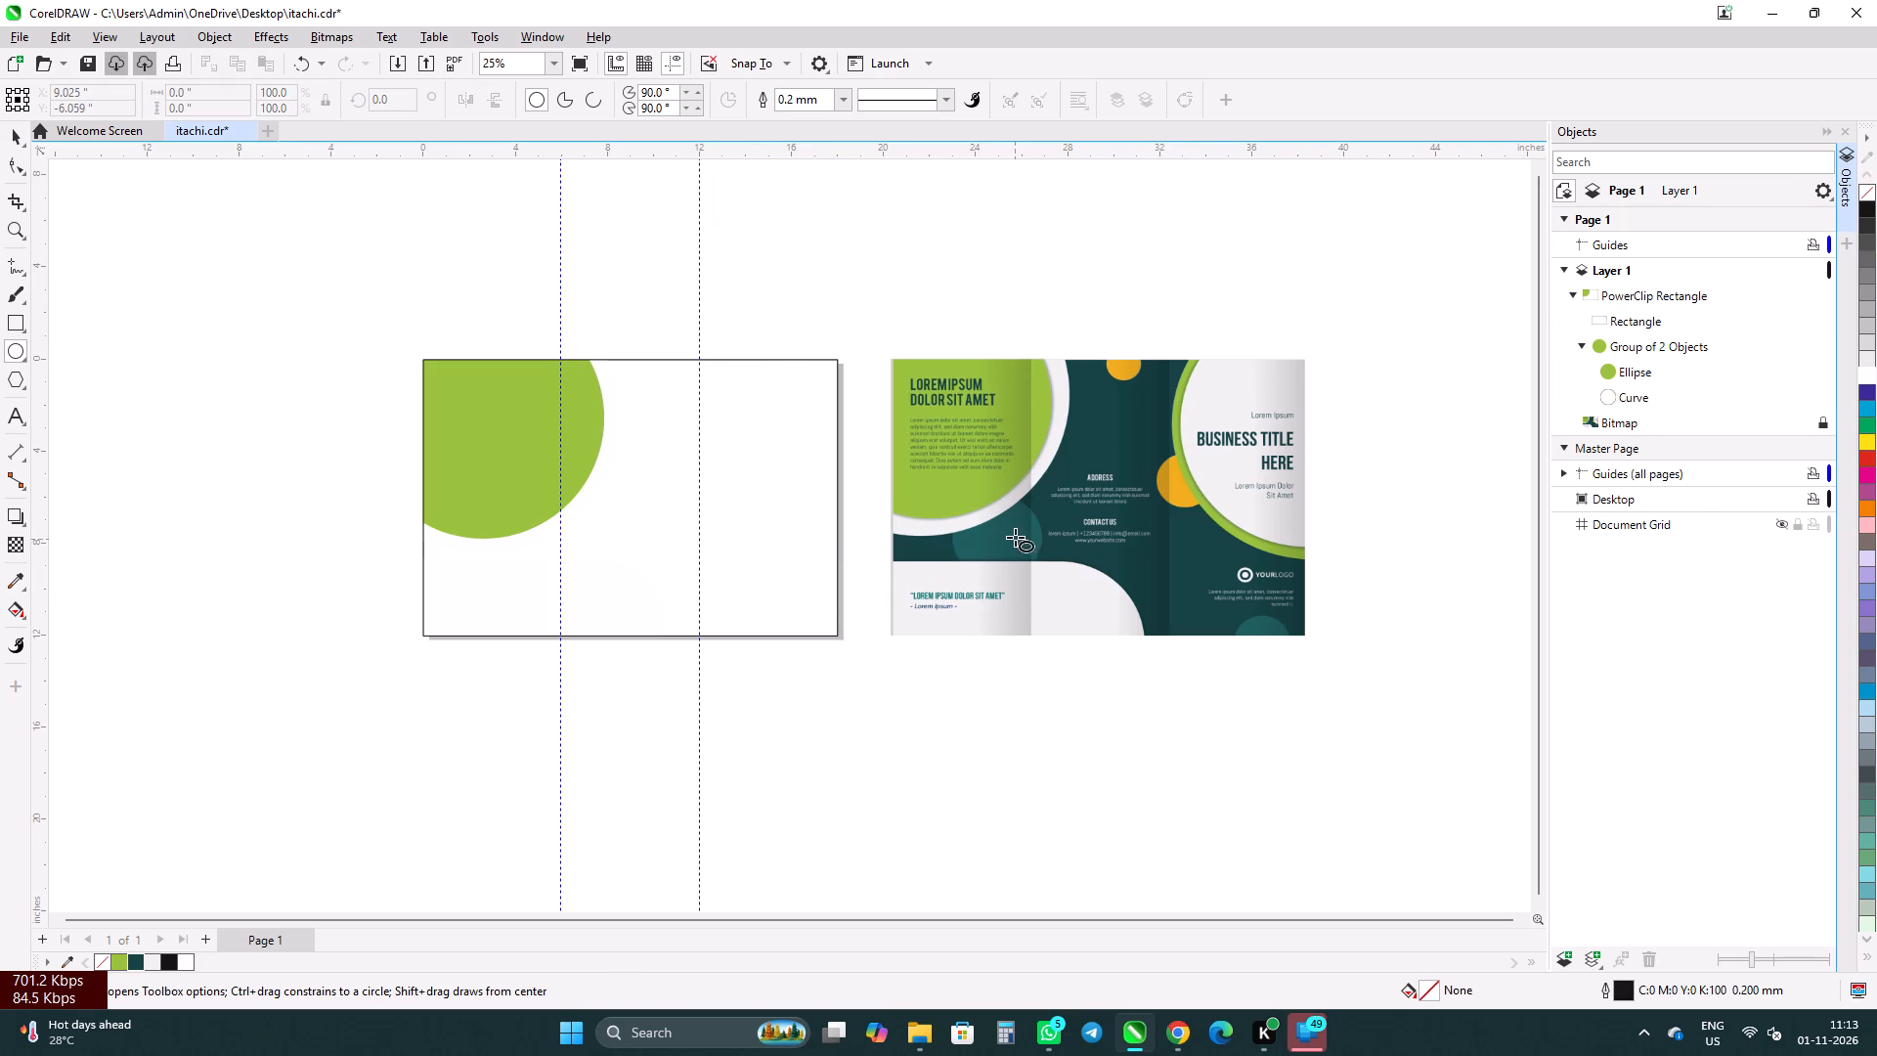
# Draw a circle about 11.5 inches in diameter and place it over the green-edged circle around the reference brochure's business title.
pyautogui.keyDown('ctrl'); pyautogui.moveTo(843, 309); pyautogui.dragTo(1108, 512); pyautogui.keyUp('ctrl')
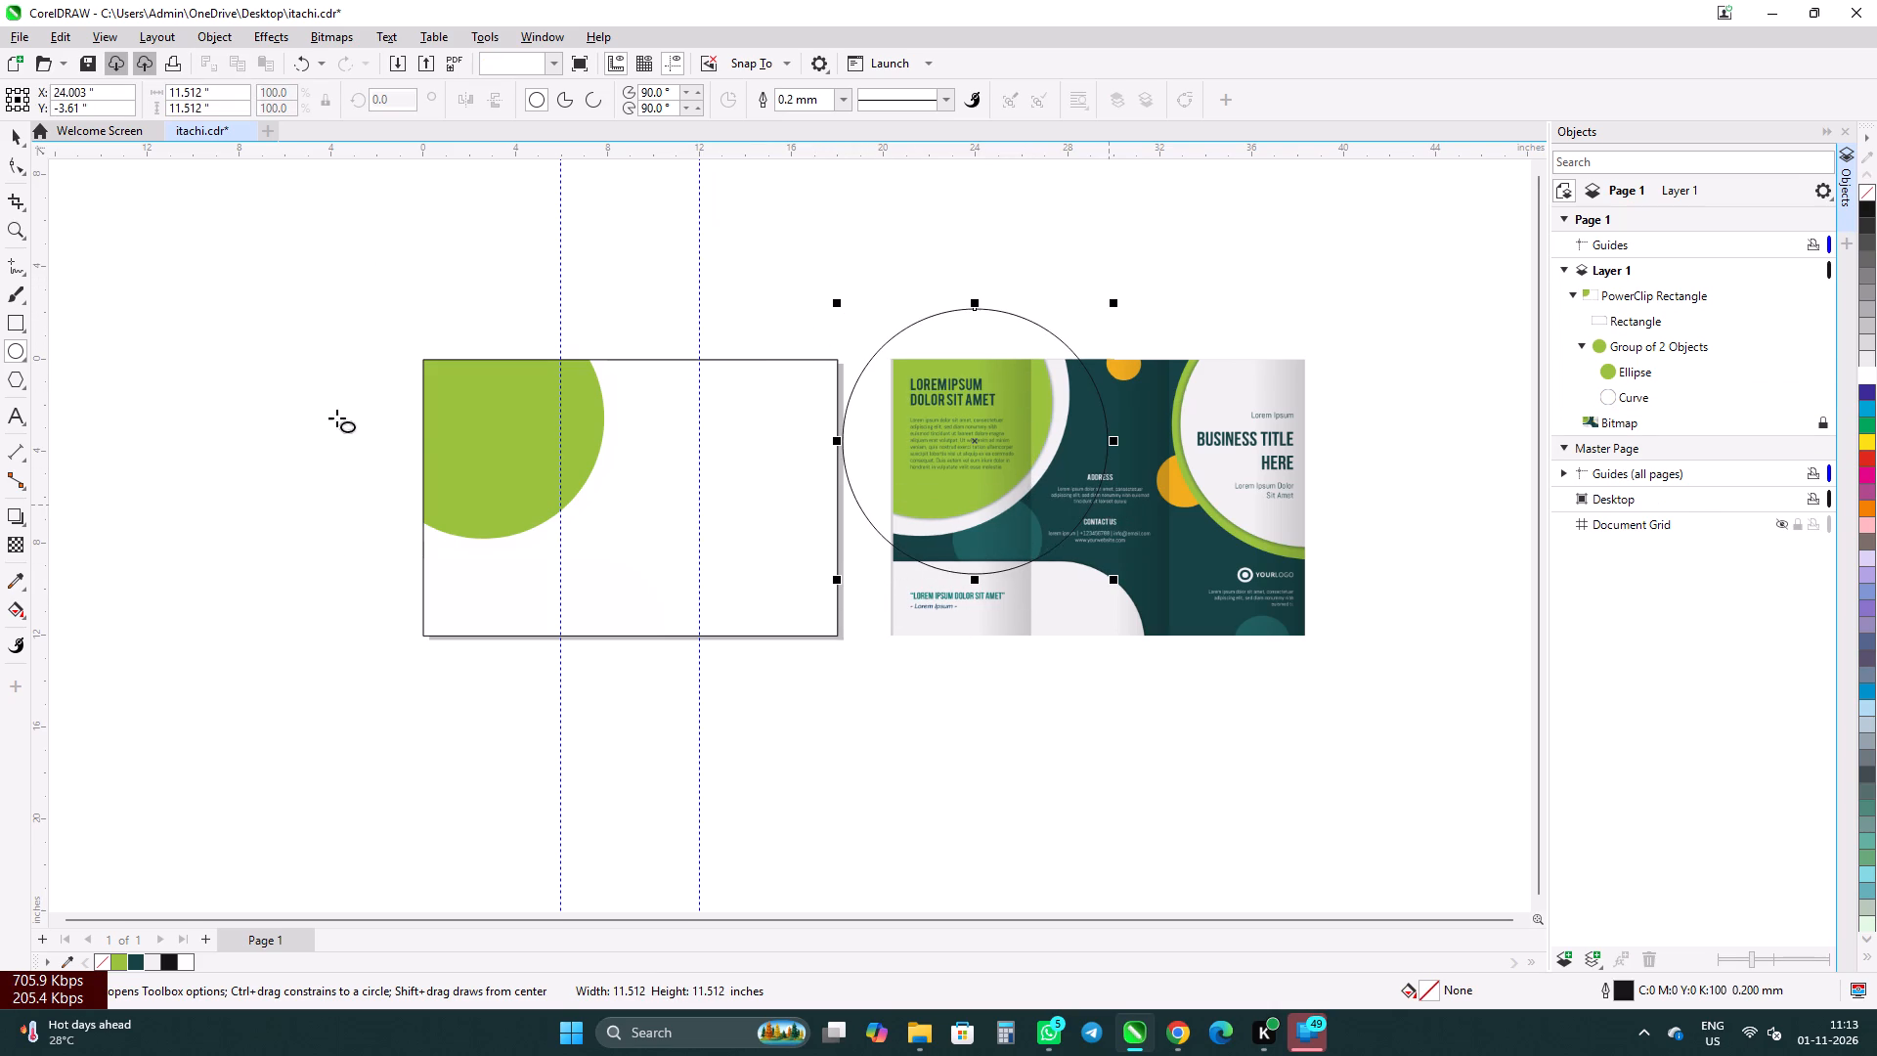
pyautogui.click(5, 126)
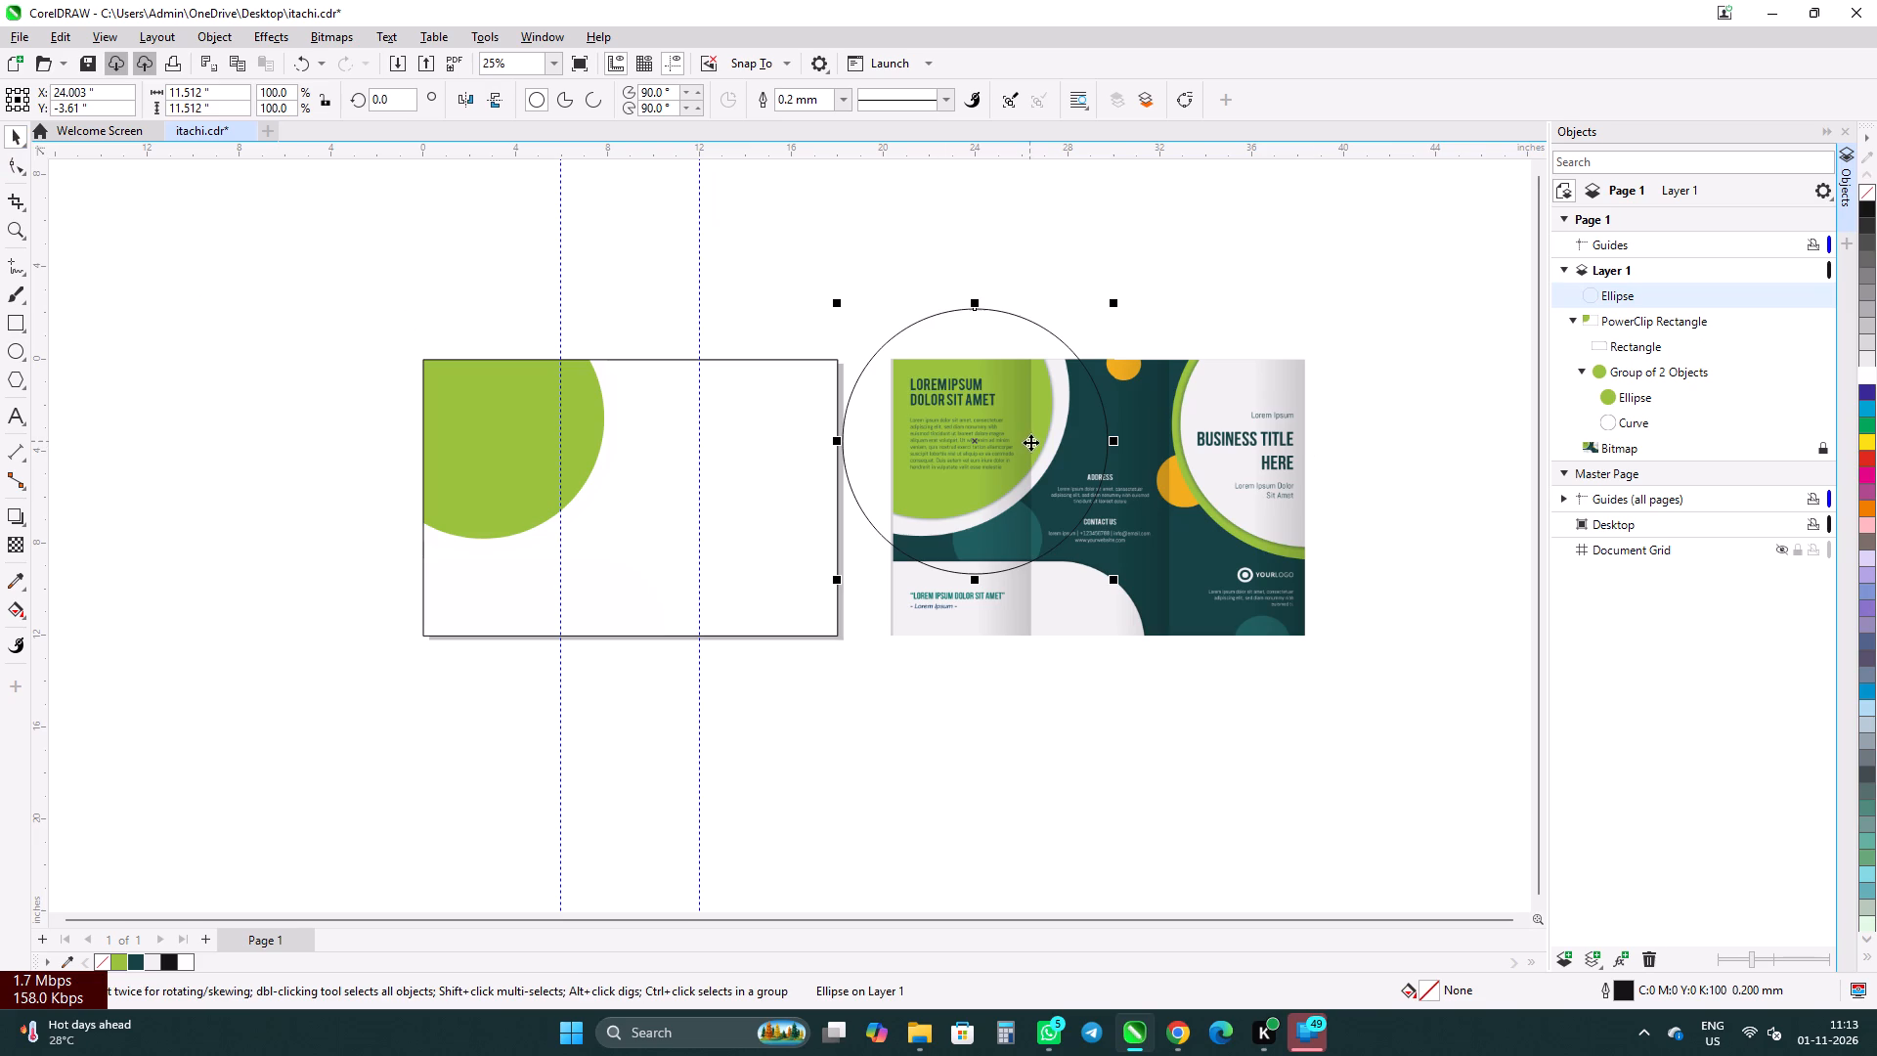
pyautogui.moveTo(1007, 442); pyautogui.dragTo(1328, 428)
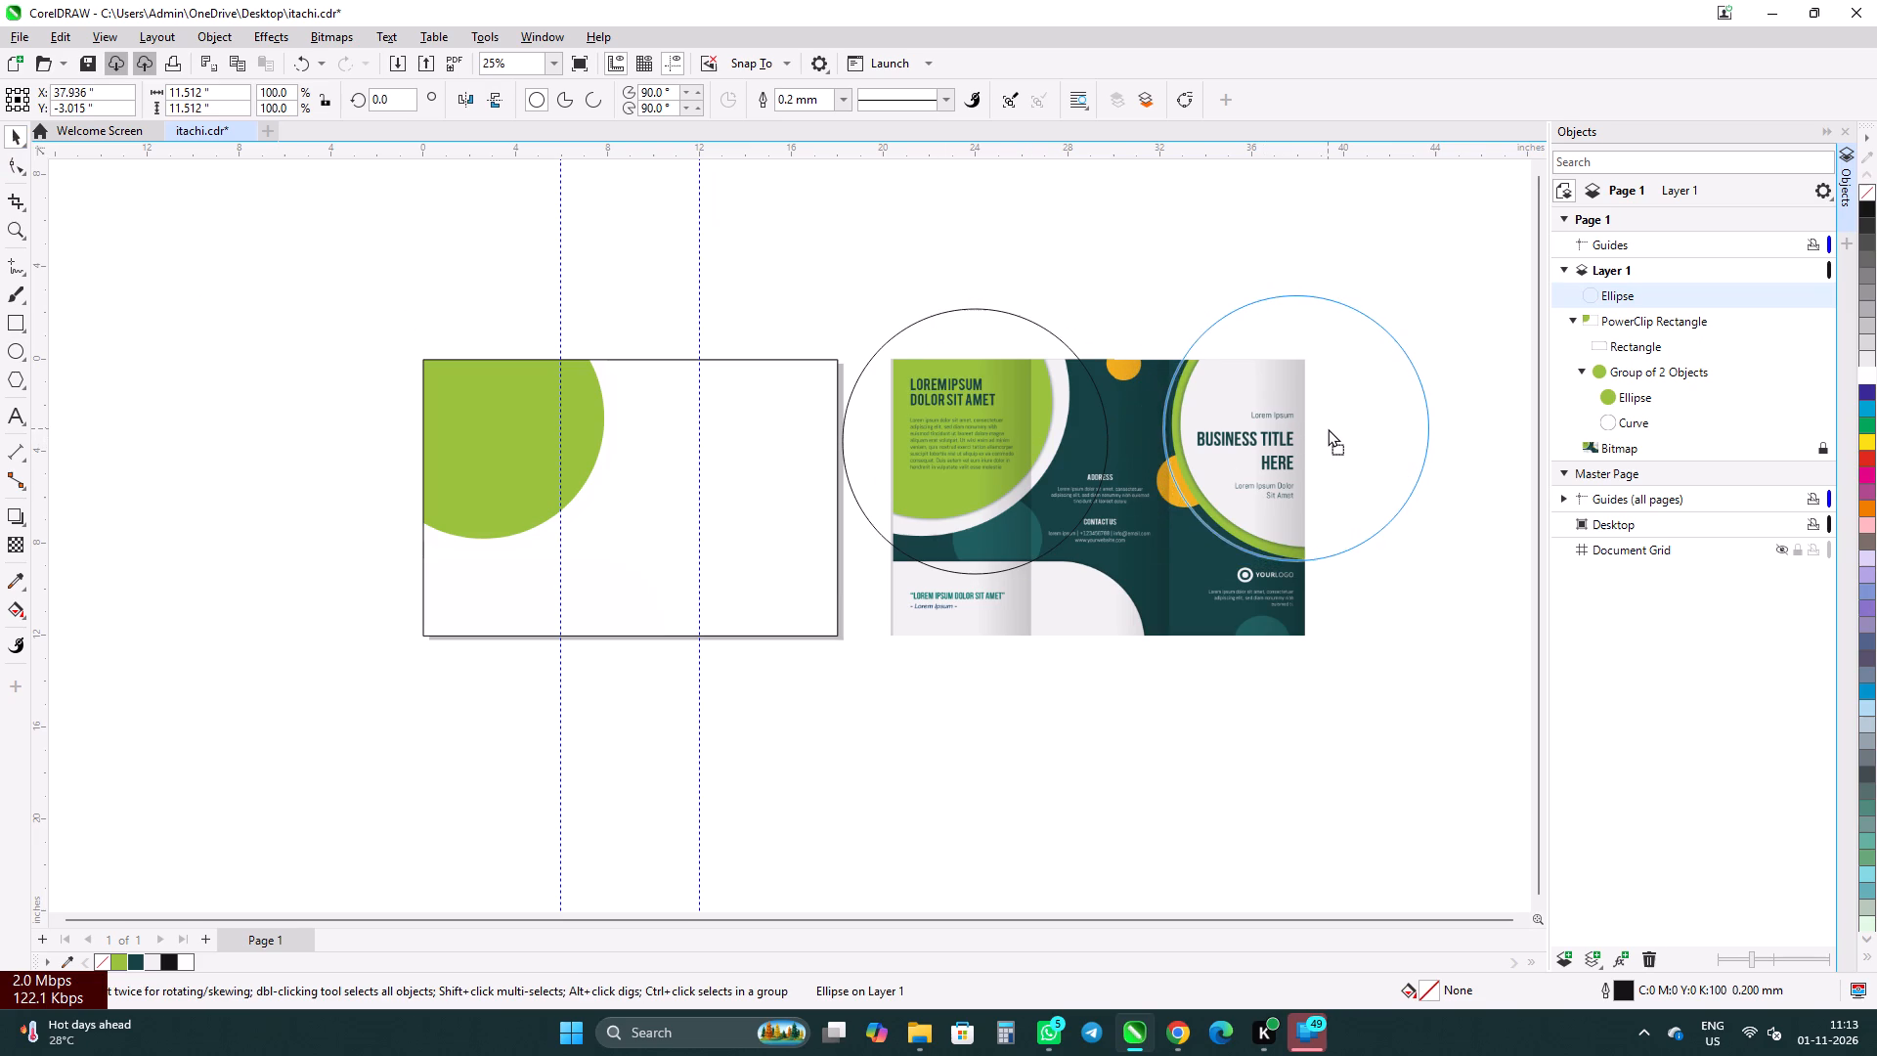
pyautogui.moveTo(1328, 428); pyautogui.dragTo(1335, 423)
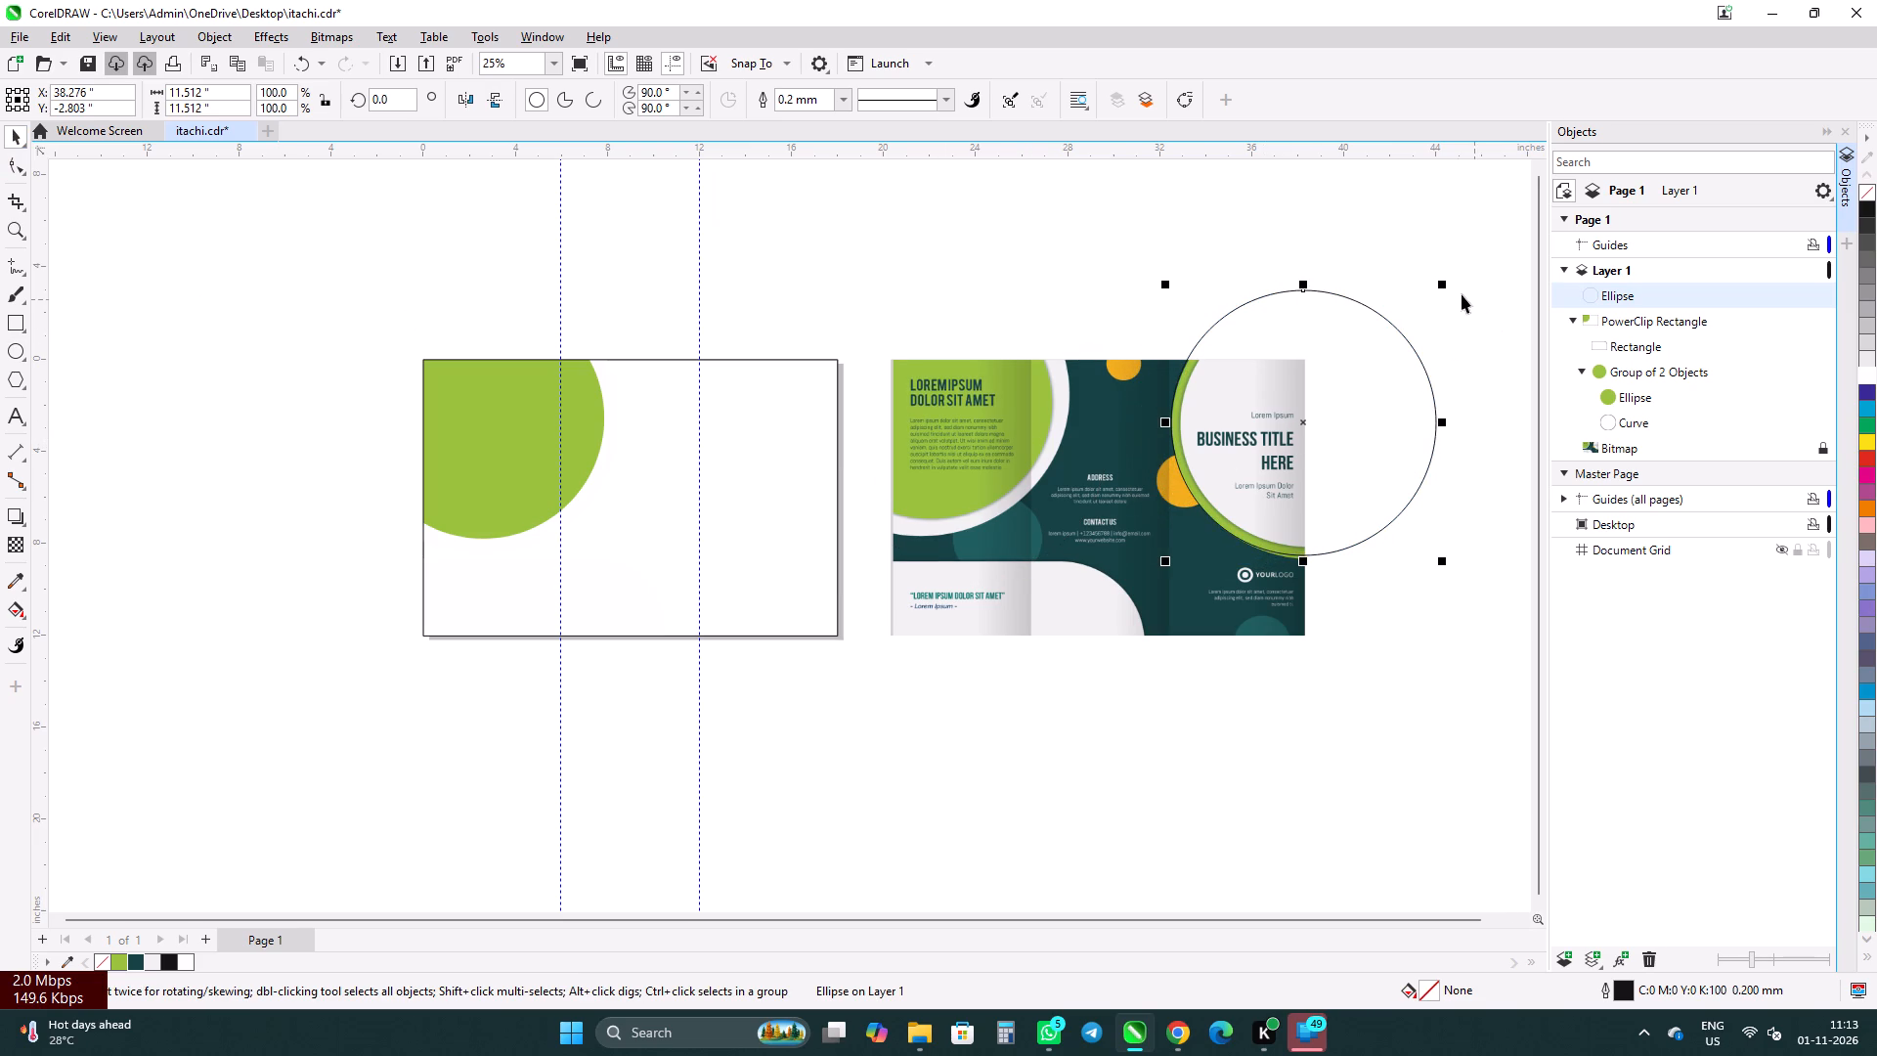
# Nudge the new circle down about 0.1 inch to align it with the reference's green-edged circle.
pyautogui.press('Down')
pyautogui.press('Down')
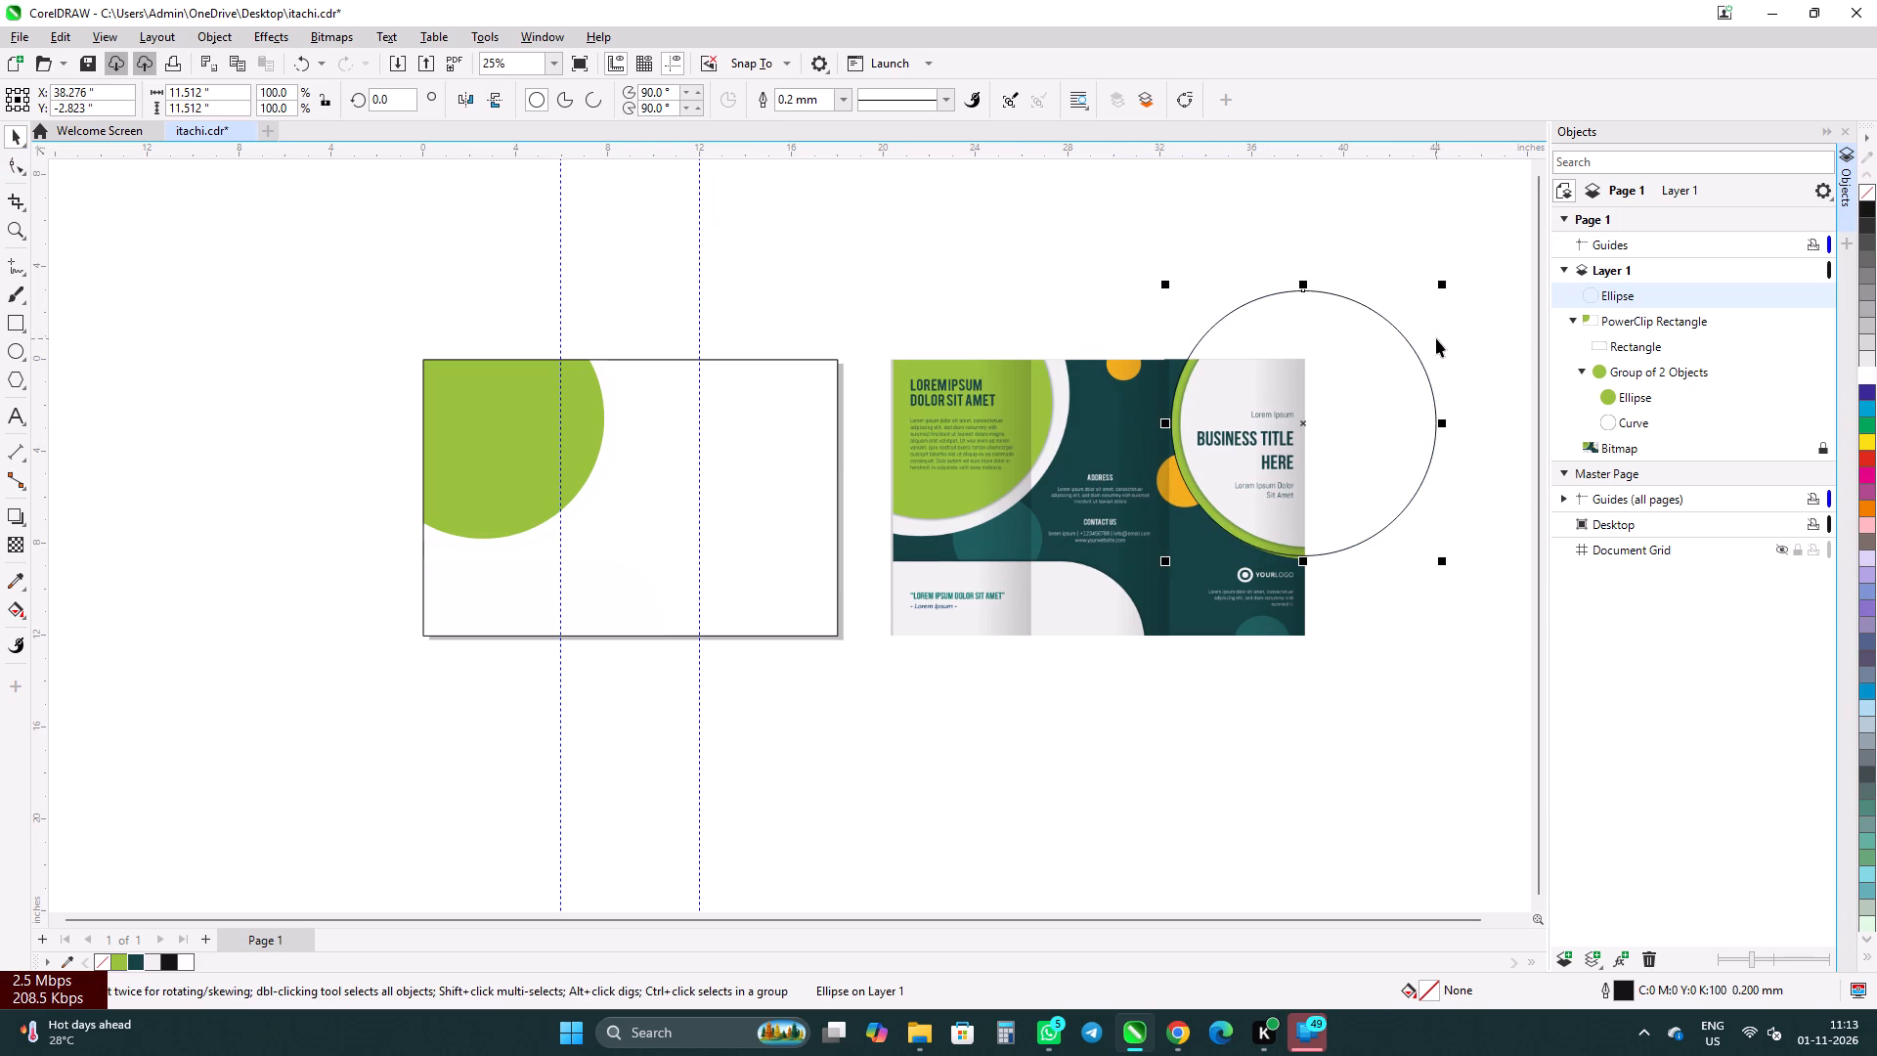
pyautogui.press('Down')
pyautogui.press('Down')
pyautogui.press('Down')
pyautogui.press('Down')
pyautogui.press('Down')
pyautogui.press('Down')
pyautogui.press('Down')
pyautogui.press('Down')
pyautogui.press('Down')
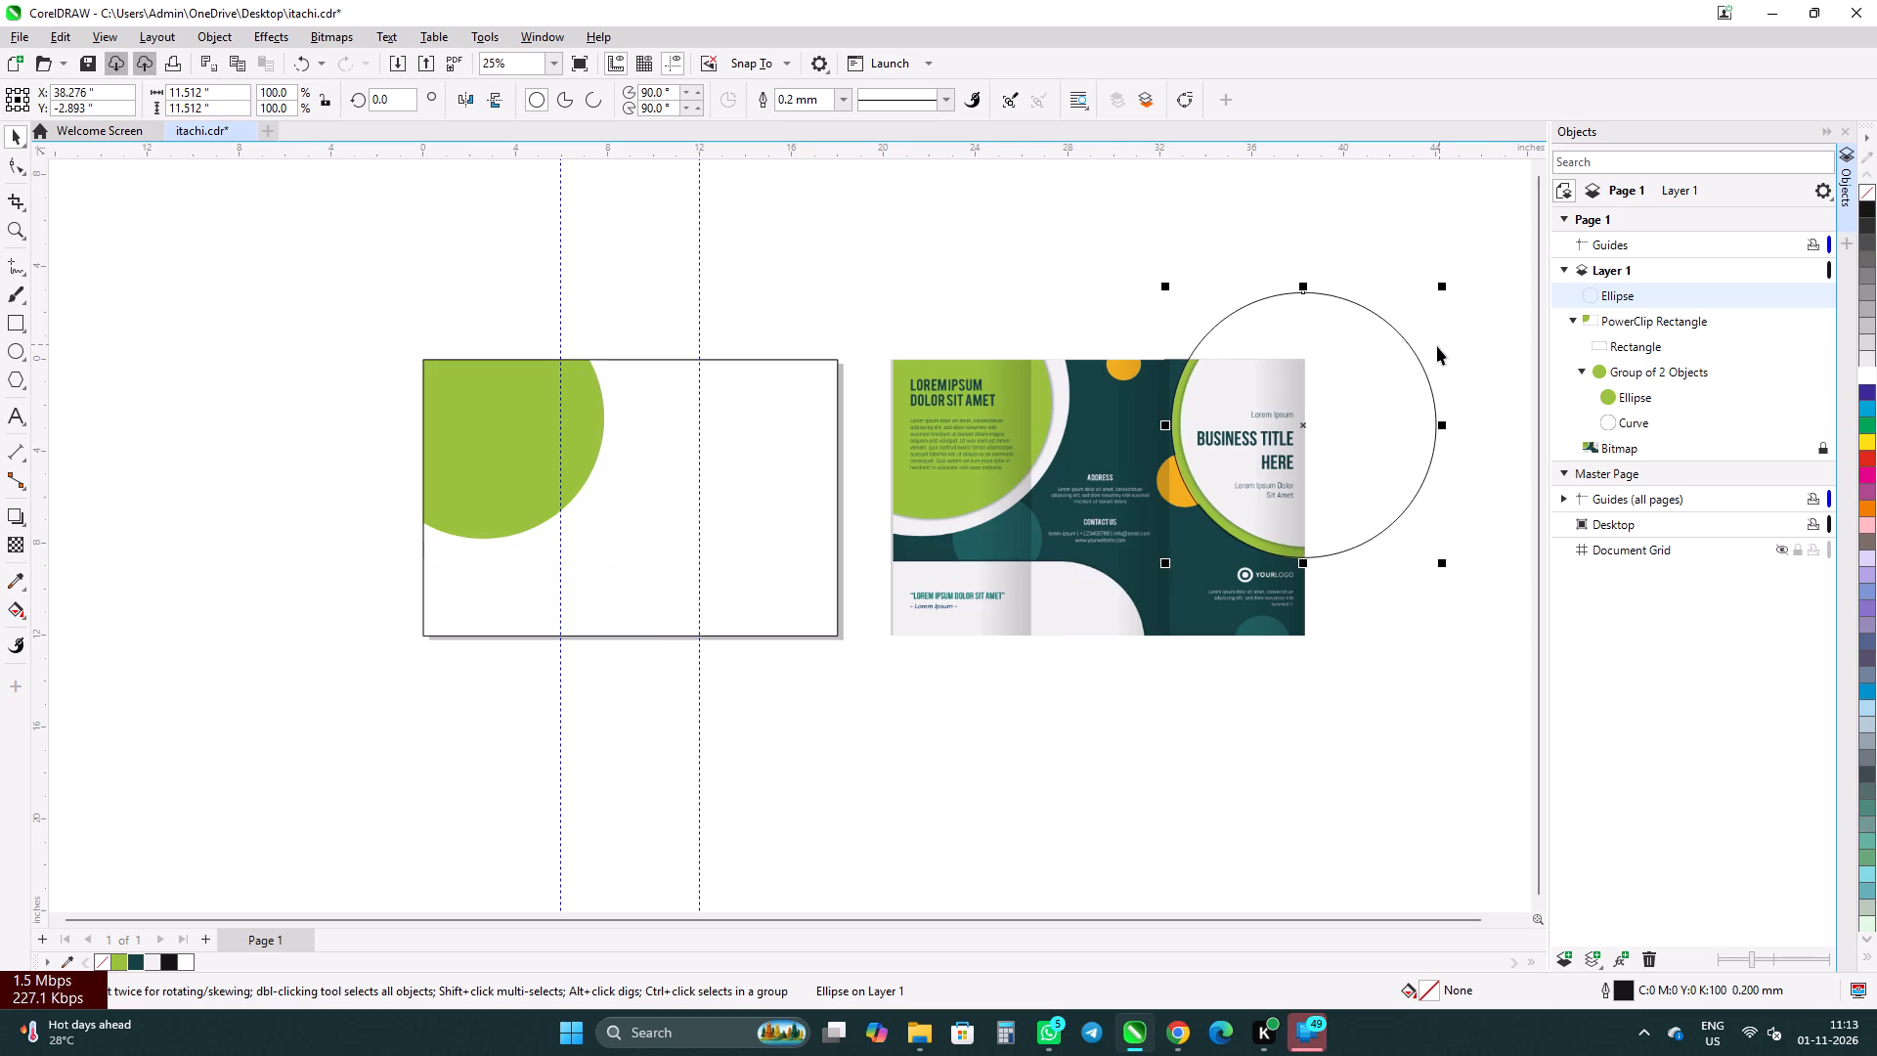
# Make a smaller concentric copy of the circle, about 10.78 inches in diameter, matching the reference ring's inner edge.
pyautogui.click(1407, 349)
pyautogui.click(1400, 354)
pyautogui.keyDown('shift'); pyautogui.moveTo(1442, 286); pyautogui.dragTo(1432, 303, button='right'); pyautogui.keyUp('shift')
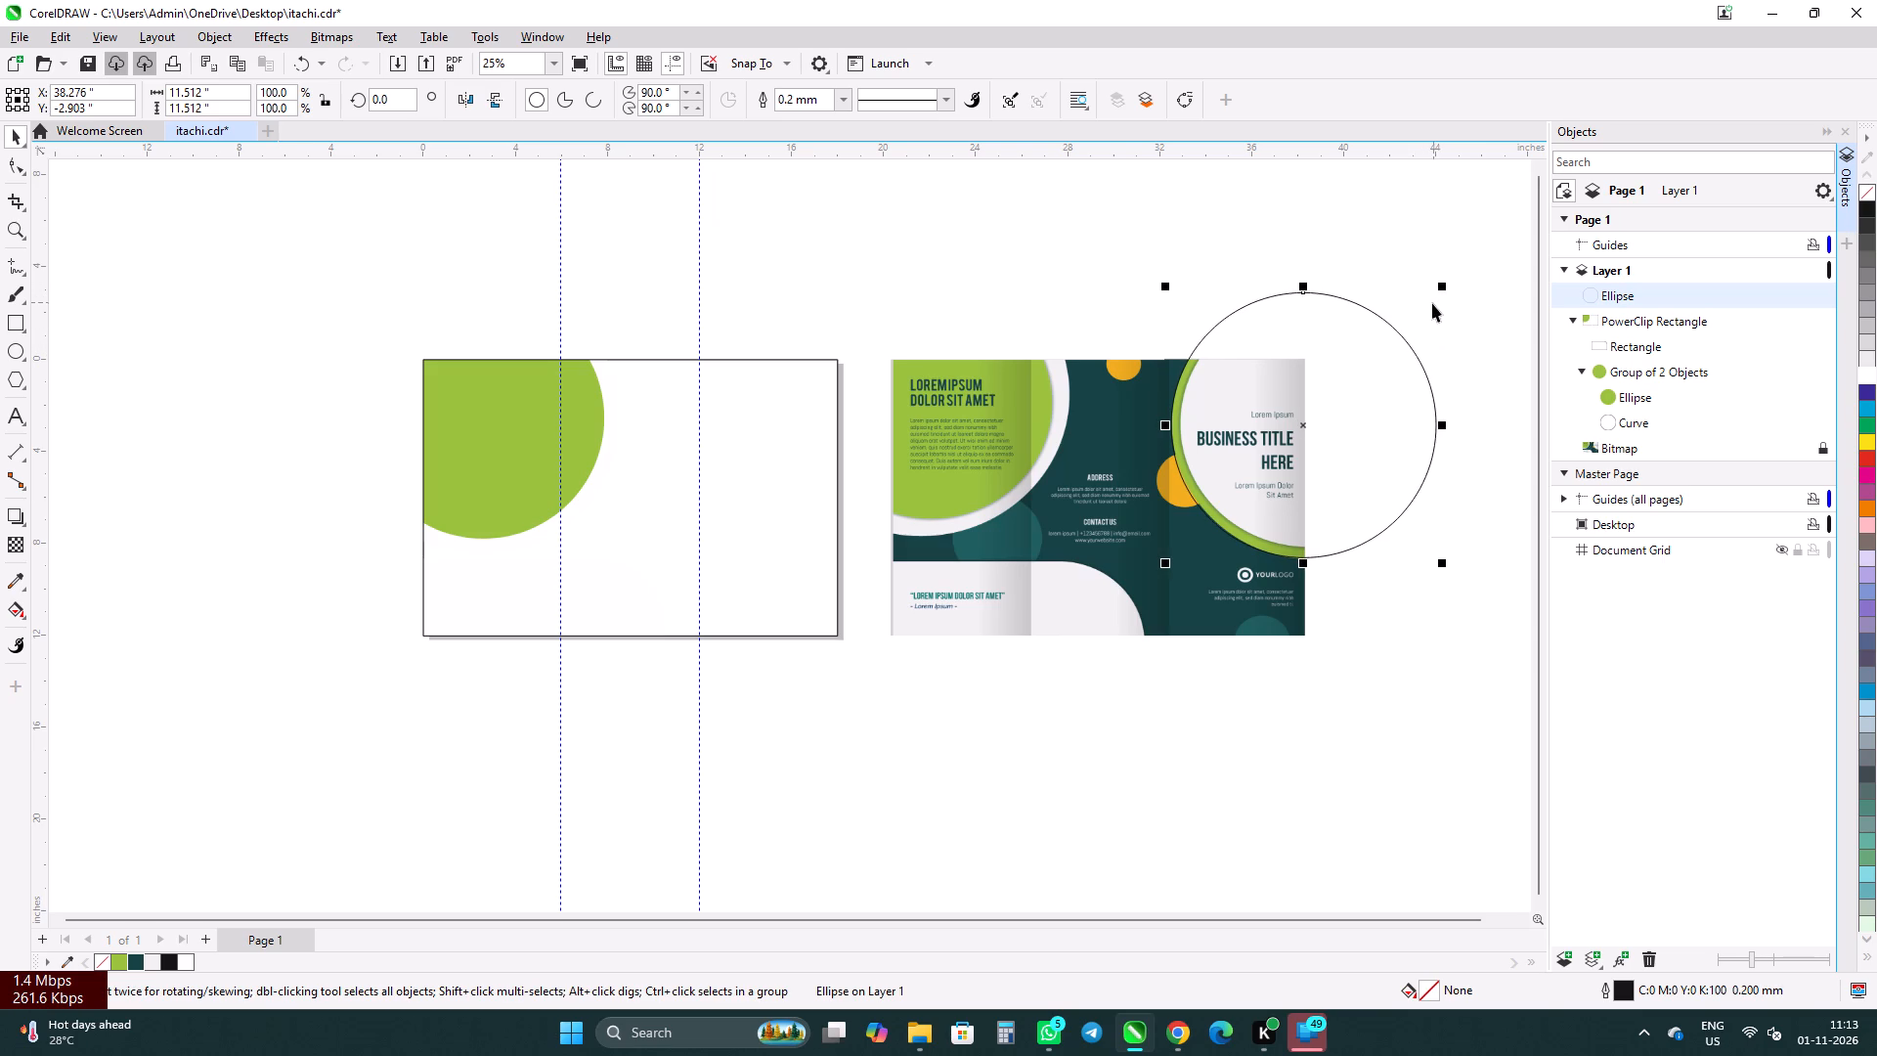
pyautogui.keyDown('shift'); pyautogui.moveTo(1432, 303); pyautogui.dragTo(1428, 305, button='right'); pyautogui.keyUp('shift')
pyautogui.click(1440, 285)
pyautogui.keyDown('shift'); pyautogui.moveTo(1446, 283); pyautogui.dragTo(1429, 289, button='right'); pyautogui.keyUp('shift')
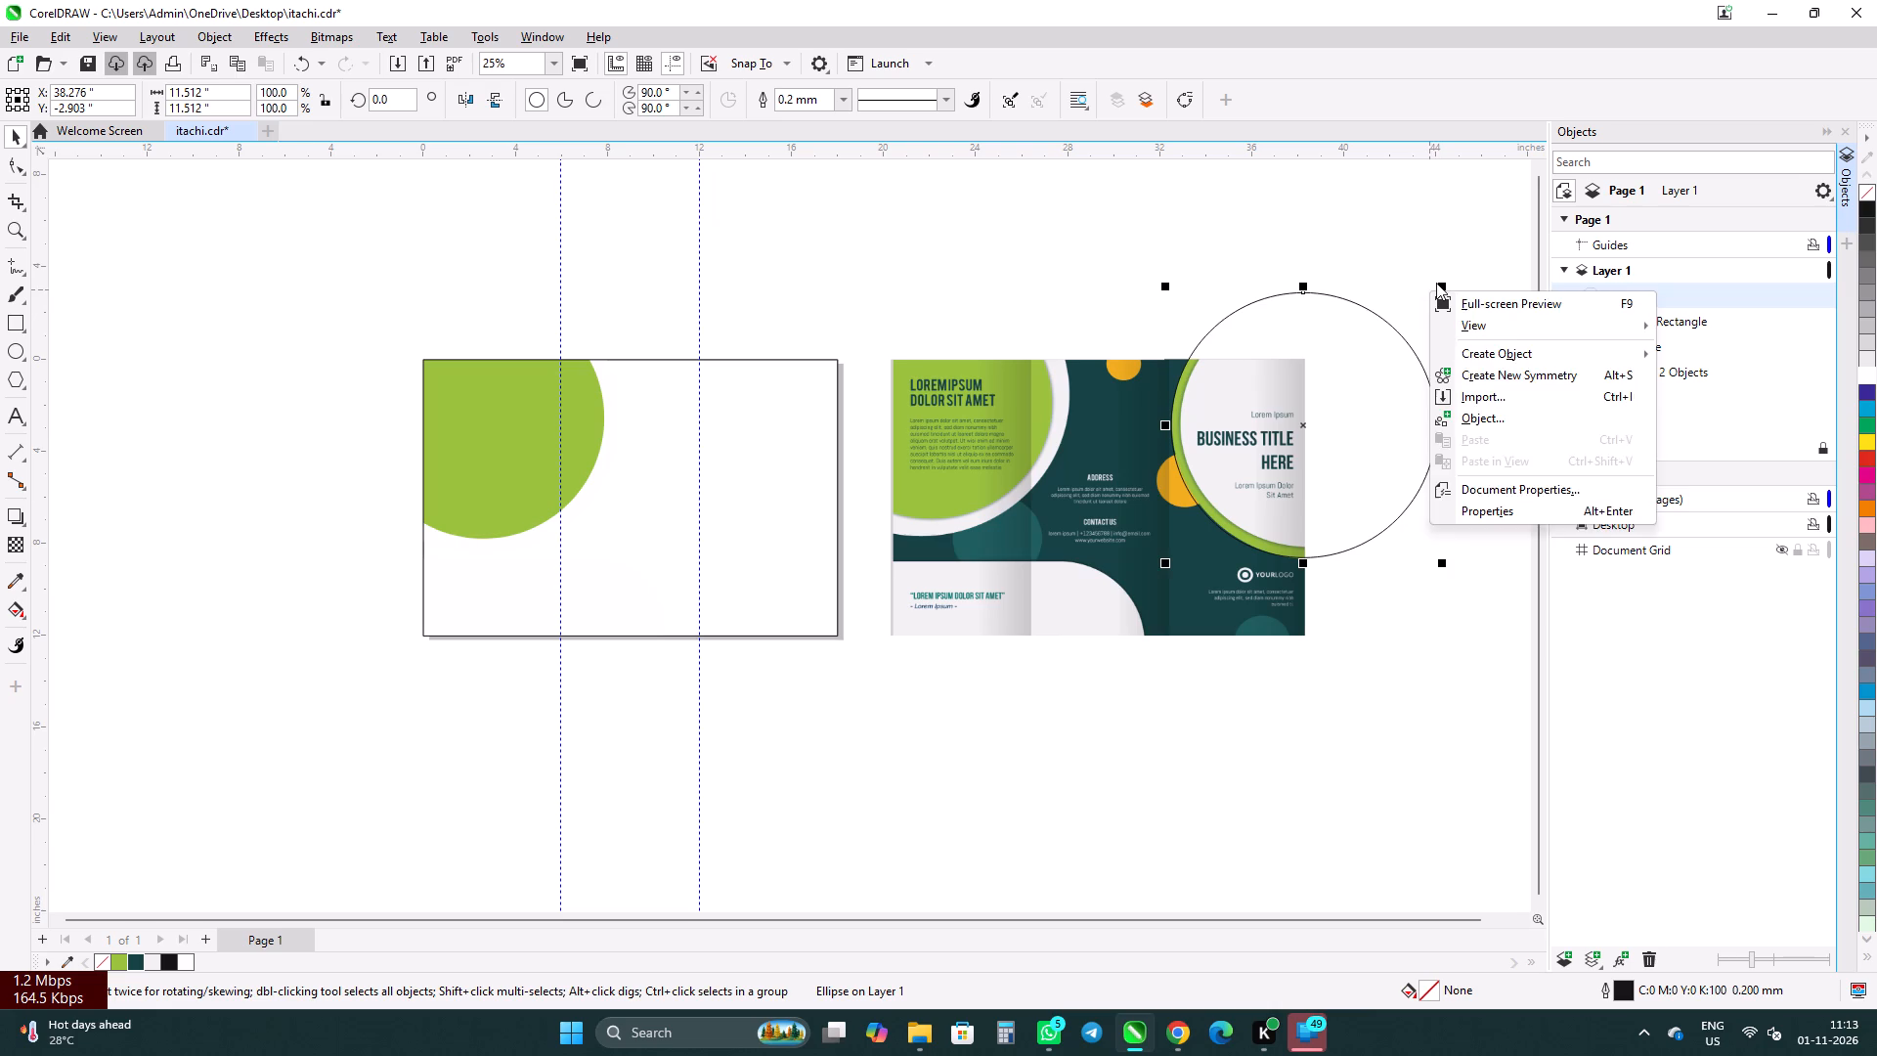
pyautogui.click(1436, 283)
pyautogui.click(1420, 303)
pyautogui.click(1394, 339)
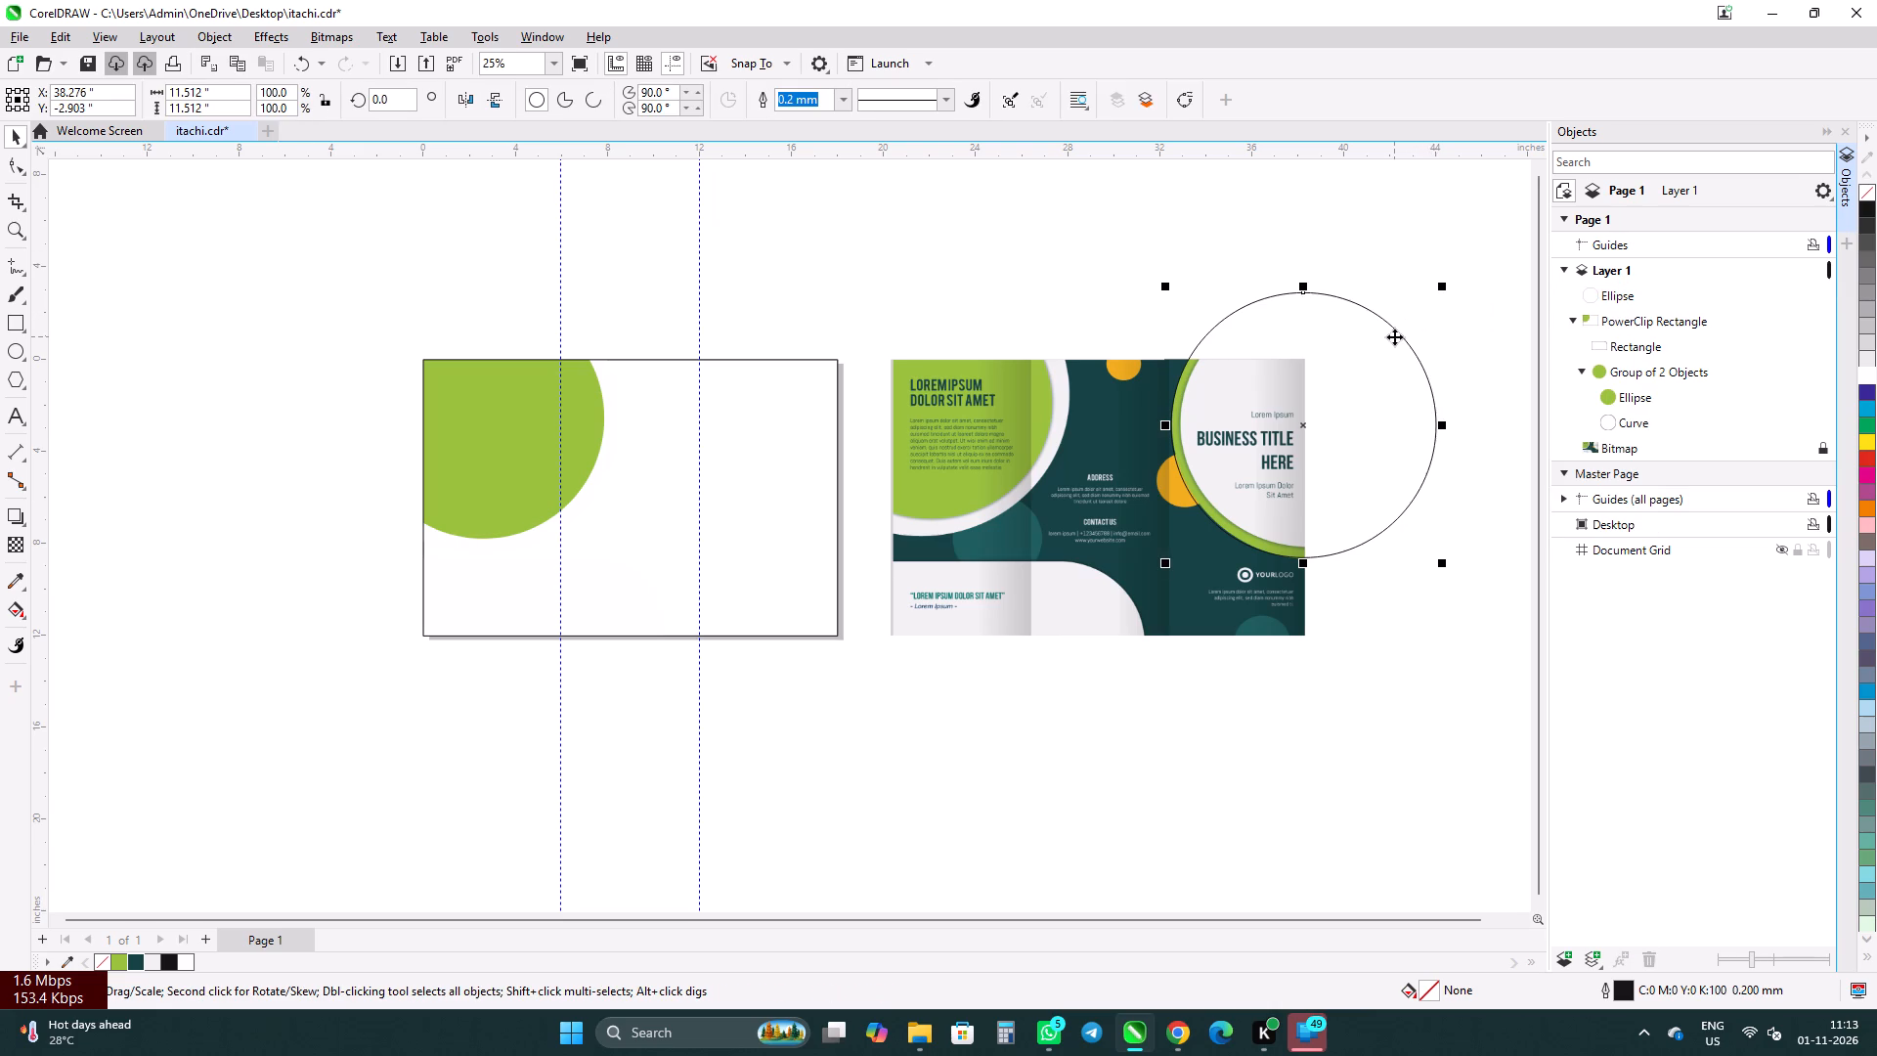
pyautogui.keyDown('shift'); pyautogui.rightClick(1444, 286); pyautogui.keyUp('shift')
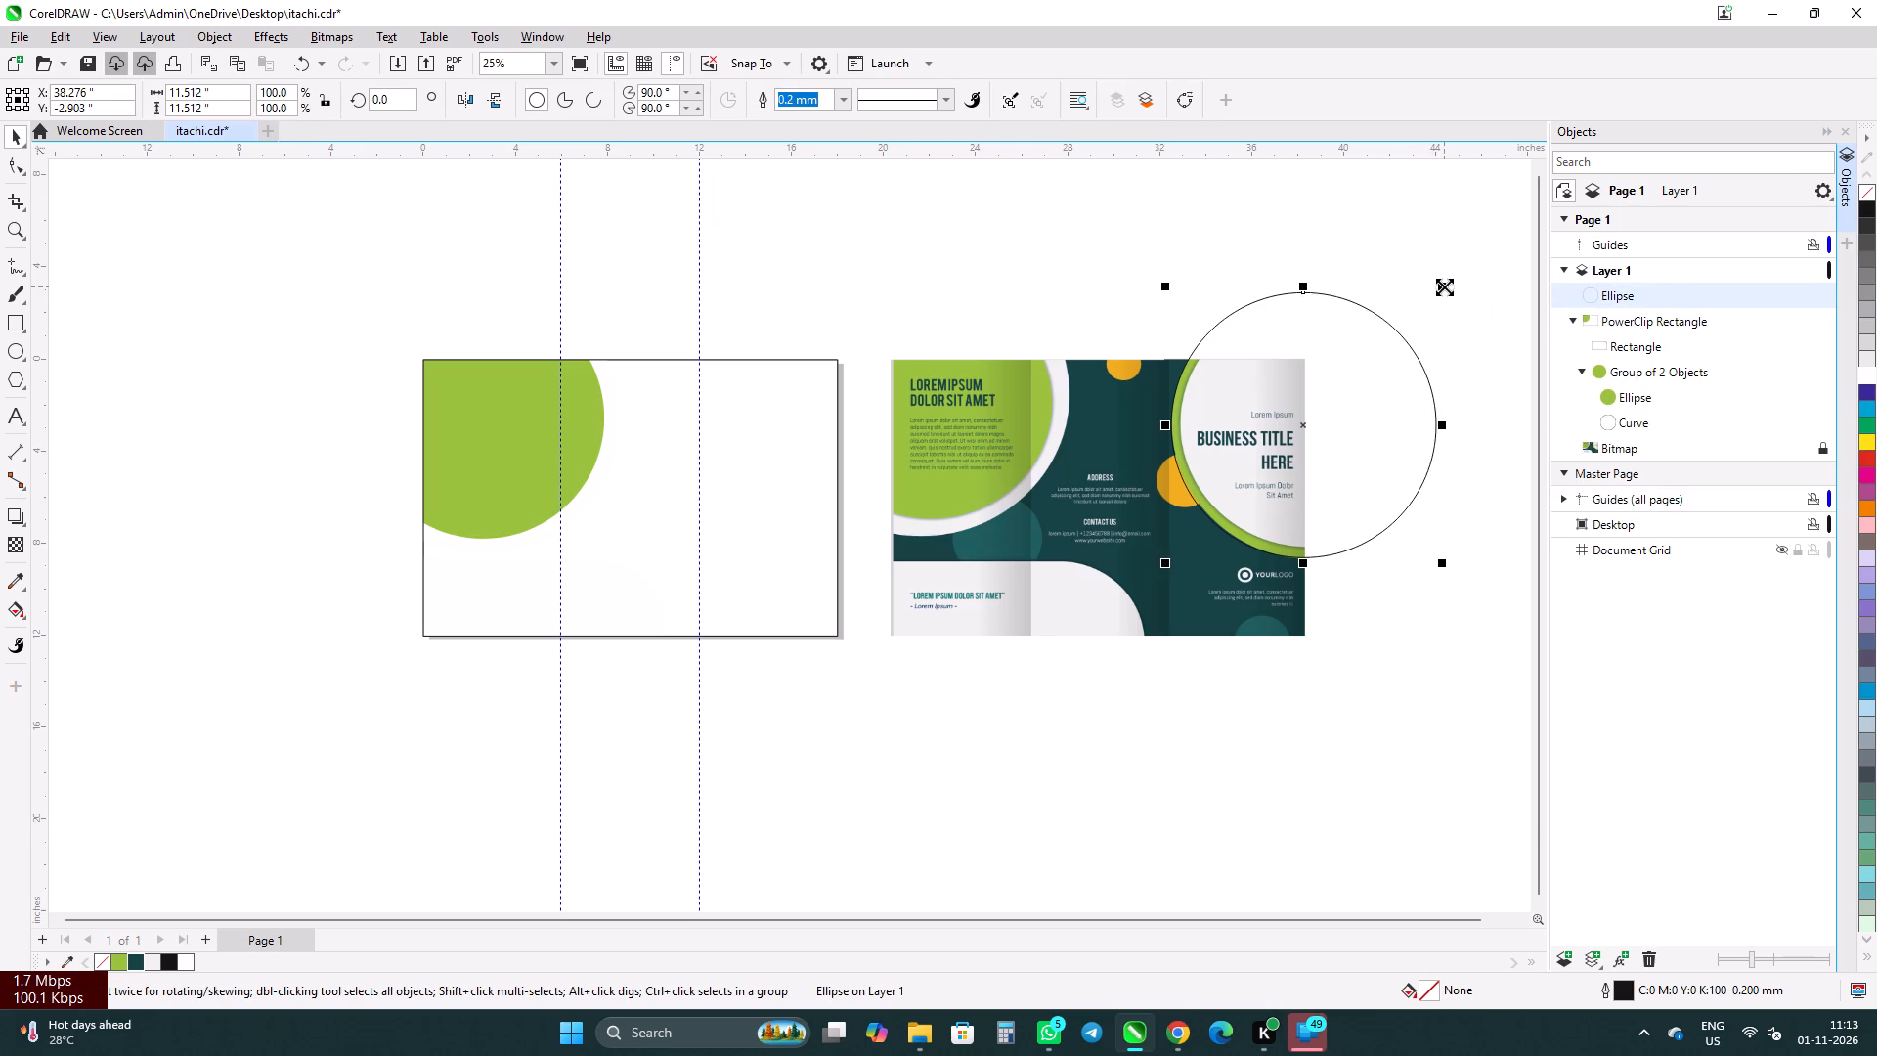
pyautogui.keyDown('shift'); pyautogui.click(1457, 259); pyautogui.keyUp('shift')
pyautogui.keyDown('shift'); pyautogui.moveTo(1445, 283); pyautogui.dragTo(1437, 291); pyautogui.keyUp('shift')
pyautogui.keyDown('shift'); pyautogui.rightClick(1437, 291); pyautogui.keyUp('shift')
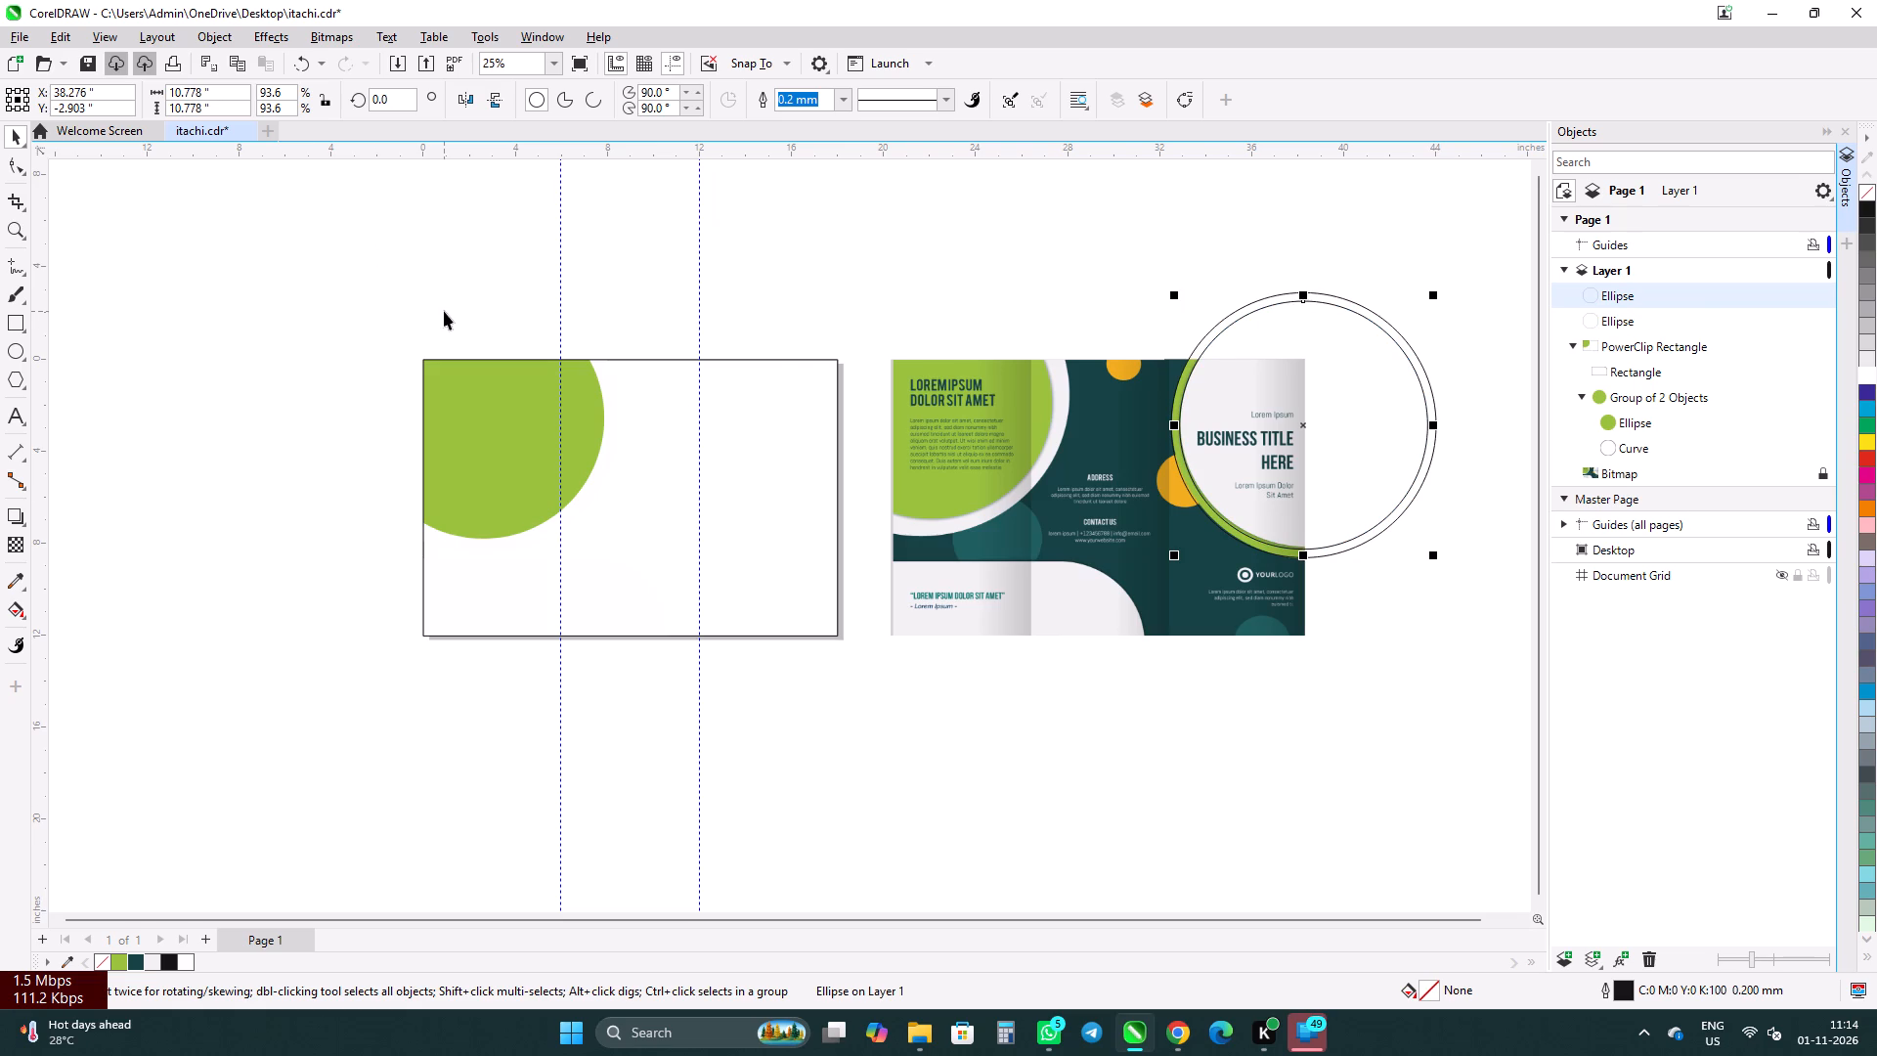
# Make another concentric copy of the traced circle, about 10.49 inches in diameter, inside the existing two circles.
pyautogui.keyDown('shift'); pyautogui.click(1435, 291); pyautogui.keyUp('shift')
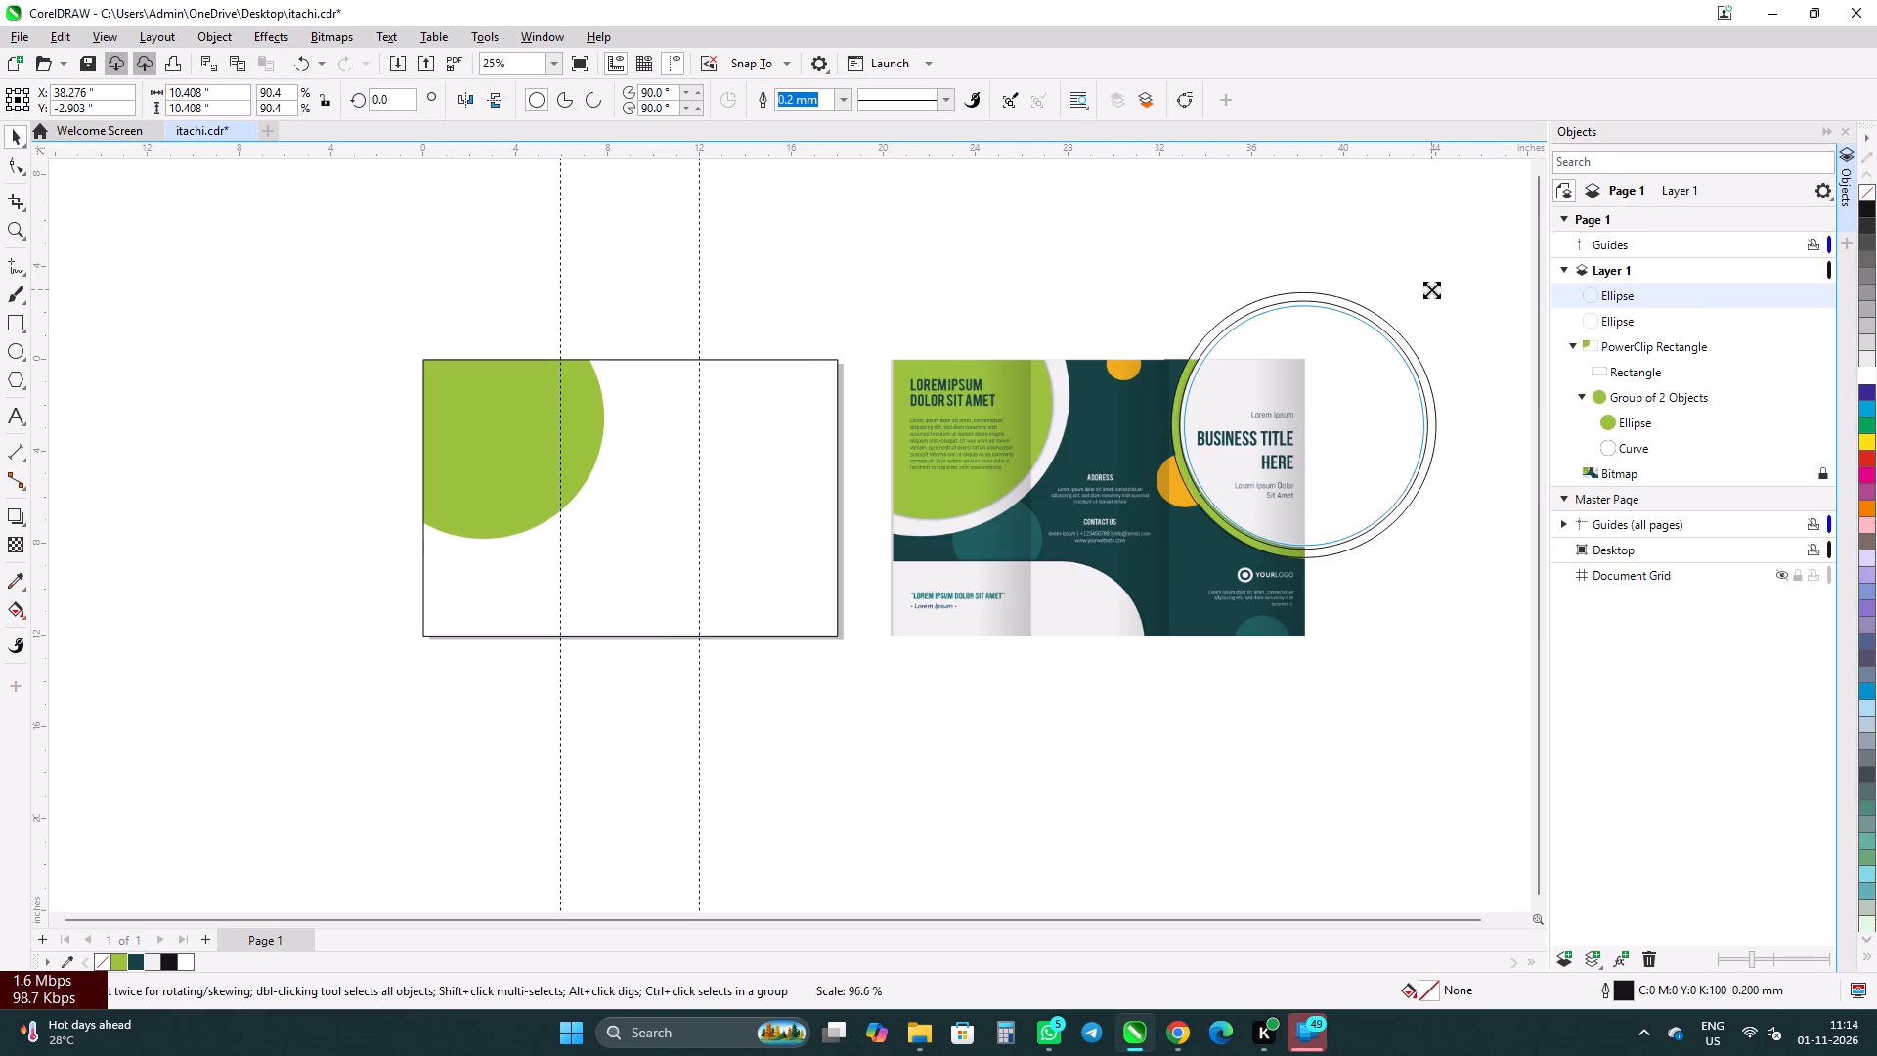
pyautogui.keyDown('shift'); pyautogui.rightClick(1432, 287); pyautogui.keyUp('shift')
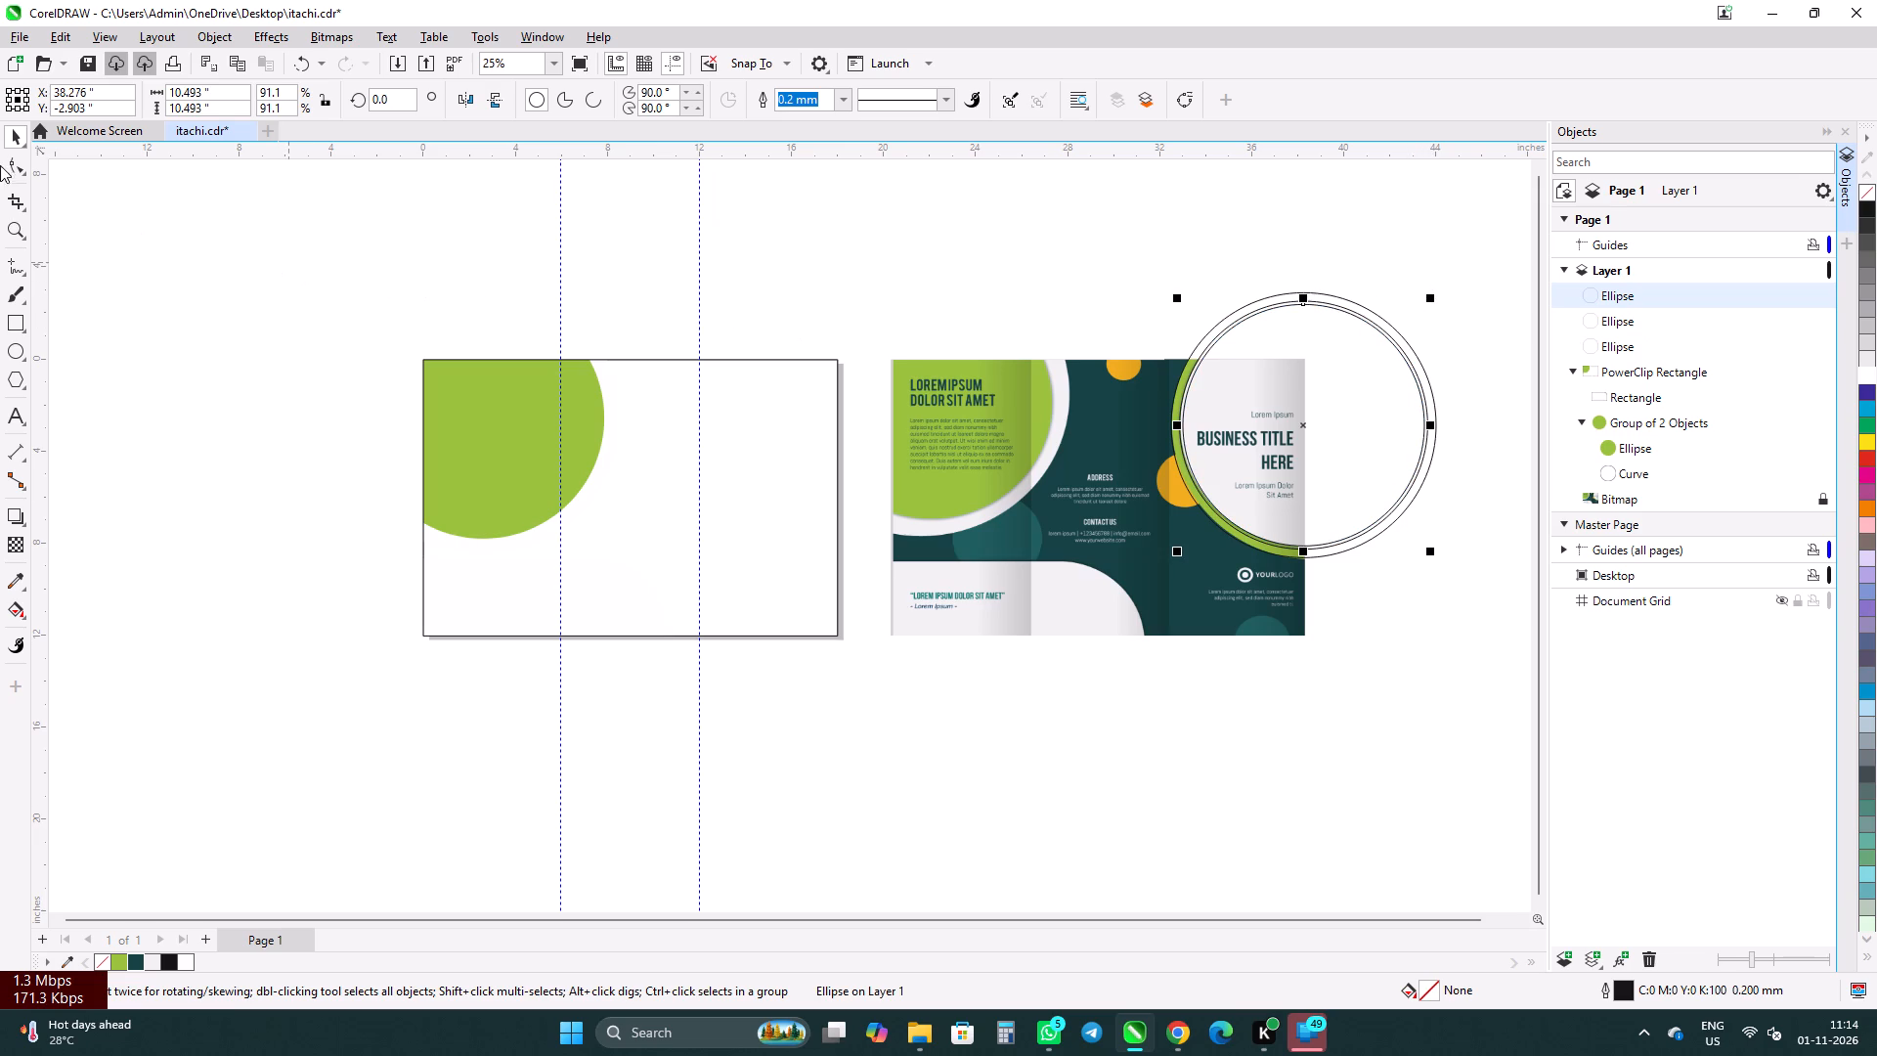
# Delete the middle circle, about 10.78 inches in diameter, from Layer 1.
pyautogui.click(1645, 323)
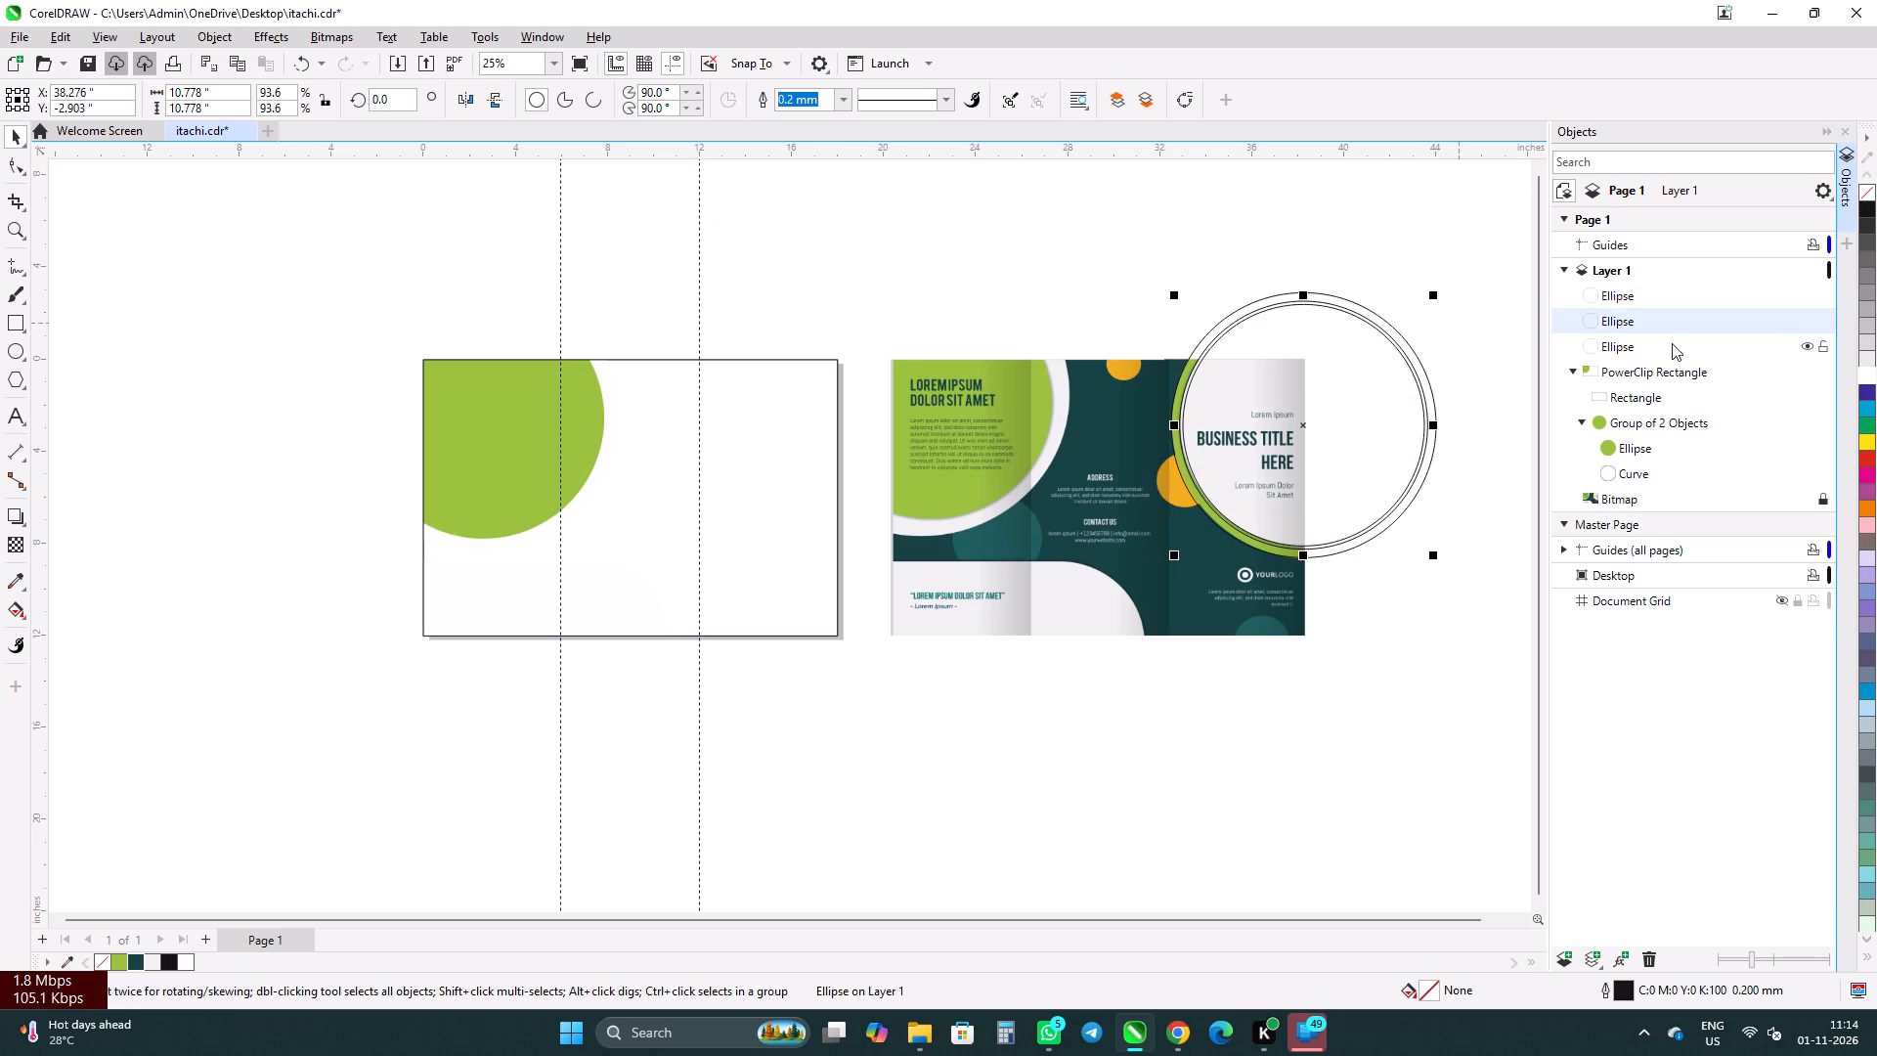
pyautogui.press('End')
pyautogui.press('Delete')
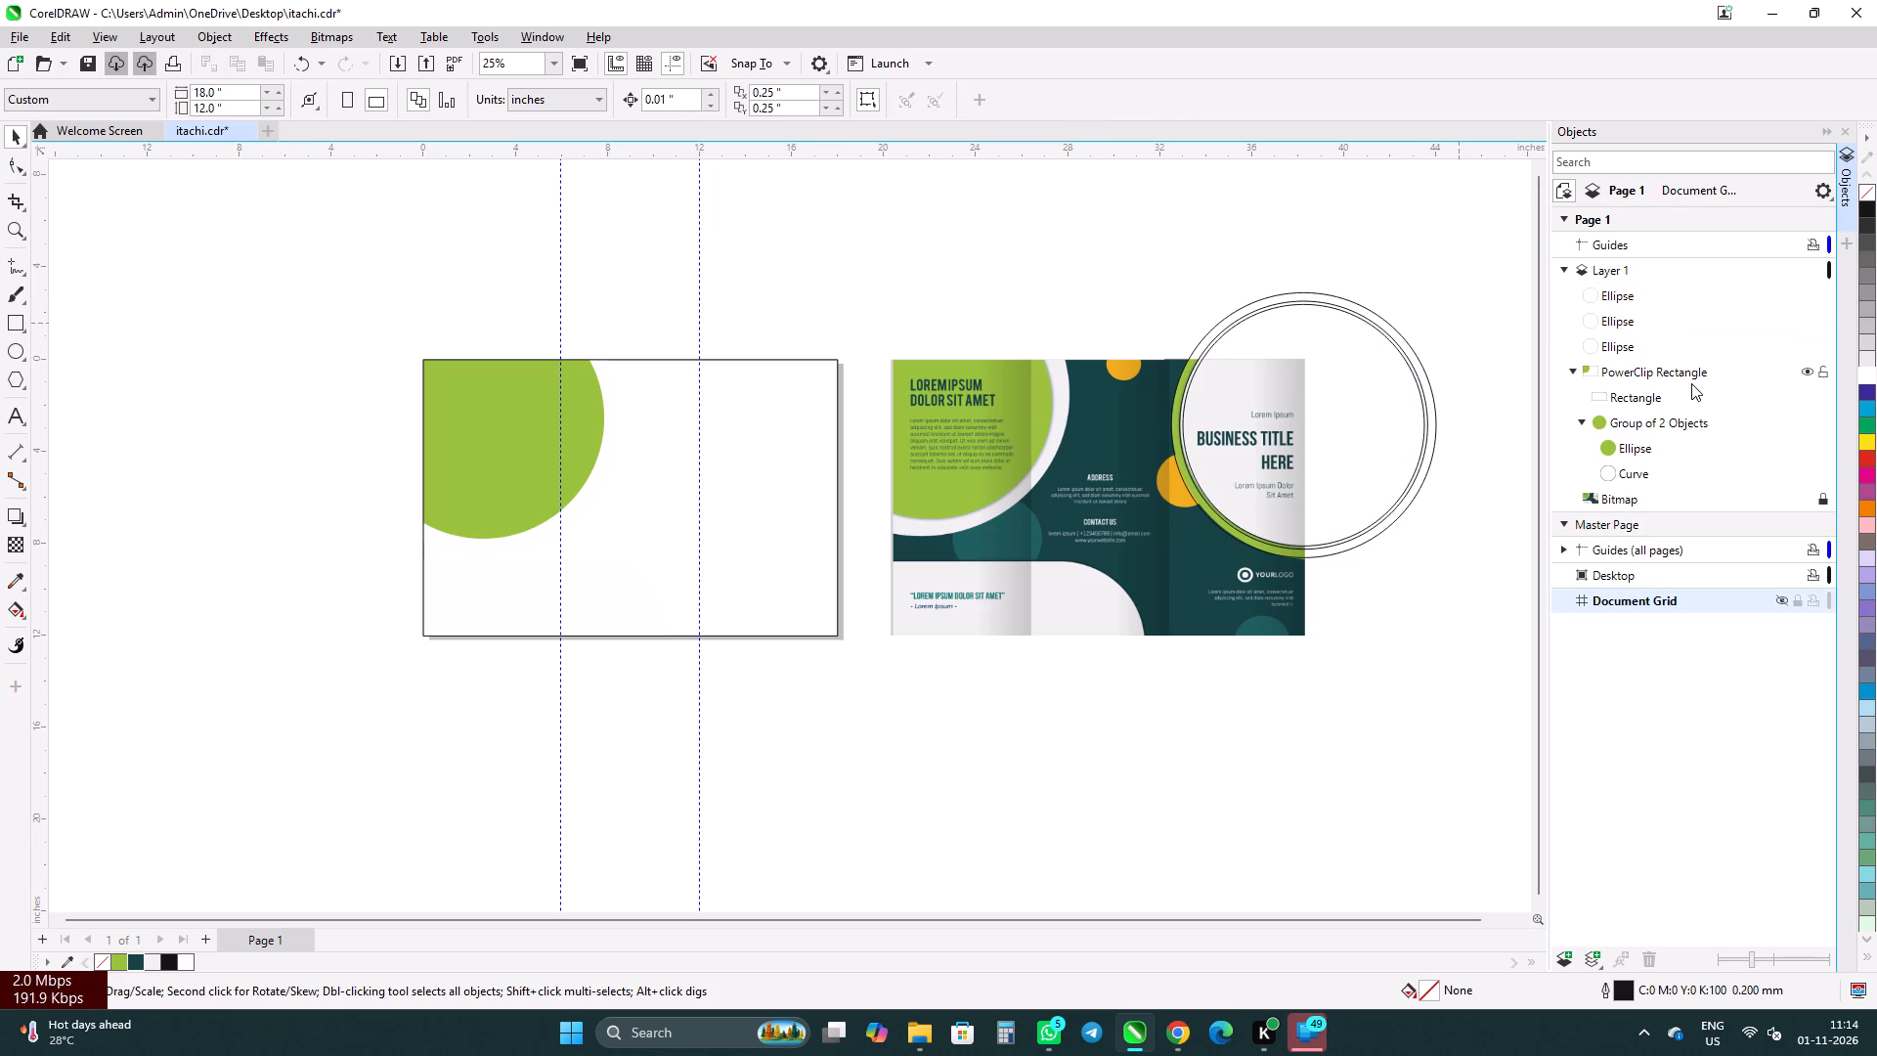
pyautogui.click(1682, 317)
pyautogui.press('Delete')
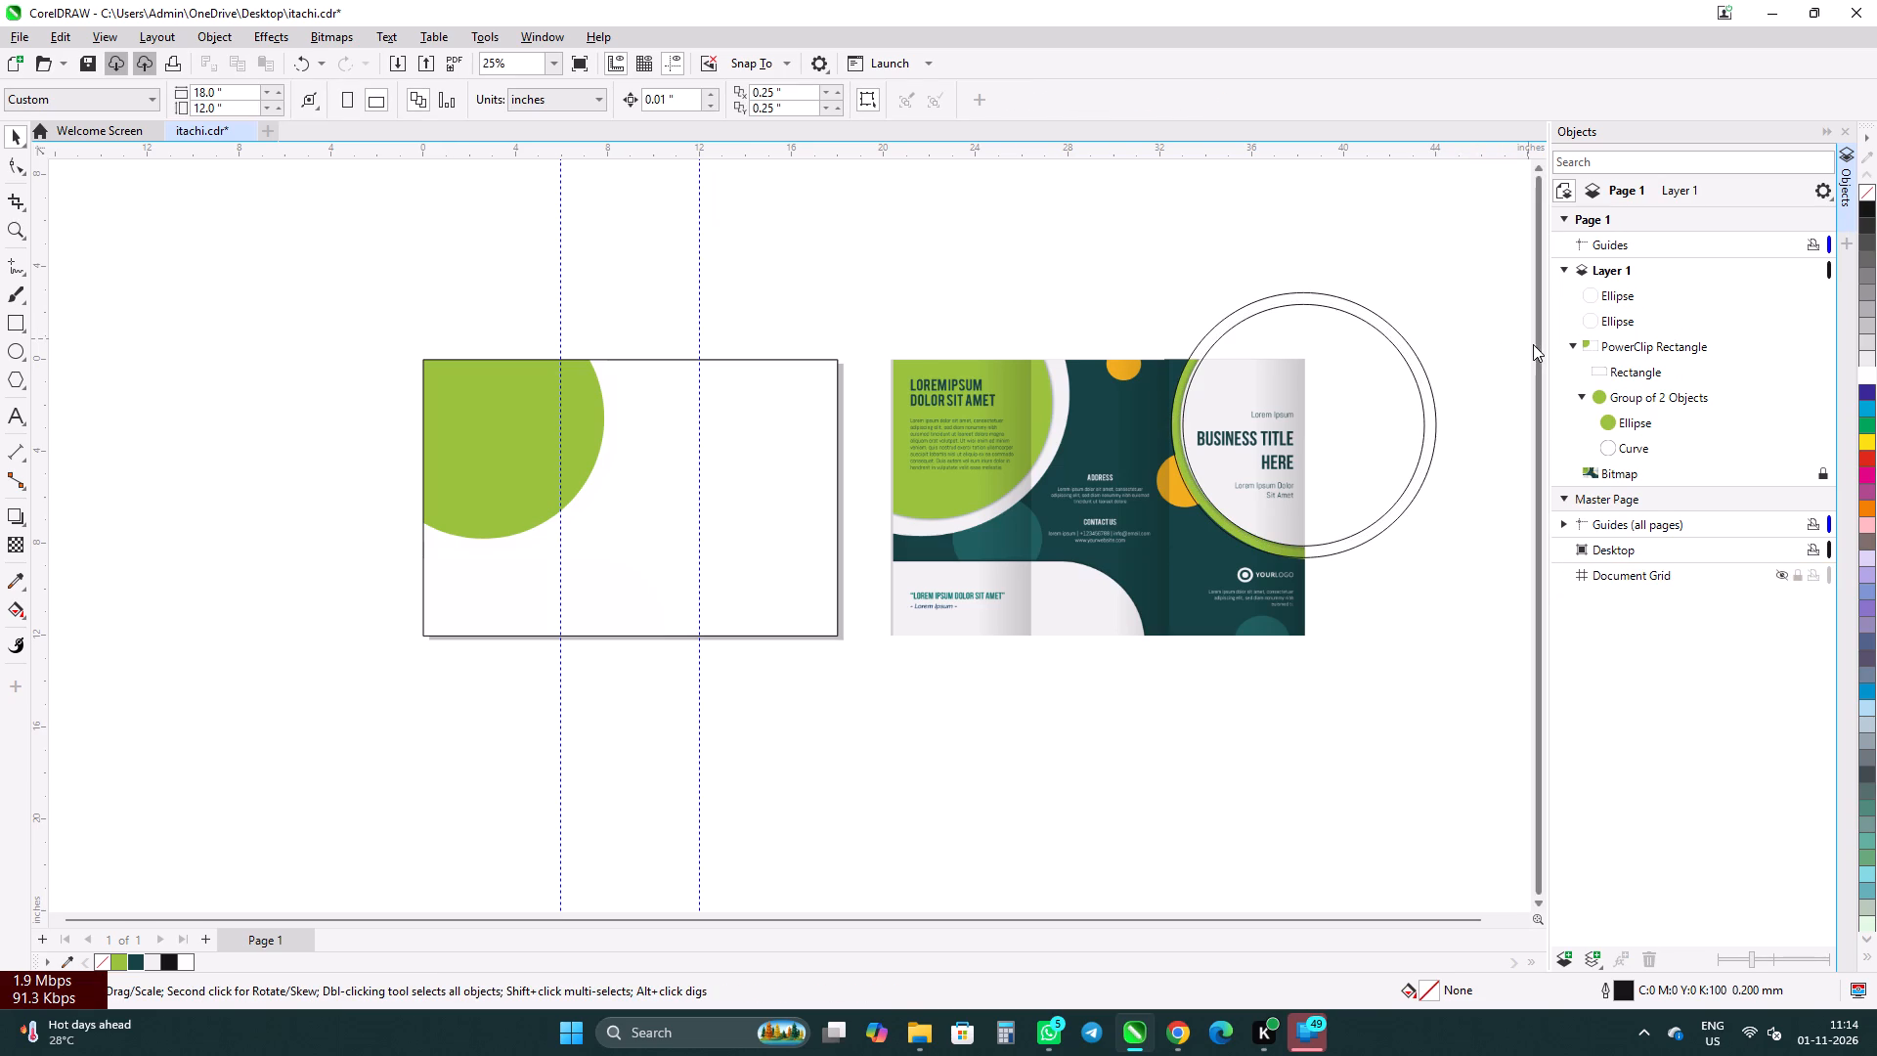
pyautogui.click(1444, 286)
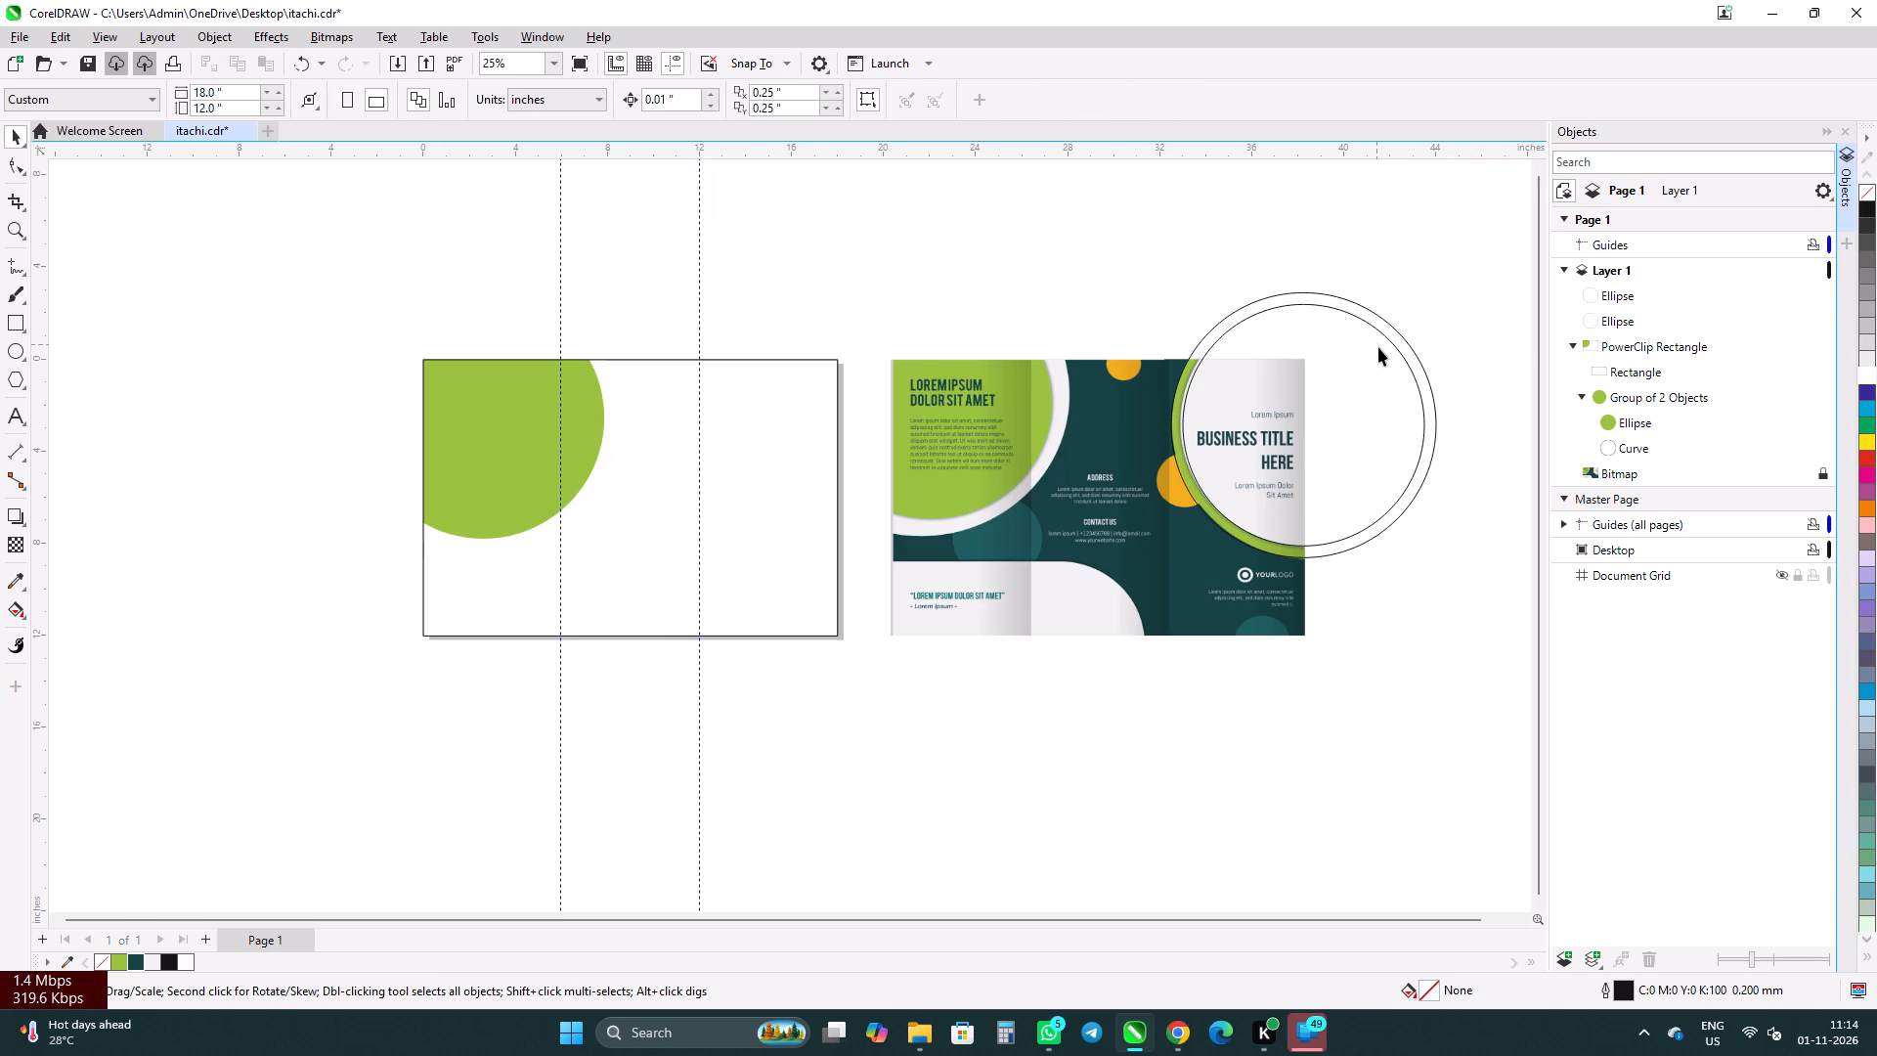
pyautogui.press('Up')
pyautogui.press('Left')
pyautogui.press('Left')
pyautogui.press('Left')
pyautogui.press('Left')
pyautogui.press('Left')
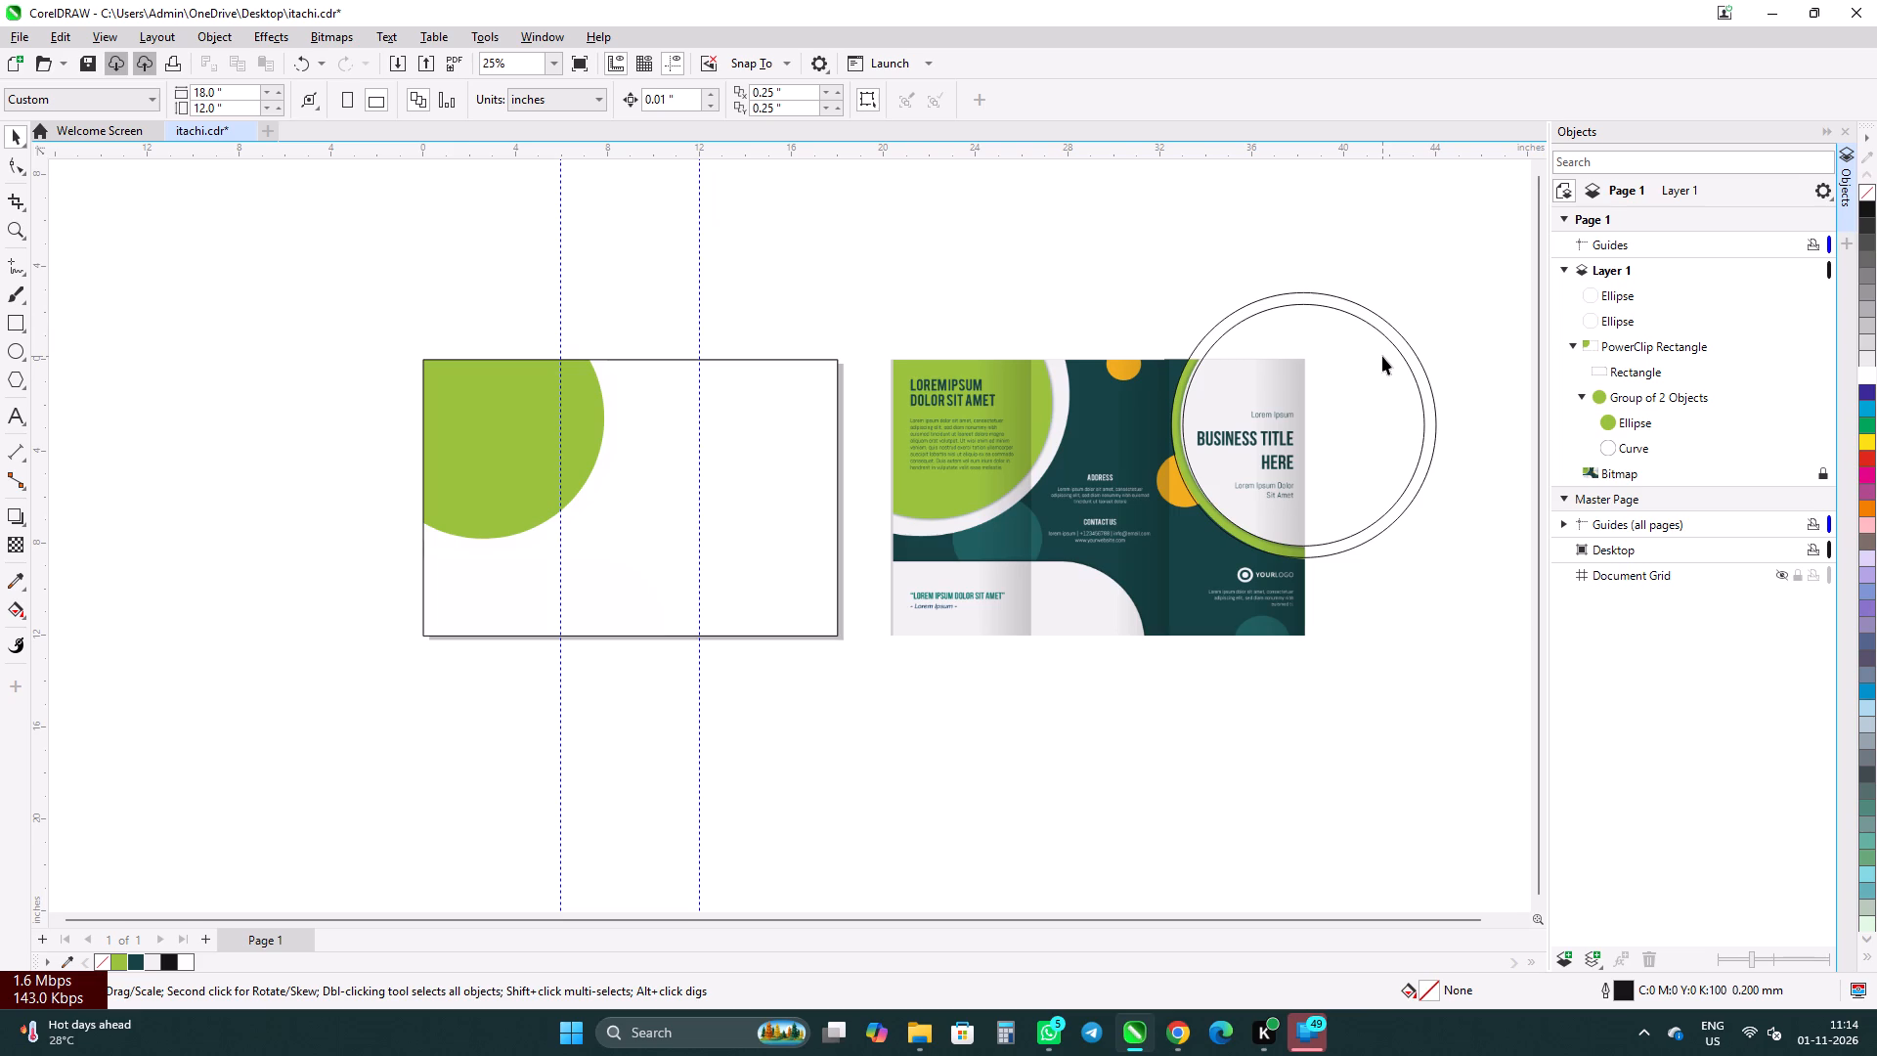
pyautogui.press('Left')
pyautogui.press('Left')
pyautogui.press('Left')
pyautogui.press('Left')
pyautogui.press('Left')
# Nudge the outer 11.5-inch circle left about 0.09 inch and back right about 0.1 inch against the reference ring.
pyautogui.click(1406, 349)
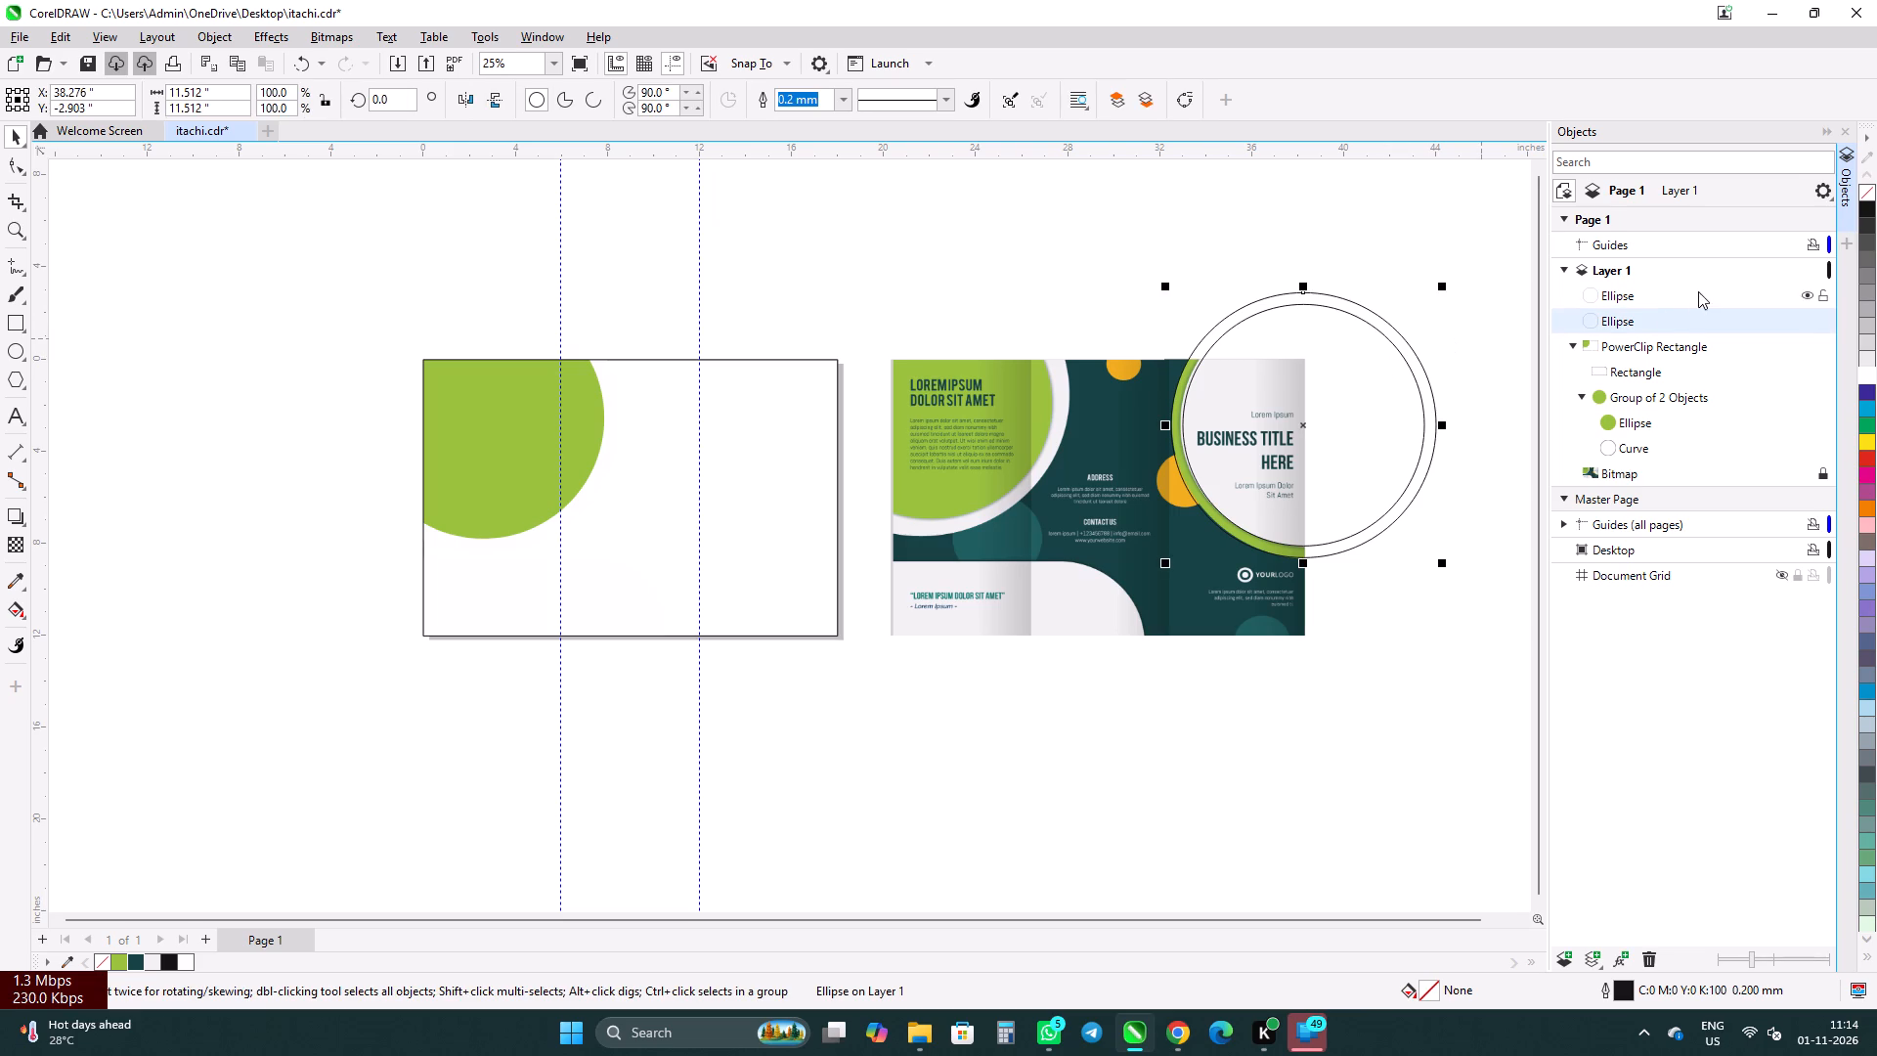
pyautogui.press('Left')
pyautogui.press('Left')
pyautogui.press('Left')
pyautogui.press('Left')
pyautogui.press('Left')
pyautogui.press('Left')
pyautogui.press('Left')
pyautogui.press('Left')
pyautogui.press('Left')
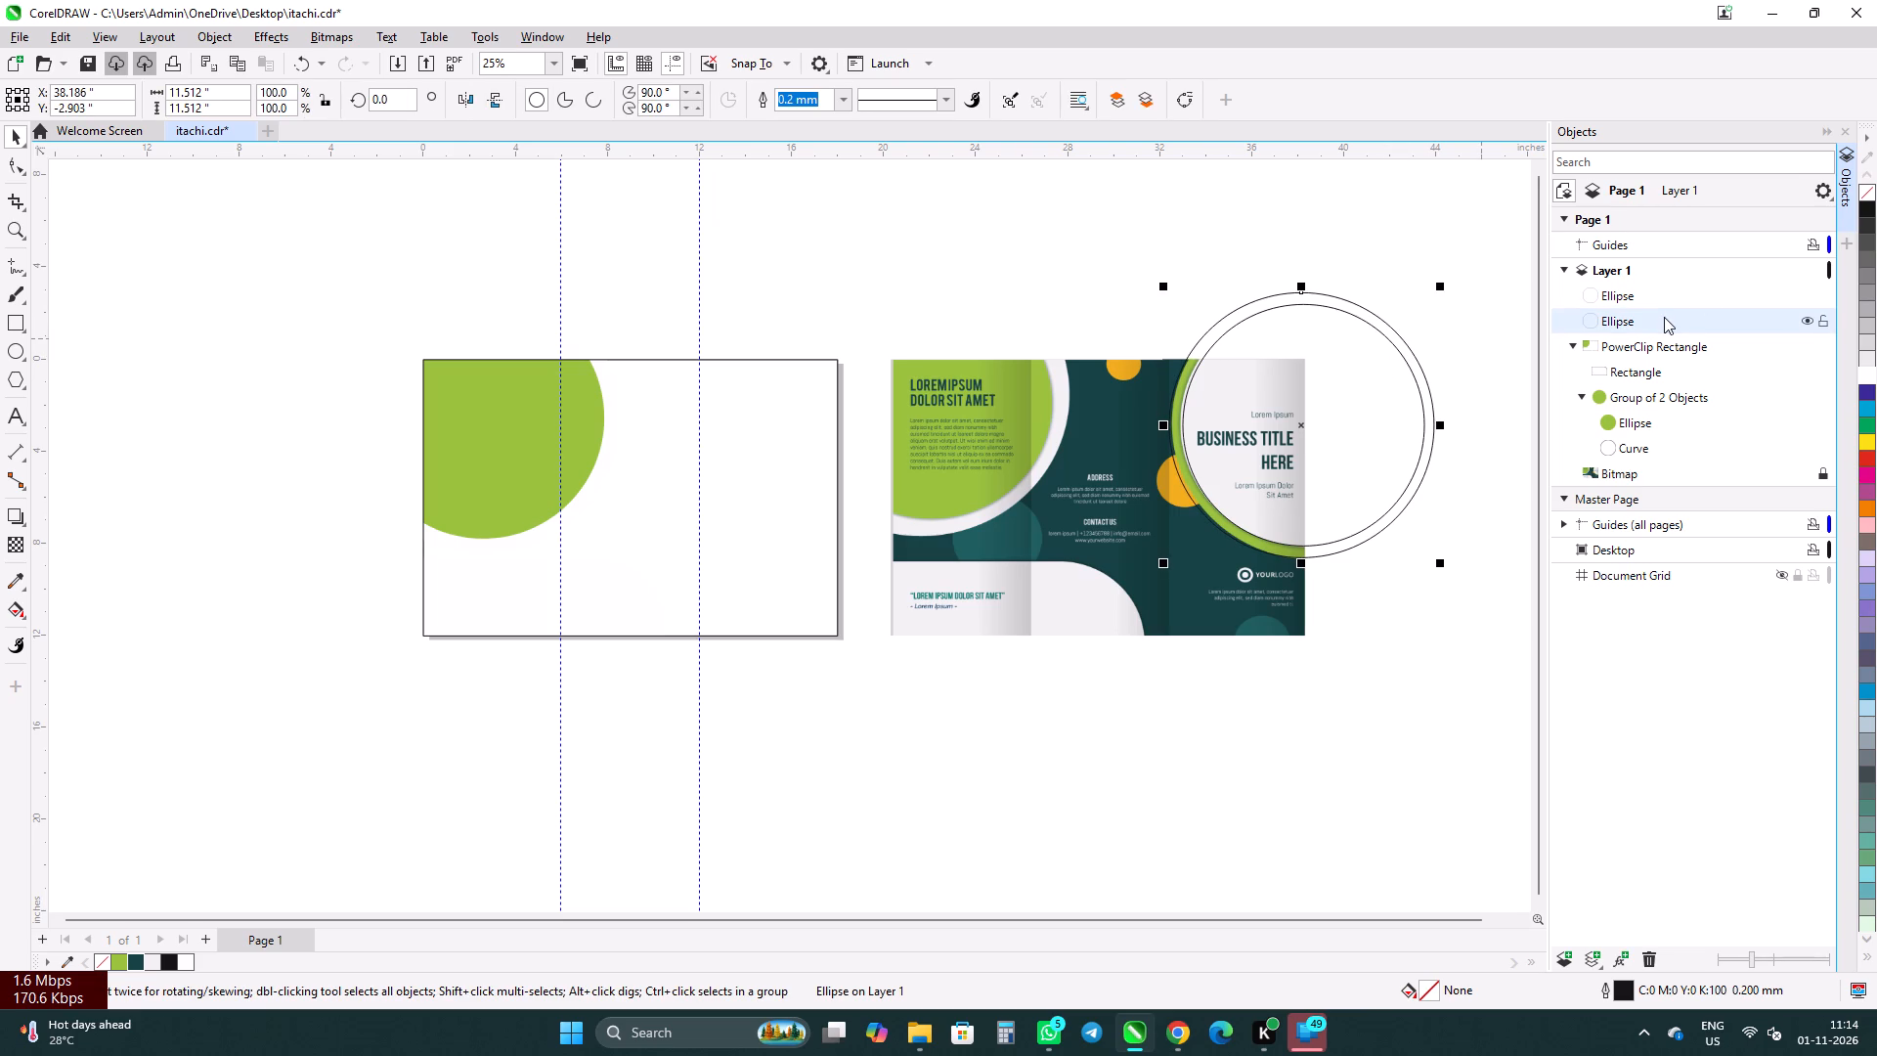
pyautogui.press('Right')
pyautogui.press('Right')
pyautogui.press('Right')
pyautogui.press('Right')
pyautogui.press('Right')
pyautogui.press('Right')
pyautogui.press('Right')
pyautogui.press('Right')
pyautogui.press('Right')
pyautogui.press('Right')
pyautogui.press('Right')
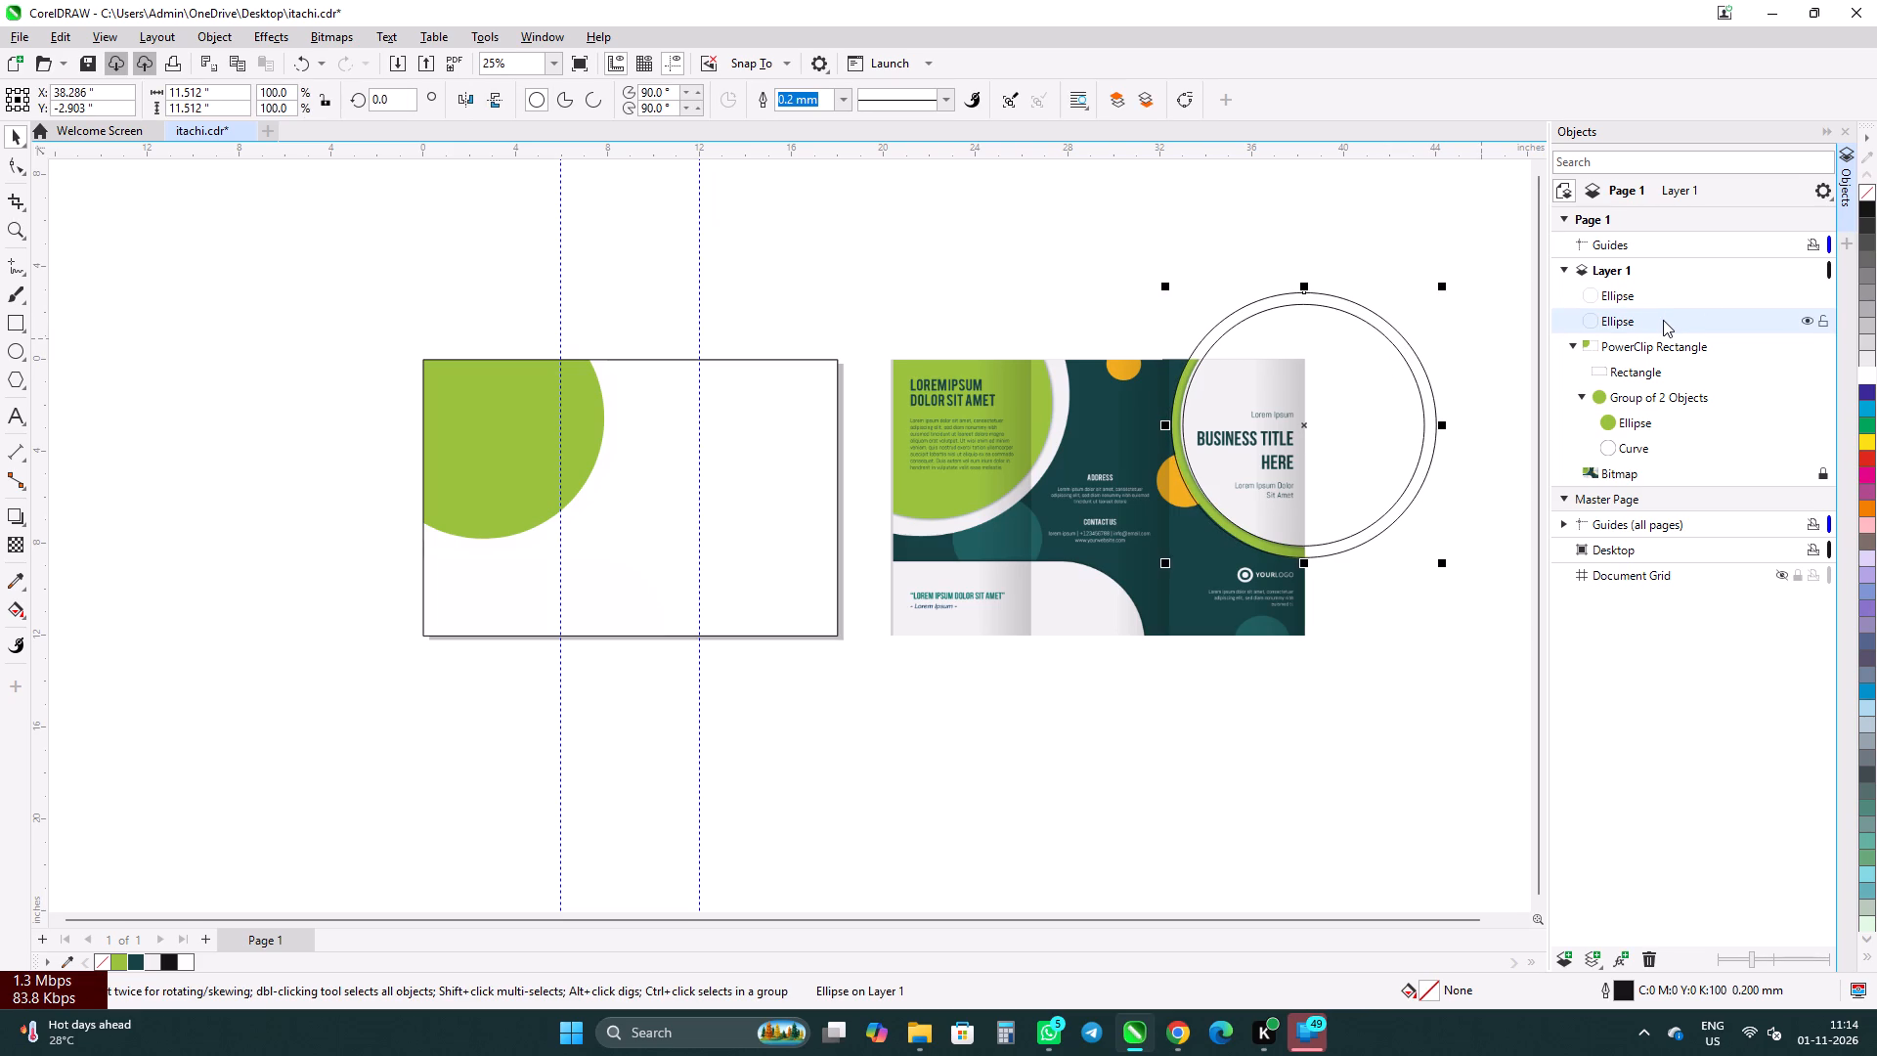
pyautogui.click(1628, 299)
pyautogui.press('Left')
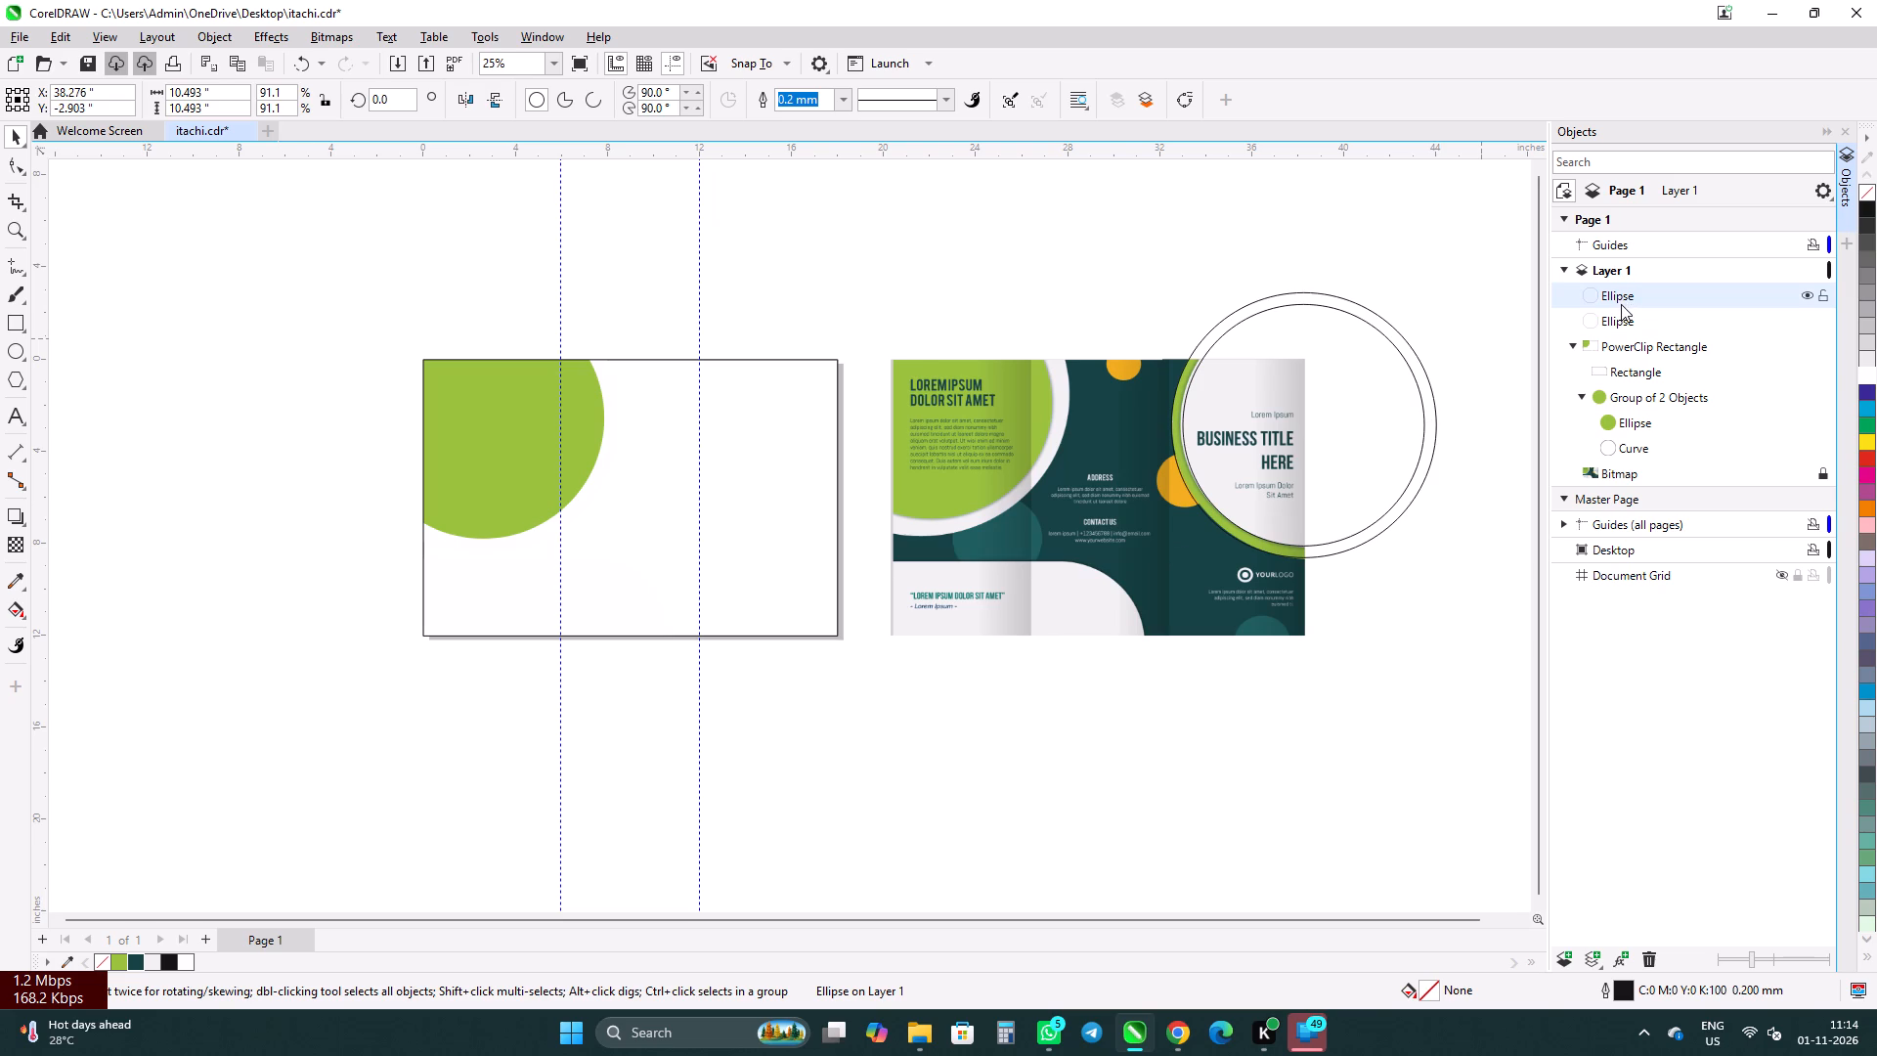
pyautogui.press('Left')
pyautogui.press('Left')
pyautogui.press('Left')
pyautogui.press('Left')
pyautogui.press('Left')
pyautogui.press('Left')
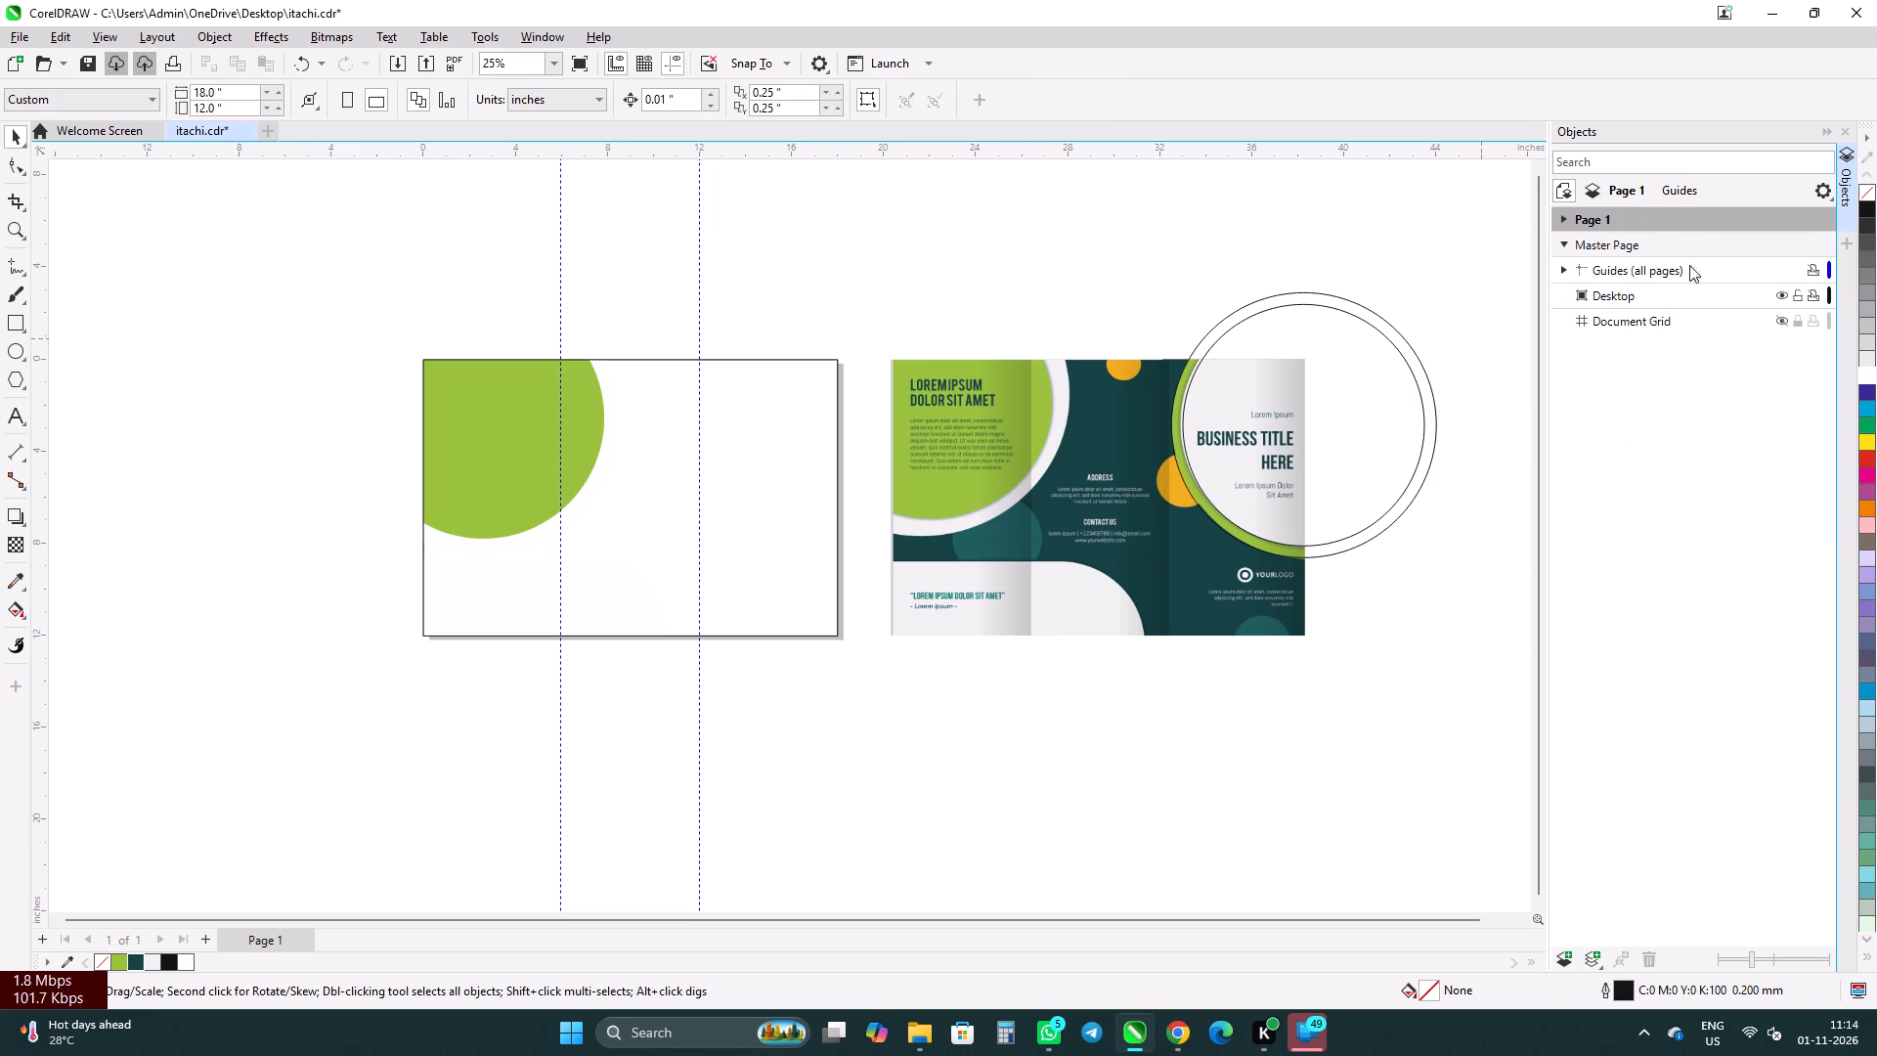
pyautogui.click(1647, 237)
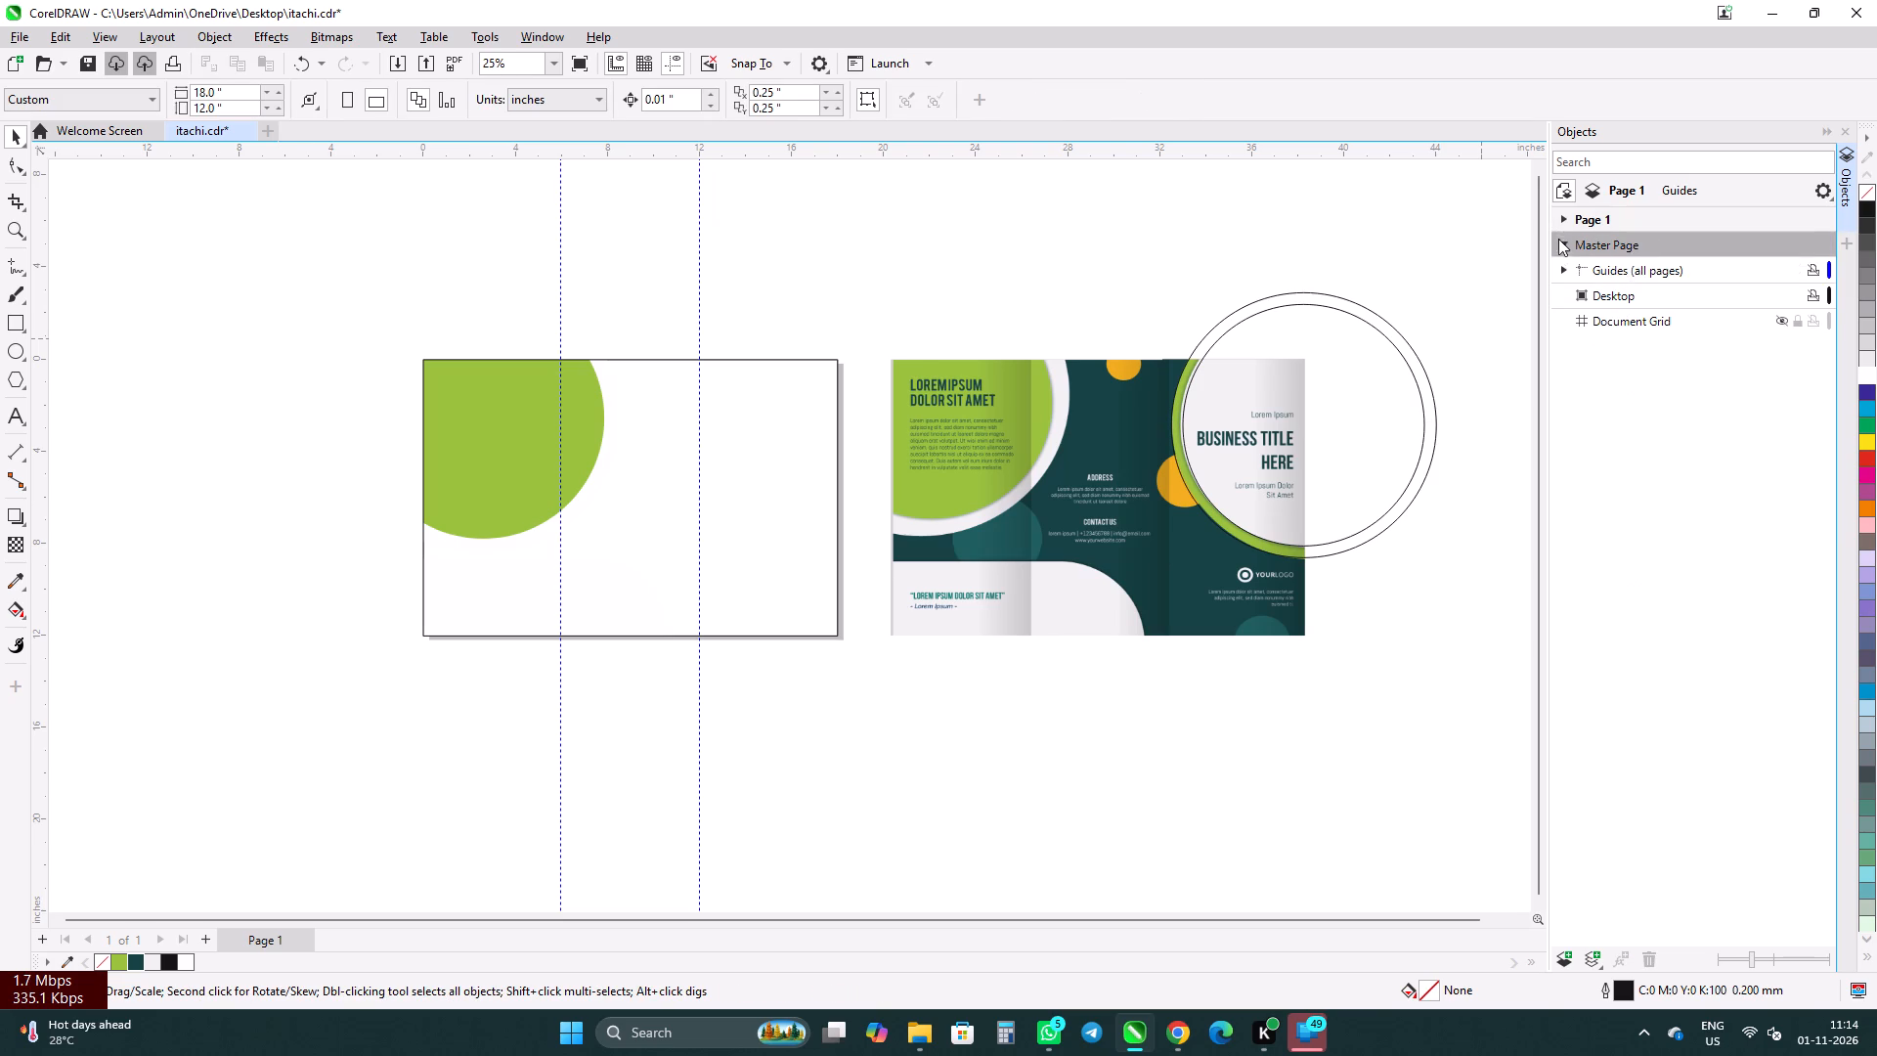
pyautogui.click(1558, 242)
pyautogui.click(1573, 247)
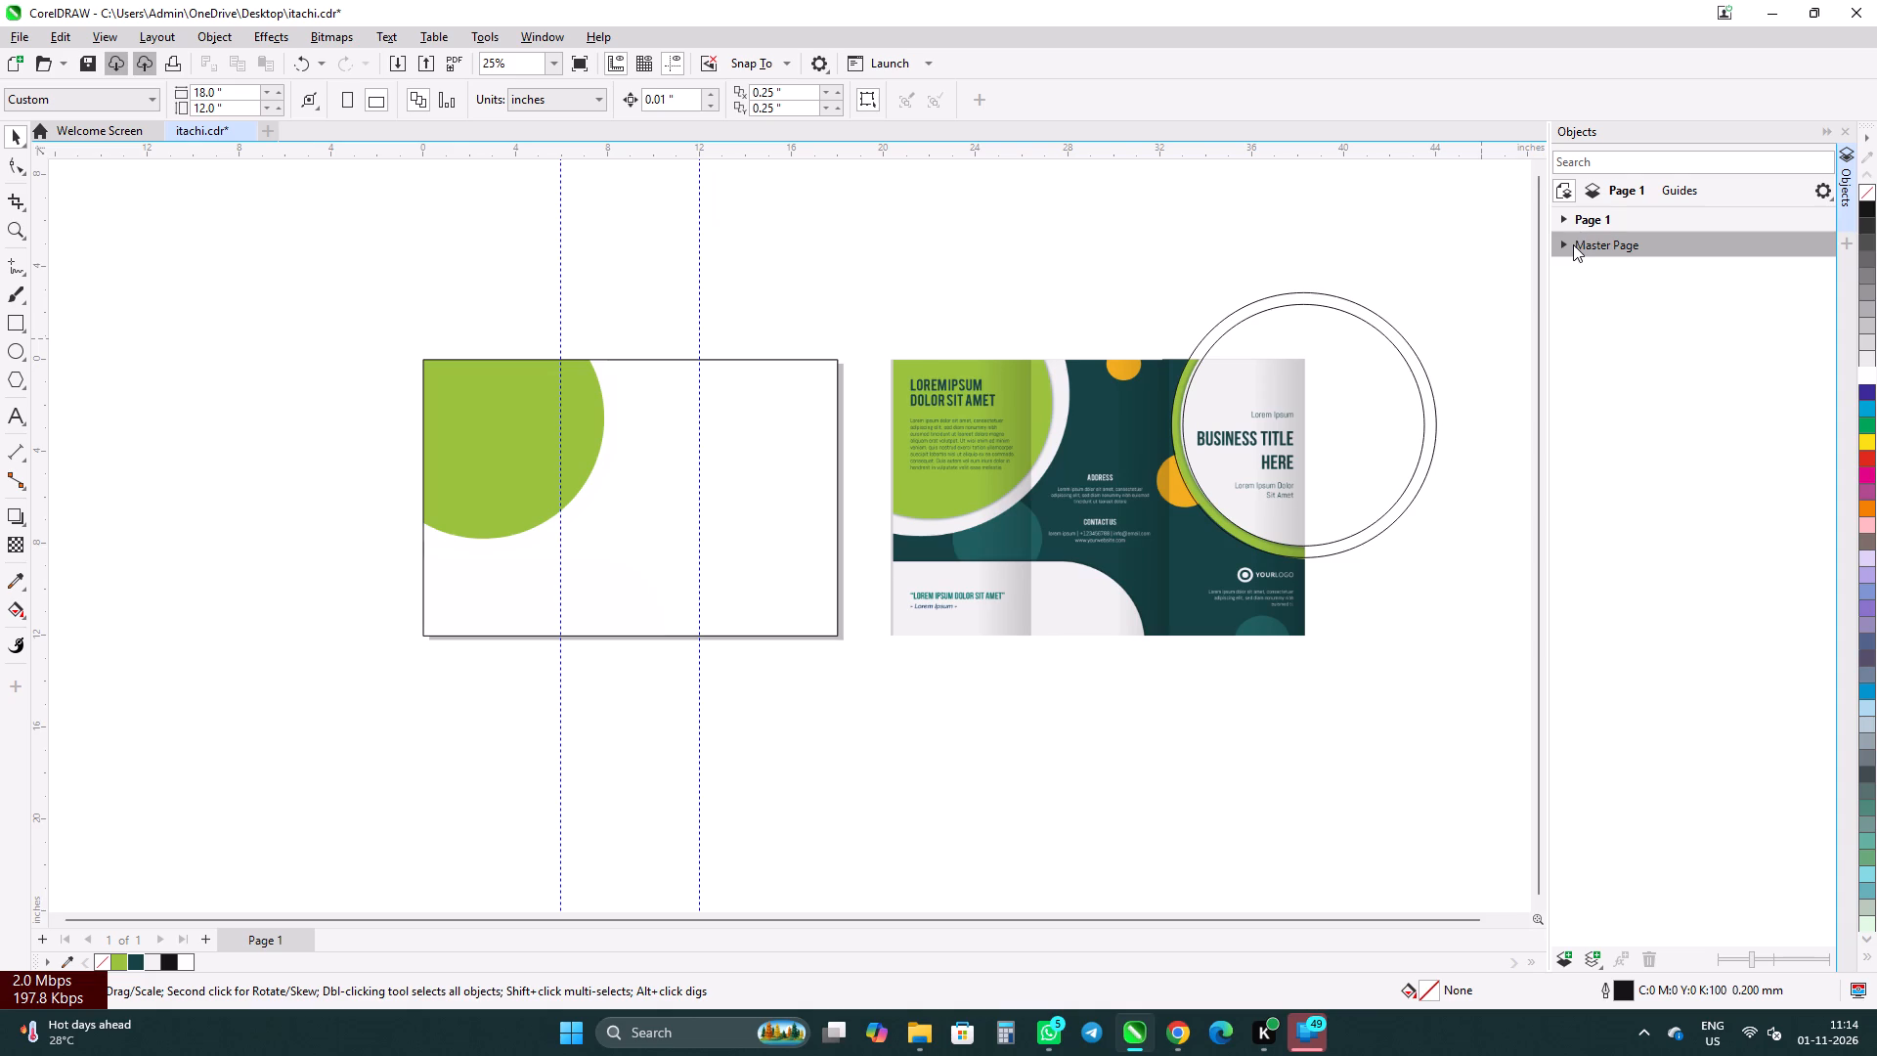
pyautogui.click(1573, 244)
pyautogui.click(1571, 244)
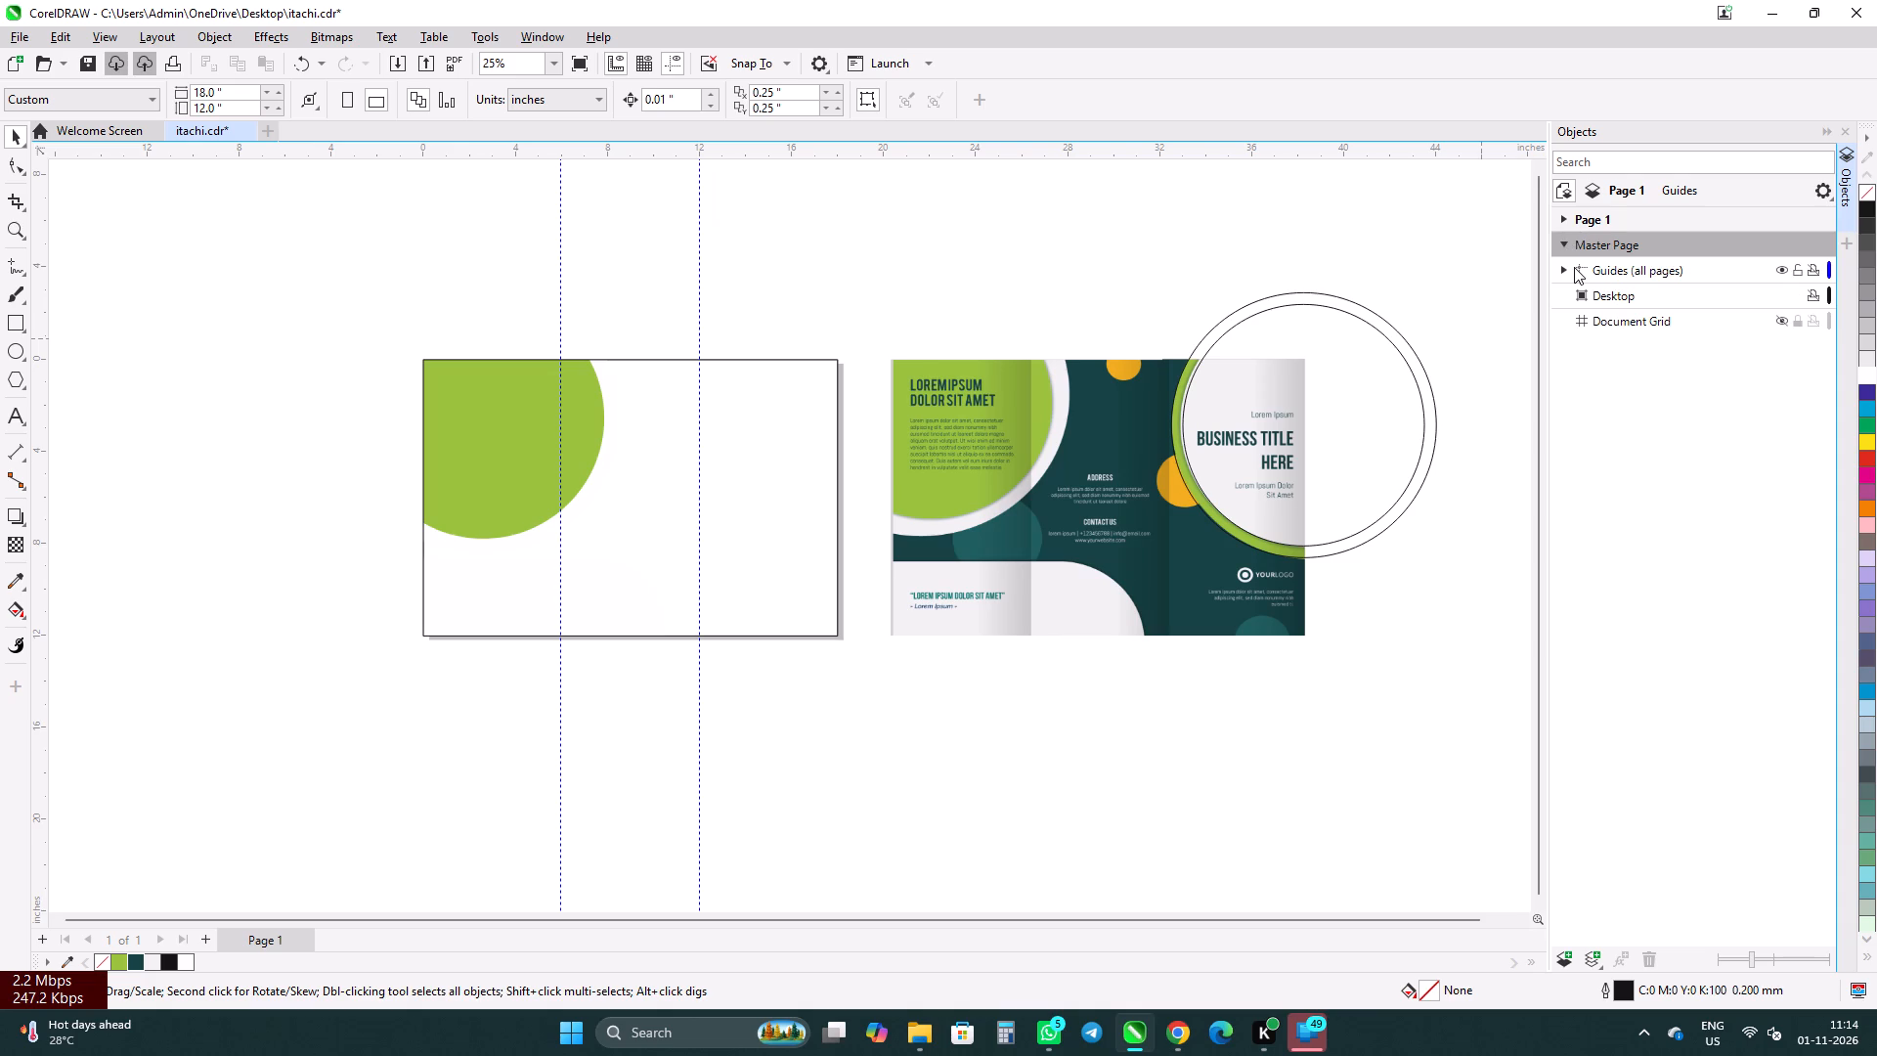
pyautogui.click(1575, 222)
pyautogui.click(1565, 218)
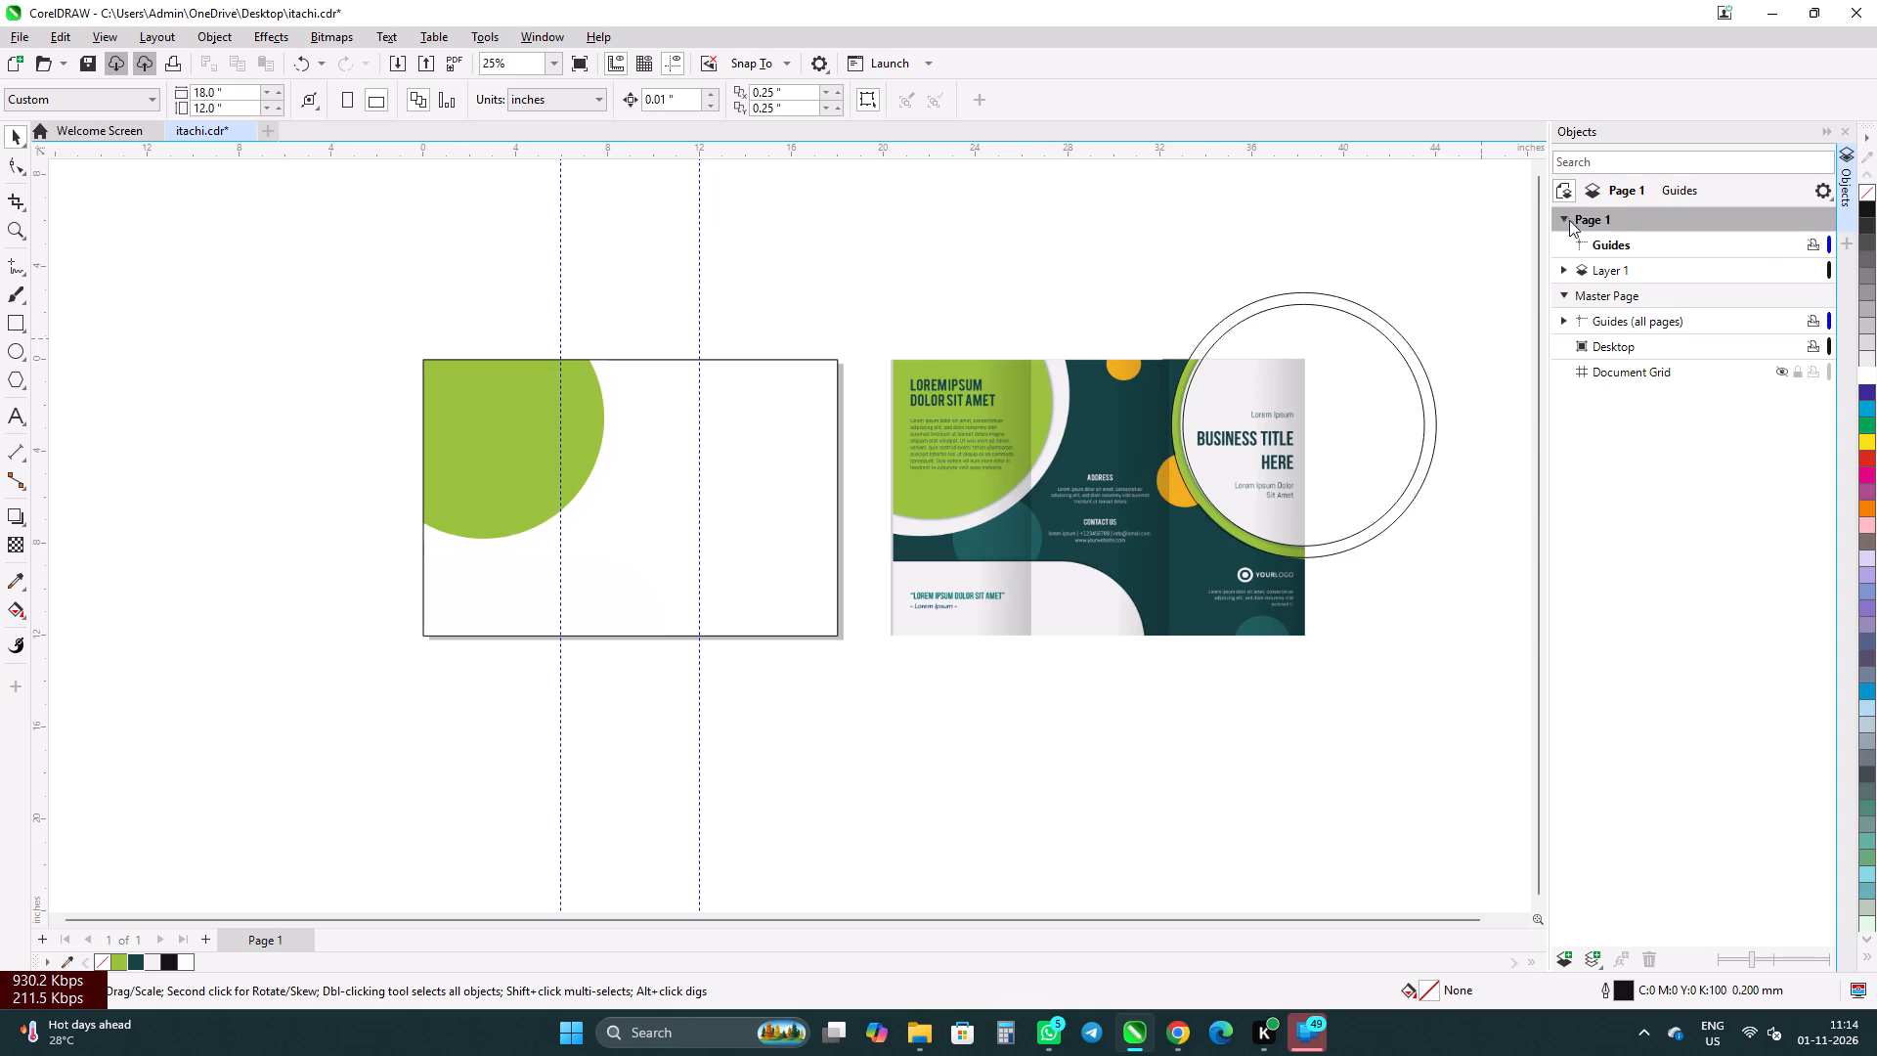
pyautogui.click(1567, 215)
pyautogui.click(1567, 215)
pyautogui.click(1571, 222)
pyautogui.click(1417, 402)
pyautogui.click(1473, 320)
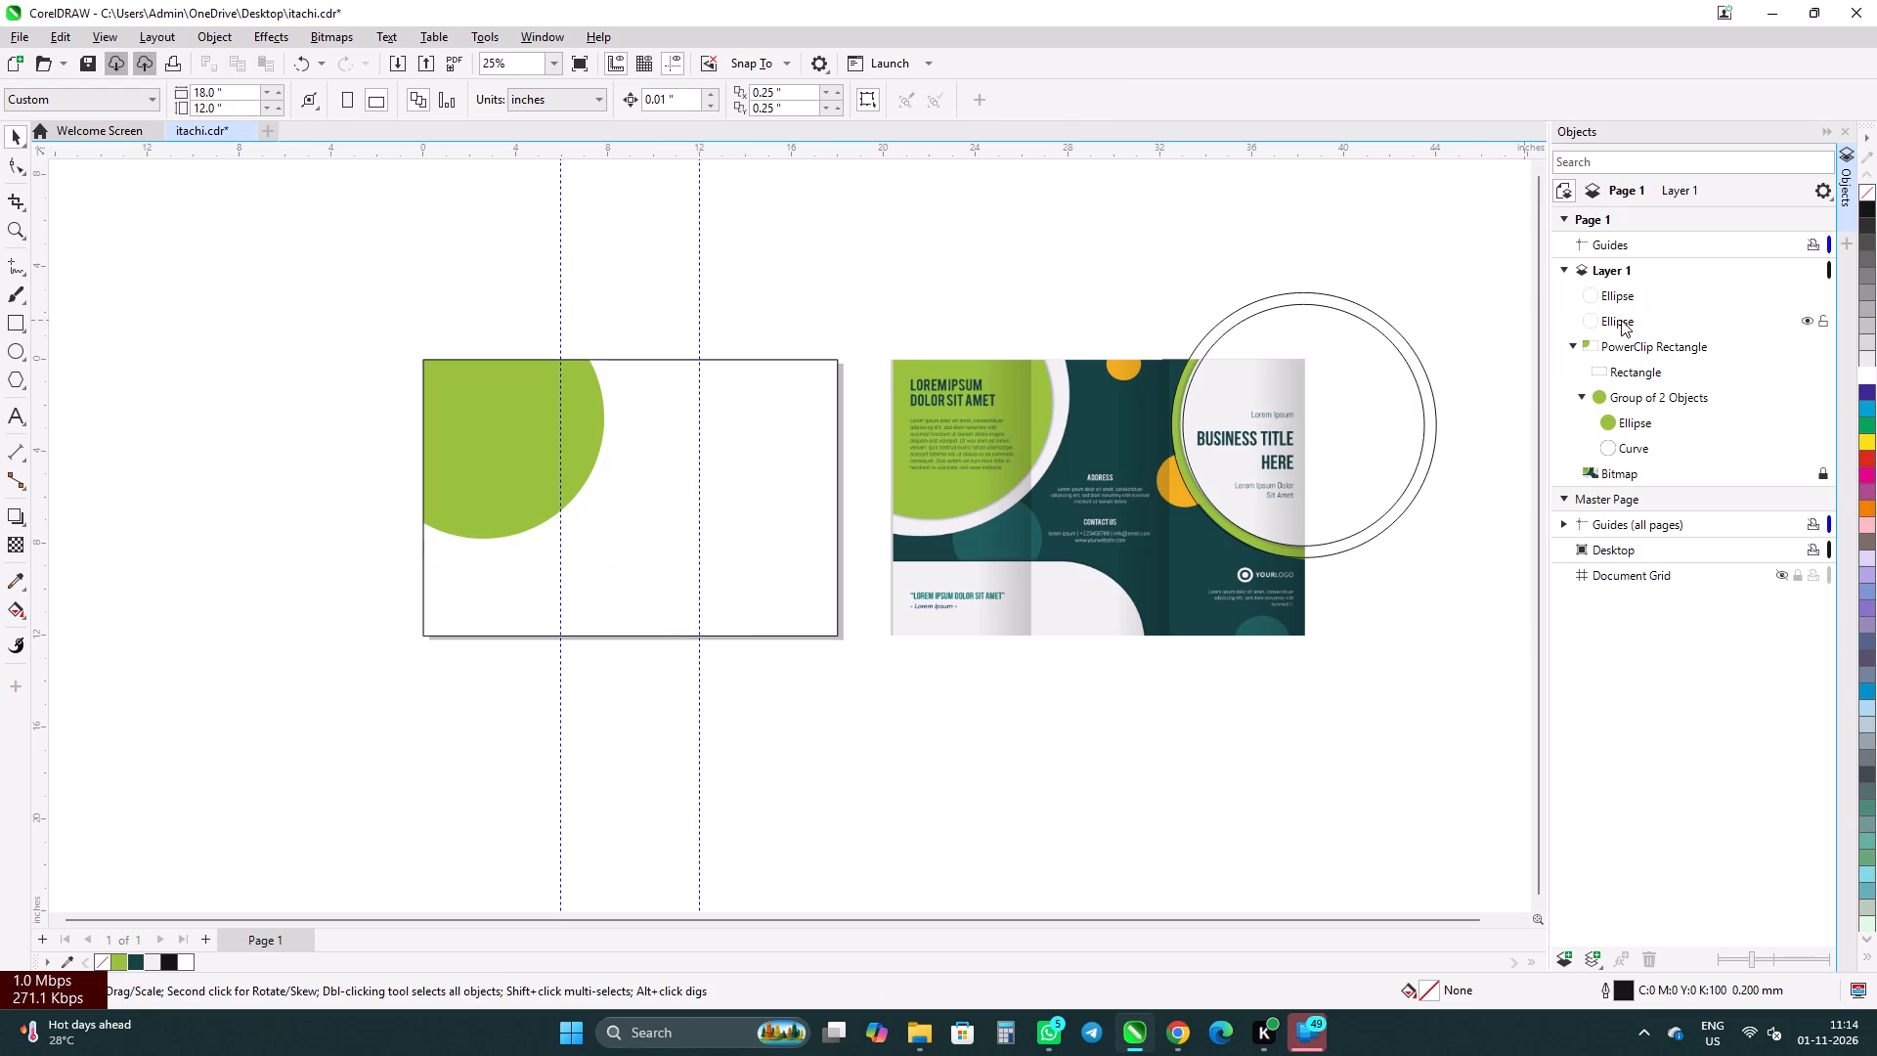
# Nudge the inner circle left about 0.08 inch and up about 0.02 inch to match the reference ring's inner edge.
pyautogui.click(1419, 401)
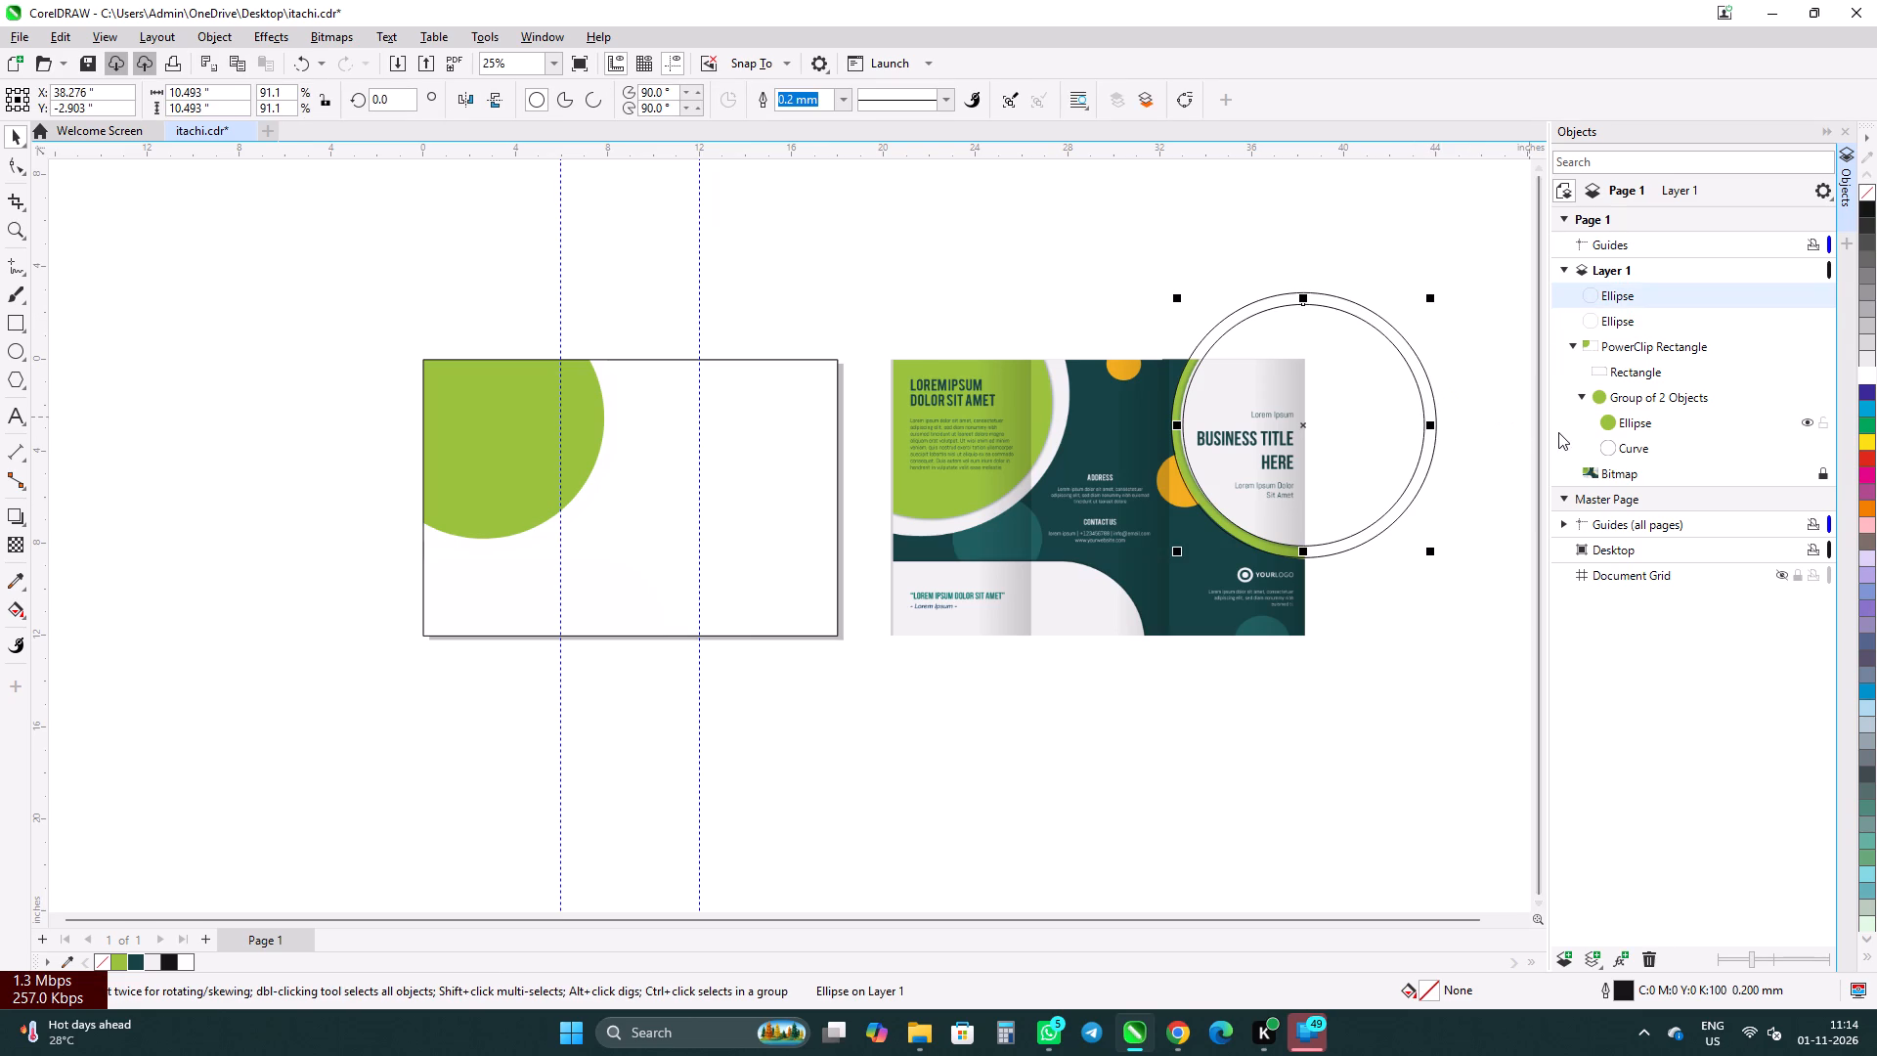
pyautogui.press('Left')
pyautogui.press('Left')
pyautogui.press('Left')
pyautogui.press('Left')
pyautogui.press('Left')
pyautogui.press('Left')
pyautogui.press('Up')
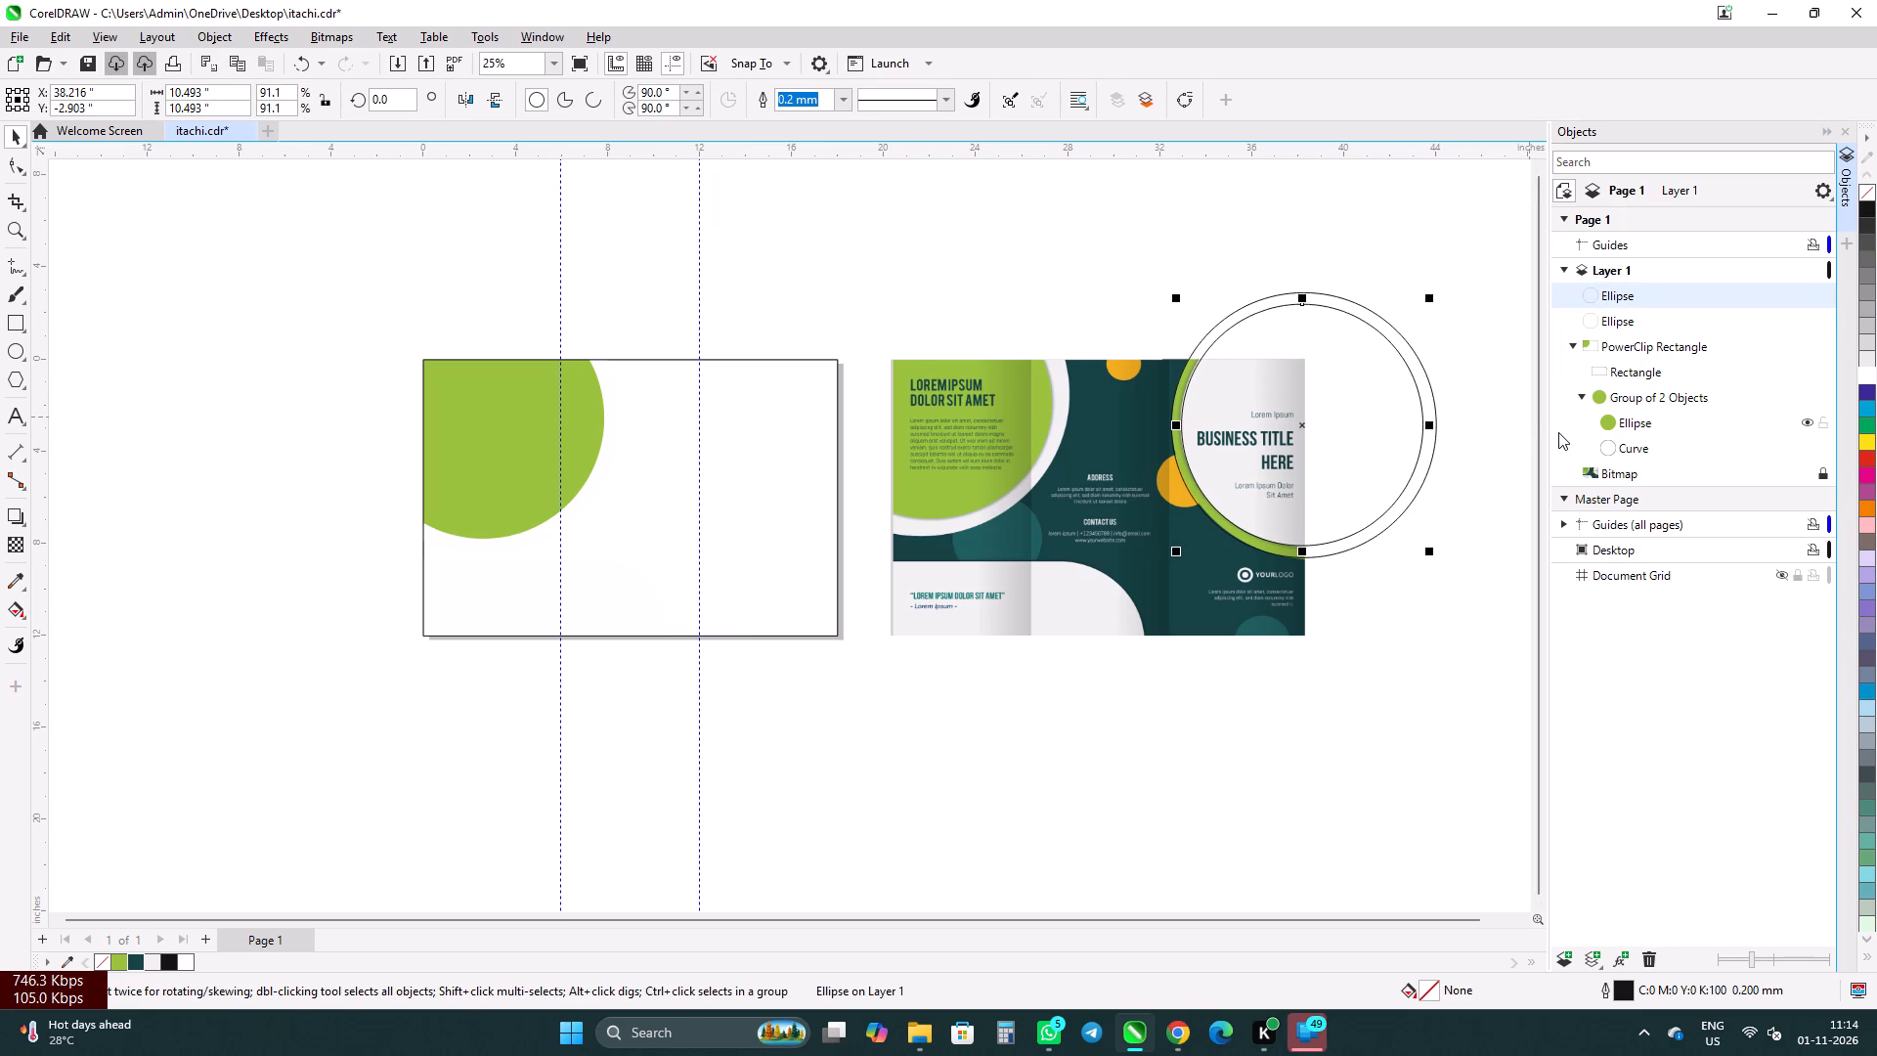
pyautogui.press('Up')
pyautogui.press('Left')
pyautogui.press('Left')
pyautogui.click(1506, 371)
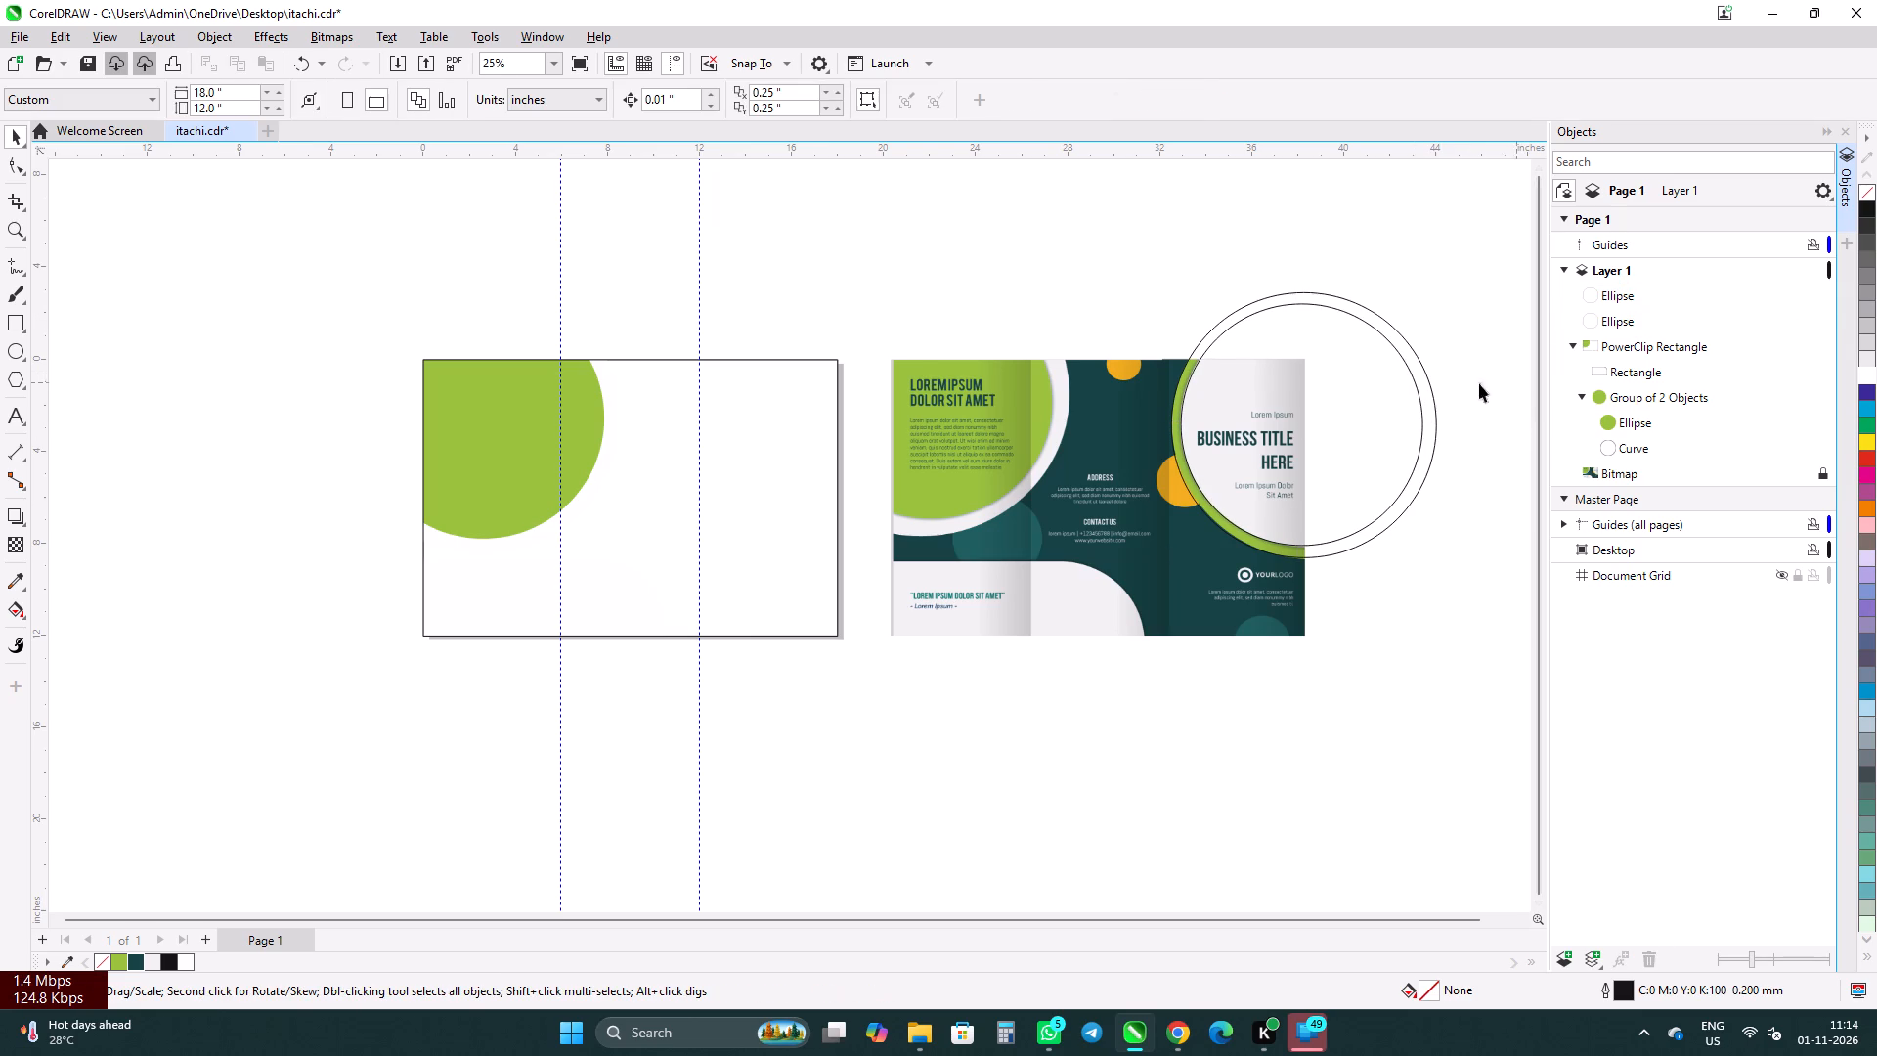
# Fill the outer circle with the document's green, #99C33D.
pyautogui.click(29, 129)
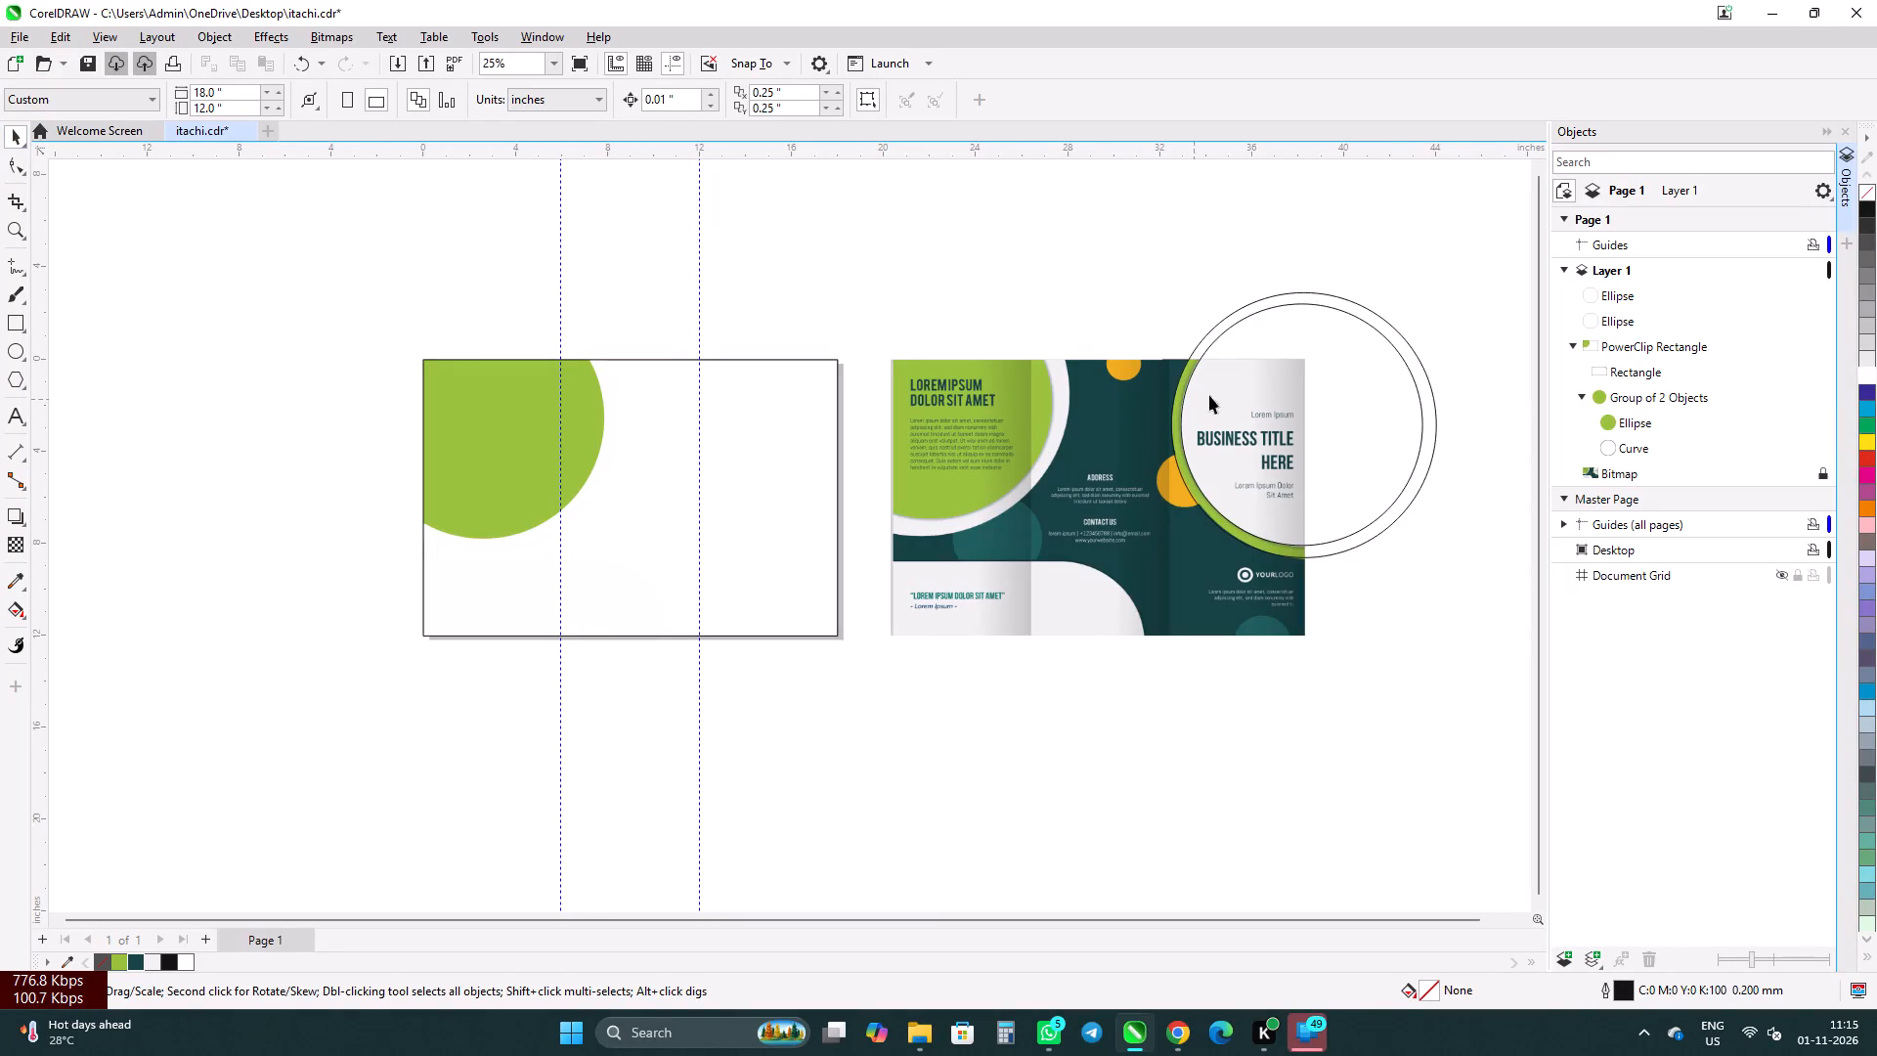
pyautogui.click(1433, 435)
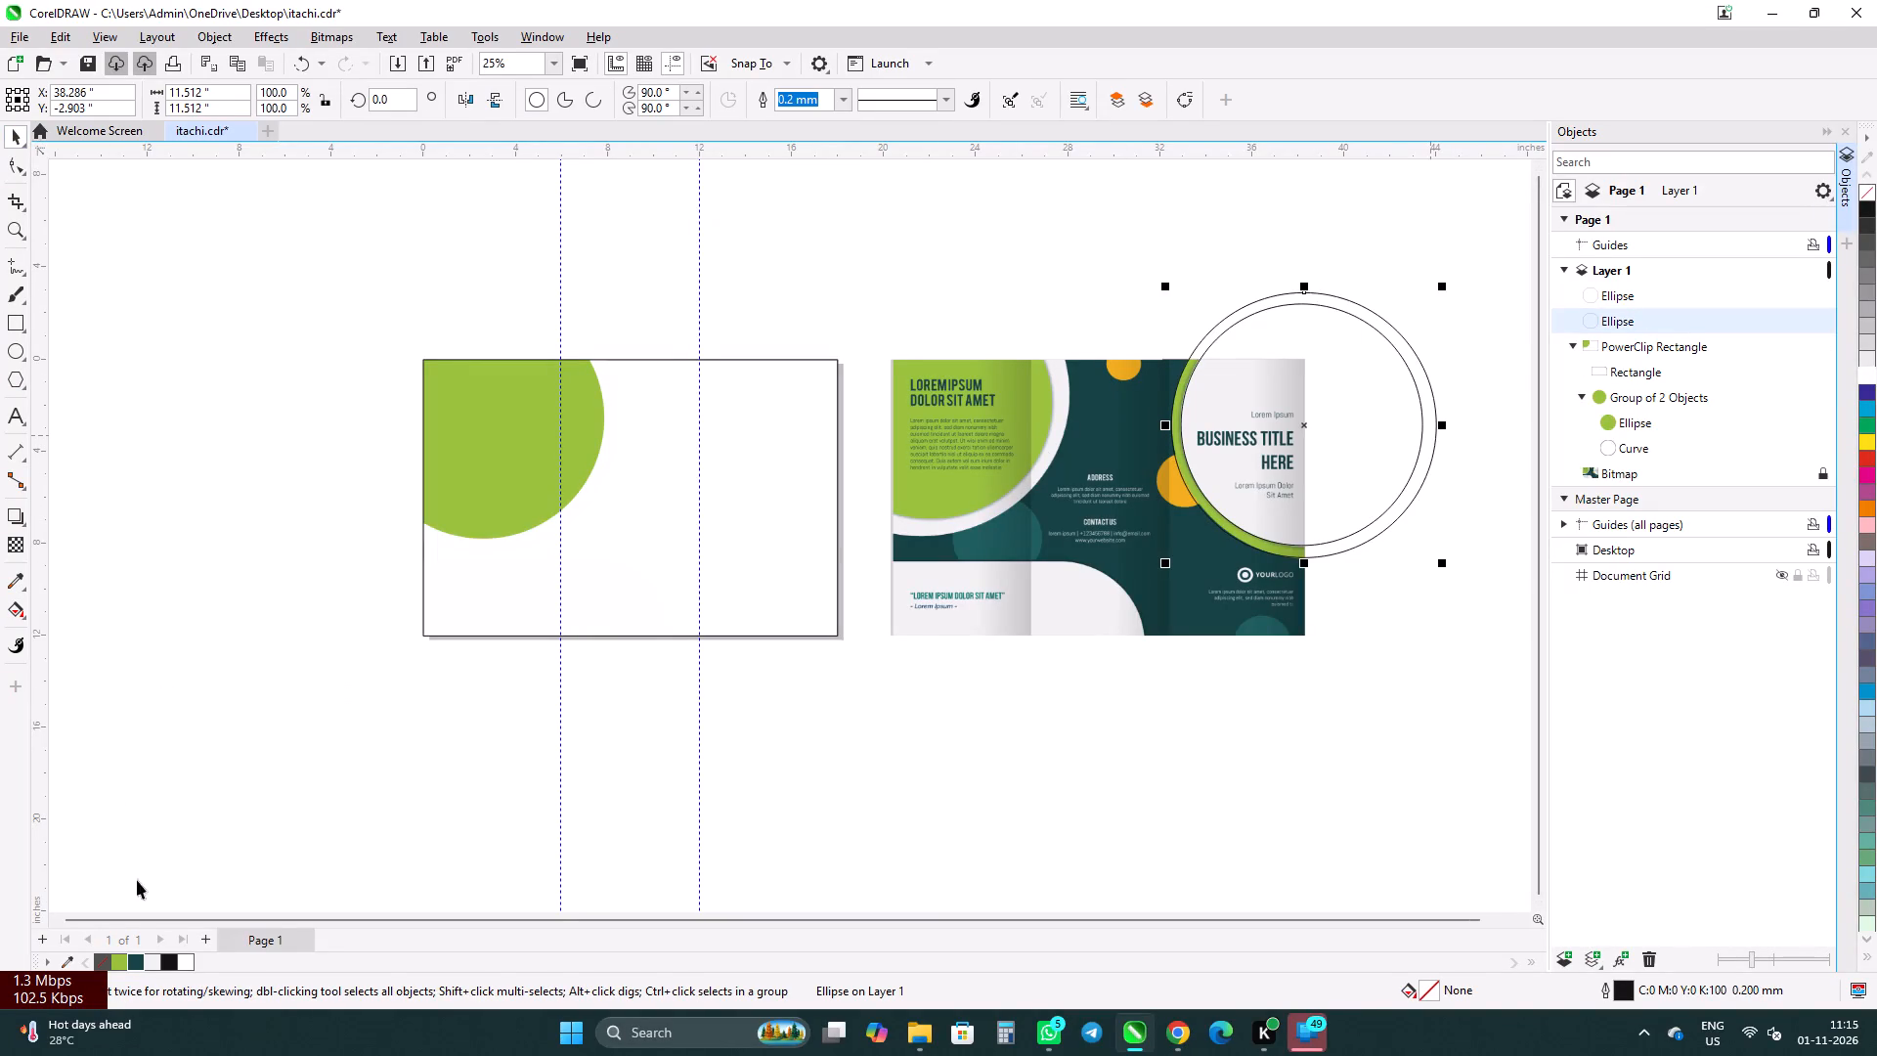
pyautogui.click(119, 960)
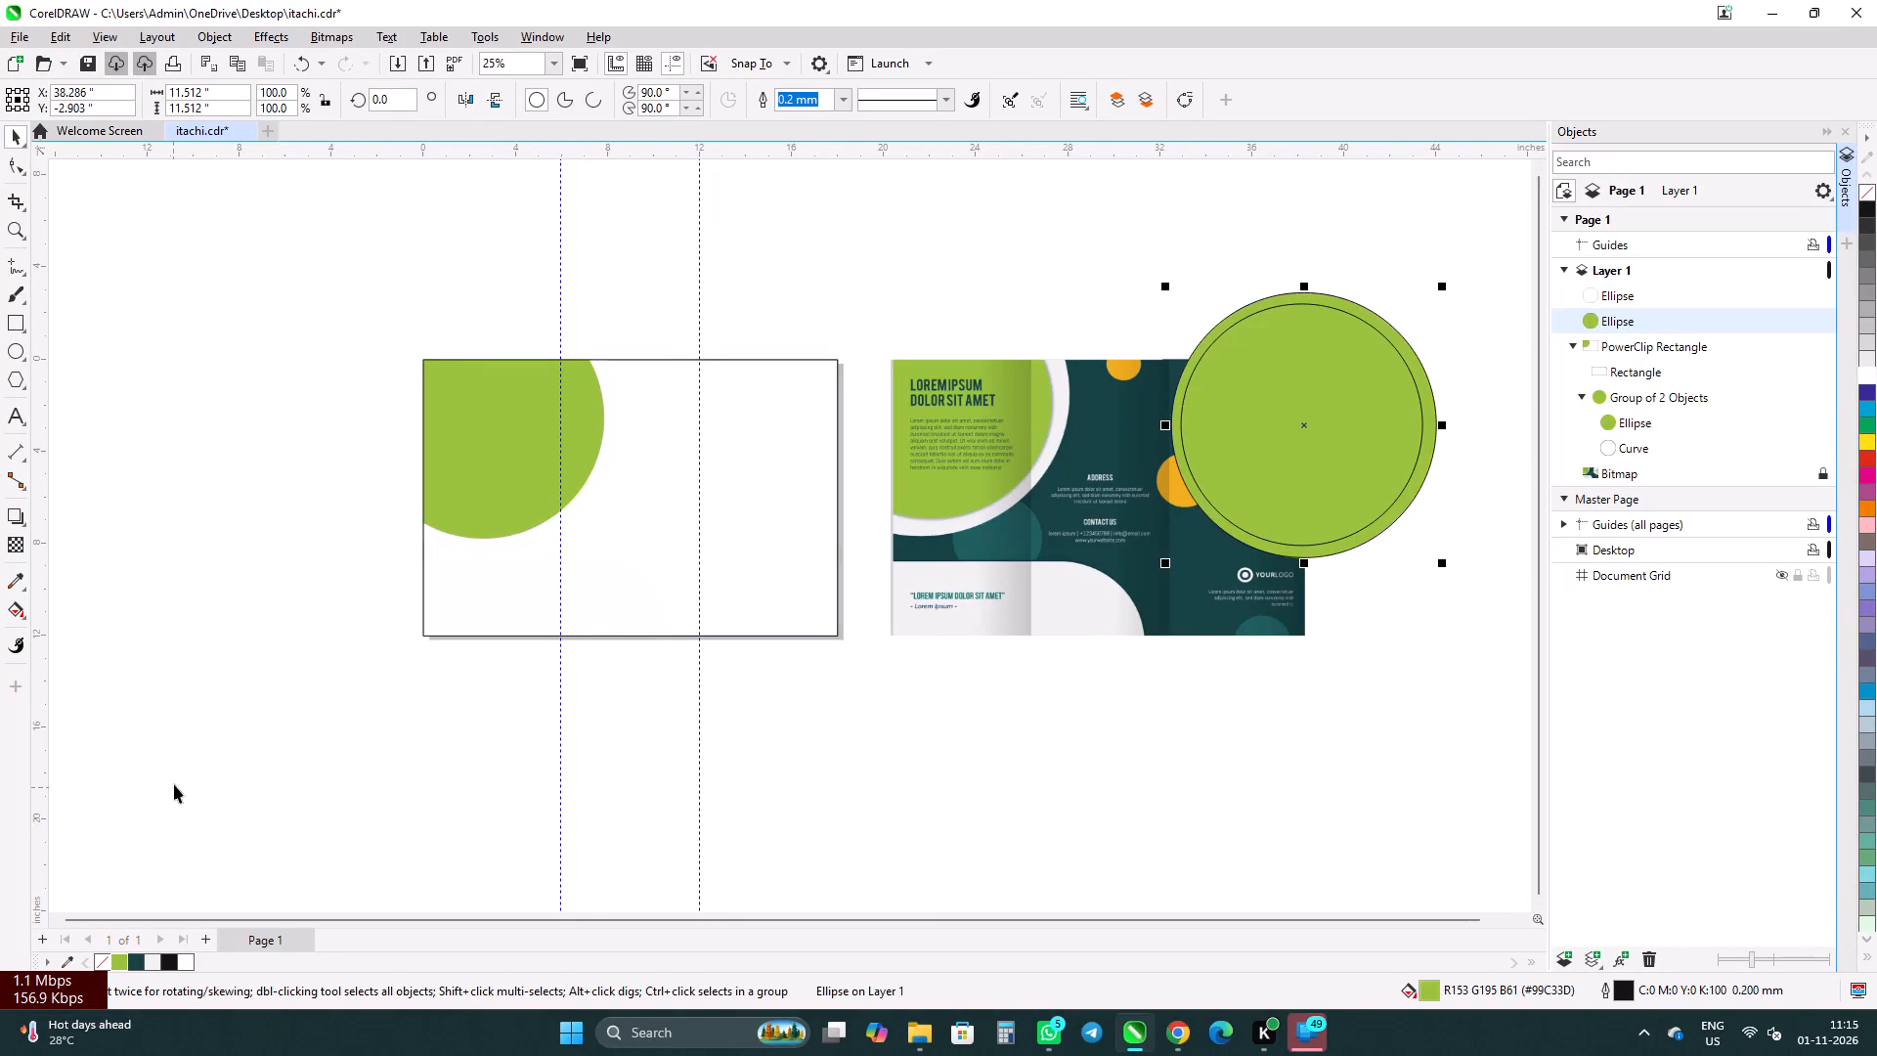
pyautogui.click(210, 759)
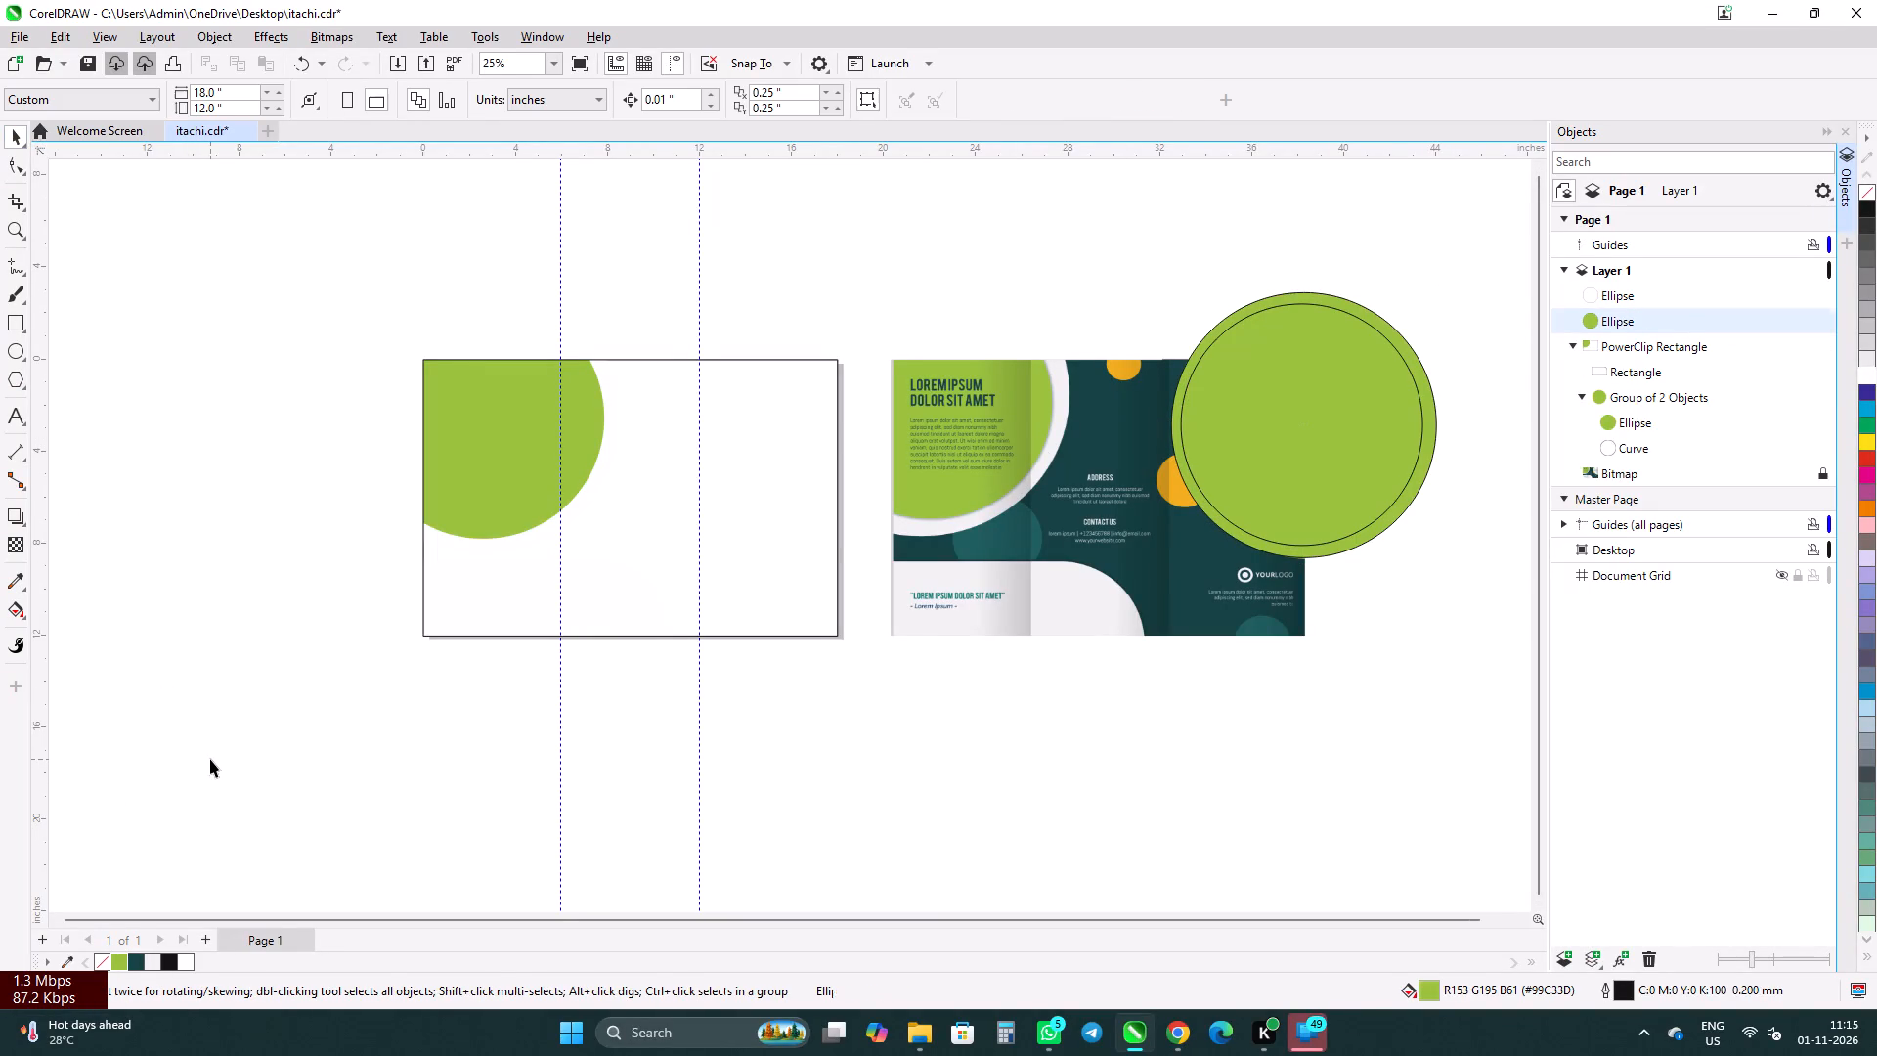
# Fill the inner circle with white.
pyautogui.click(1605, 296)
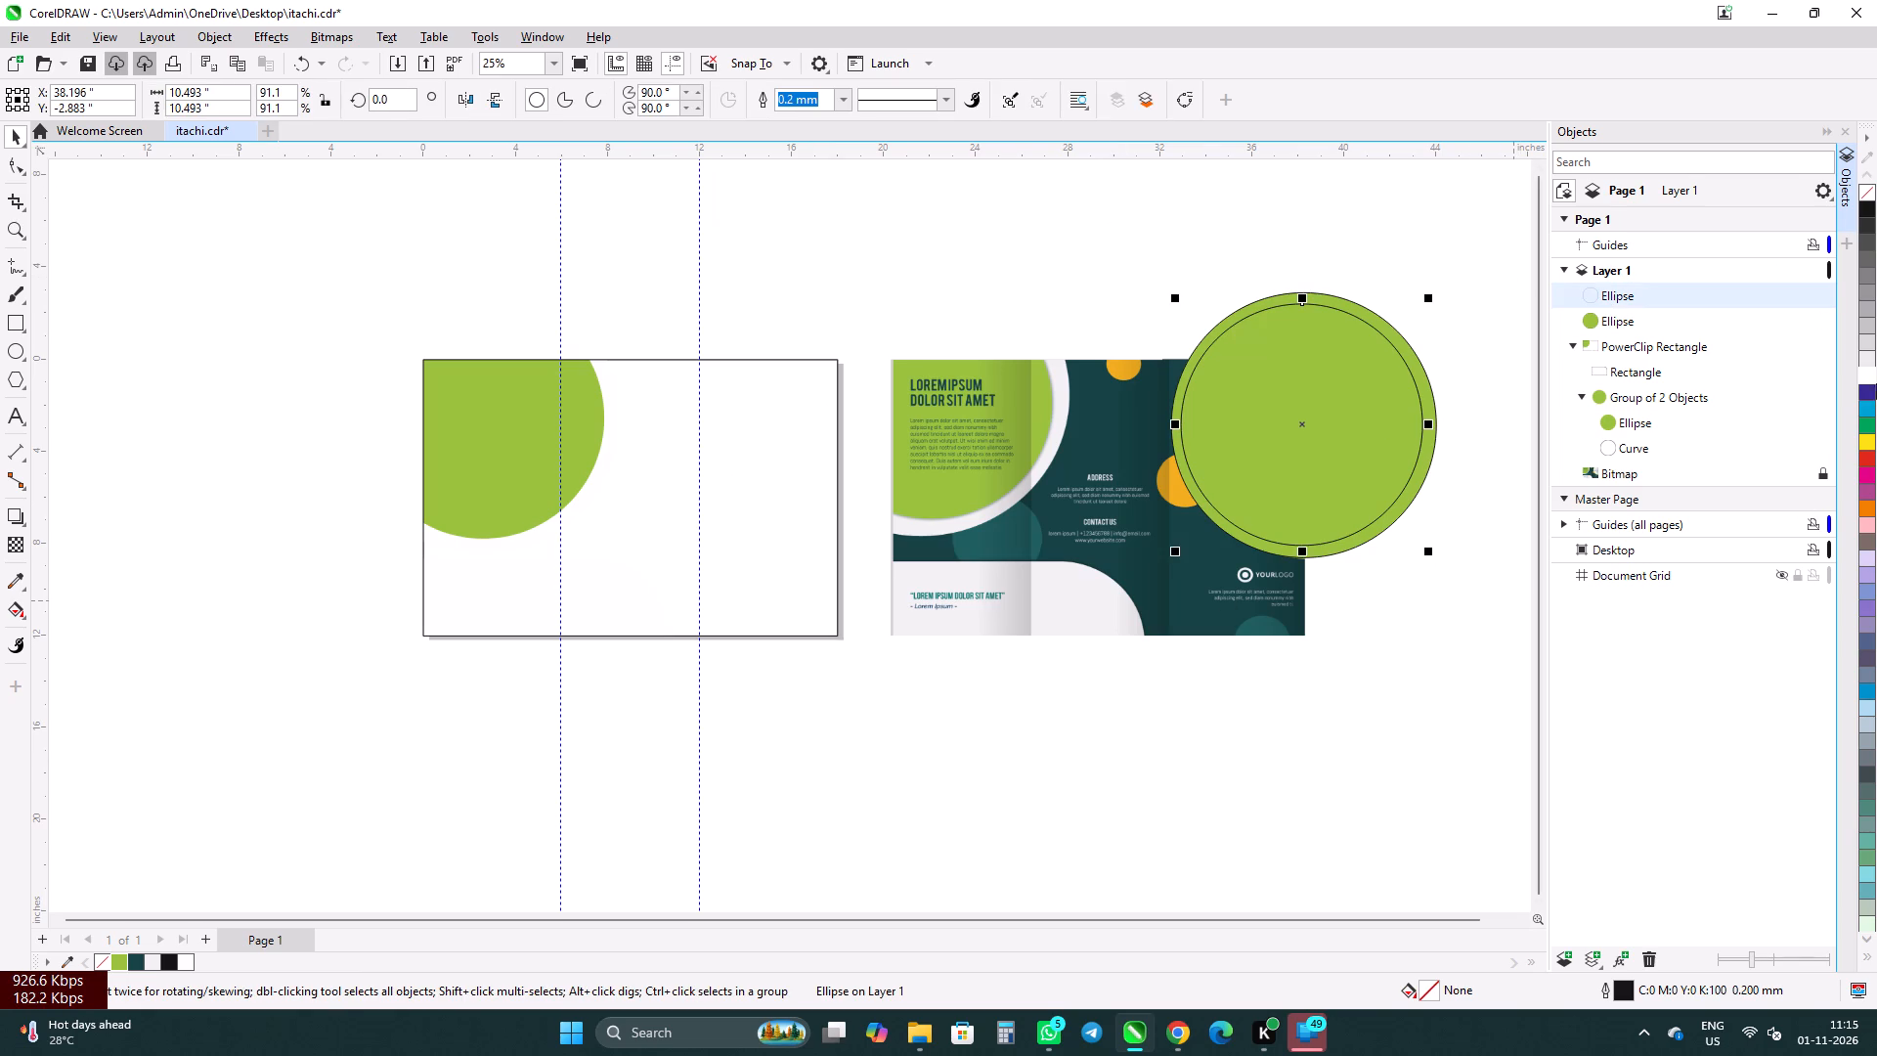
pyautogui.click(1872, 379)
pyautogui.click(1308, 235)
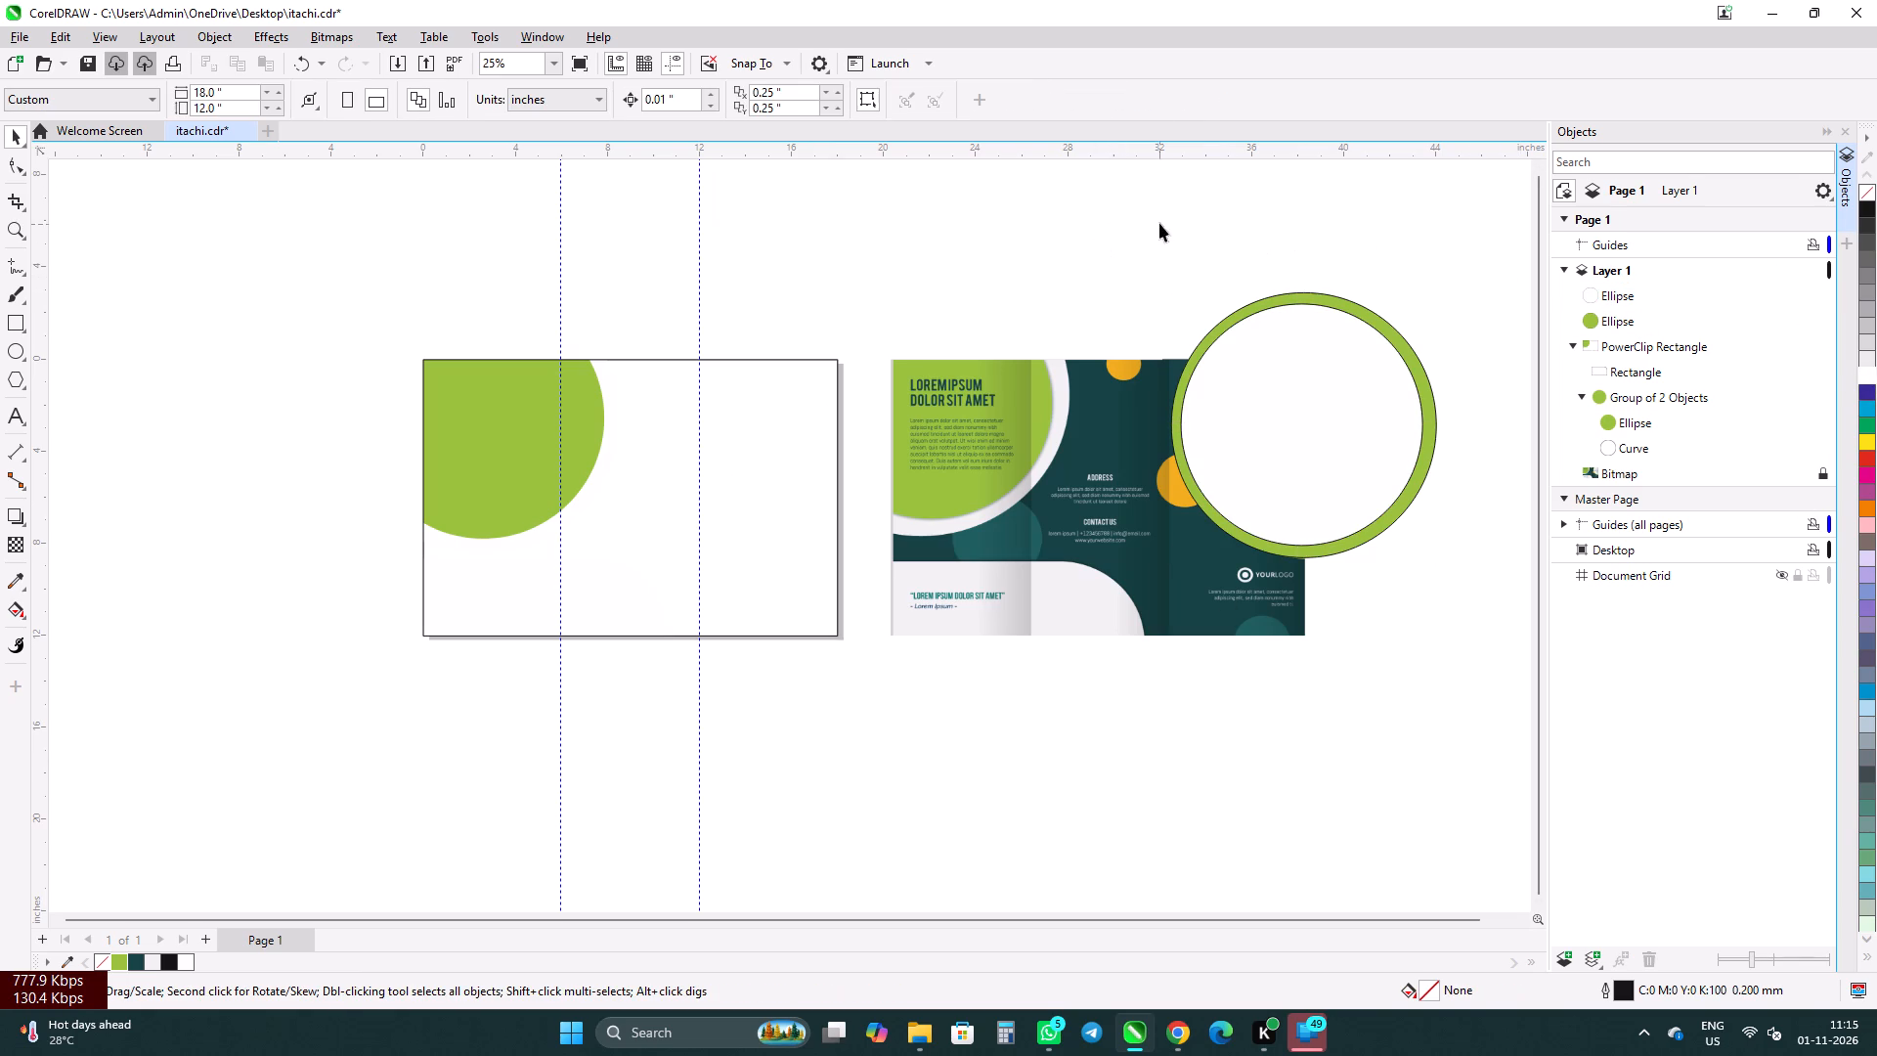
# Group the green outer circle and the white inner circle.
pyautogui.moveTo(1112, 214); pyautogui.dragTo(1459, 584)
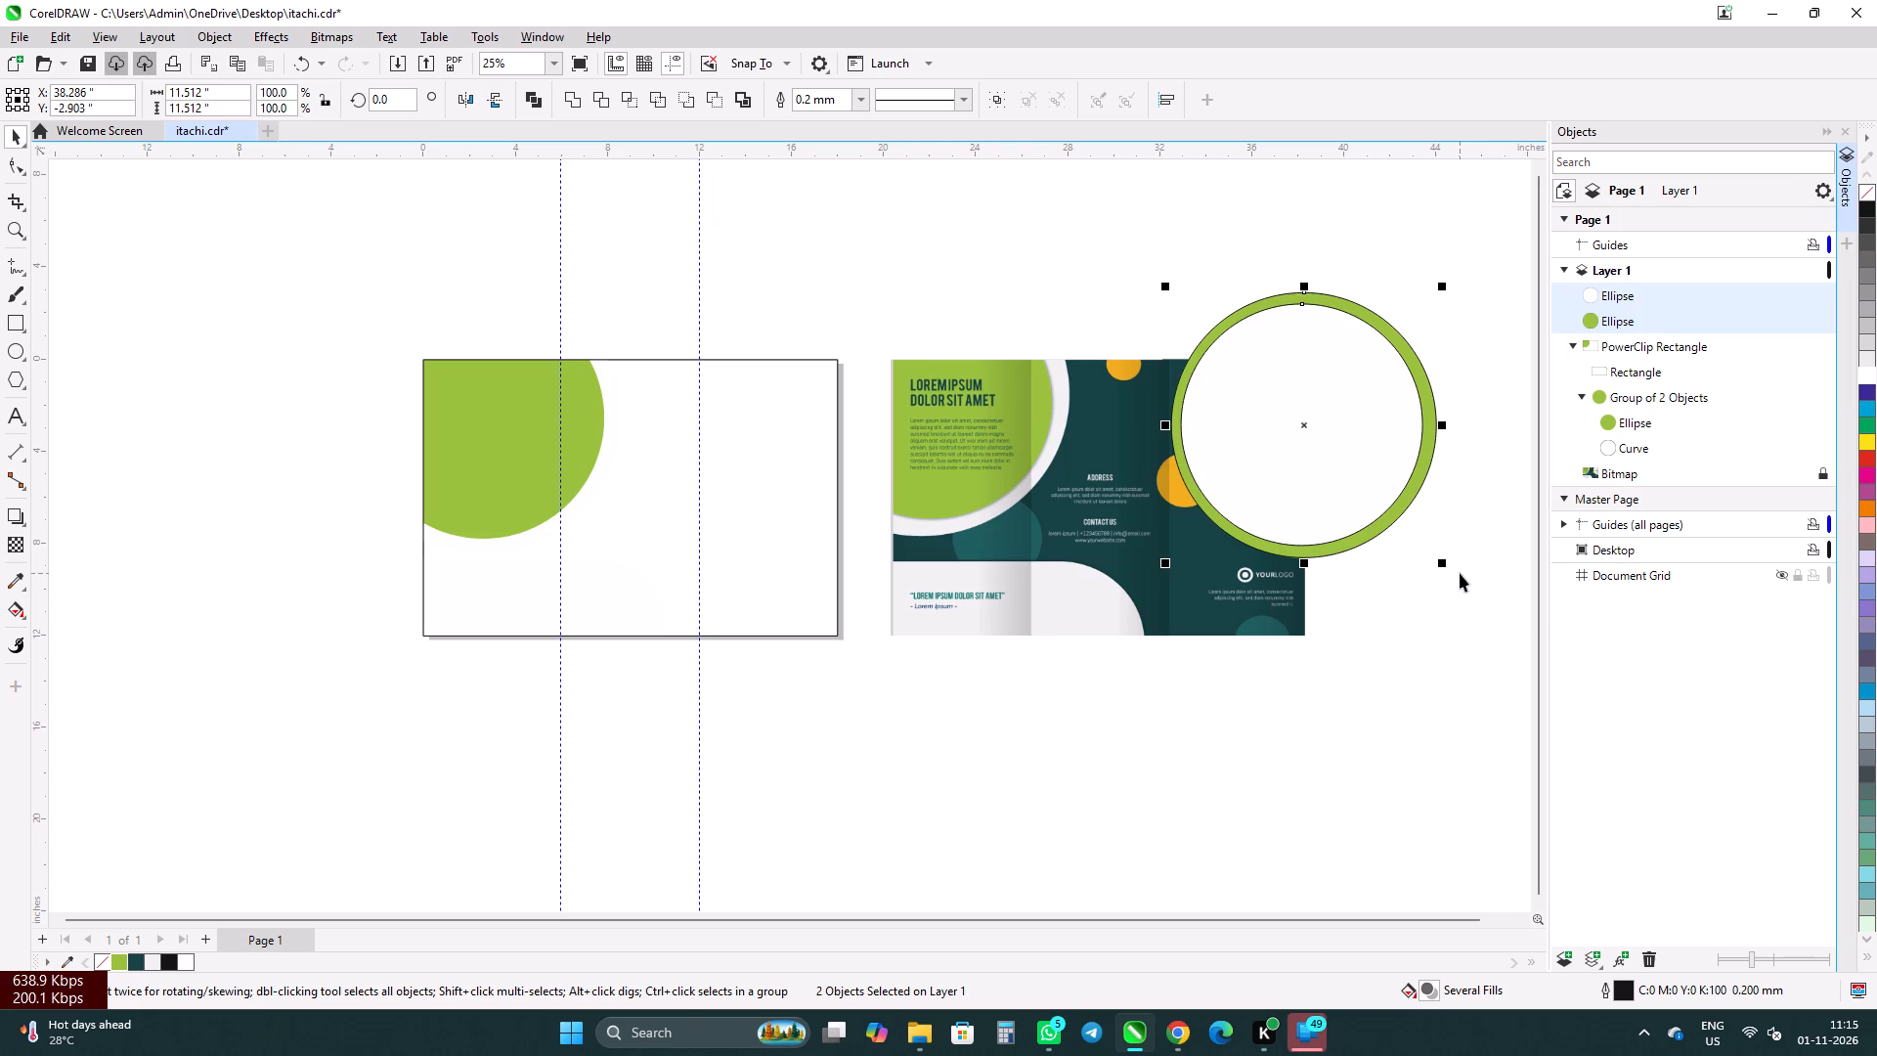
pyautogui.hotkey('ctrl', 'g')
# Move the circle group from the reference onto the right edge of the brochure page, centred near X 18.15 and Y -3.24 inches.
pyautogui.moveTo(1354, 432); pyautogui.dragTo(887, 424)
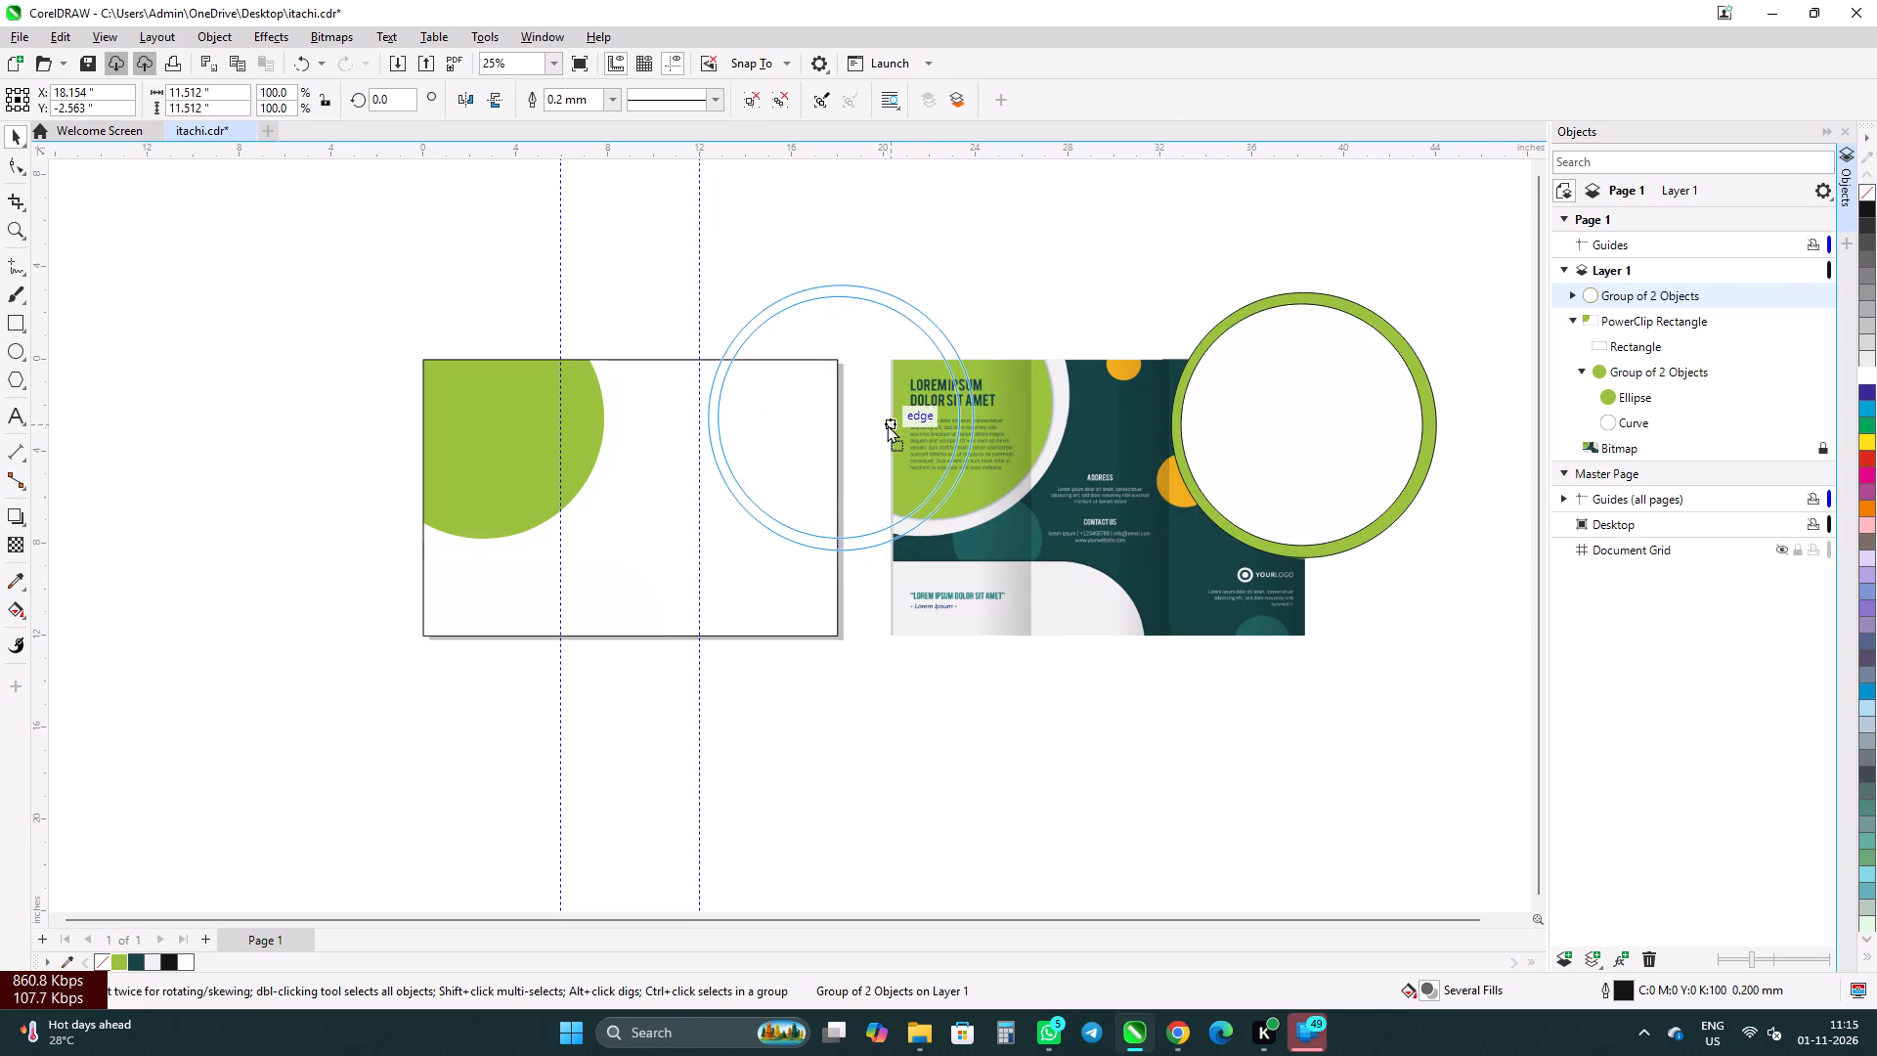
pyautogui.moveTo(887, 424); pyautogui.dragTo(887, 440)
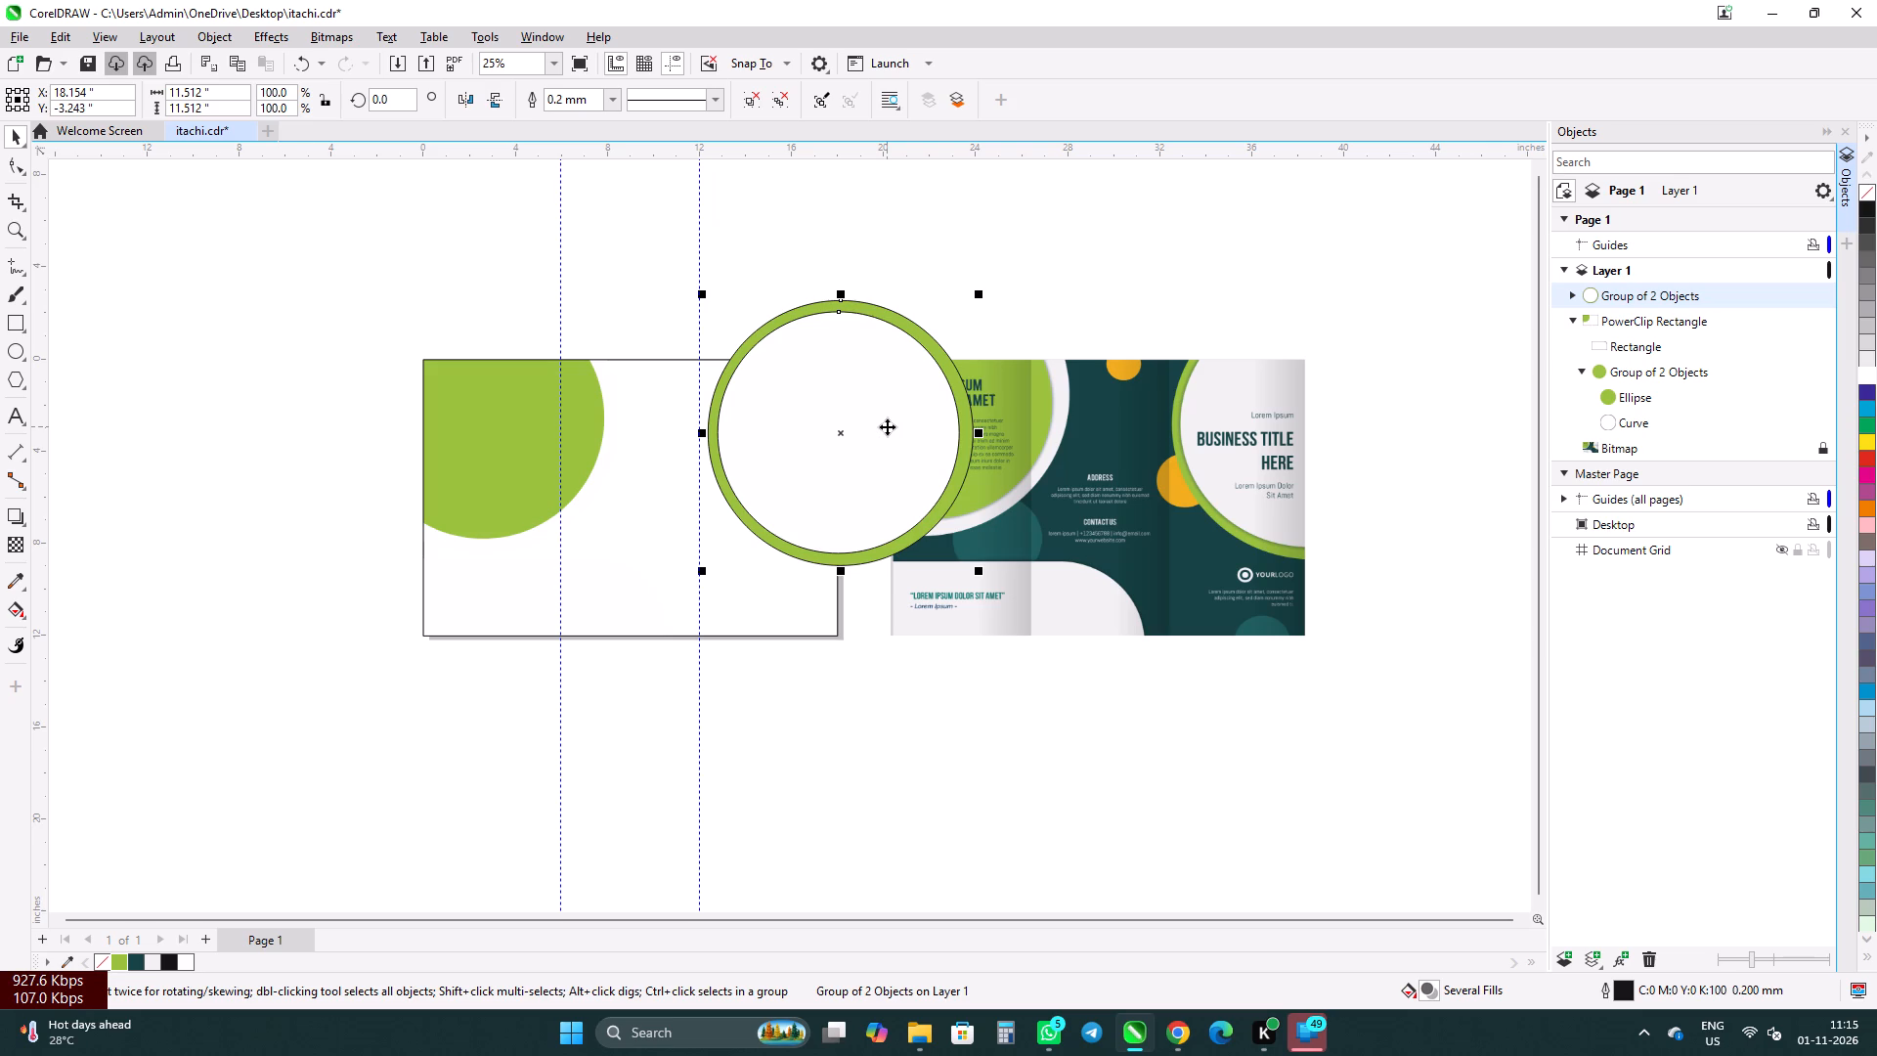
# Nudge the circle group about 0.2 inch down and 0.05 inch right on the brochure's right panel.
pyautogui.press('Down')
pyautogui.press('Down')
pyautogui.press('Down')
pyautogui.press('Down')
pyautogui.press('Down')
pyautogui.press('Down')
pyautogui.press('Down')
pyautogui.press('Down')
pyautogui.press('Down')
pyautogui.press('Down')
pyautogui.press('Down')
pyautogui.press('Down')
pyautogui.press('Down')
pyautogui.press('Down')
pyautogui.press('Down')
pyautogui.press('Down')
pyautogui.press('Down')
pyautogui.press('Down')
pyautogui.press('Right')
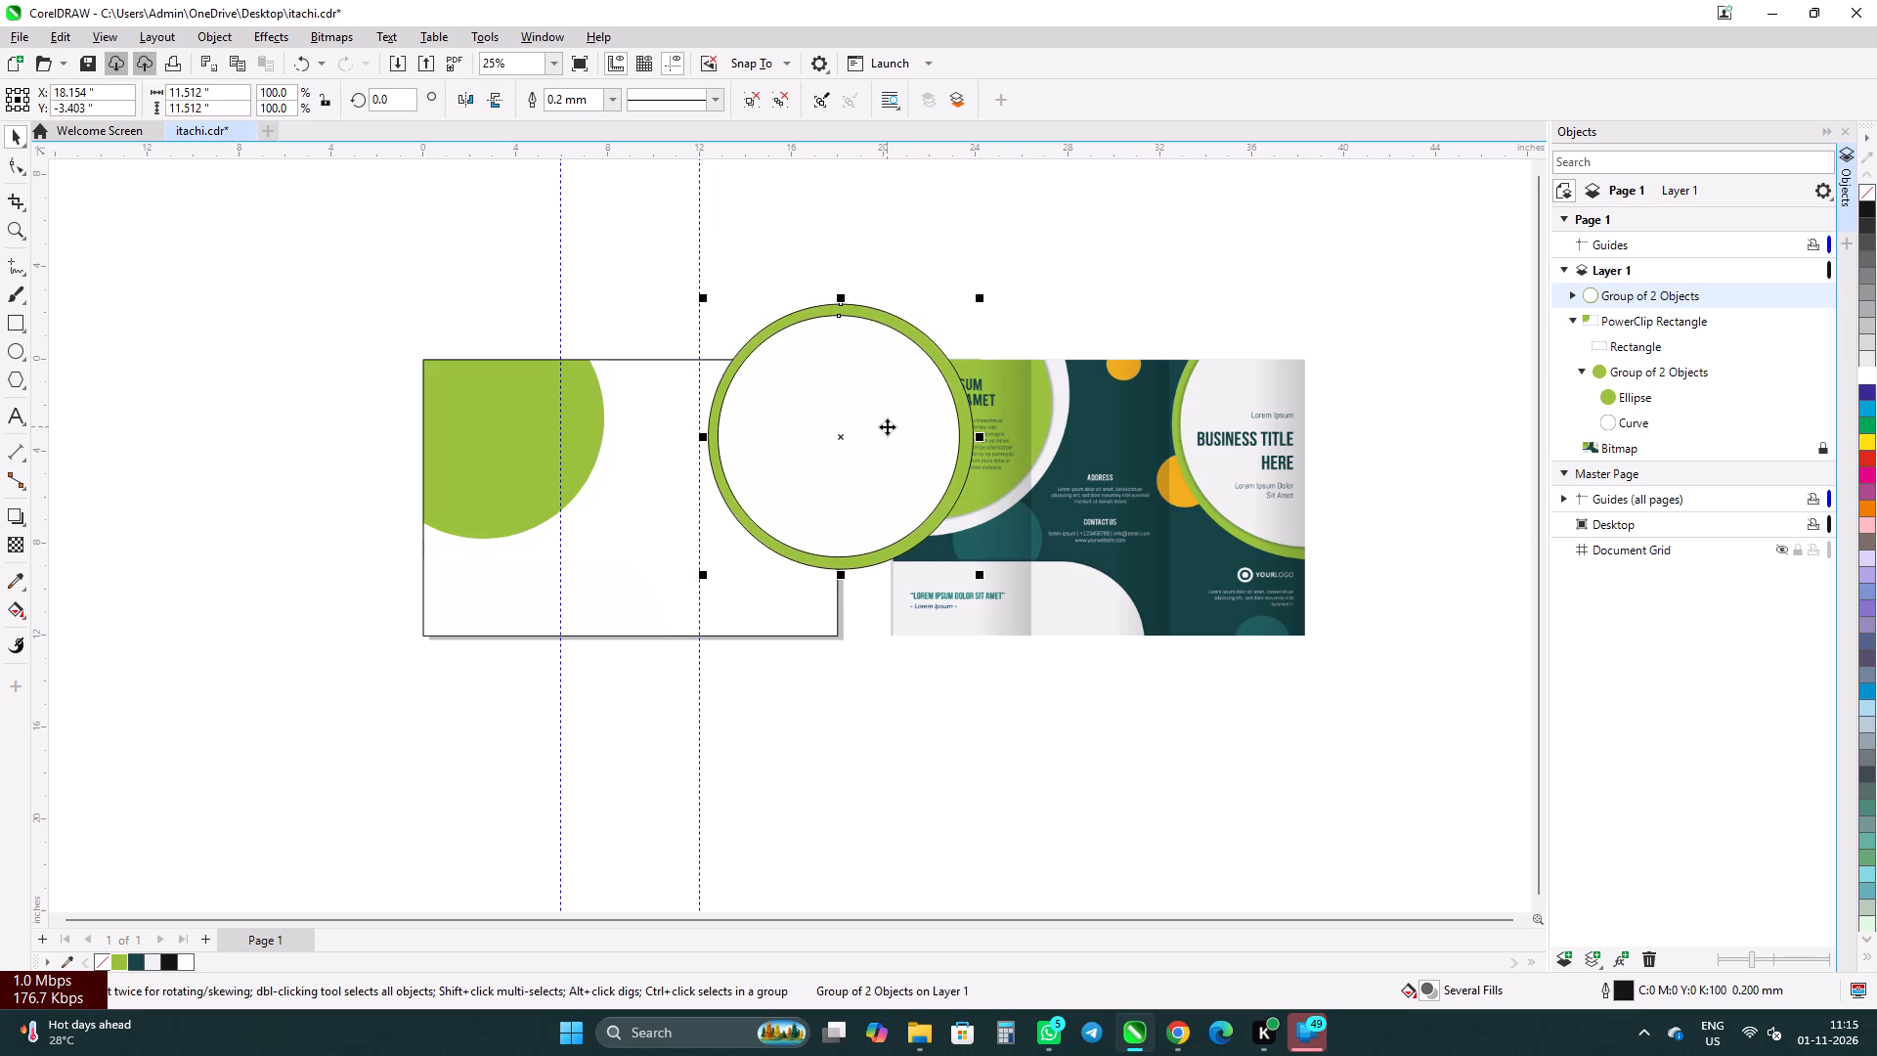
pyautogui.press('Right')
pyautogui.press('Right')
pyautogui.press('Right')
pyautogui.press('Right')
pyautogui.press('Down')
pyautogui.press('Down')
# PowerClip the circle group inside the brochure page's rectangle.
pyautogui.rightClick(887, 426)
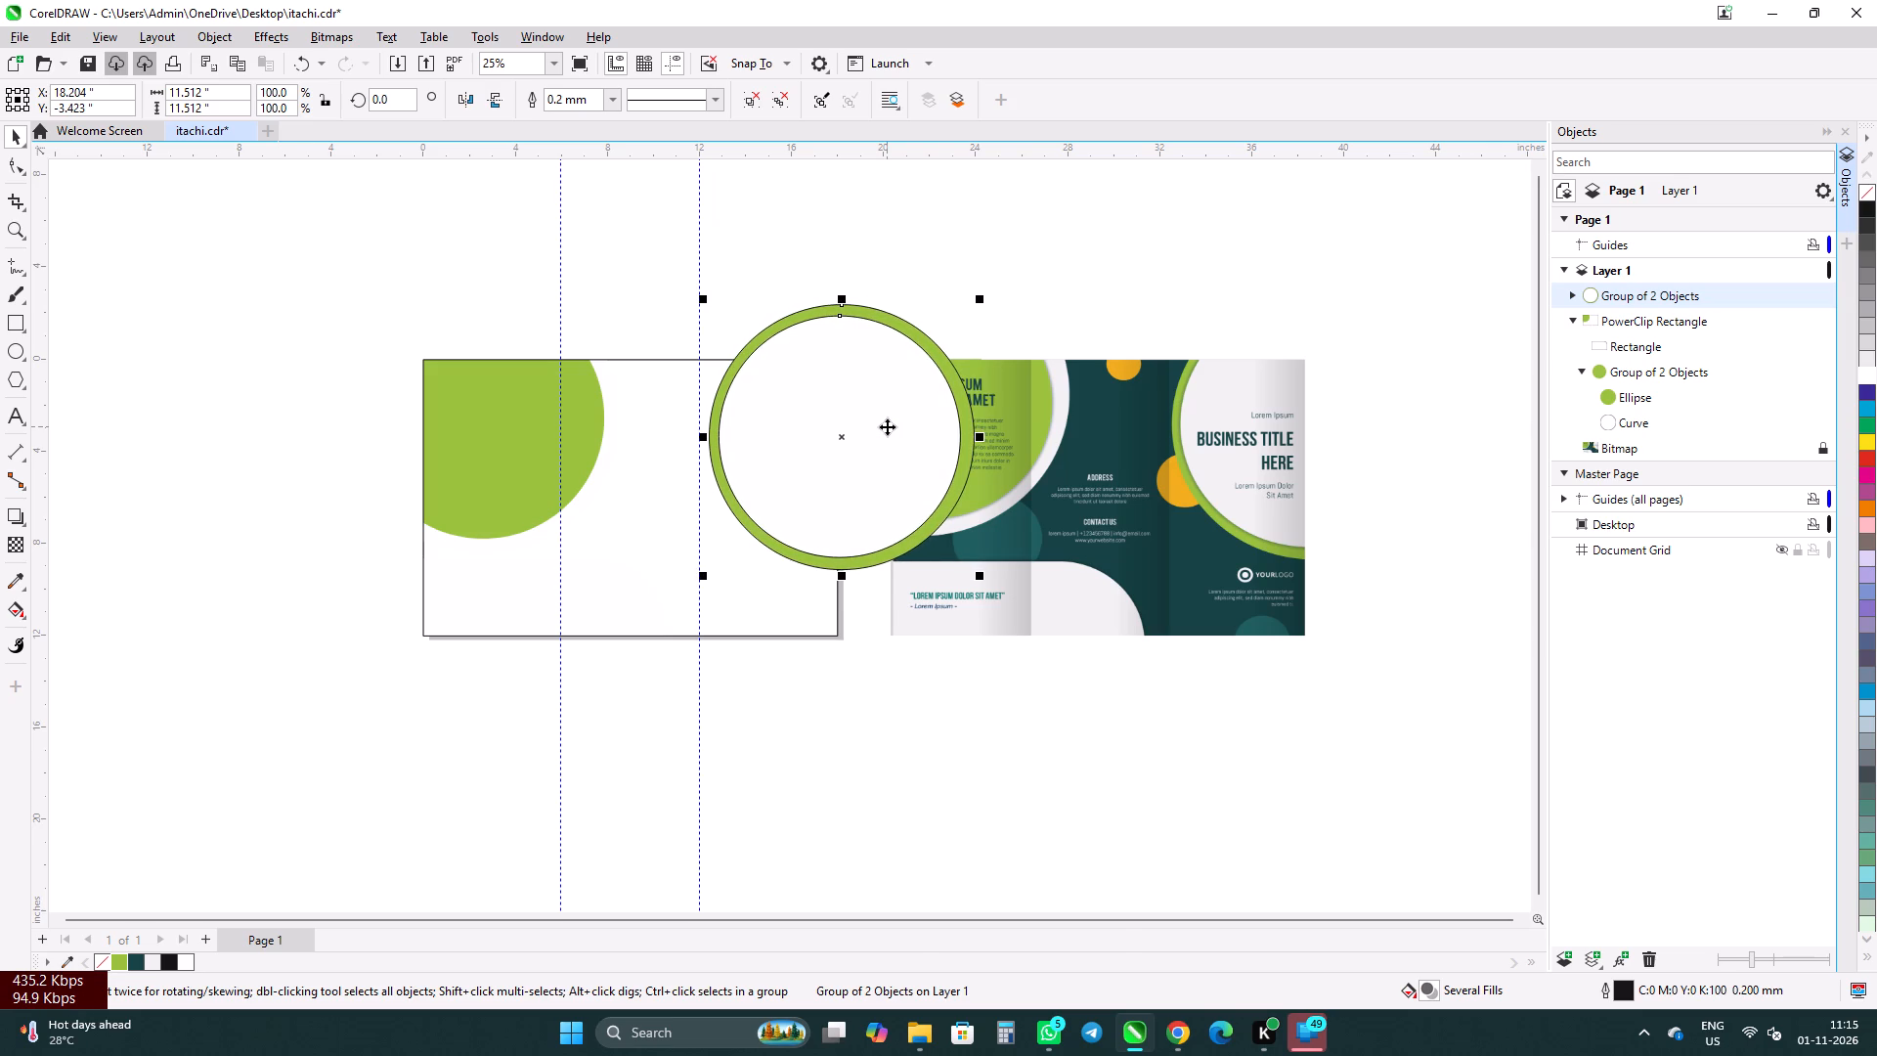
pyautogui.click(946, 665)
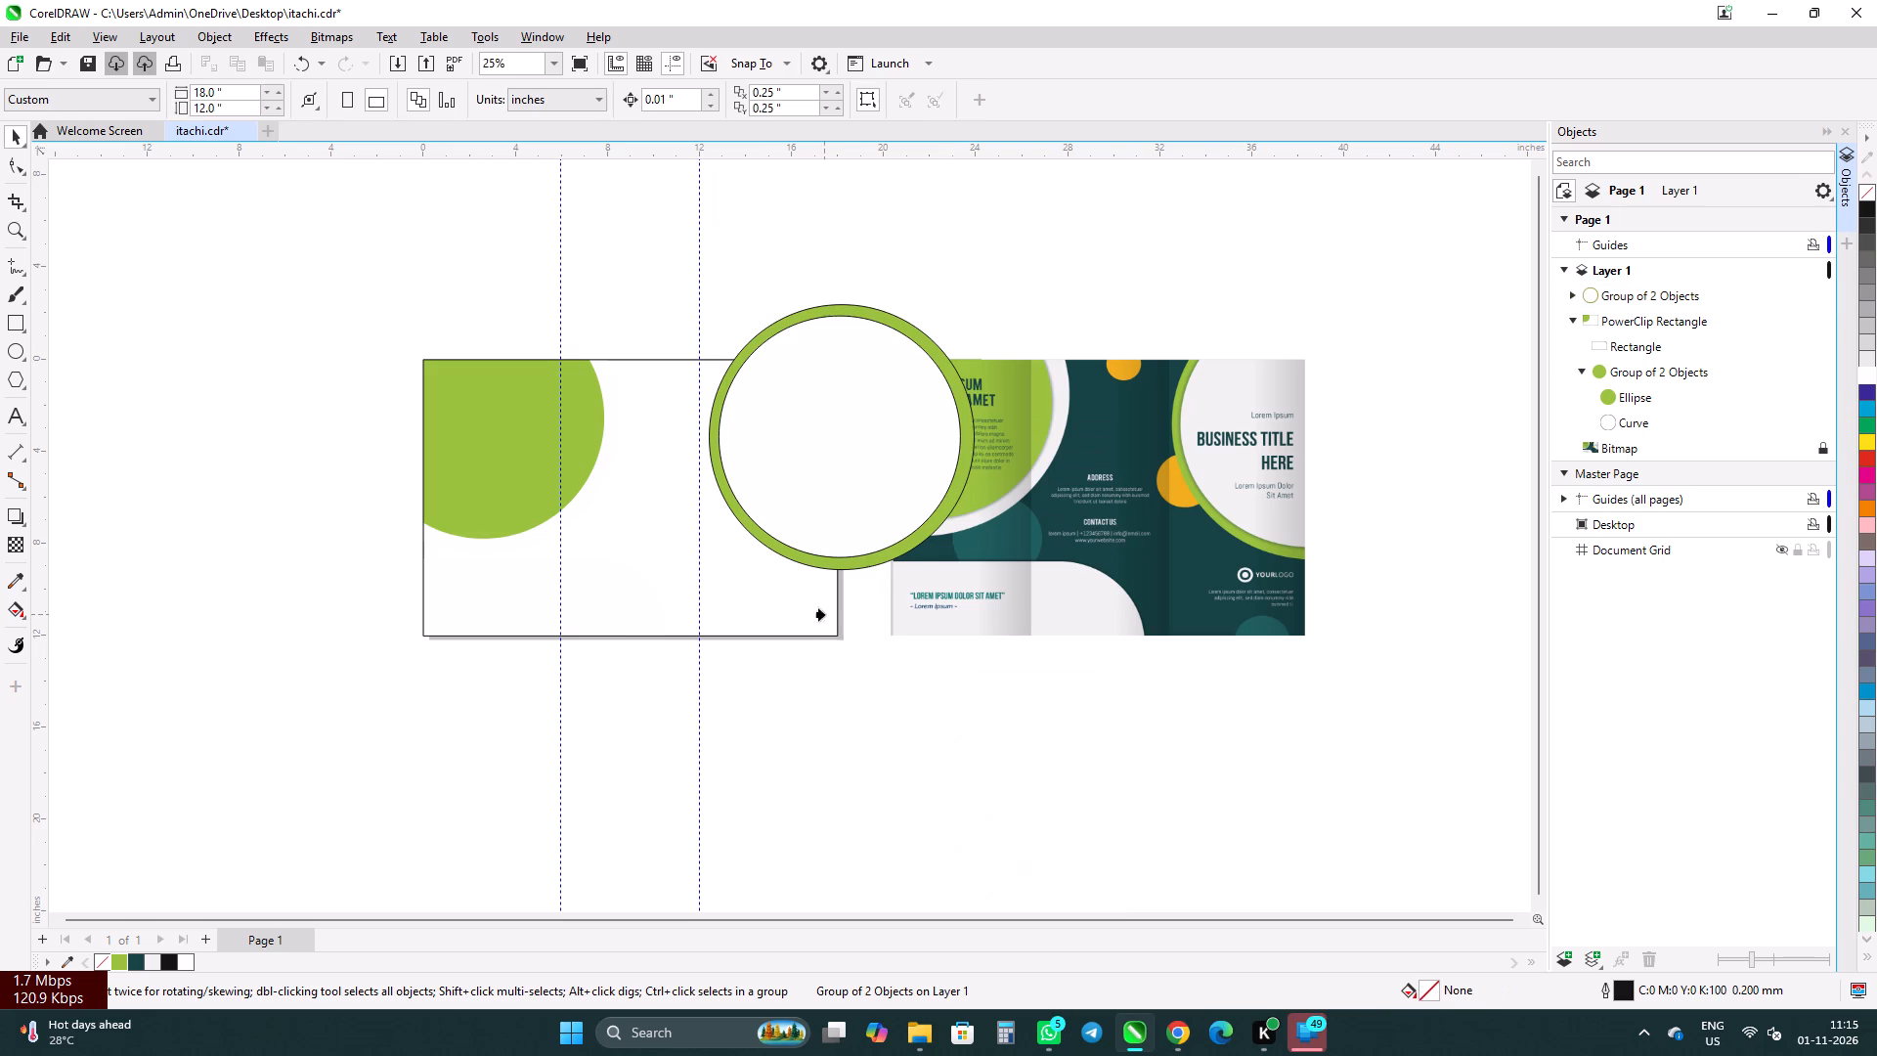
pyautogui.click(805, 609)
pyautogui.click(854, 314)
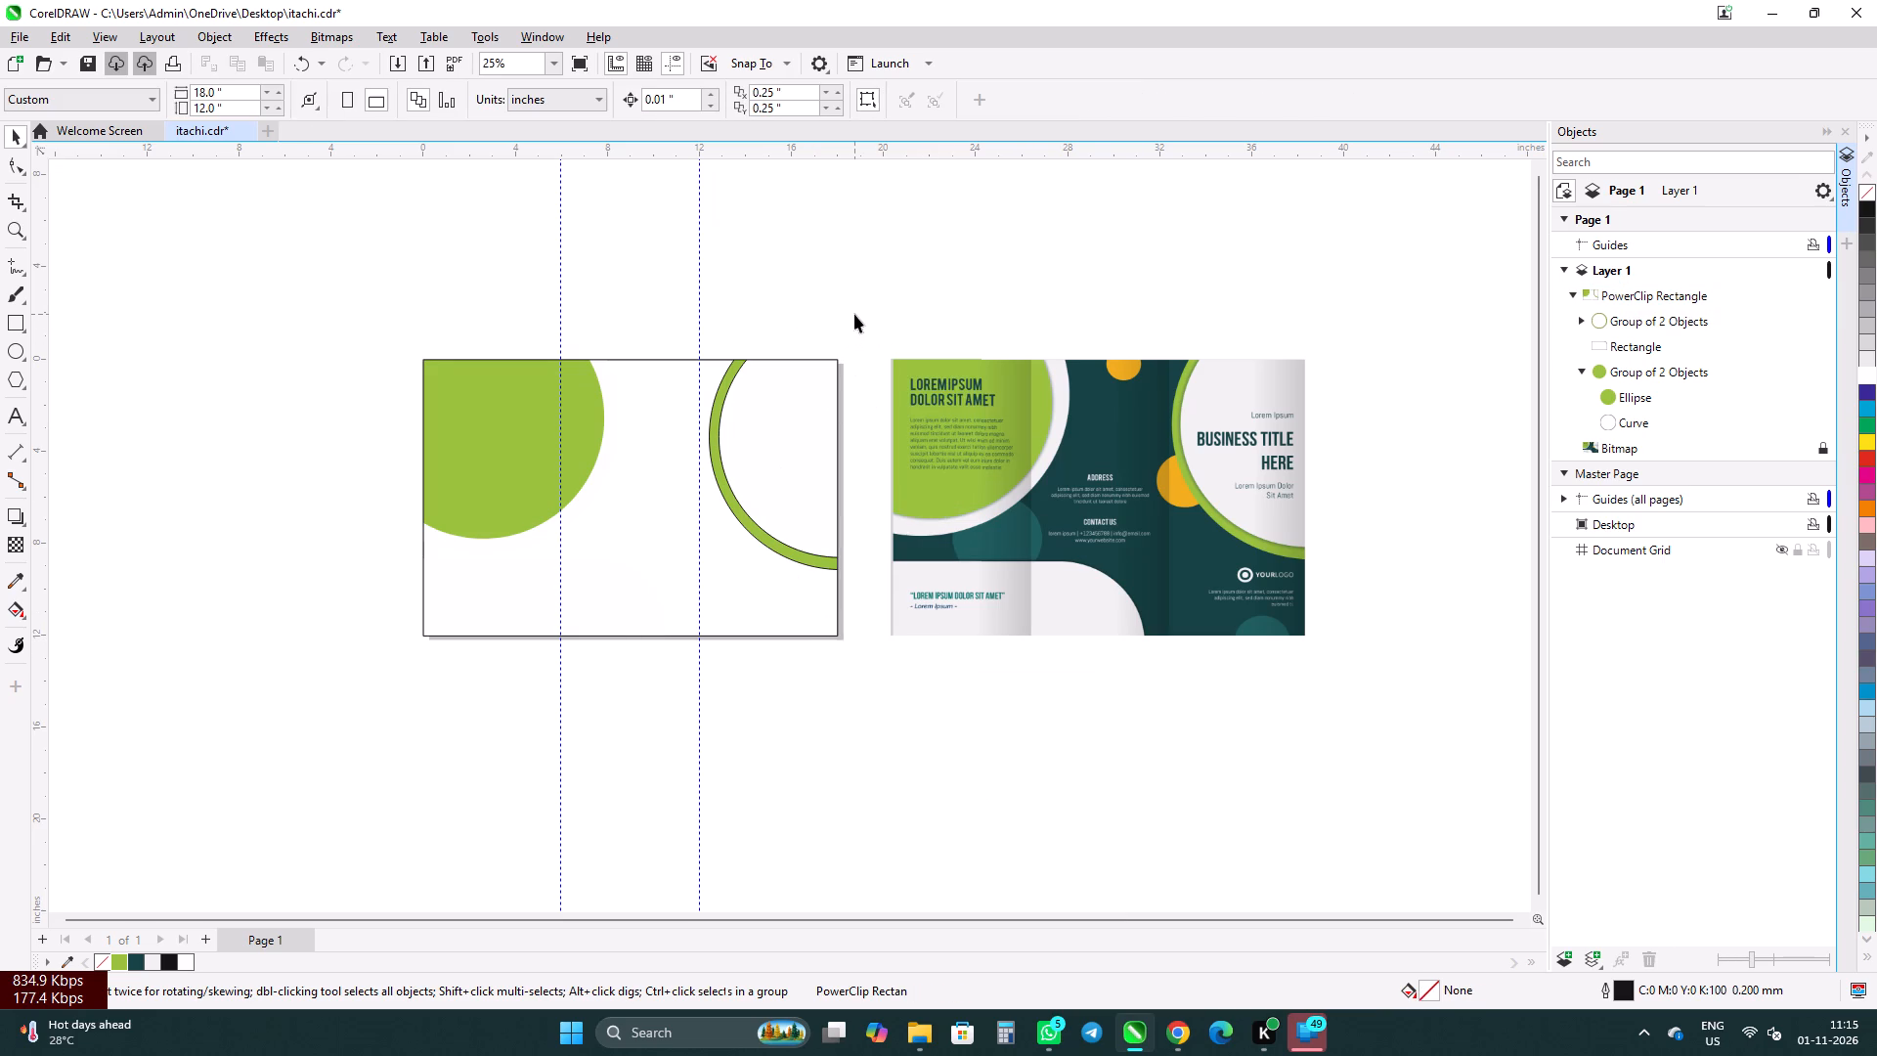
# Fill the brochure page's PowerClip rectangle with dark teal (#164245).
pyautogui.click(558, 611)
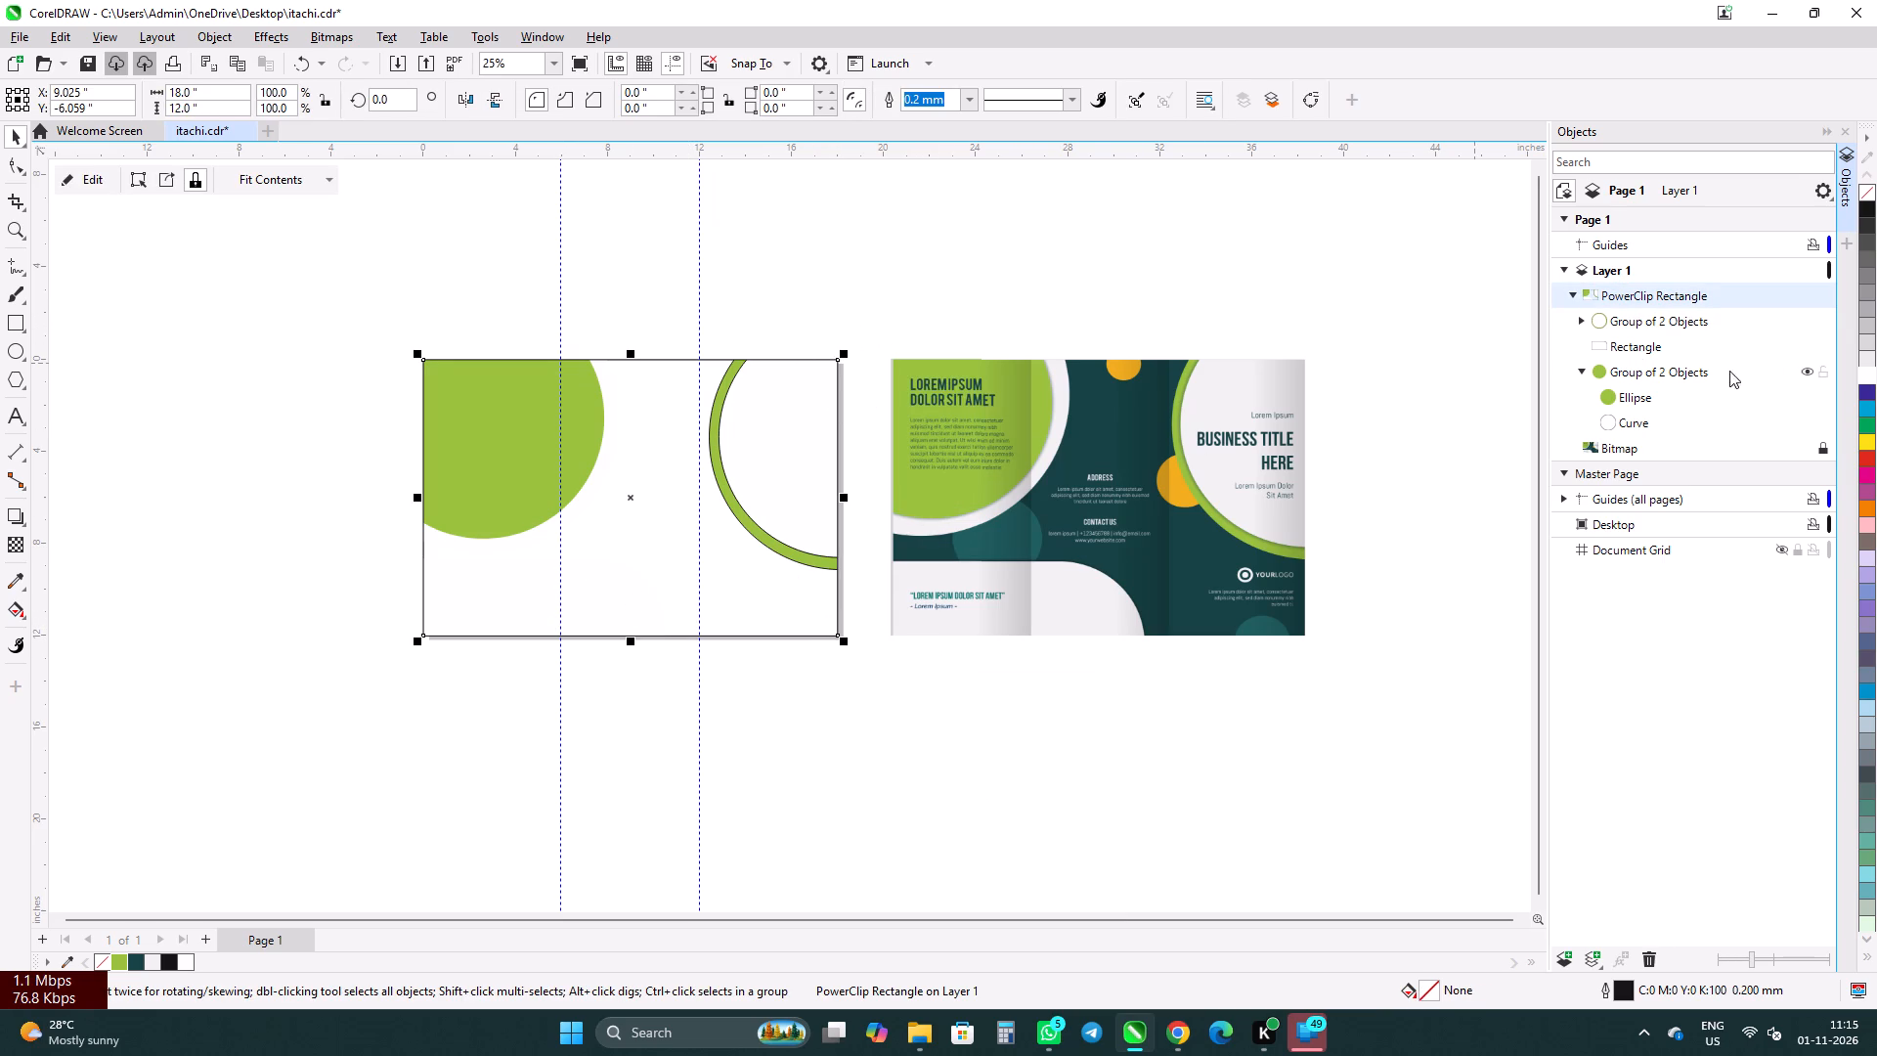
pyautogui.click(1689, 350)
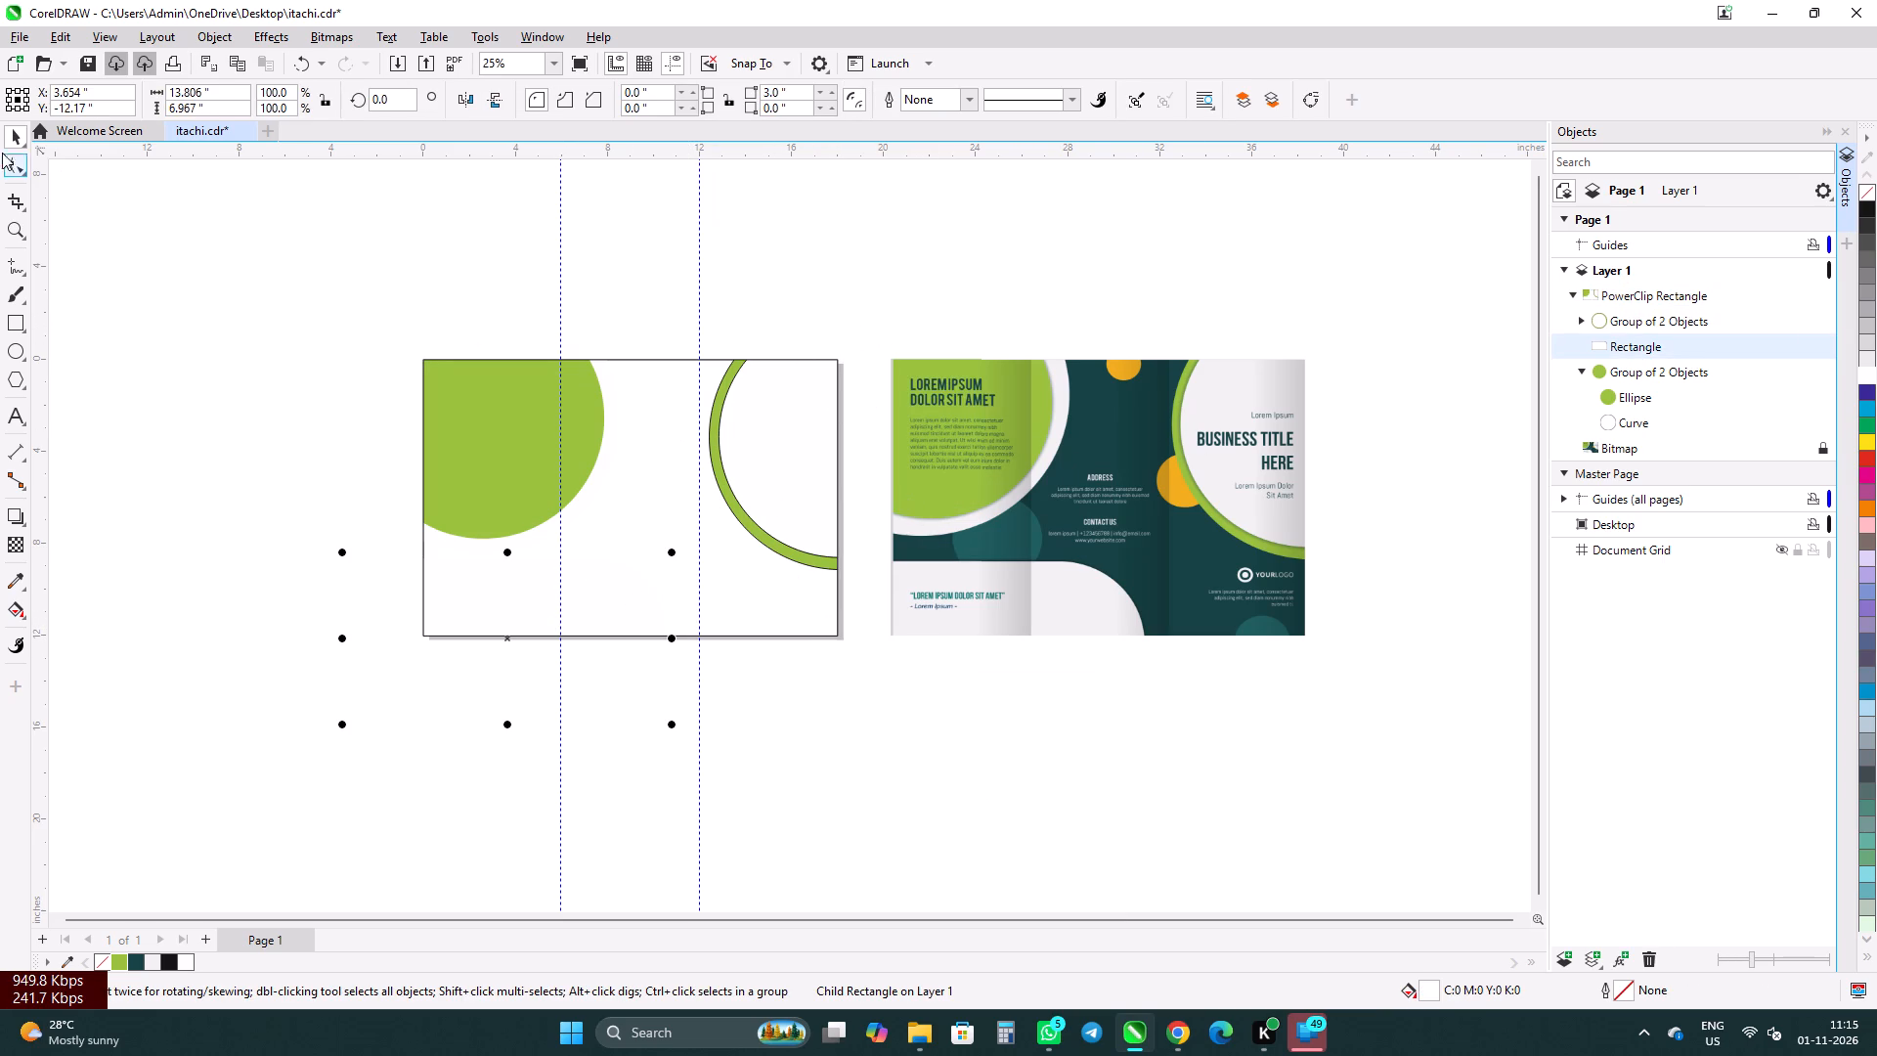
pyautogui.click(4, 137)
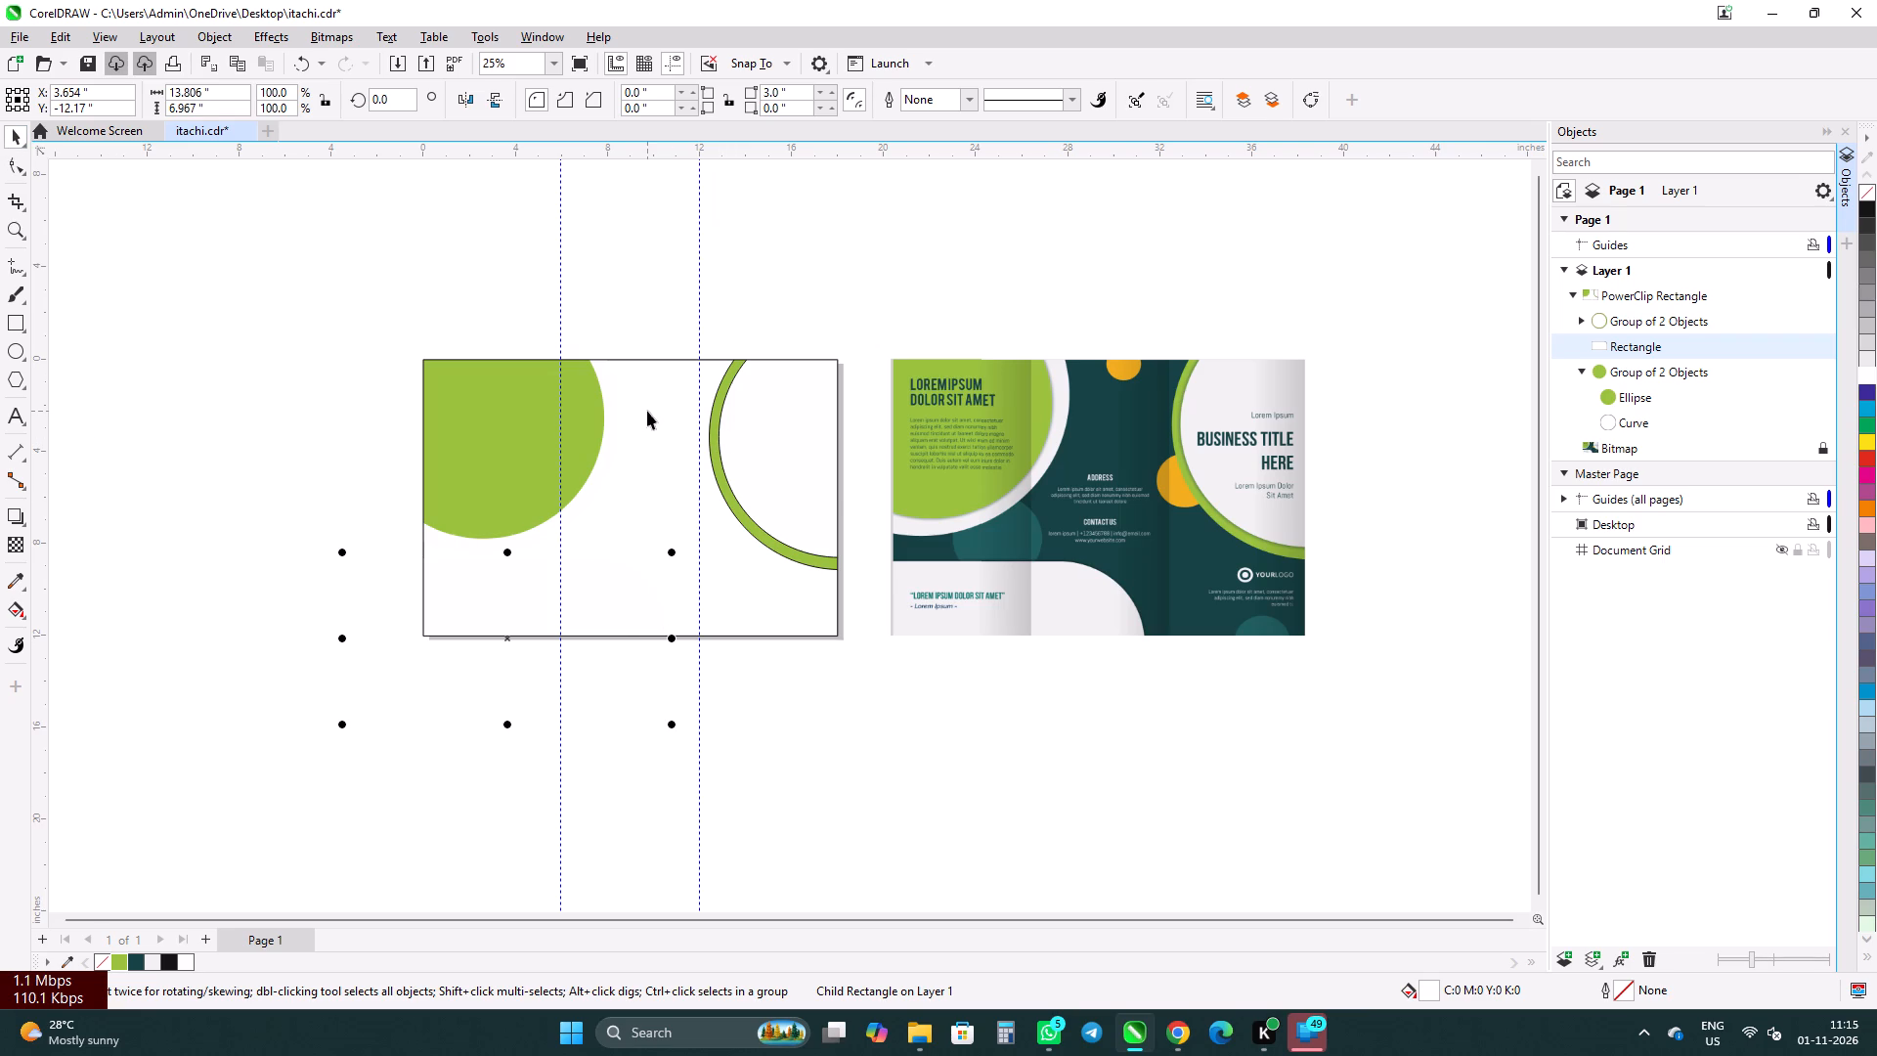
pyautogui.click(647, 411)
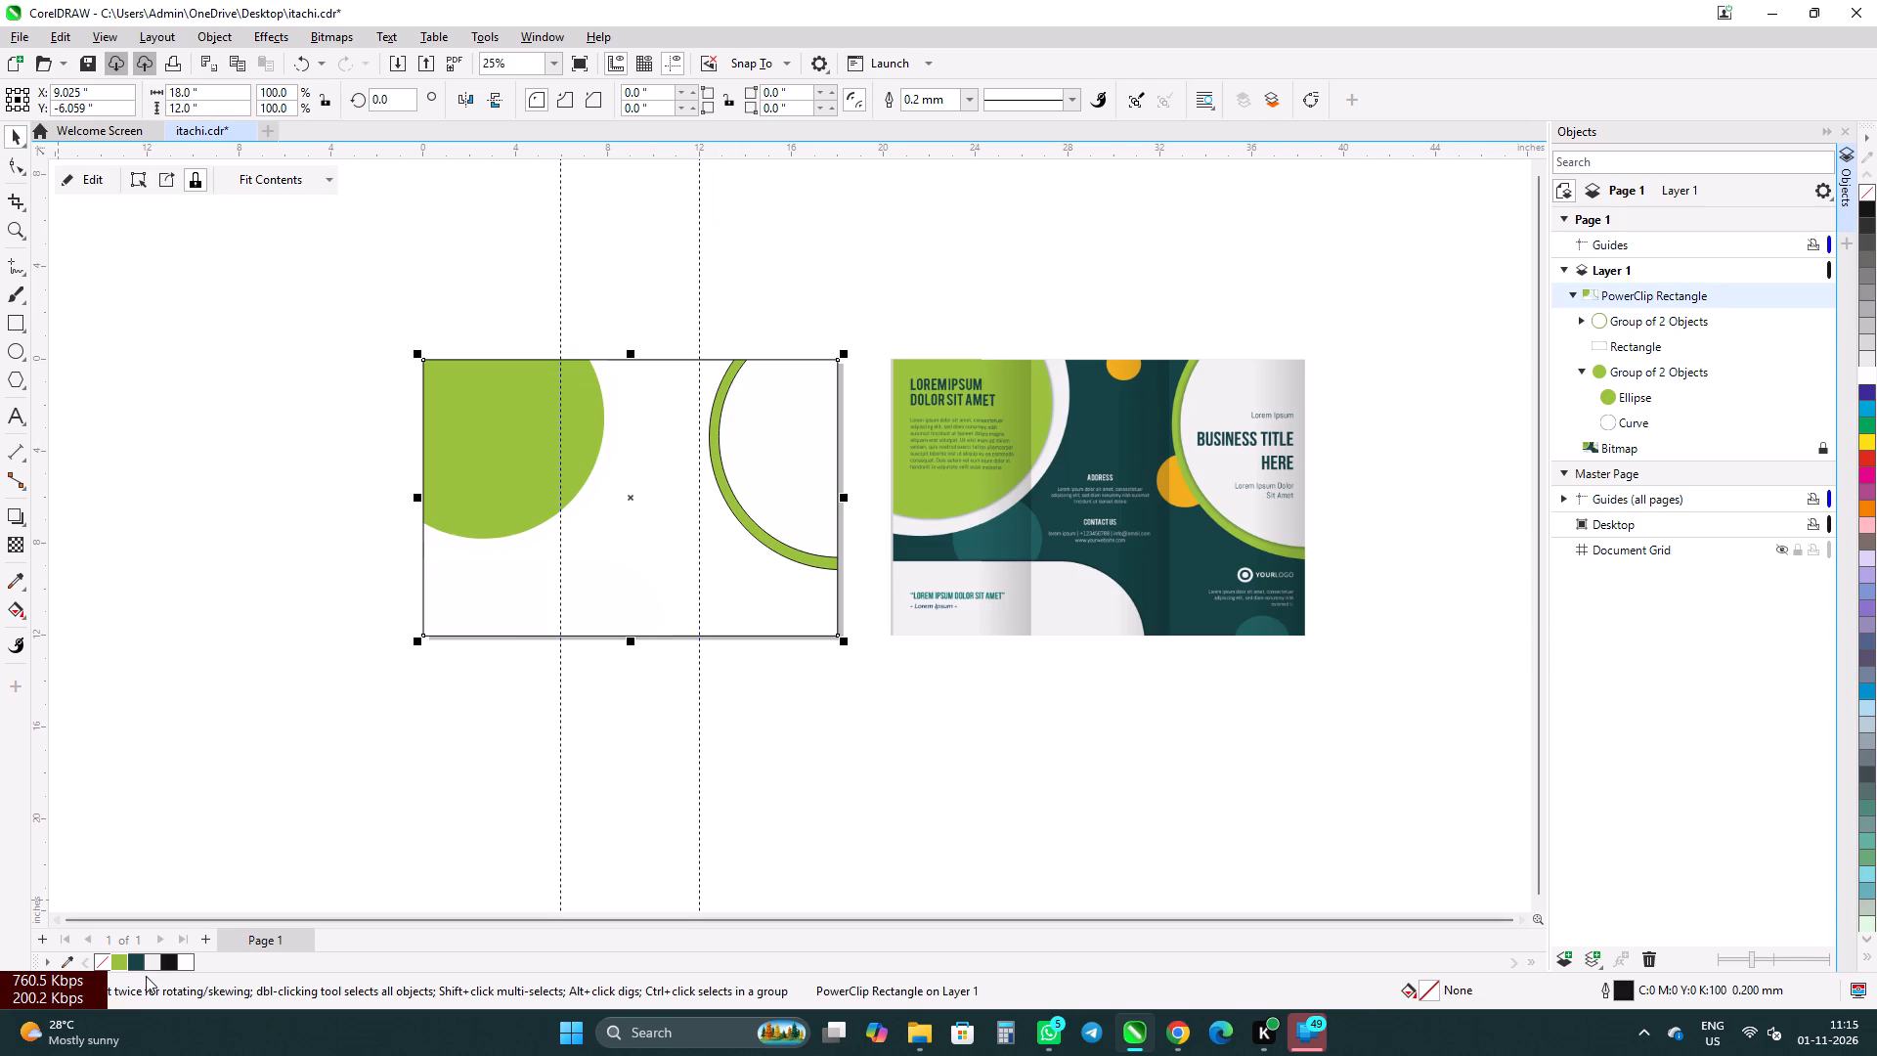
pyautogui.click(133, 967)
pyautogui.click(330, 637)
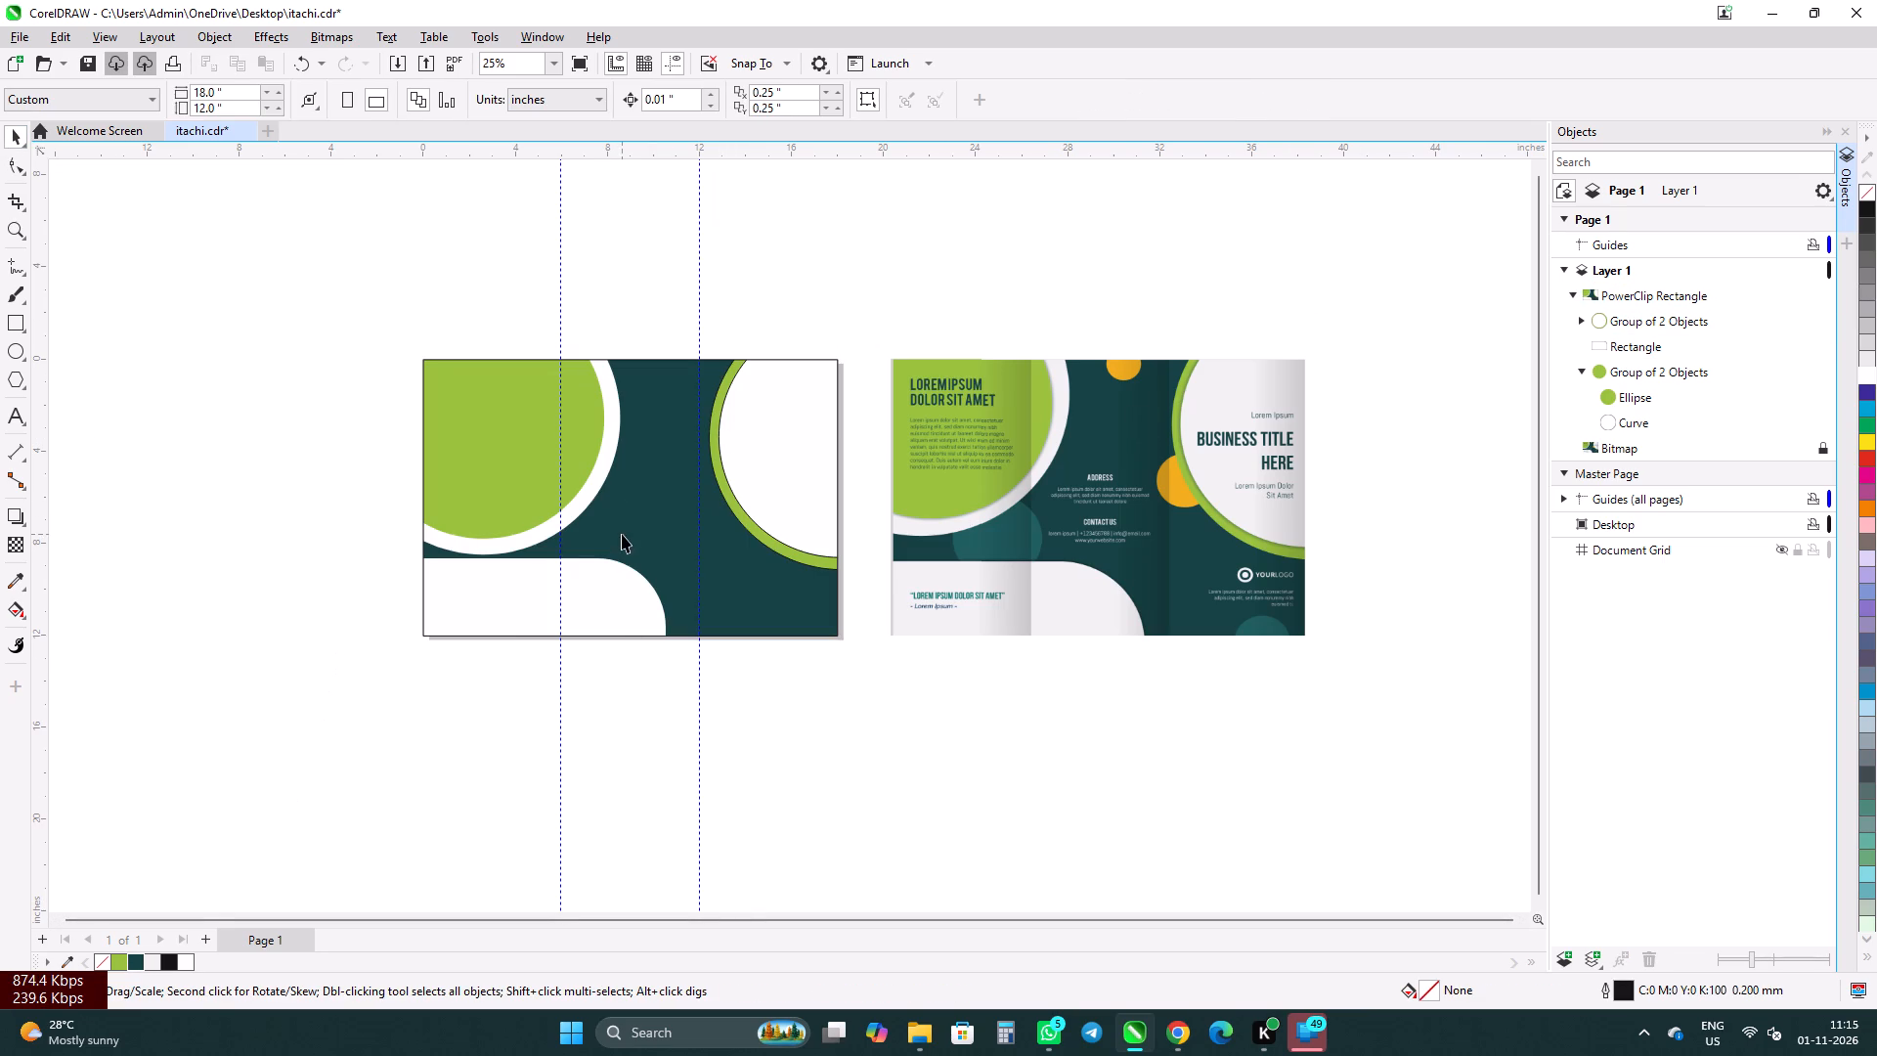
# Give the white rounded-corner rectangle inside the PowerClip a black 0.2 mm outline.
pyautogui.click(621, 607)
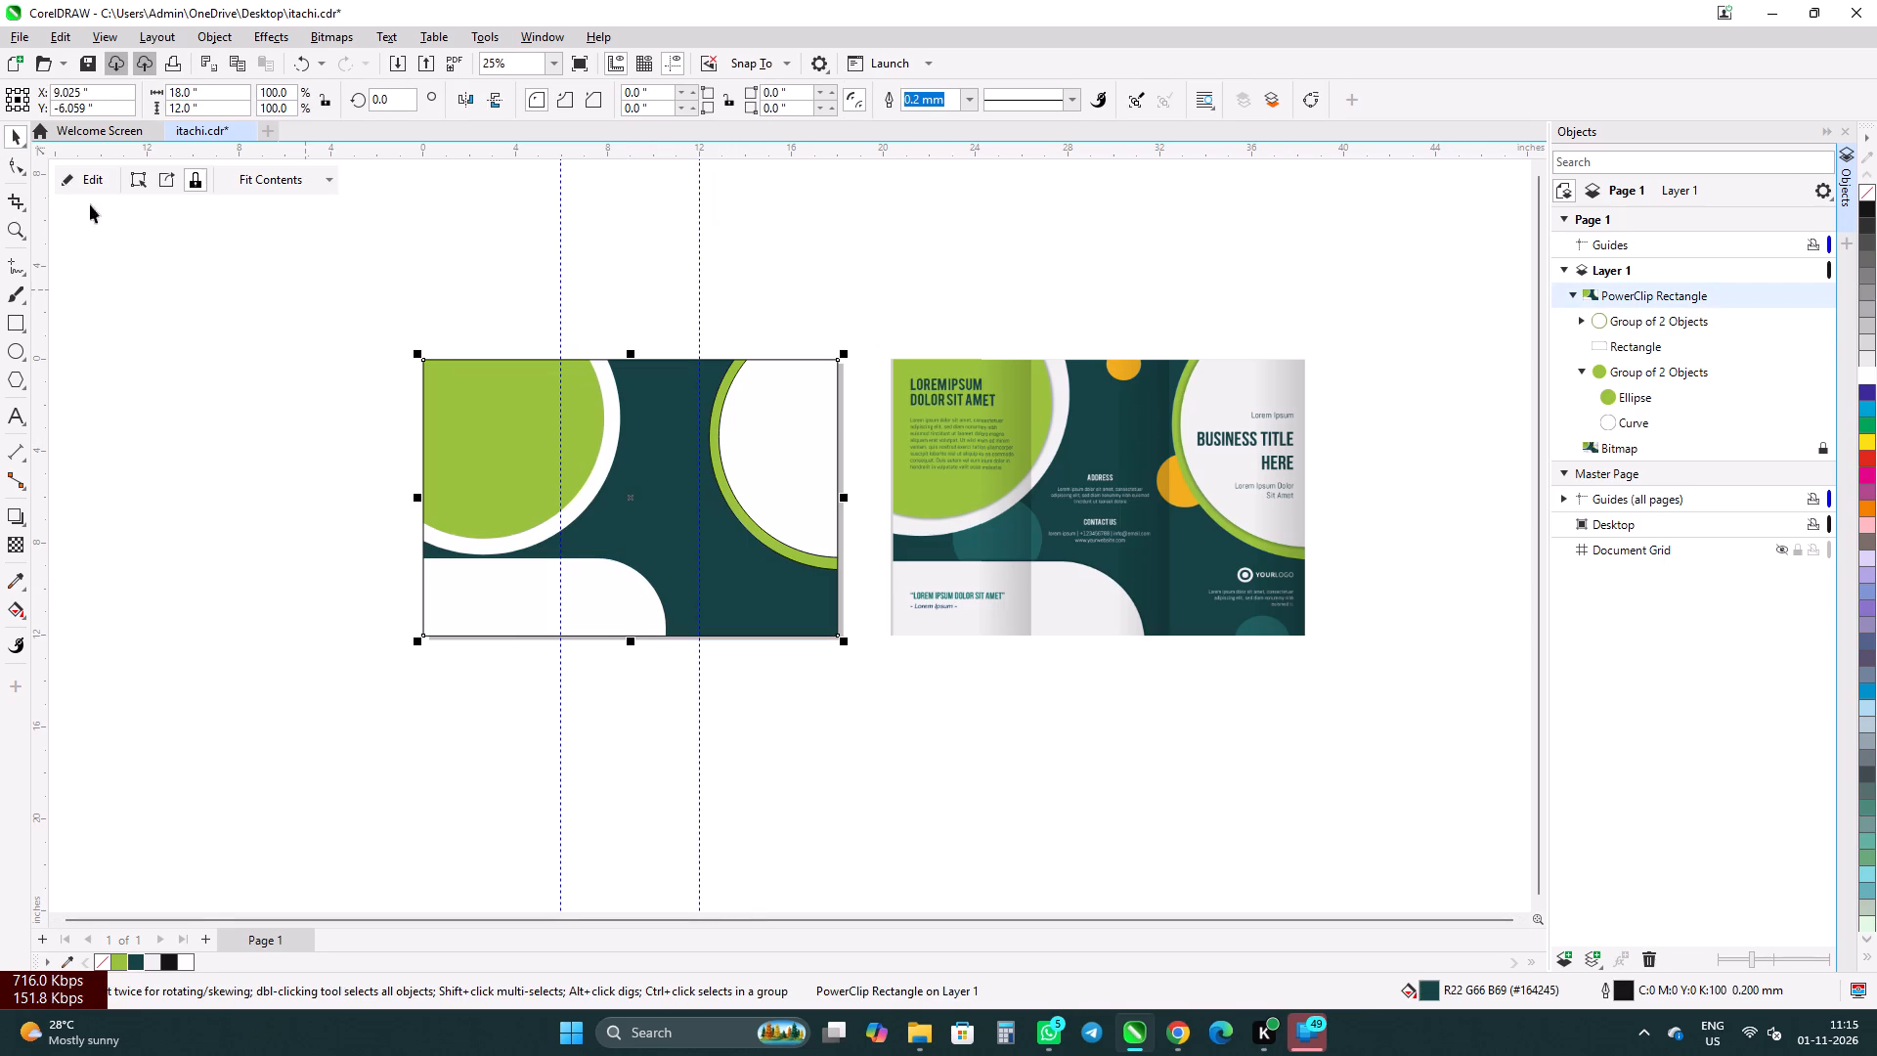
pyautogui.click(70, 187)
pyautogui.click(596, 599)
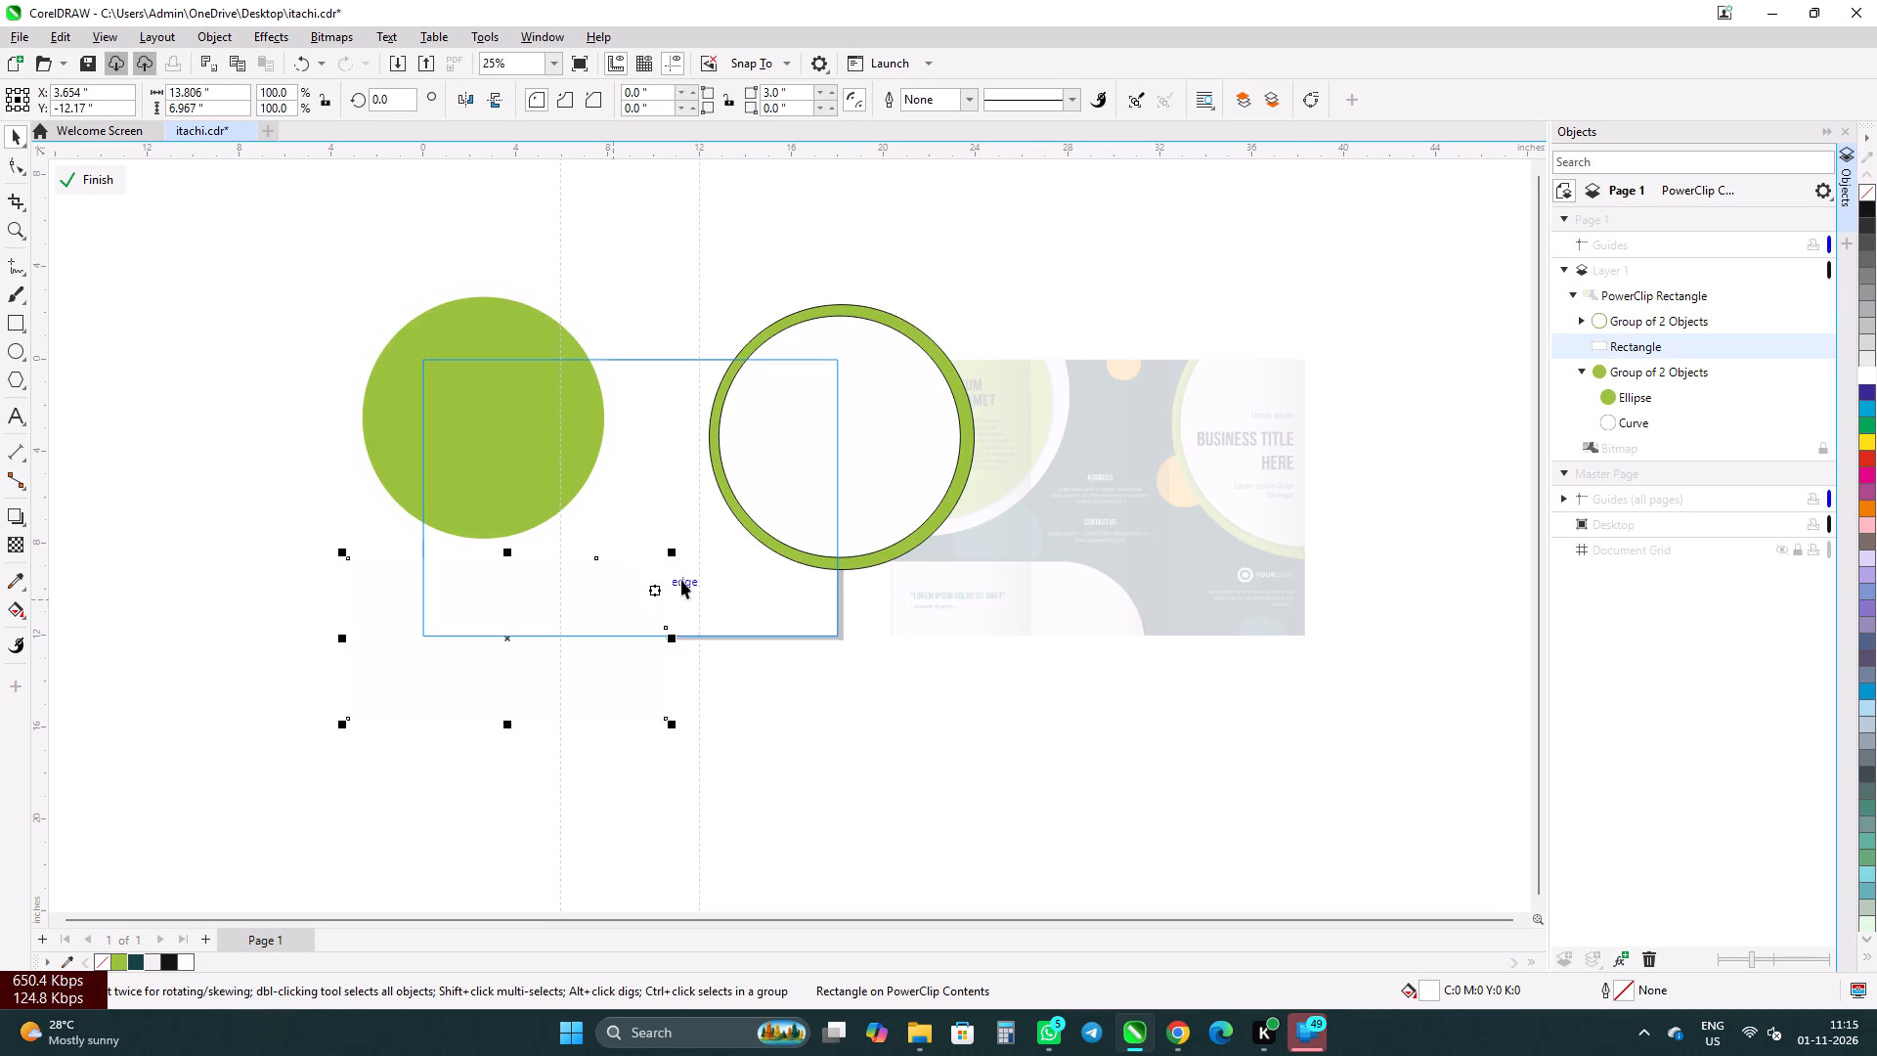
pyautogui.rightClick(164, 961)
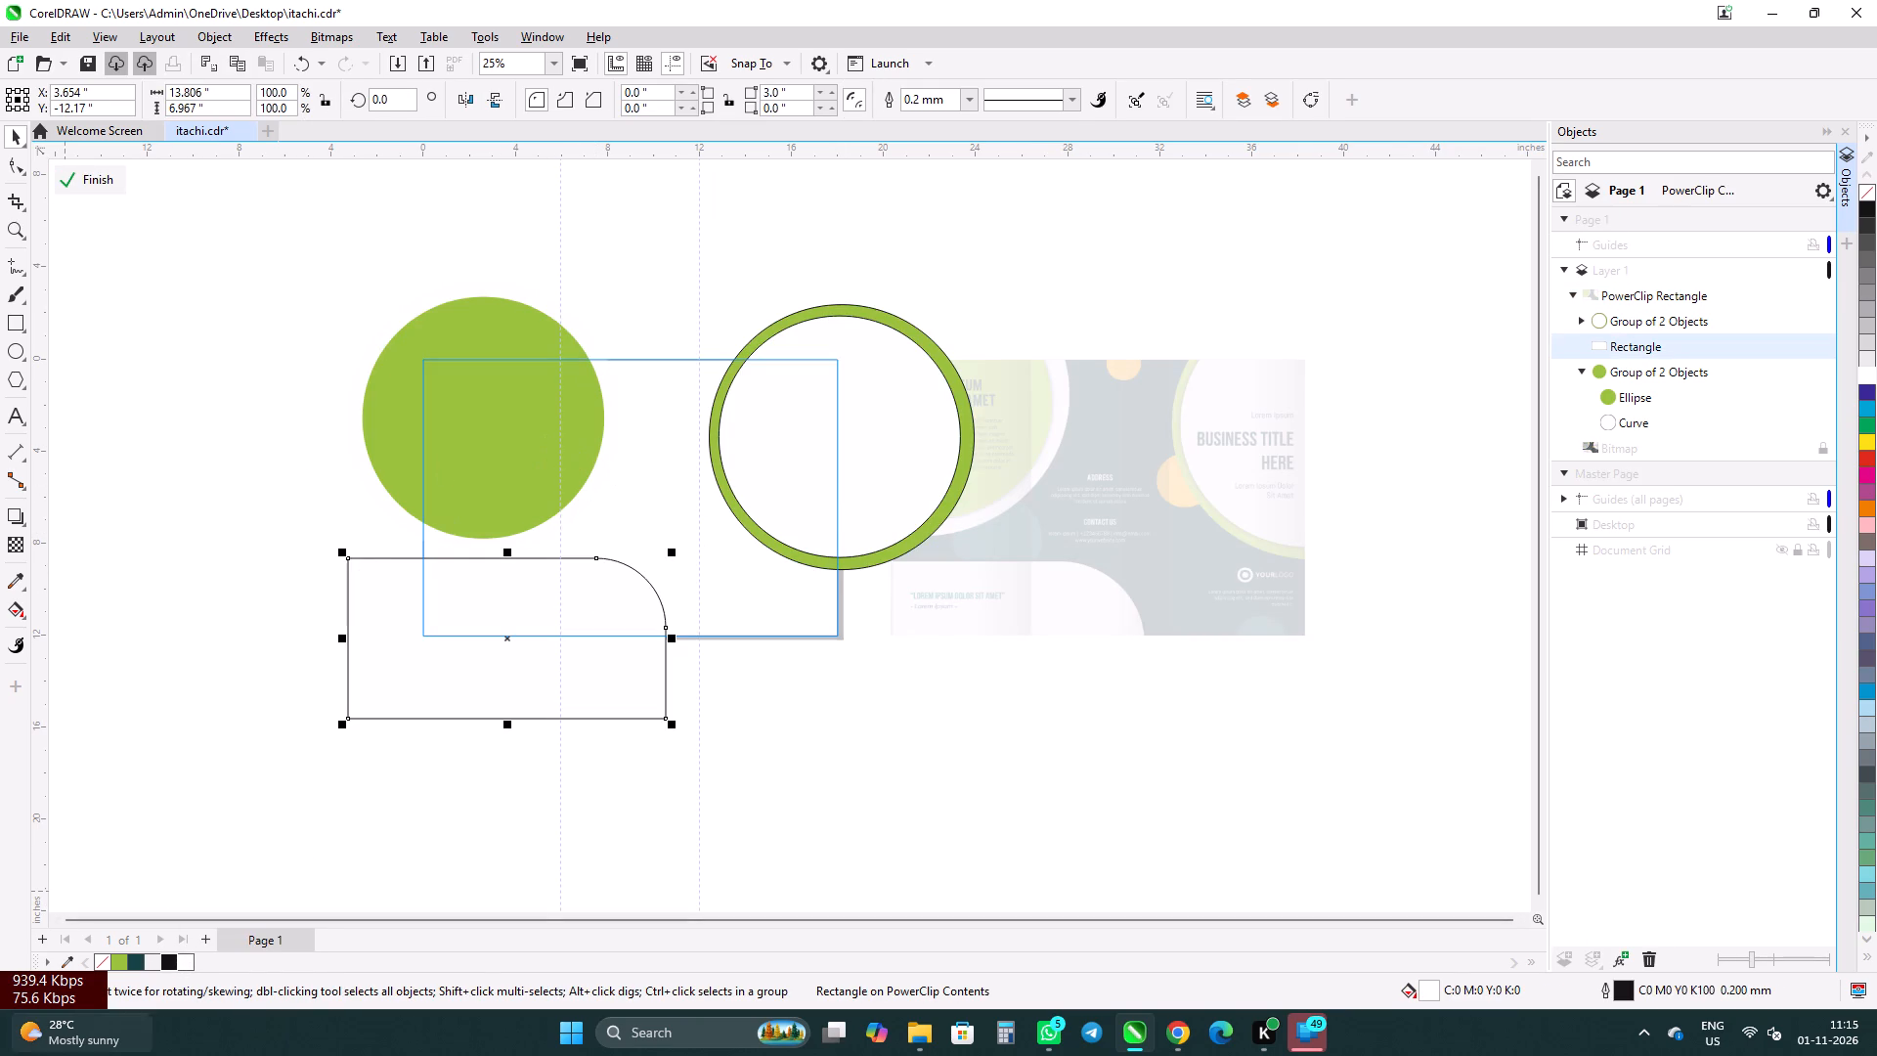
pyautogui.click(73, 179)
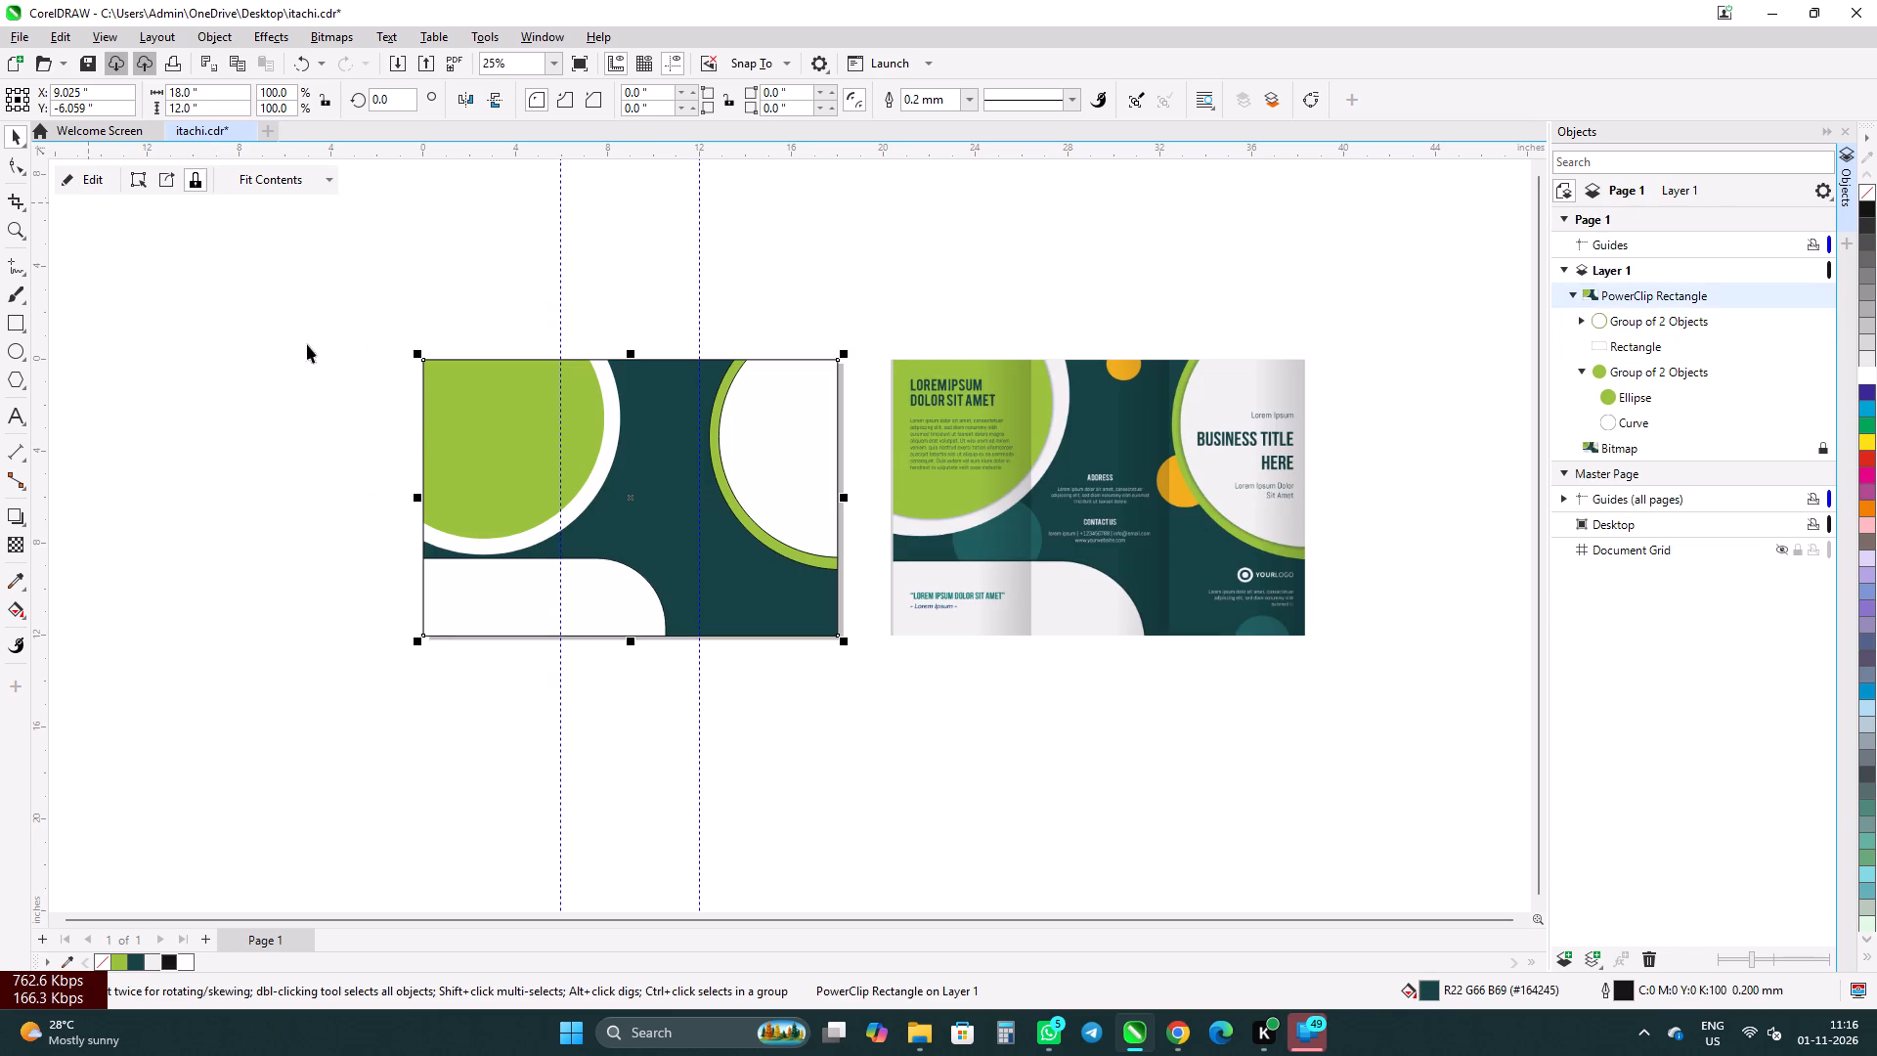
# Nudge the clipped rounded-corner rectangle right and down so it is centred near X 3.9 and Y -12.56 inches.
pyautogui.click(79, 171)
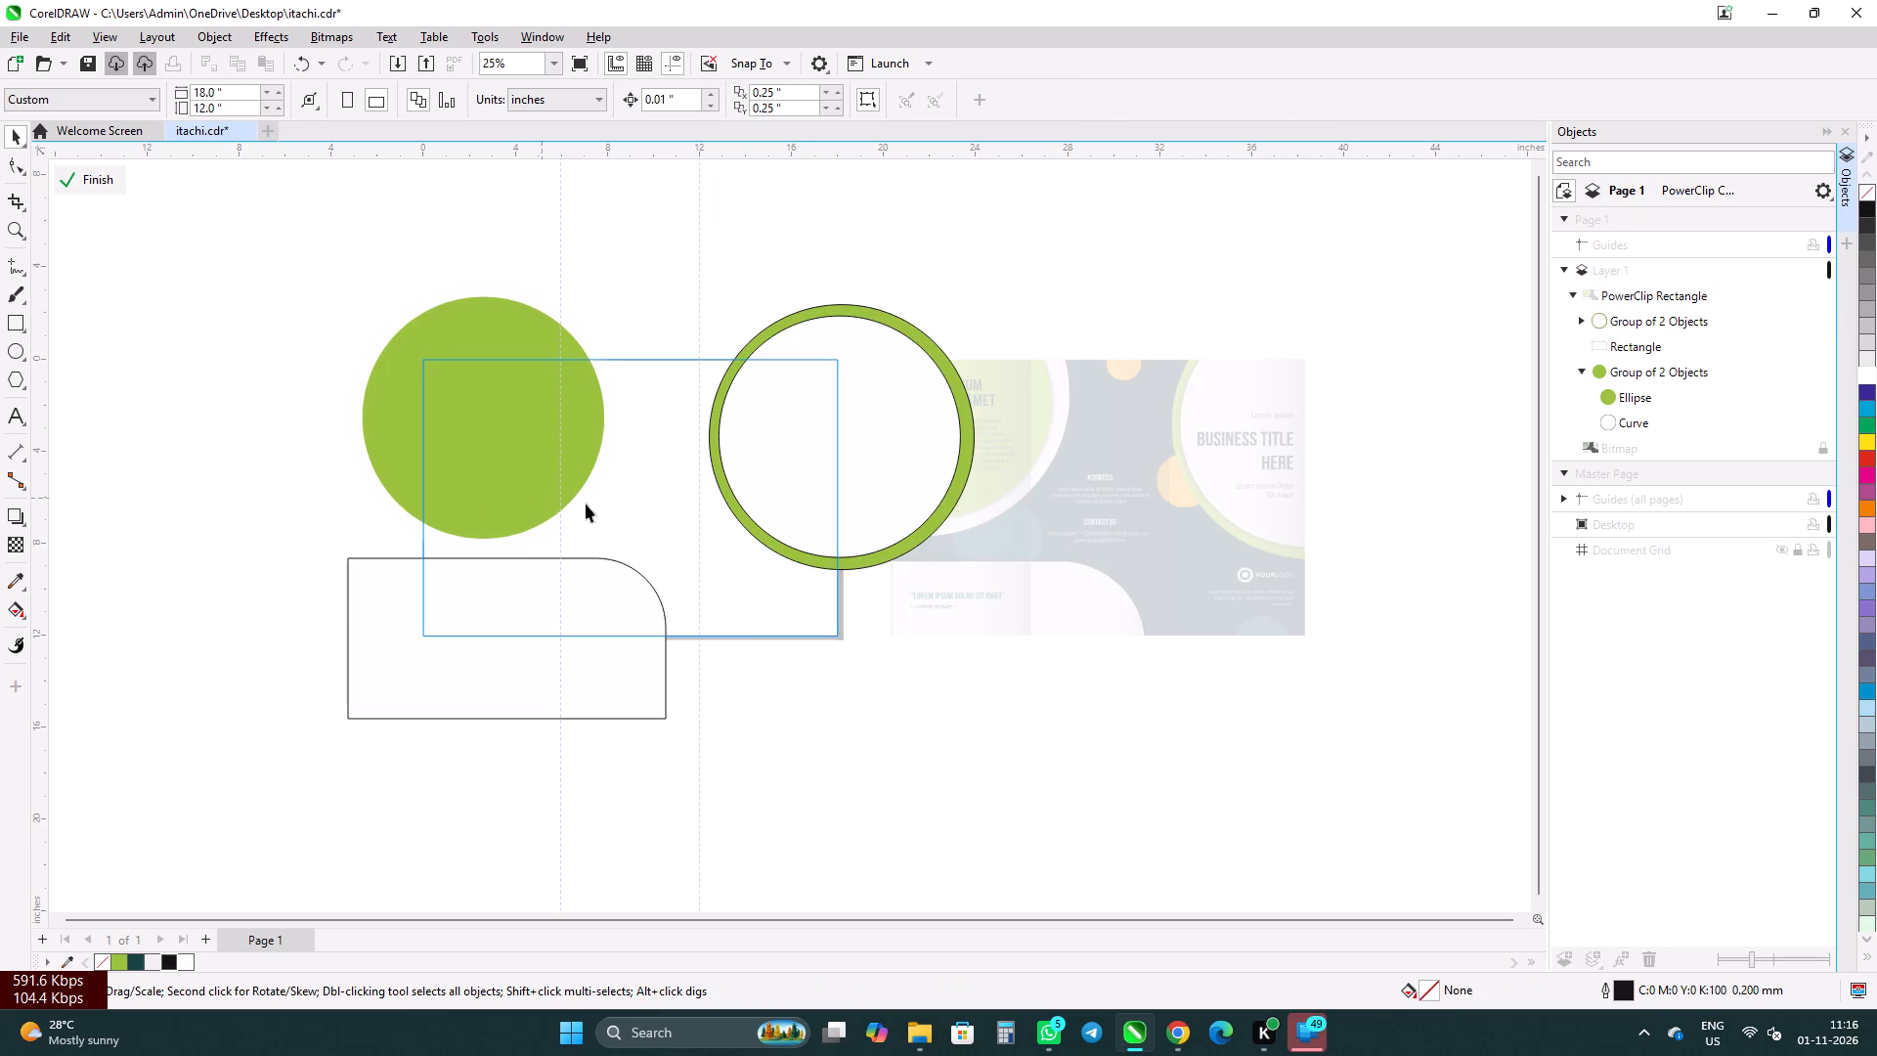
pyautogui.click(618, 493)
pyautogui.click(658, 629)
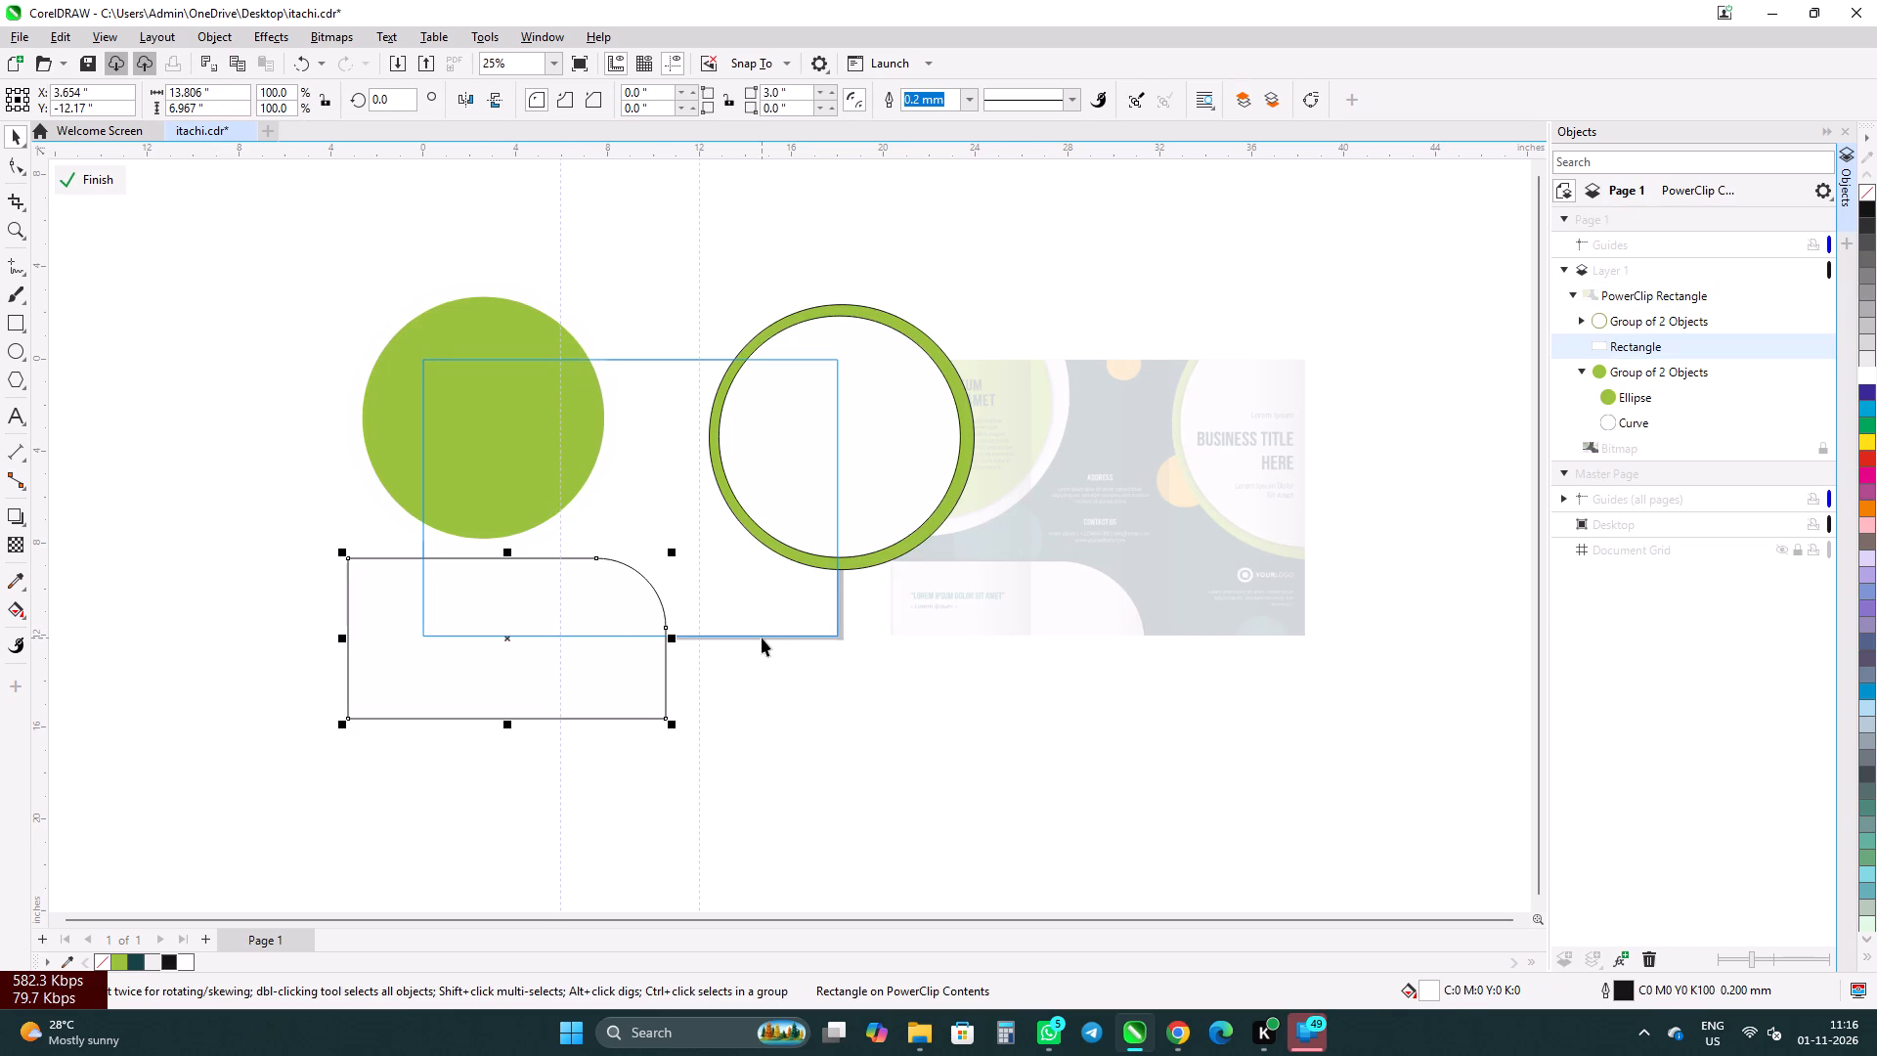
pyautogui.press('Right')
pyautogui.press('Right')
pyautogui.press('Right')
pyautogui.press('Right')
pyautogui.press('Right')
pyautogui.press('Right')
pyautogui.press('Right')
pyautogui.press('Right')
pyautogui.press('Right')
pyautogui.press('Right')
pyautogui.press('Right')
pyautogui.press('Right')
pyautogui.press('Right')
pyautogui.press('Right')
pyautogui.press('Right')
pyautogui.press('Right')
pyautogui.press('Right')
pyautogui.press('Right')
pyautogui.press('Right')
pyautogui.press('Right')
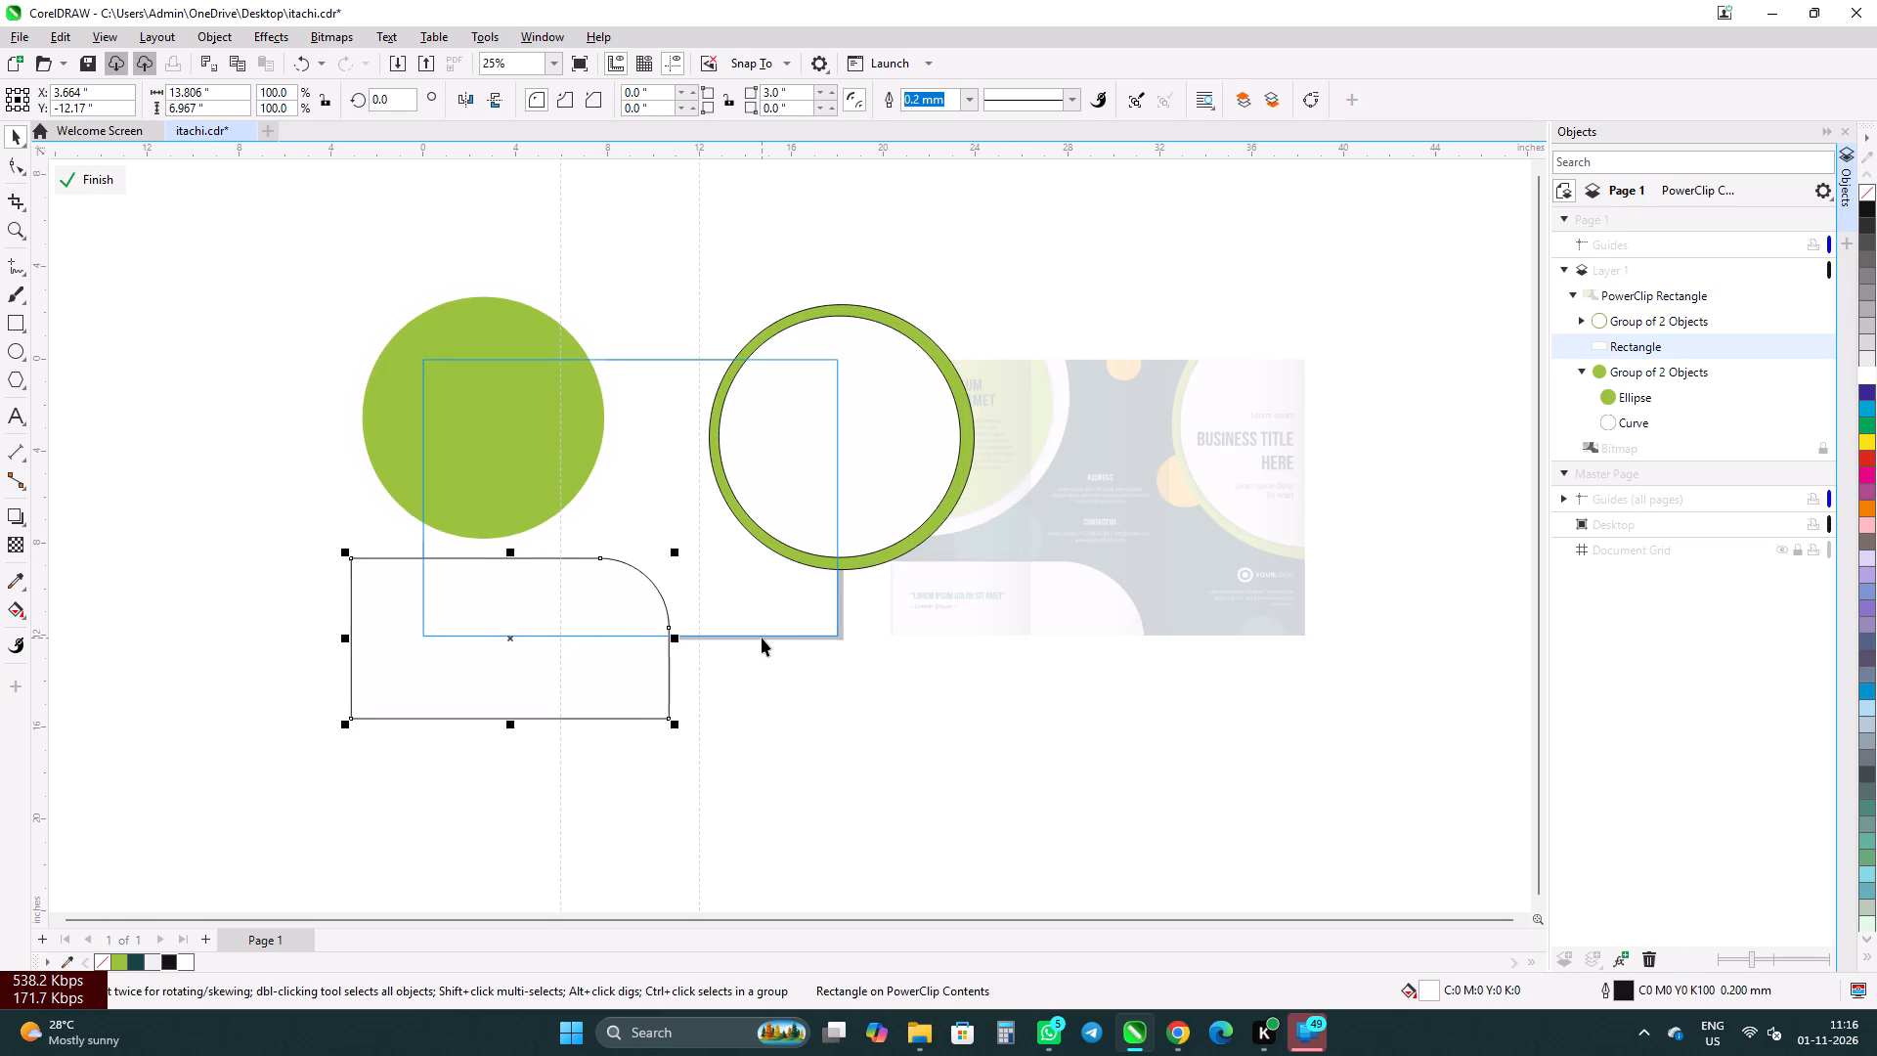
pyautogui.press('Down')
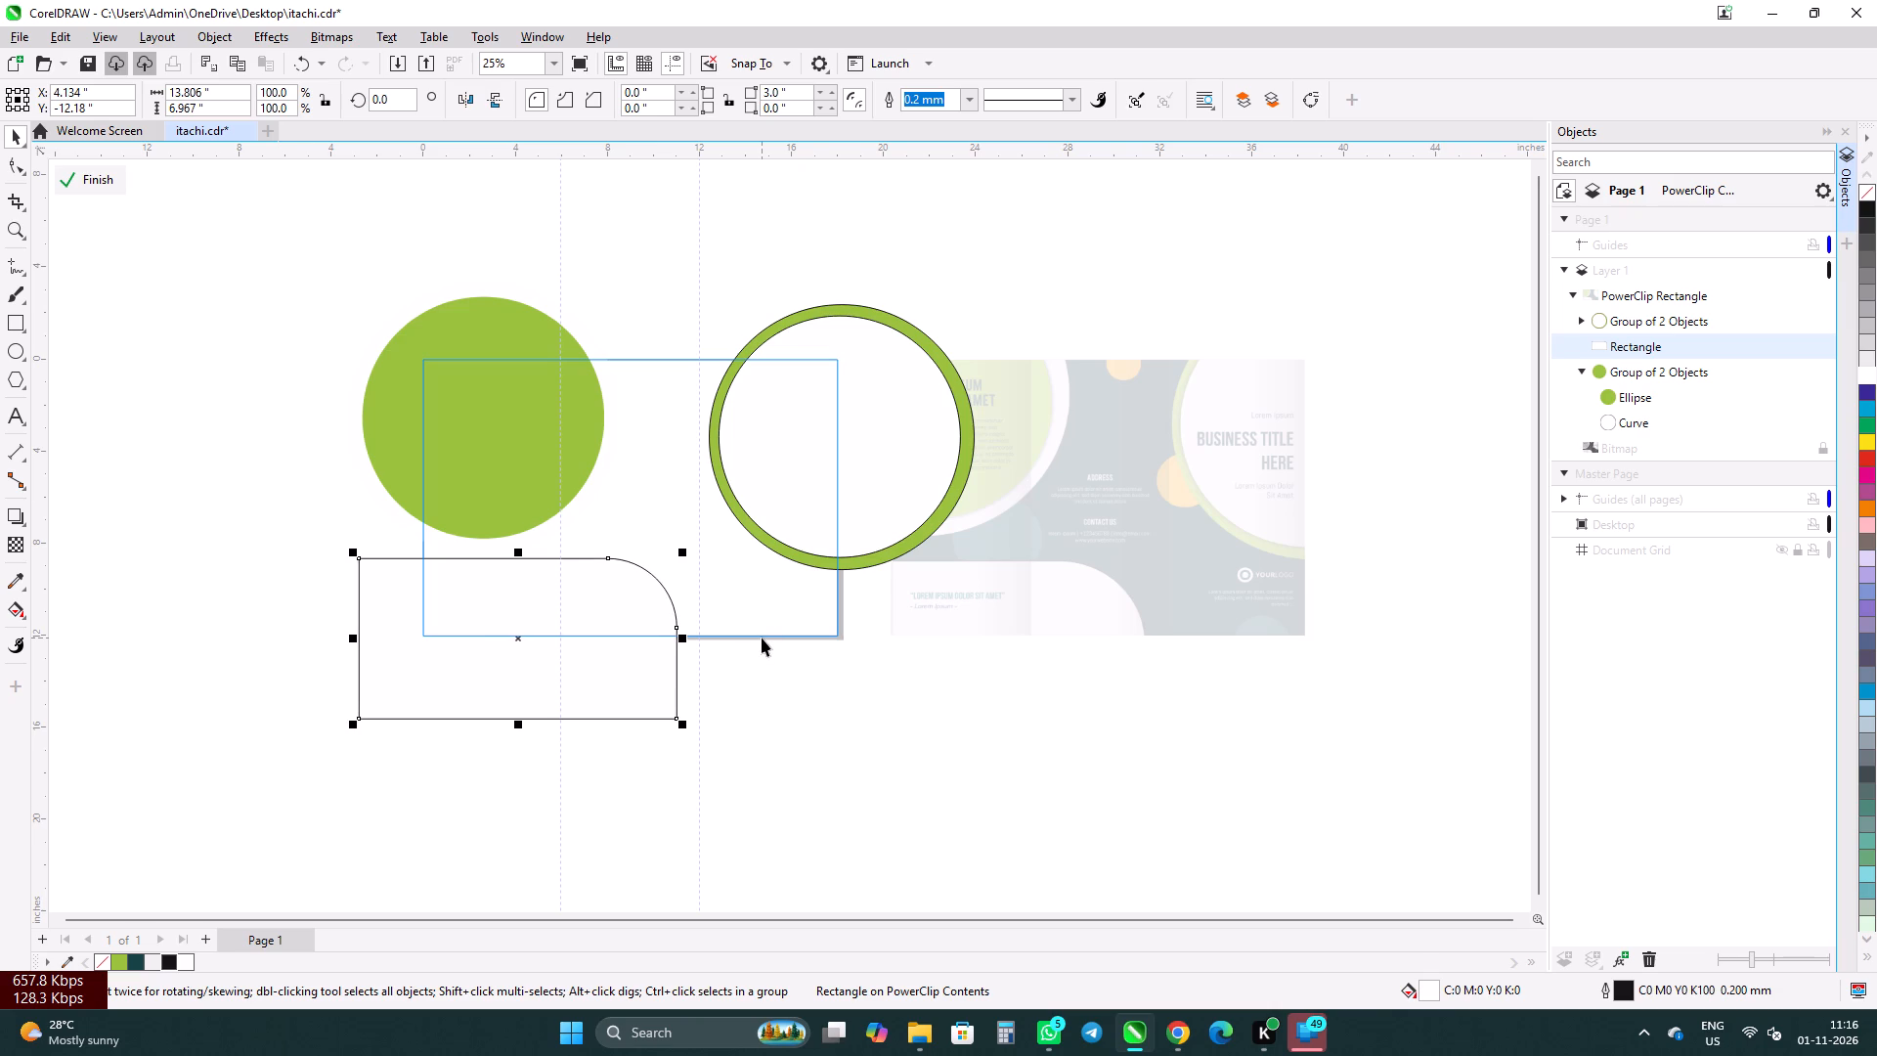
pyautogui.press('Down')
pyautogui.press('Down')
pyautogui.press('Down')
pyautogui.press('Down')
pyautogui.press('Down')
pyautogui.press('Down')
pyautogui.press('Down')
pyautogui.press('Down')
pyautogui.press('Down')
pyautogui.press('Down')
pyautogui.press('Down')
pyautogui.press('Down')
pyautogui.press('Down')
pyautogui.press('Down')
pyautogui.press('Down')
pyautogui.press('Down')
pyautogui.press('Down')
pyautogui.press('Down')
pyautogui.press('Down')
pyautogui.press('Down')
pyautogui.press('Down')
pyautogui.press('Down')
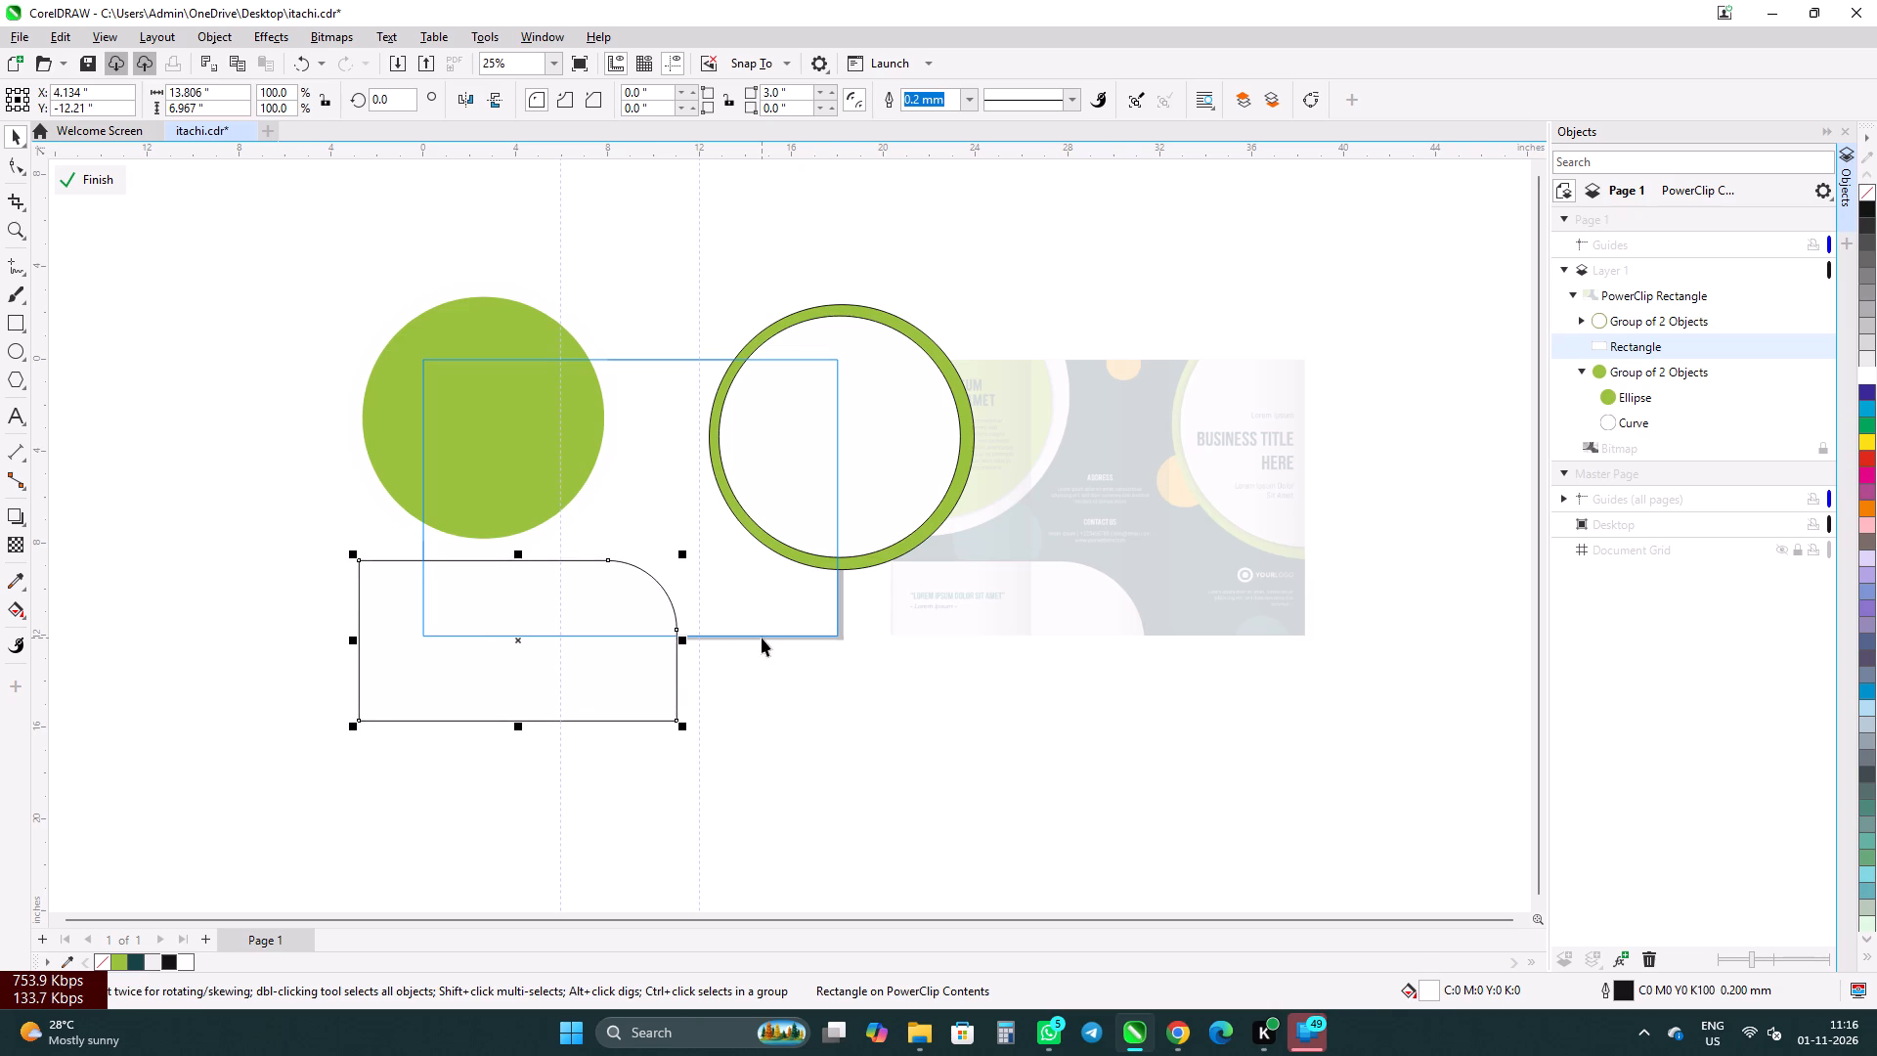
pyautogui.press('Down')
pyautogui.press('Down')
pyautogui.press('Down')
pyautogui.press('Down')
pyautogui.press('Down')
pyautogui.press('Down')
pyautogui.press('Down')
pyautogui.press('Down')
pyautogui.press('Down')
pyautogui.press('Down')
pyautogui.press('Down')
pyautogui.press('Down')
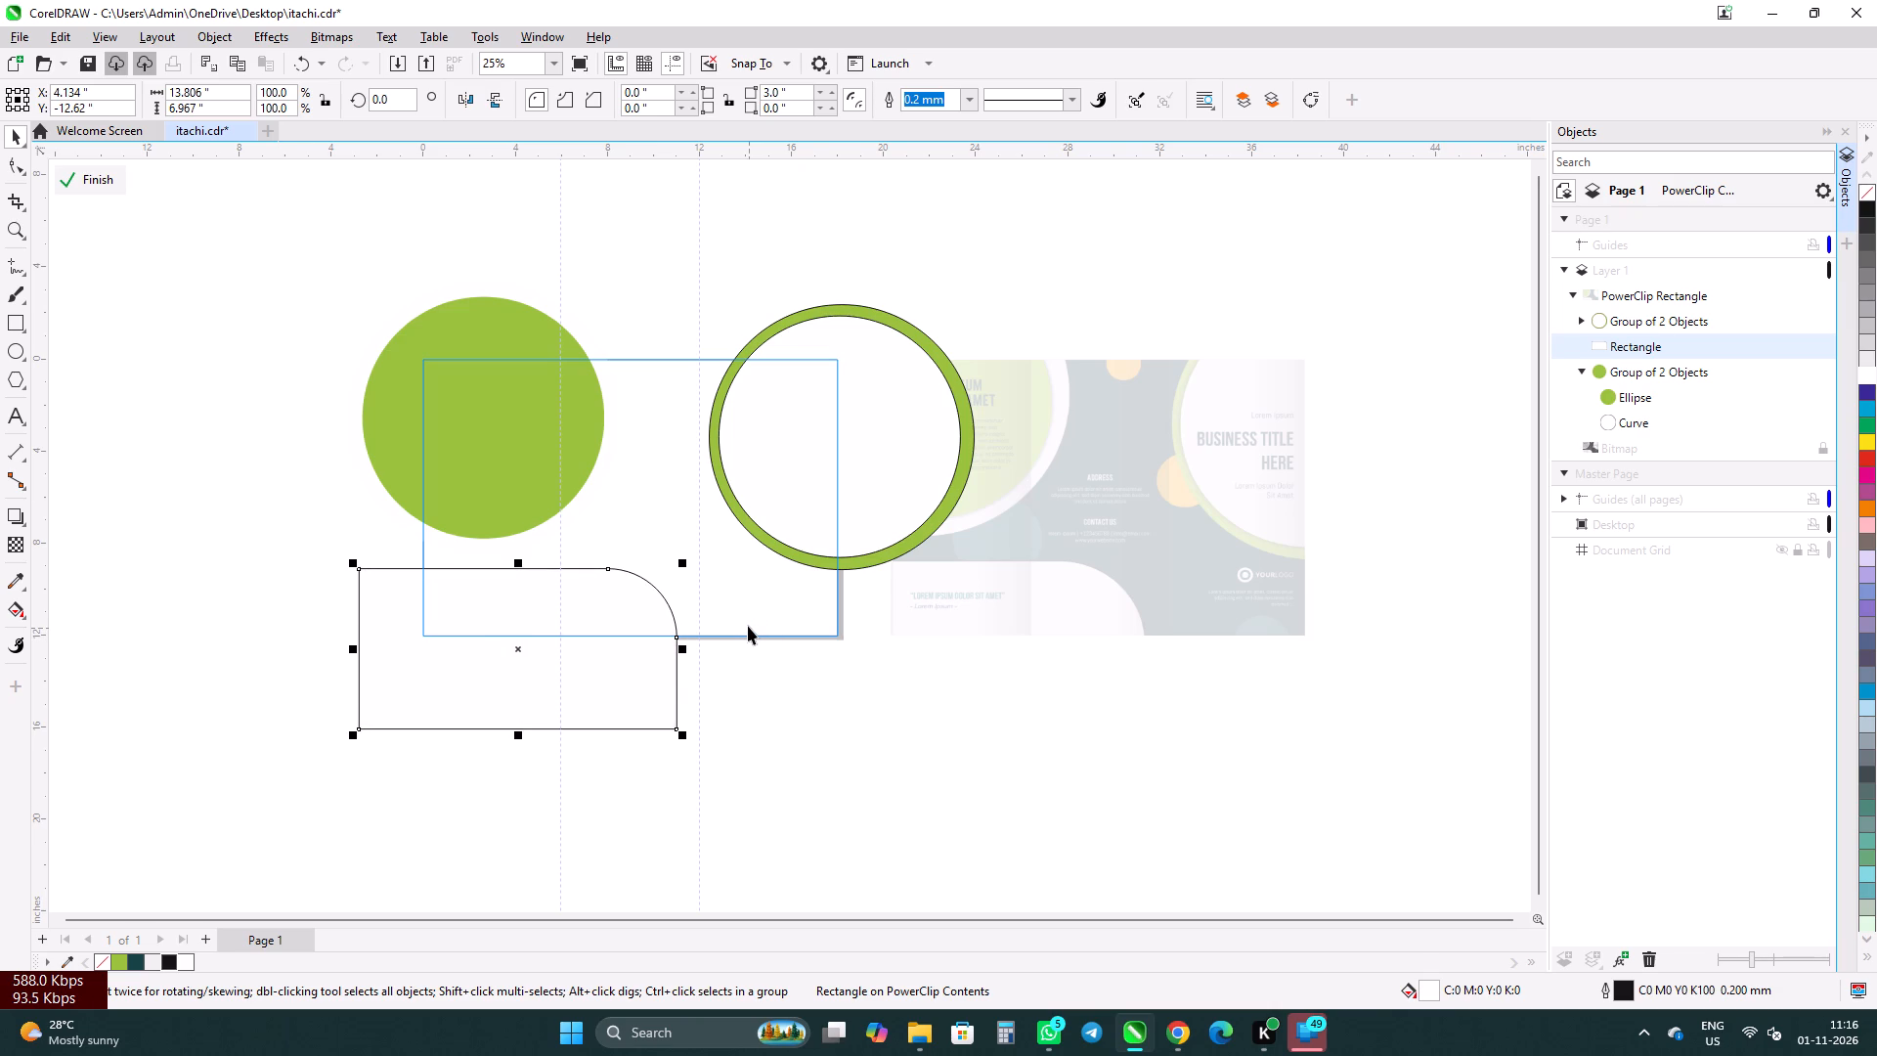
pyautogui.press('Left')
pyautogui.press('Left')
pyautogui.press('Left')
pyautogui.press('Left')
pyautogui.press('Left')
pyautogui.press('Left')
pyautogui.press('Left')
pyautogui.press('Left')
pyautogui.press('Left')
pyautogui.press('Left')
pyautogui.press('Left')
pyautogui.press('Left')
pyautogui.press('Left')
pyautogui.press('Left')
pyautogui.press('Left')
pyautogui.press('Left')
pyautogui.press('Left')
pyautogui.press('Left')
pyautogui.press('Left')
pyautogui.press('Left')
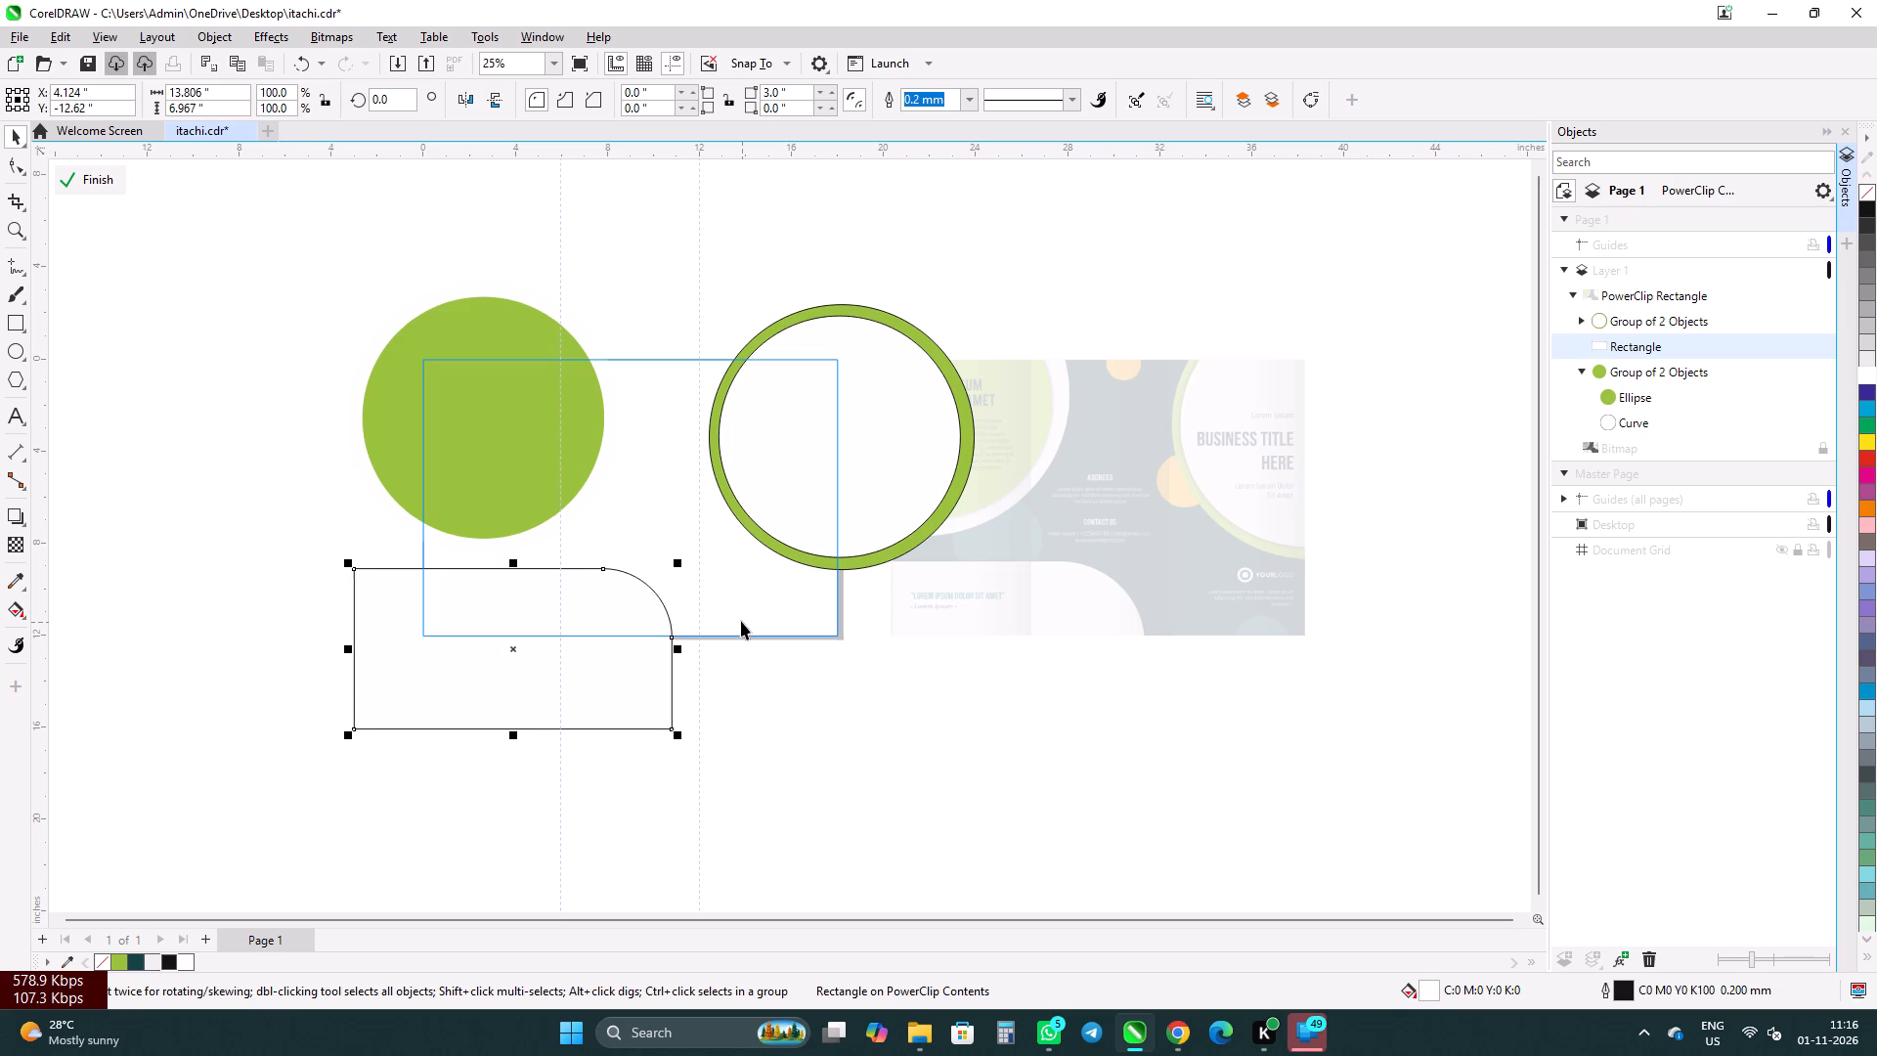
pyautogui.press('Up')
pyautogui.press('Up')
pyautogui.press('Up')
pyautogui.press('Up')
pyautogui.press('Up')
pyautogui.press('Up')
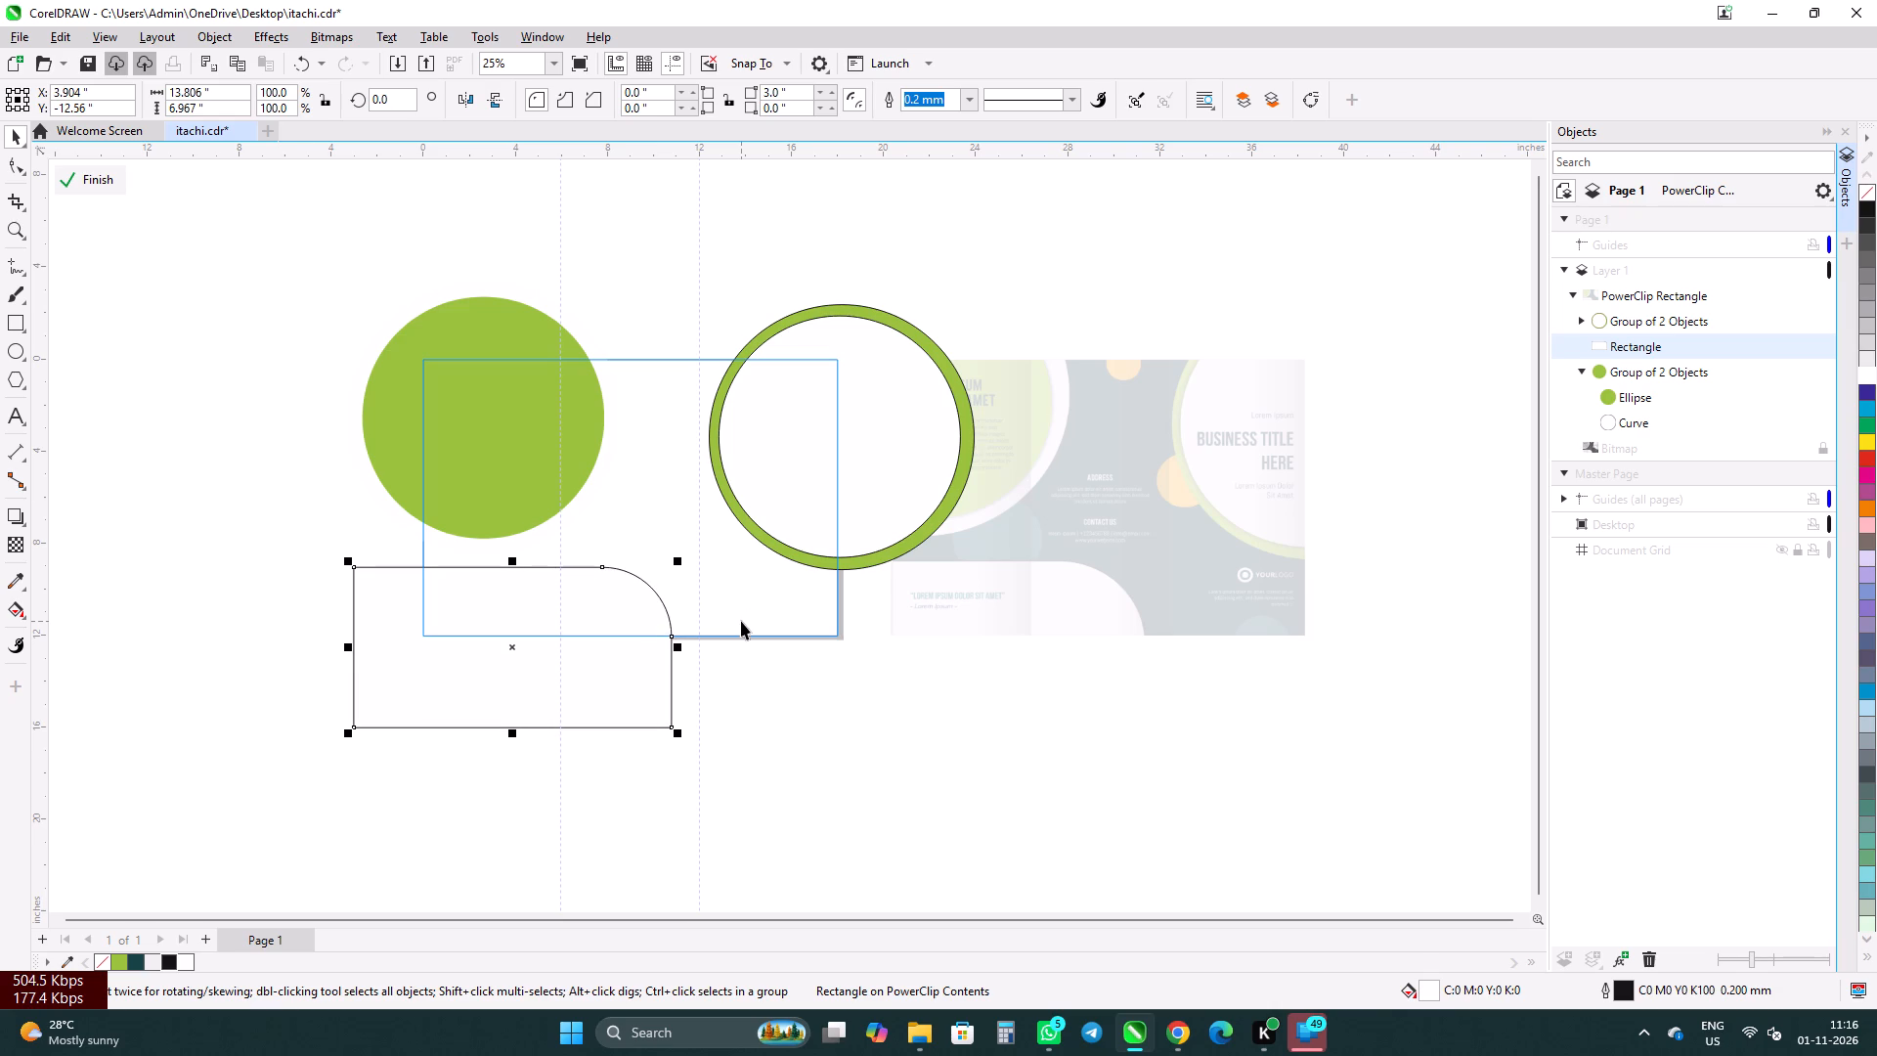
pyautogui.press('Left')
pyautogui.click(110, 182)
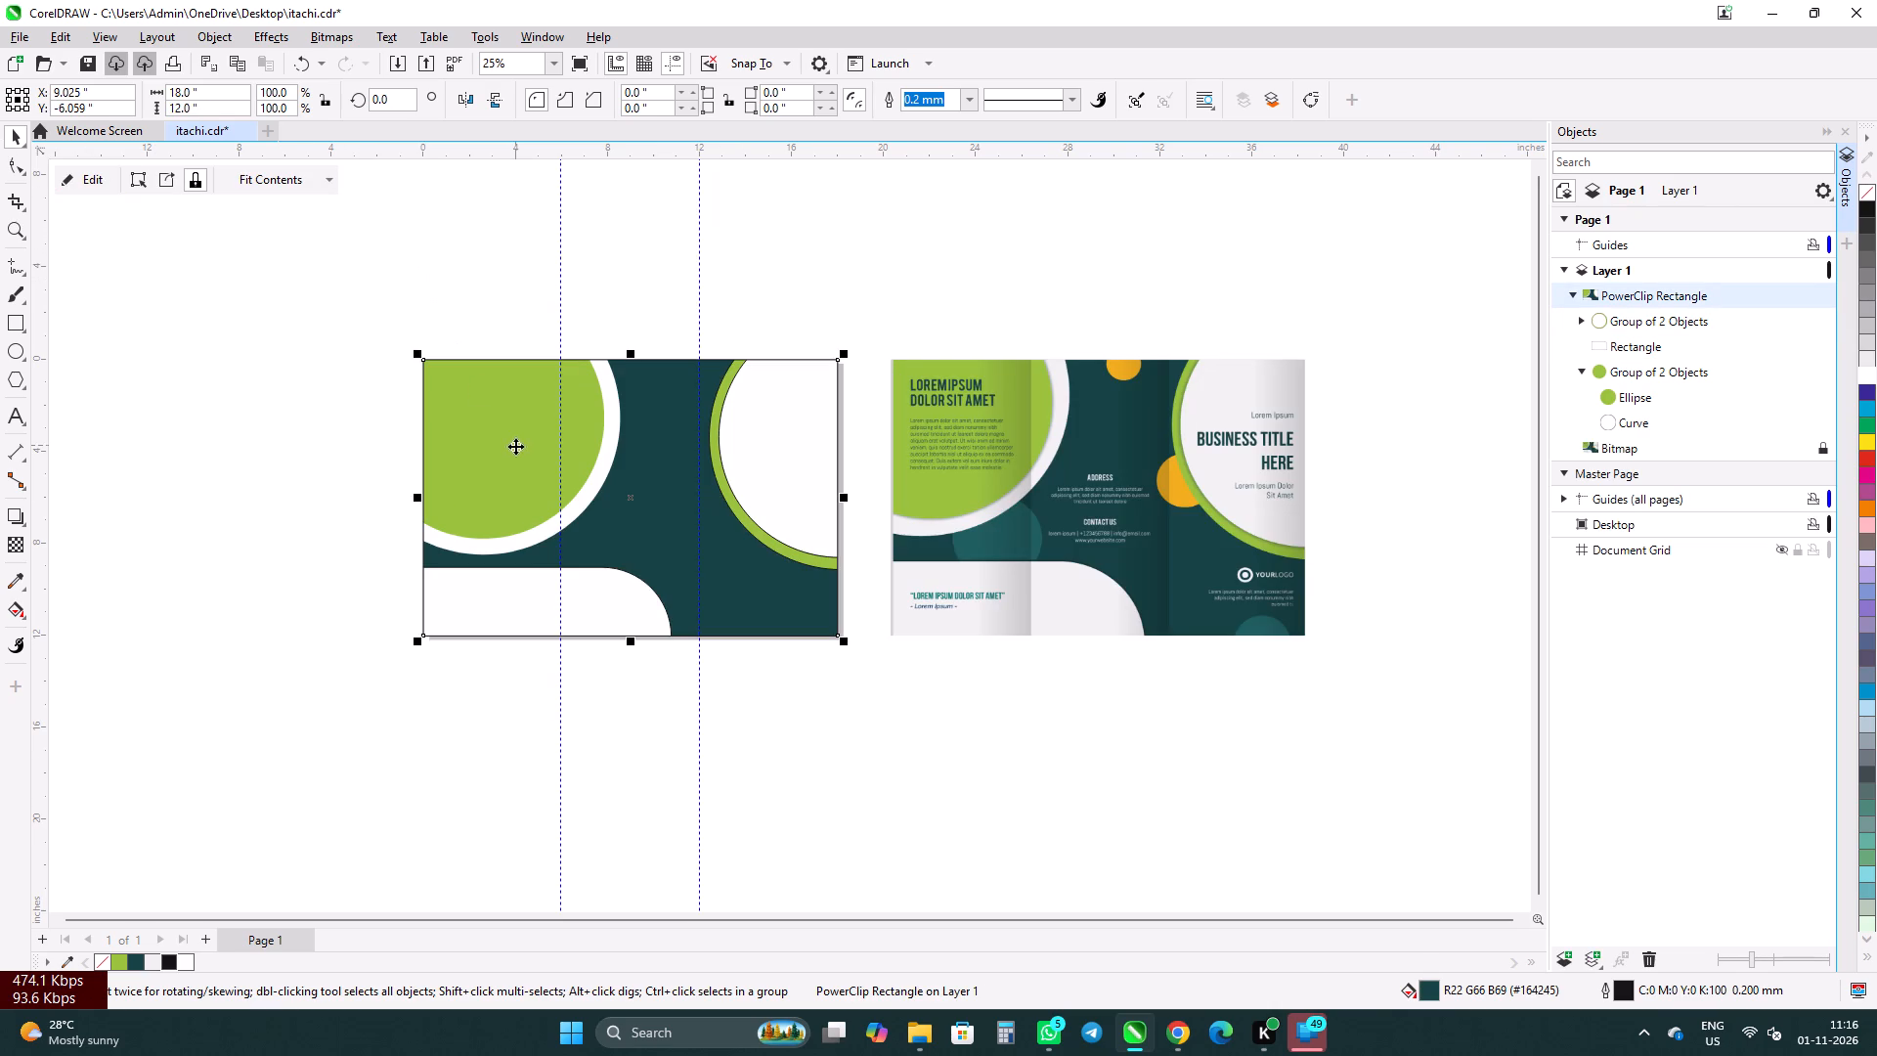
# Nudge the solid green circle group inside the PowerClip up to about Y -2.19 inches.
pyautogui.click(81, 172)
pyautogui.click(466, 451)
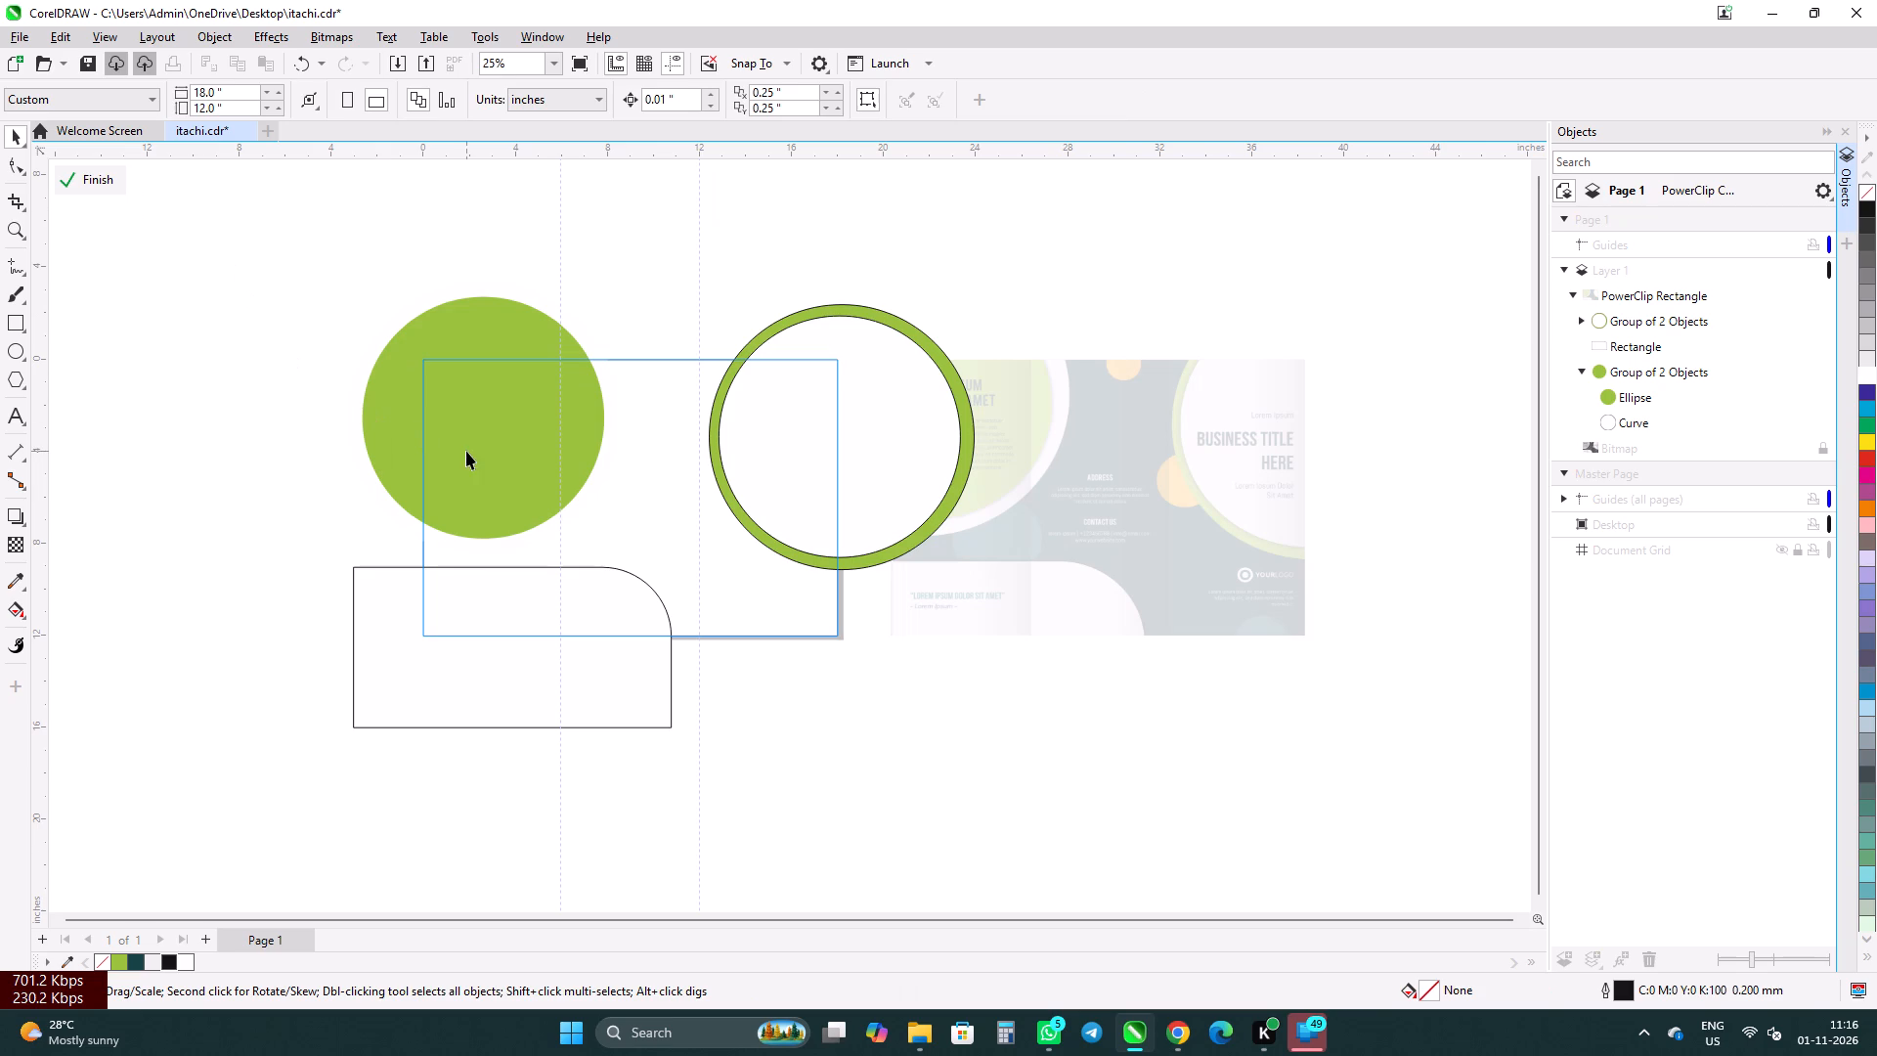
pyautogui.press('Up')
pyautogui.press('Up')
pyautogui.press('Up')
pyautogui.press('Up')
pyautogui.press('Up')
pyautogui.press('Up')
pyautogui.press('Up')
pyautogui.press('Up')
pyautogui.press('Up')
pyautogui.press('Up')
pyautogui.press('Up')
pyautogui.press('Up')
pyautogui.press('Up')
pyautogui.press('Up')
pyautogui.press('Up')
pyautogui.press('Up')
pyautogui.press('Up')
pyautogui.press('Up')
pyautogui.press('Up')
pyautogui.press('Up')
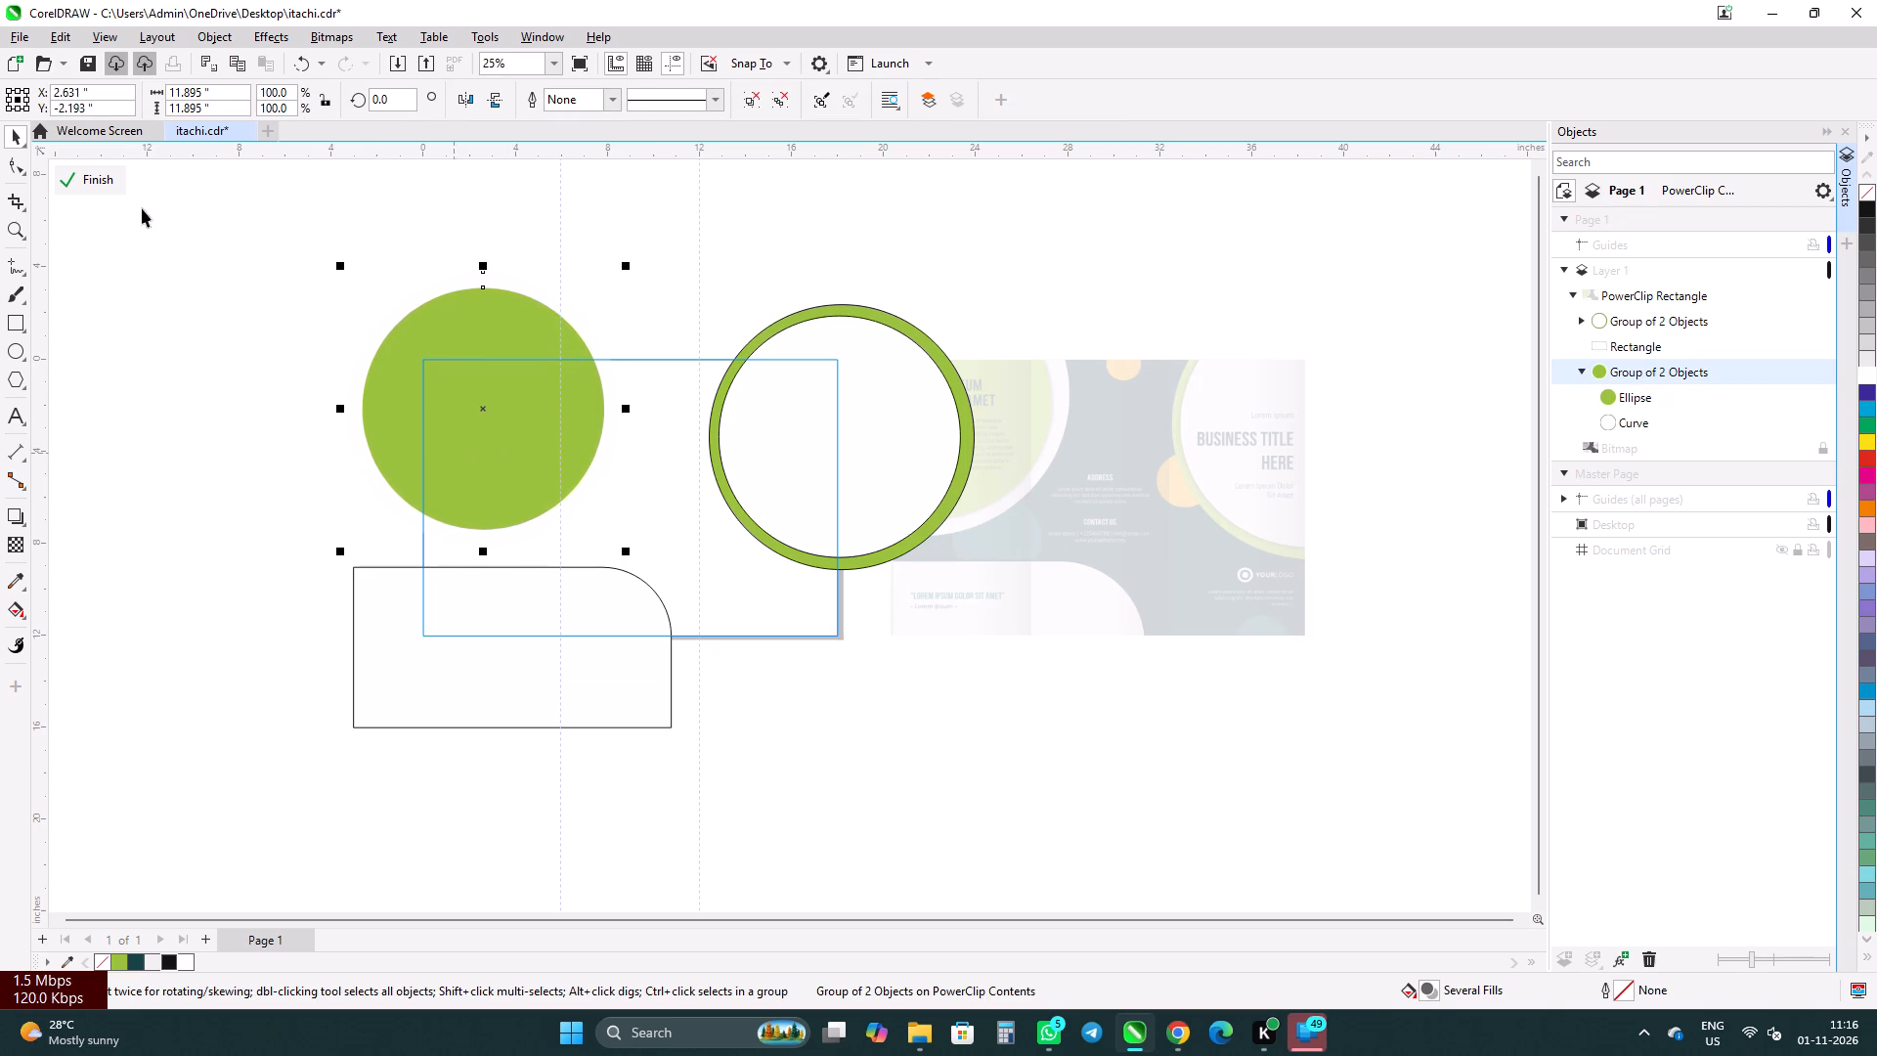
pyautogui.click(108, 188)
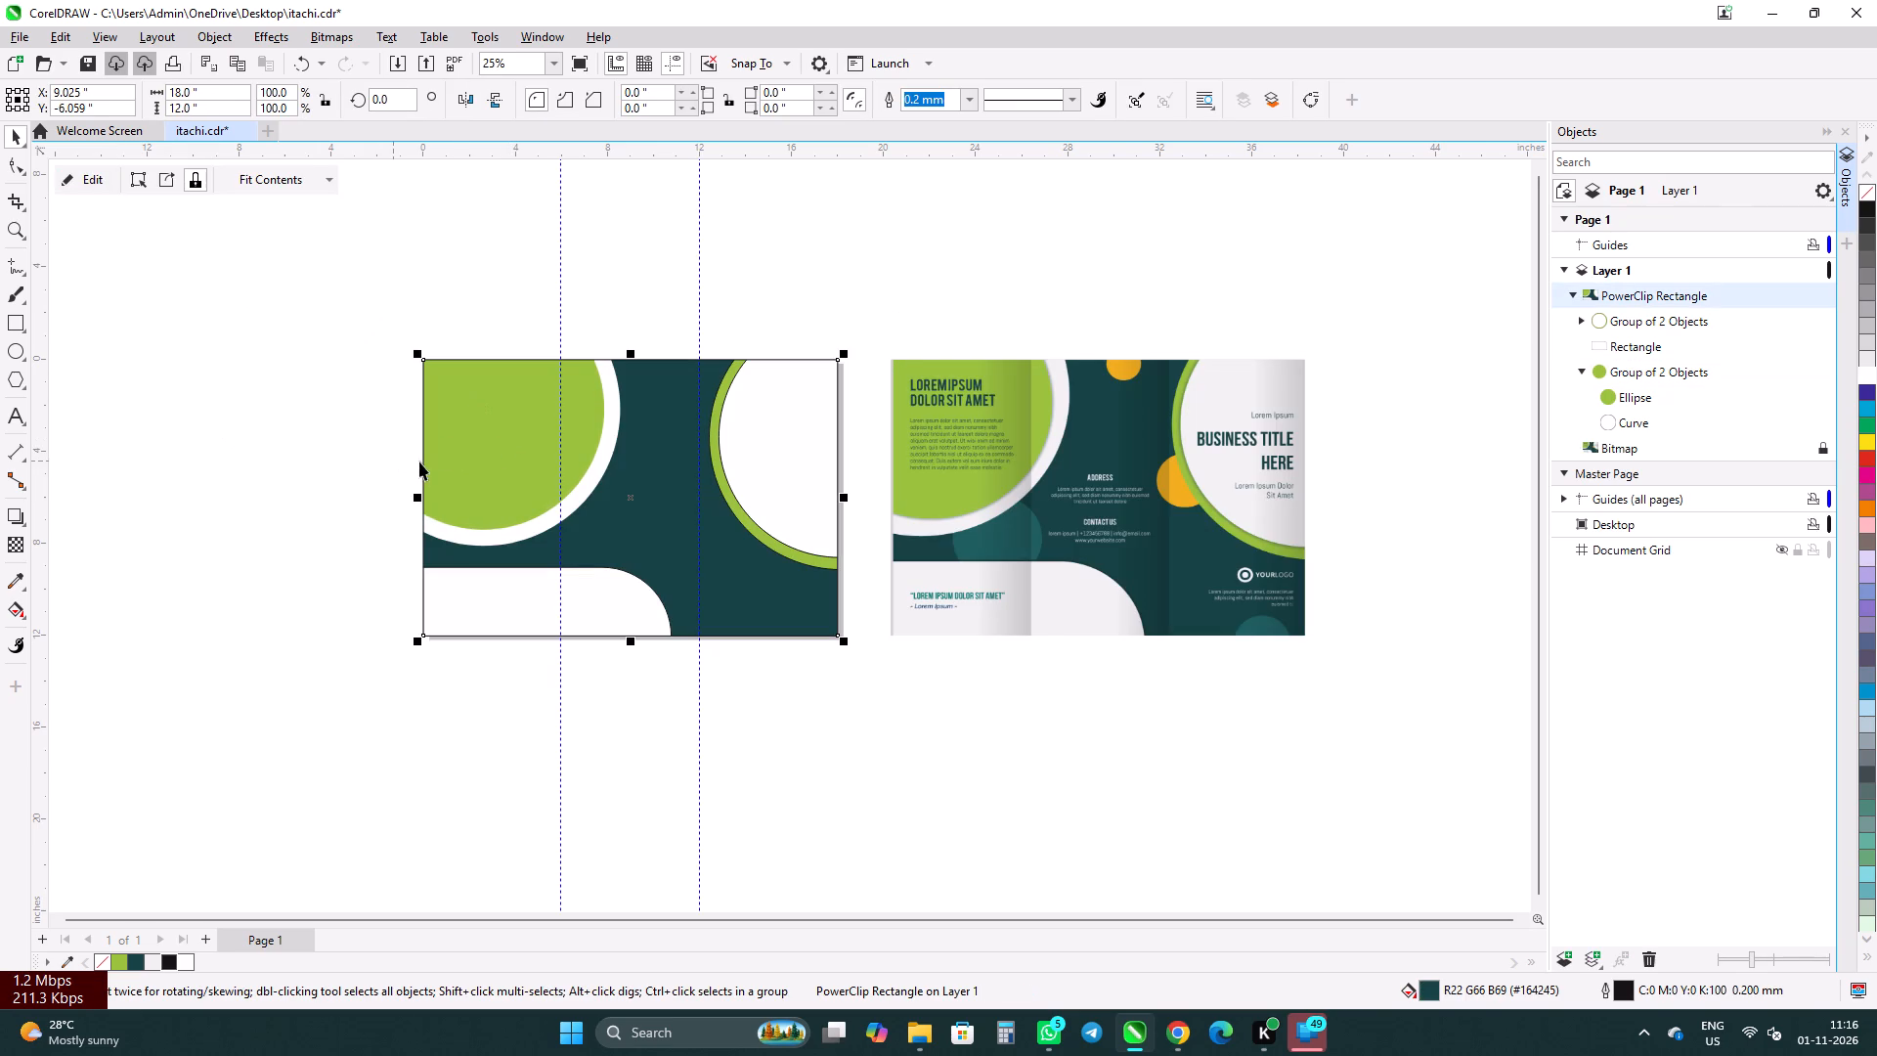
# Nudge the same green circle group inside the PowerClip up about another 0.2 inch.
pyautogui.click(484, 485)
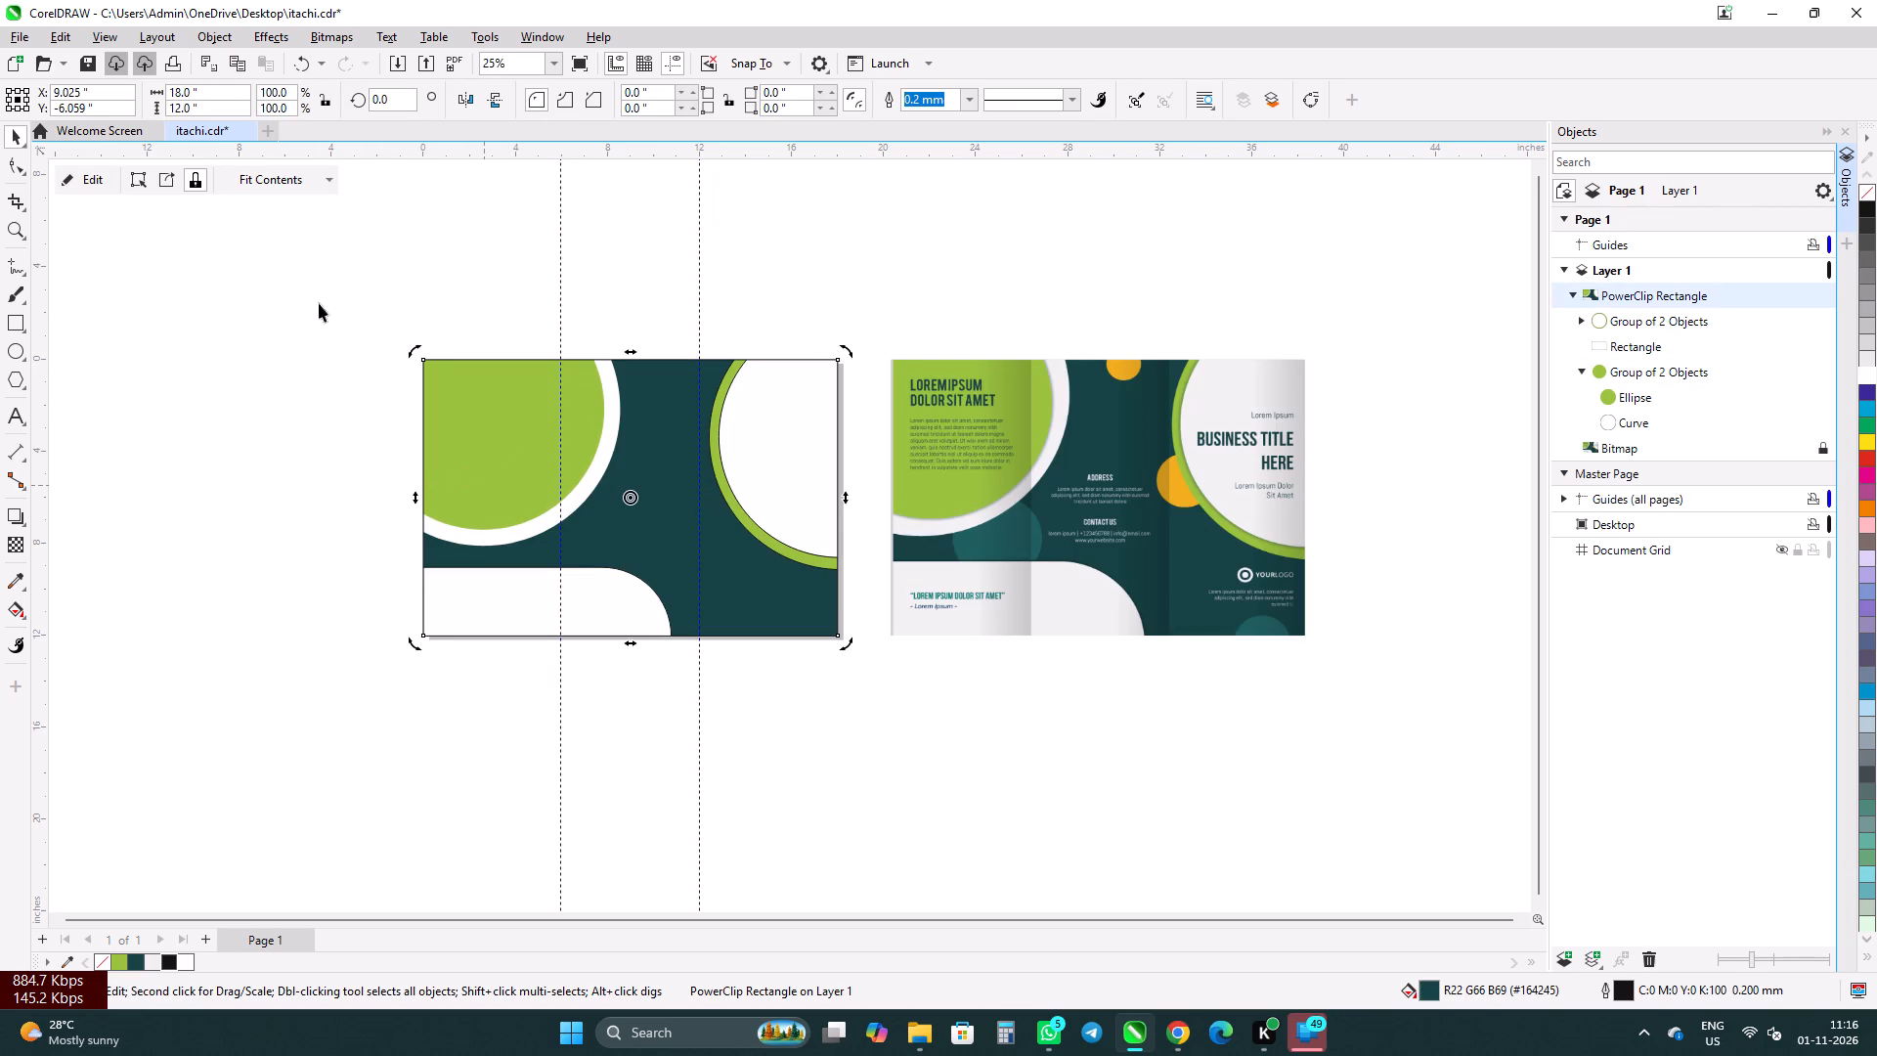
pyautogui.click(74, 189)
pyautogui.click(441, 331)
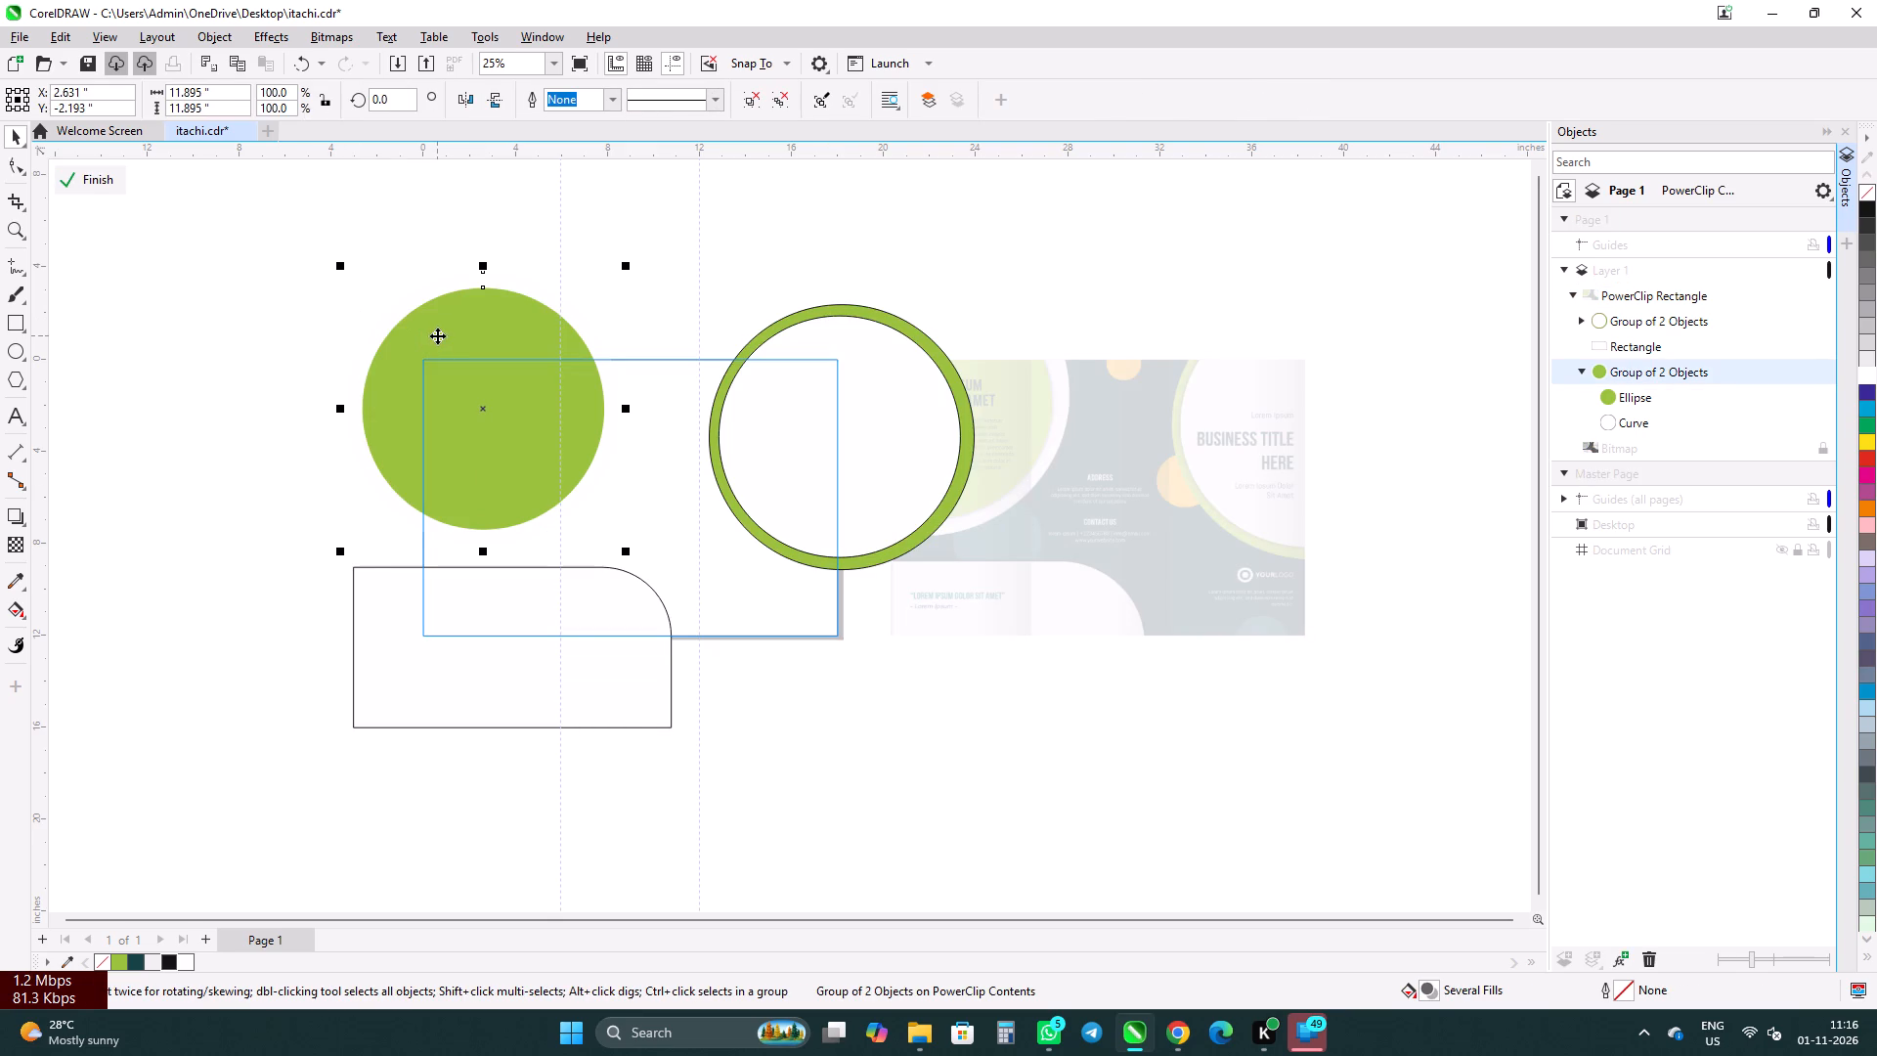
pyautogui.press('Up')
pyautogui.press('Up')
pyautogui.press('Up')
pyautogui.press('Up')
pyautogui.press('Up')
pyautogui.press('Up')
pyautogui.press('Up')
pyautogui.press('Up')
pyautogui.press('Up')
pyautogui.press('Up')
pyautogui.press('Up')
pyautogui.press('Up')
pyautogui.press('Up')
pyautogui.press('Up')
pyautogui.press('Up')
pyautogui.press('Up')
pyautogui.press('Up')
pyautogui.press('Up')
pyautogui.press('Up')
pyautogui.press('Up')
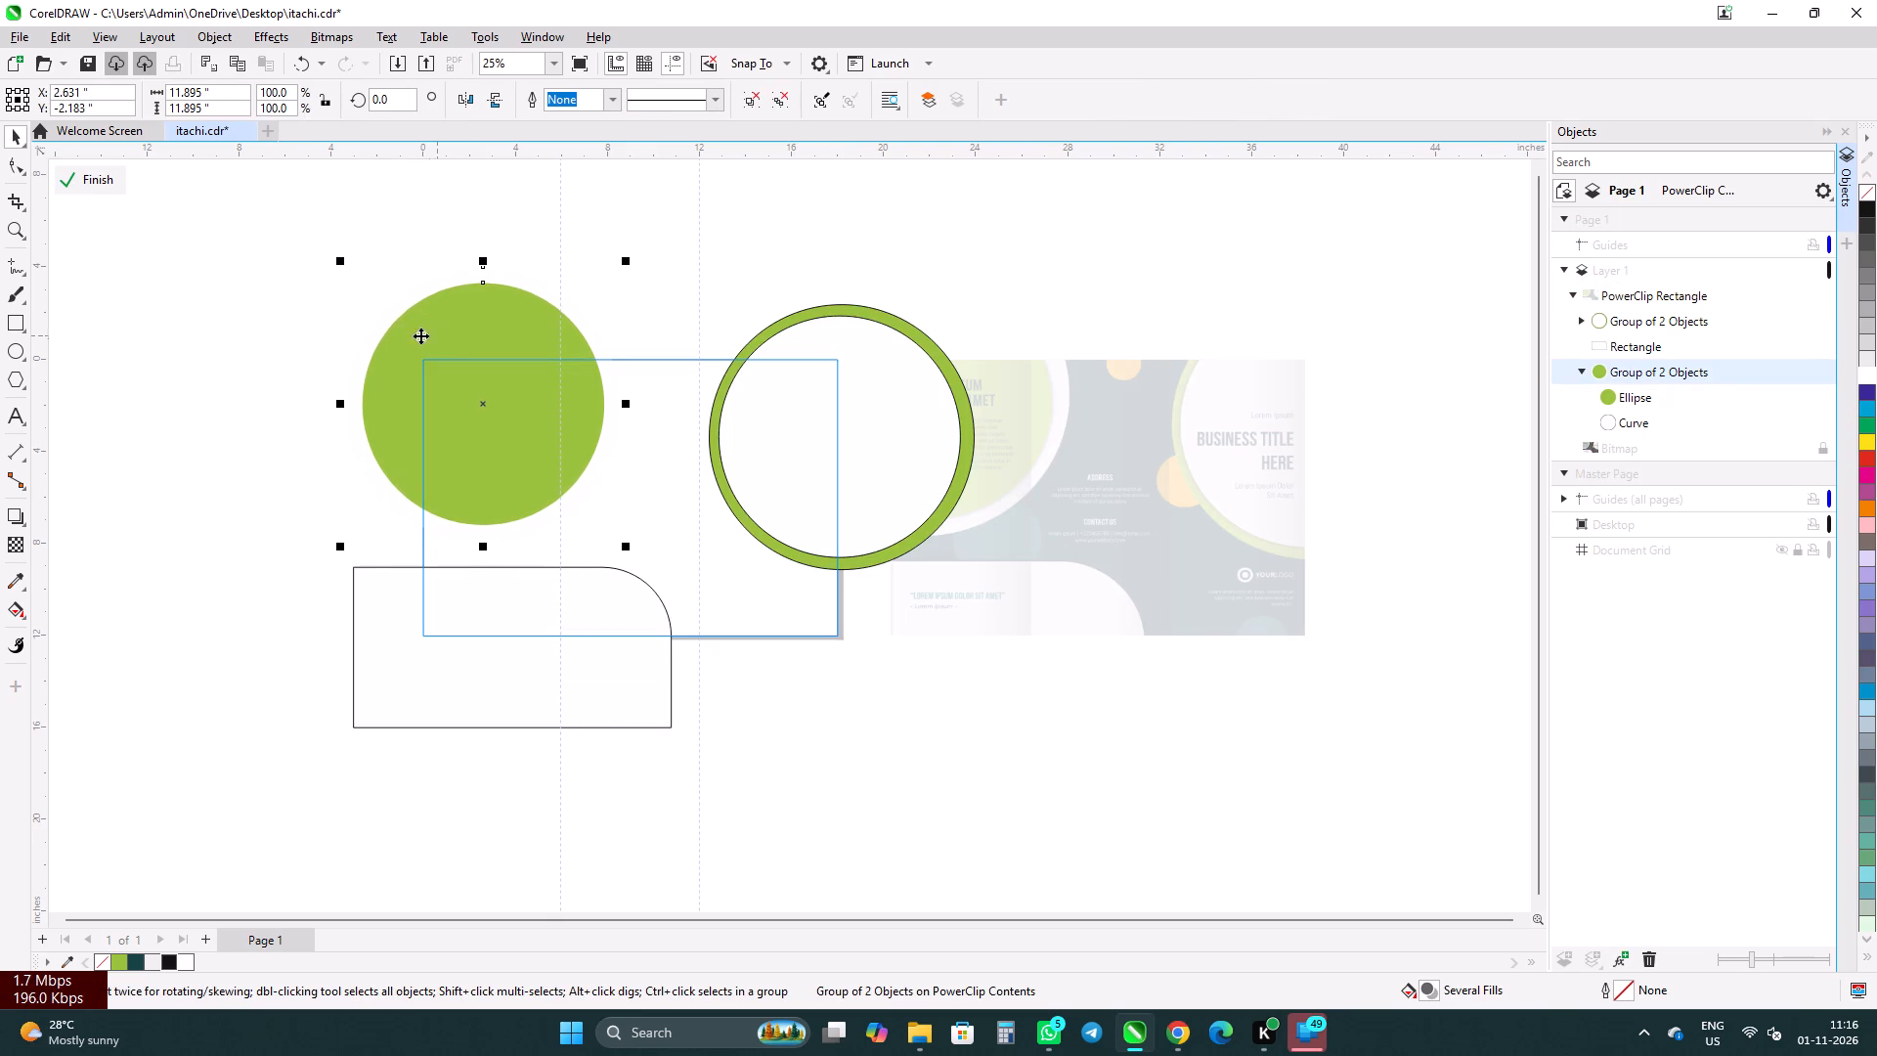
pyautogui.click(104, 182)
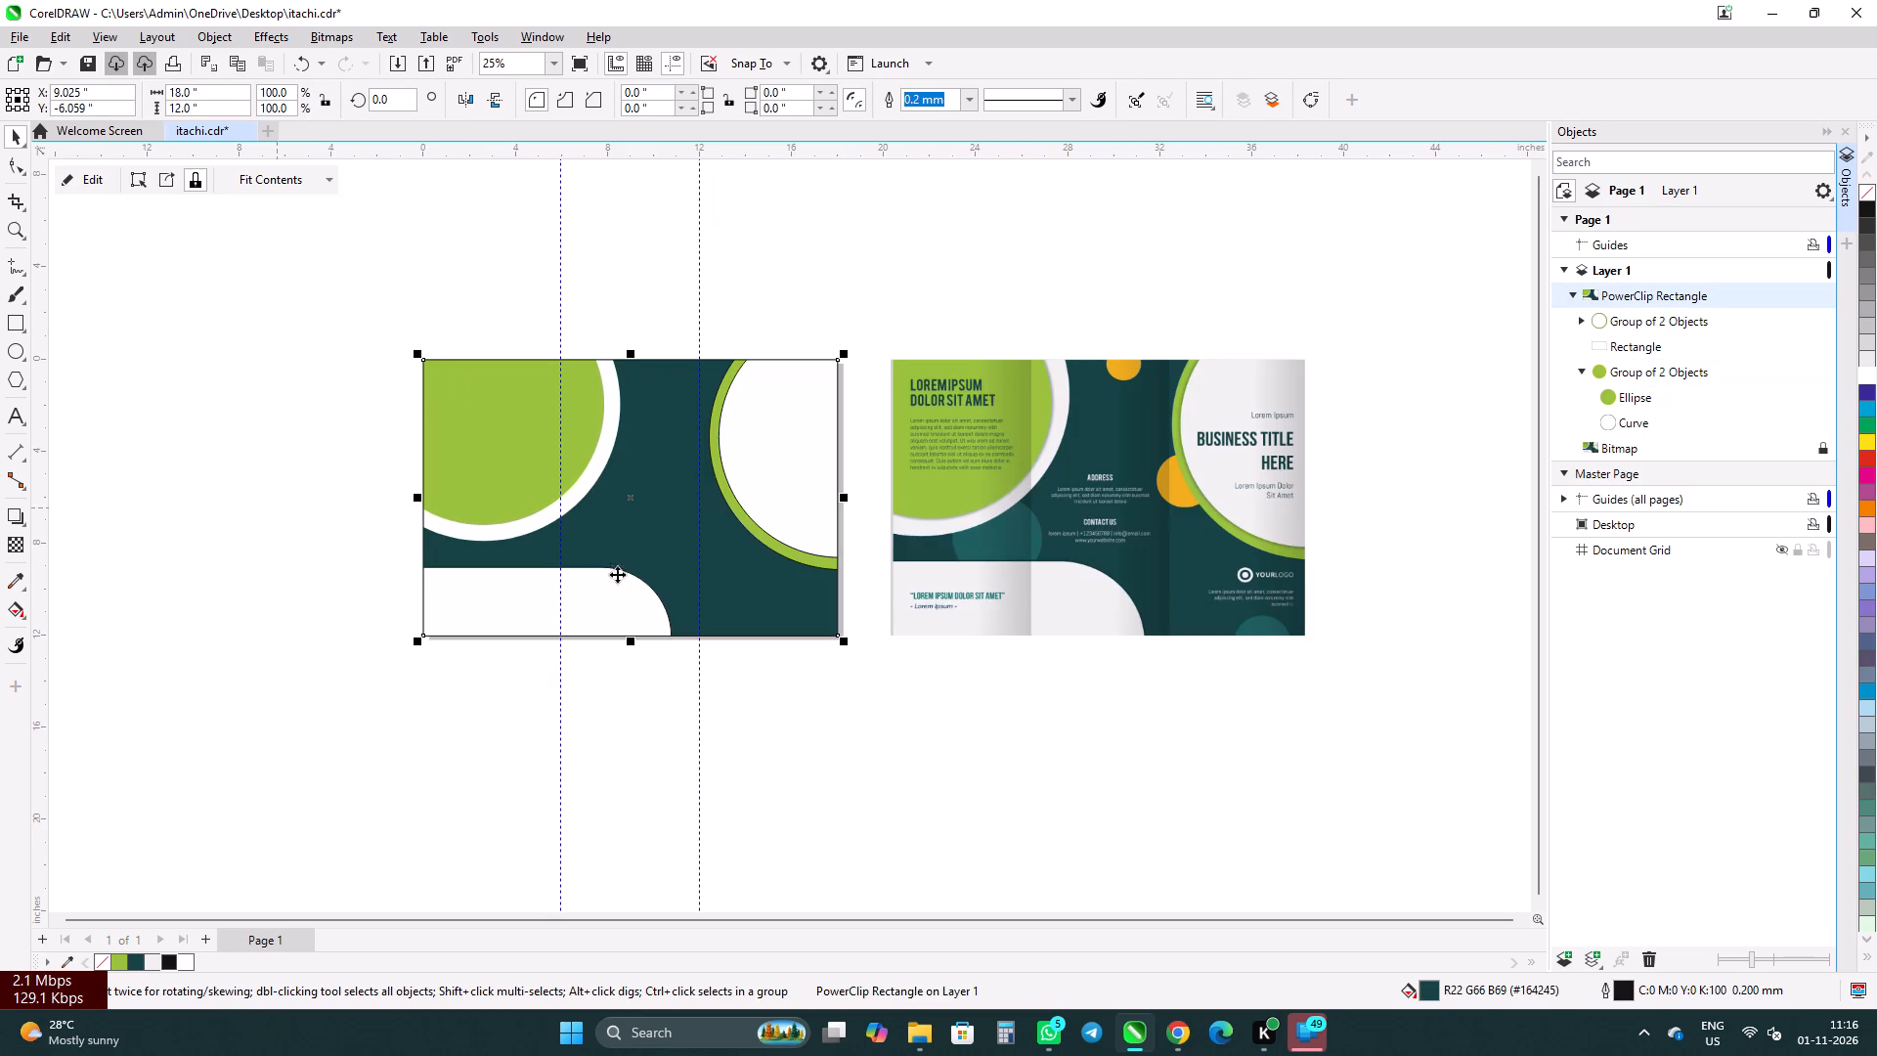
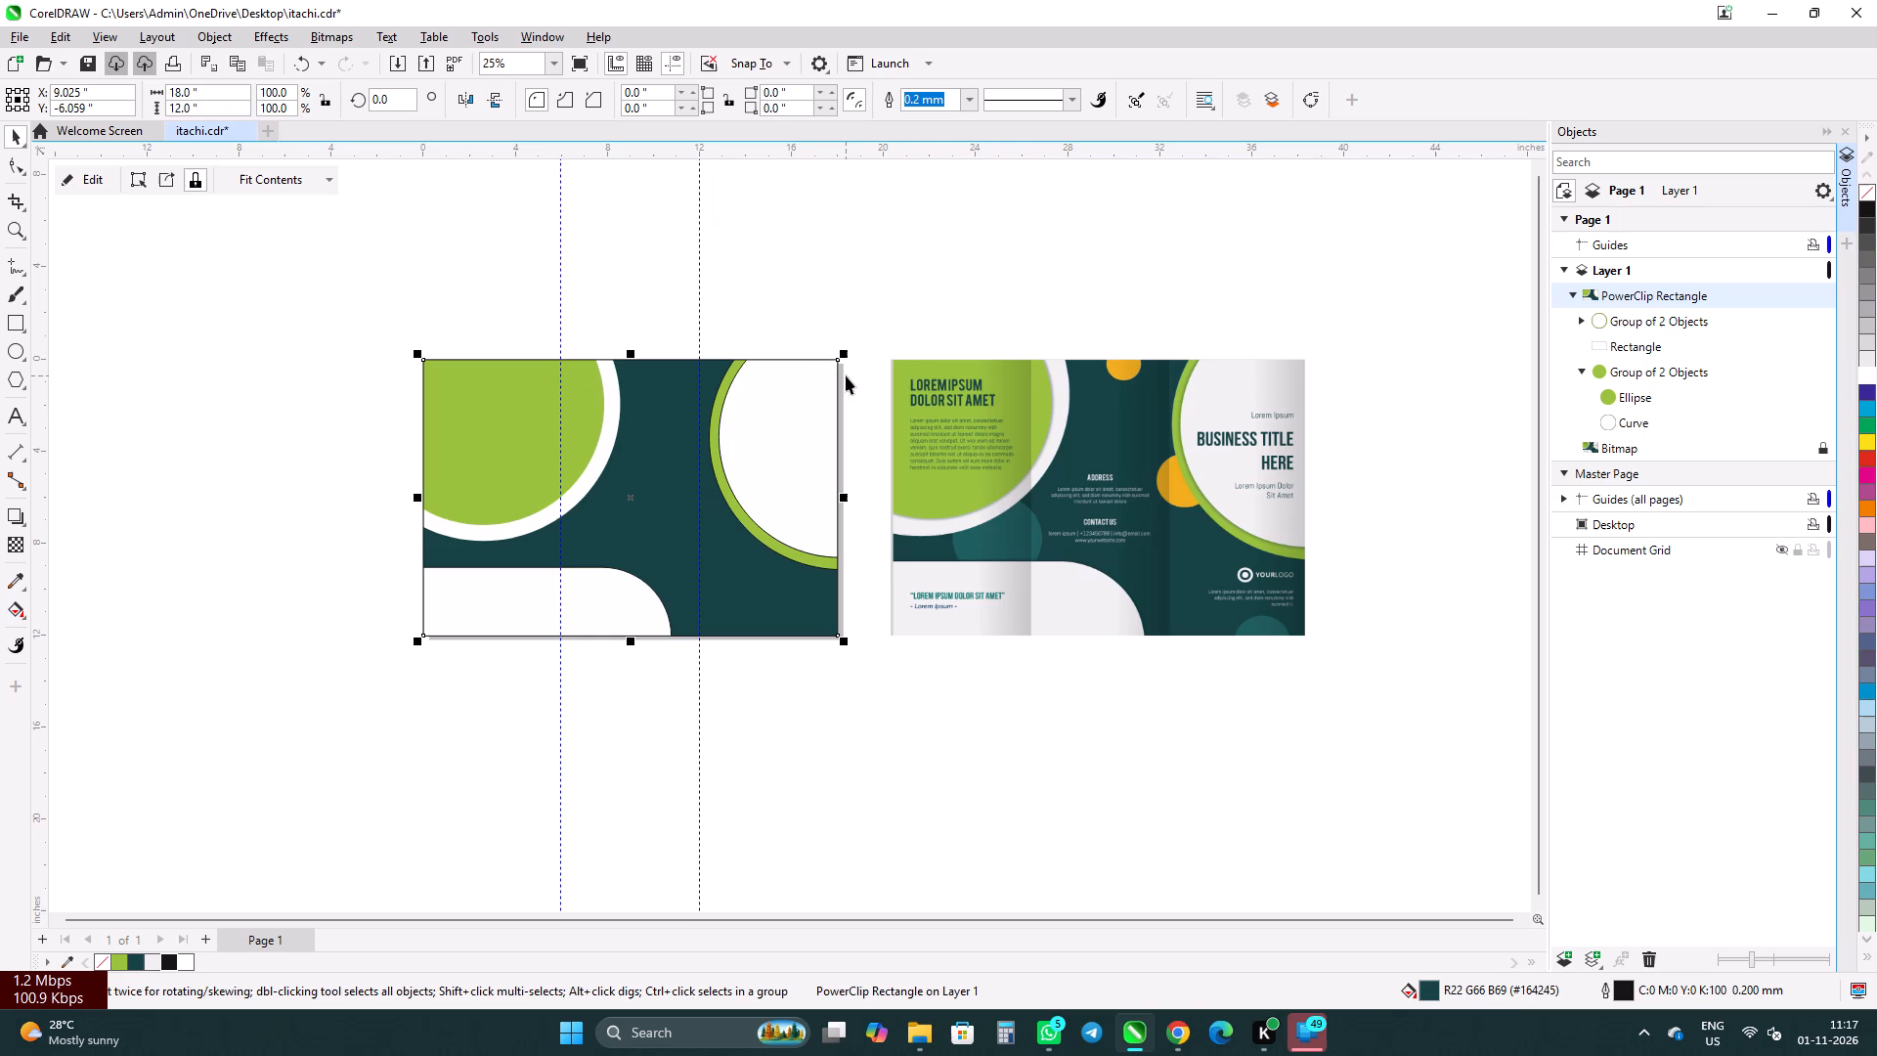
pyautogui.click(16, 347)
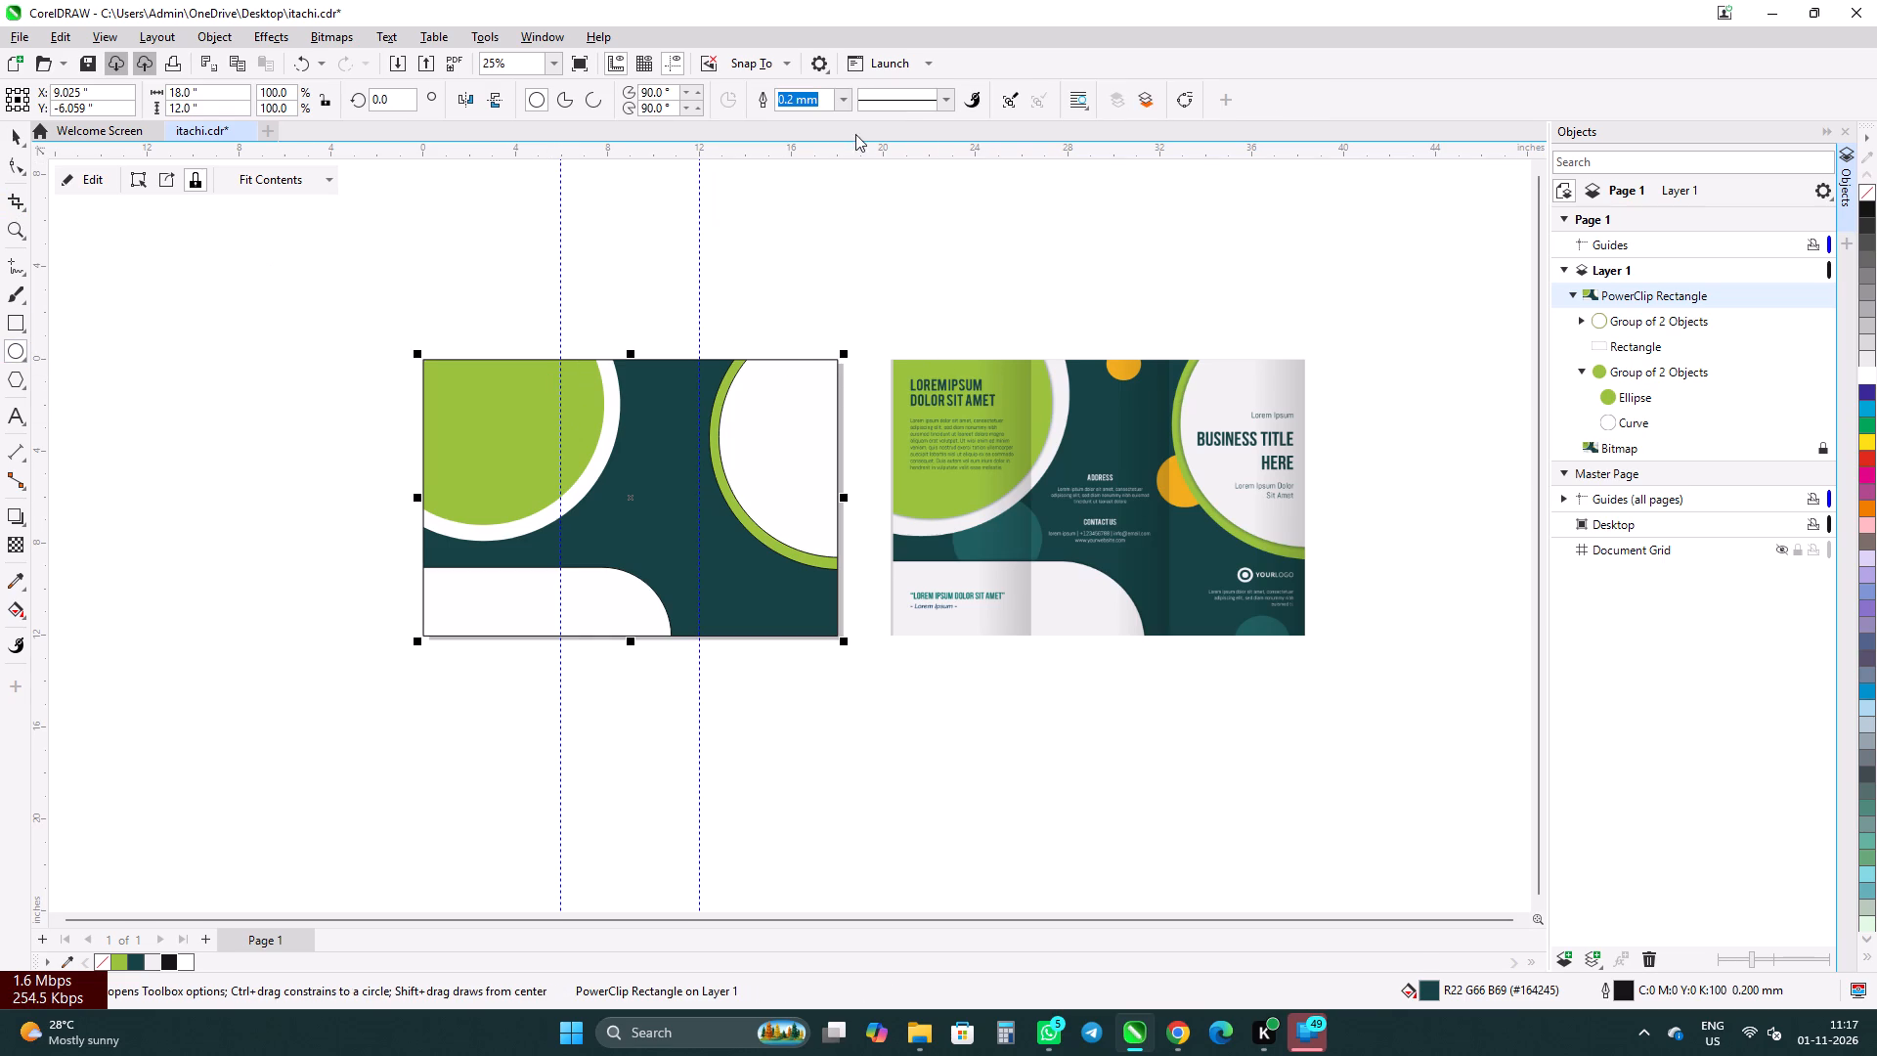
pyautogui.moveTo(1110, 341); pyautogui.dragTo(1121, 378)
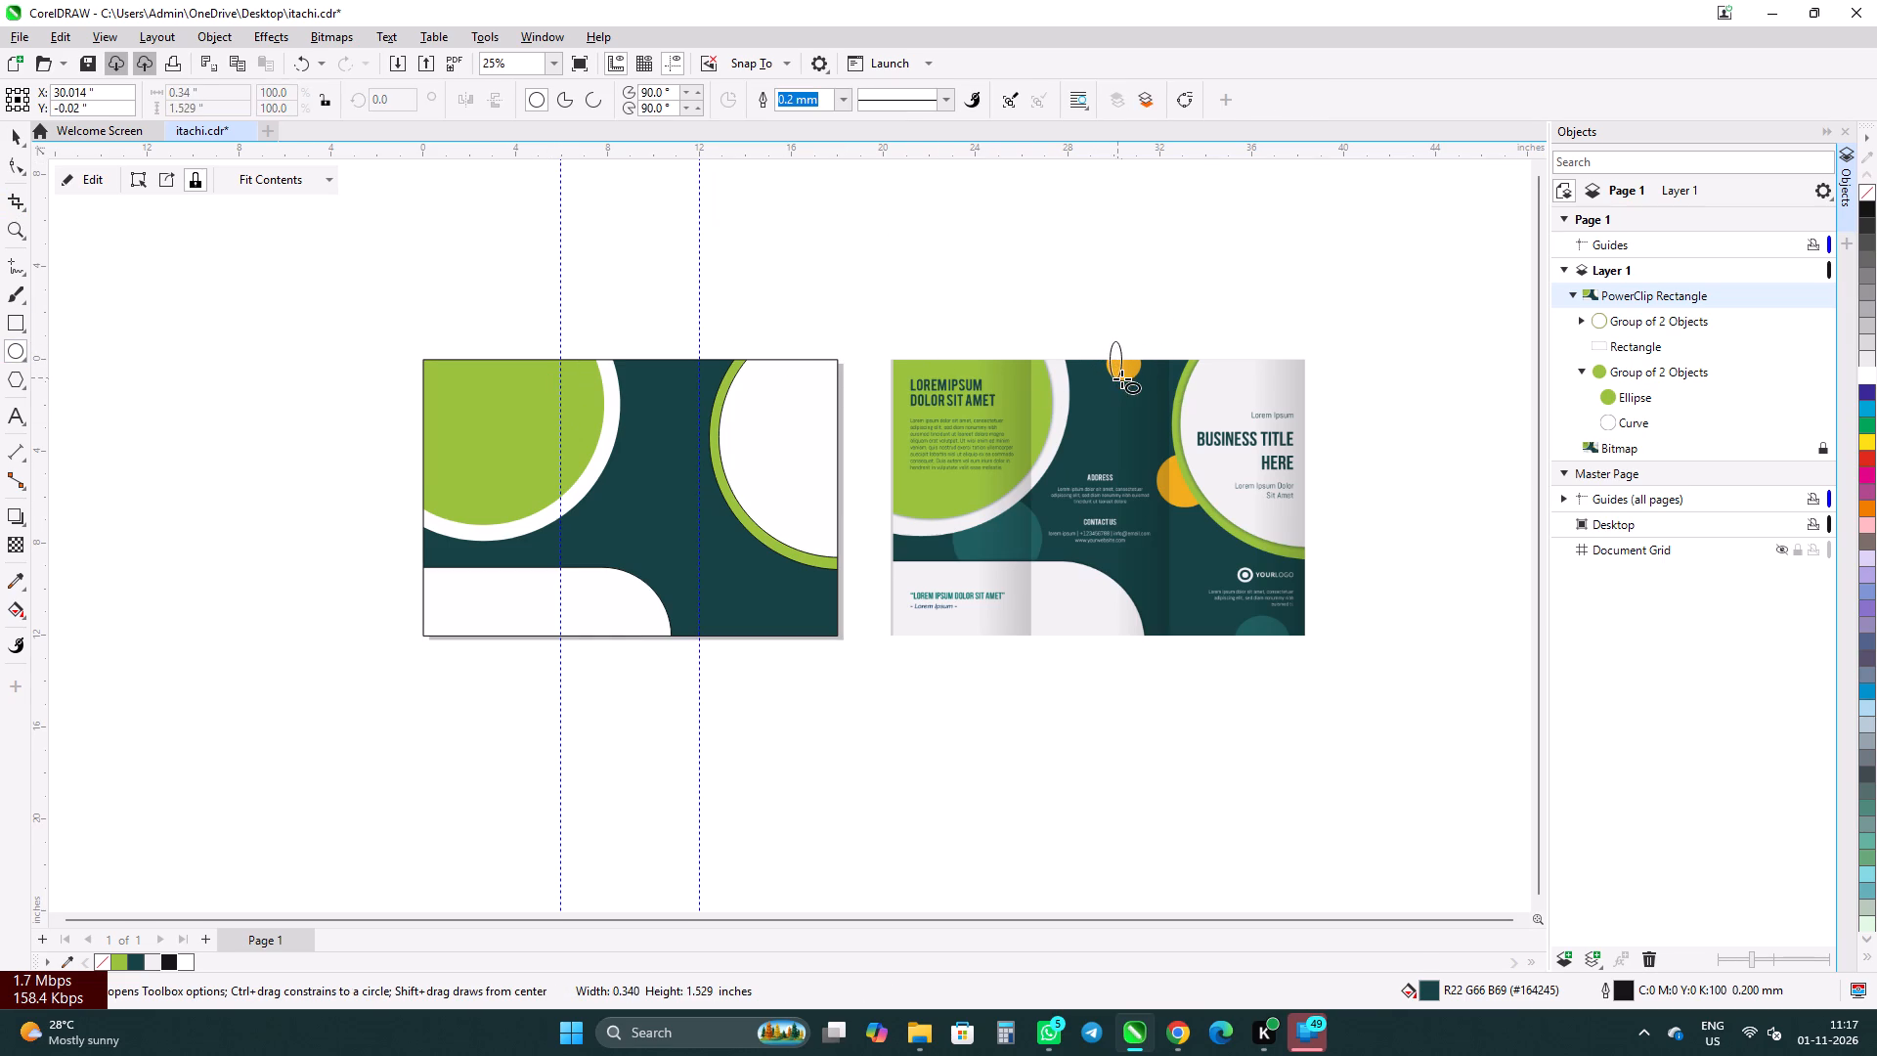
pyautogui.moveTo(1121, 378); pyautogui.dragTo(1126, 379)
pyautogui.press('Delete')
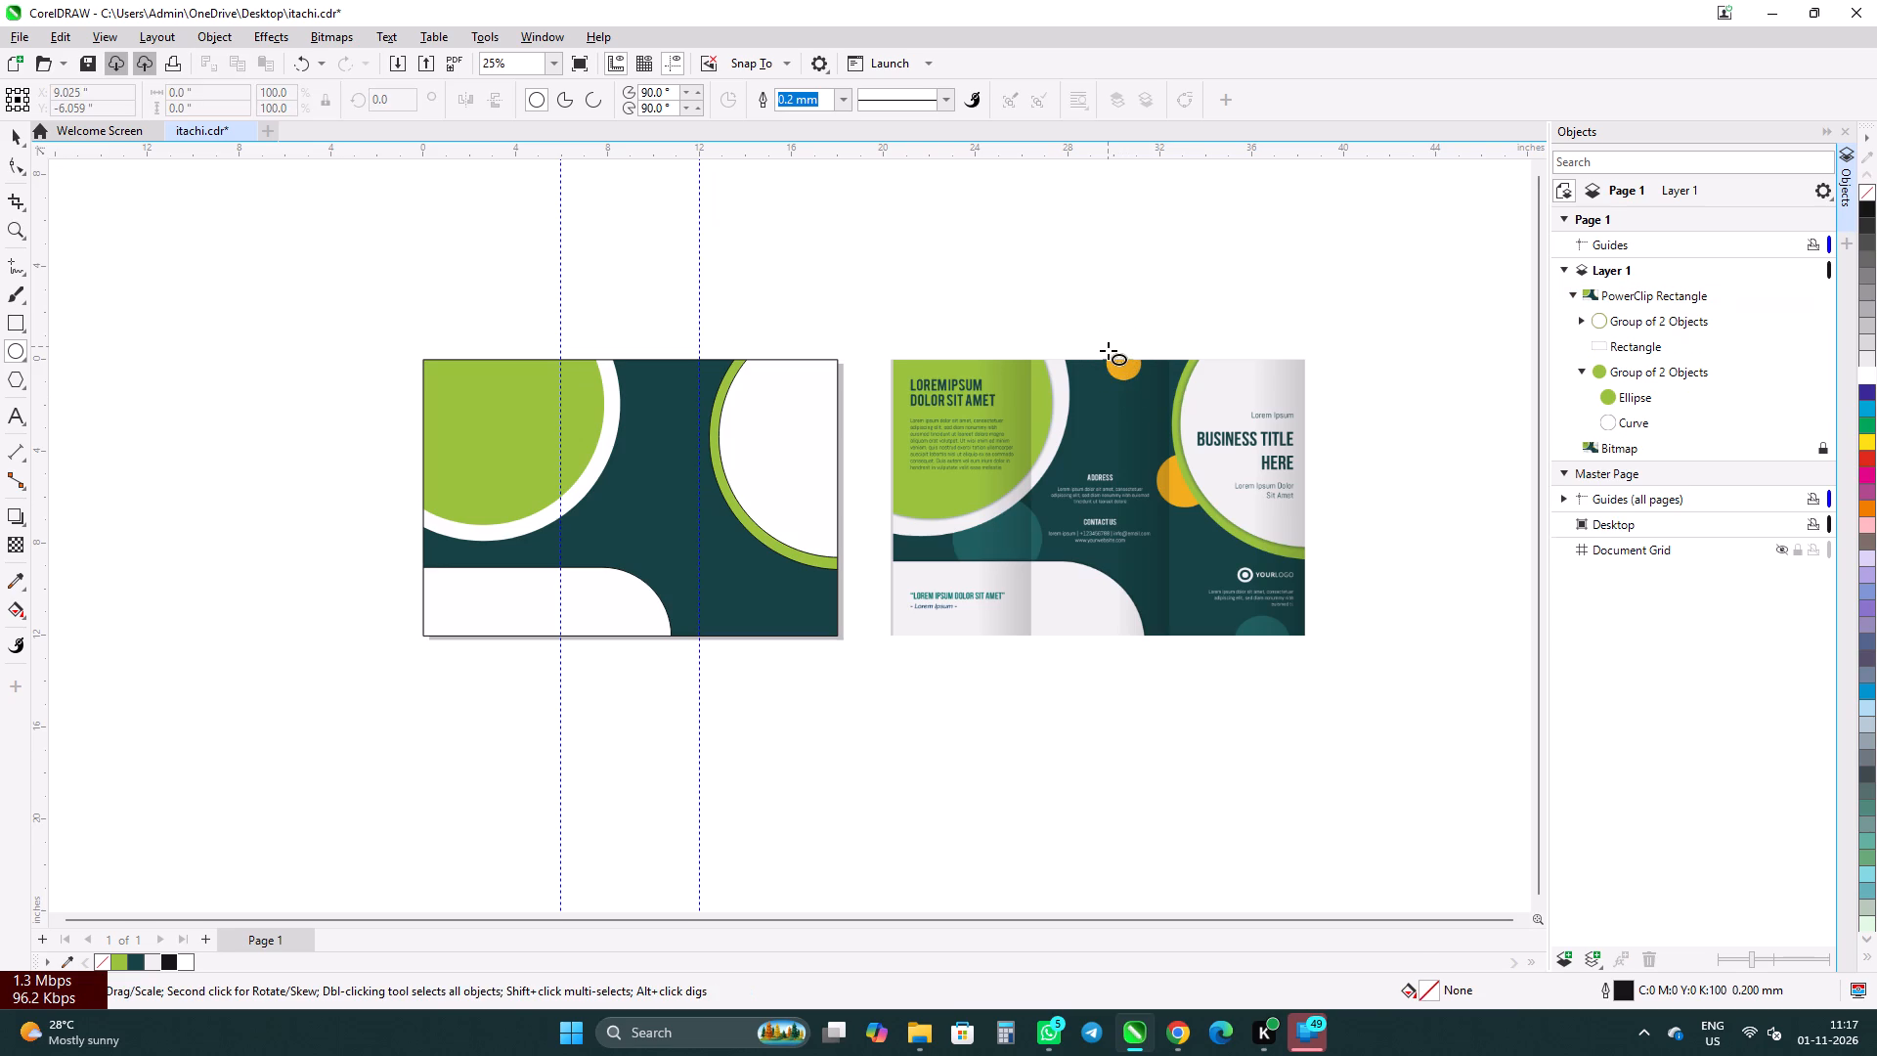
# Draw four circles near the reference brochure's orange and teal circles, about 1.49, 2.34, 2.38 and 3.53 inches in diameter.
pyautogui.keyDown('ctrl'); pyautogui.moveTo(1114, 352); pyautogui.dragTo(1127, 378); pyautogui.keyUp('ctrl')
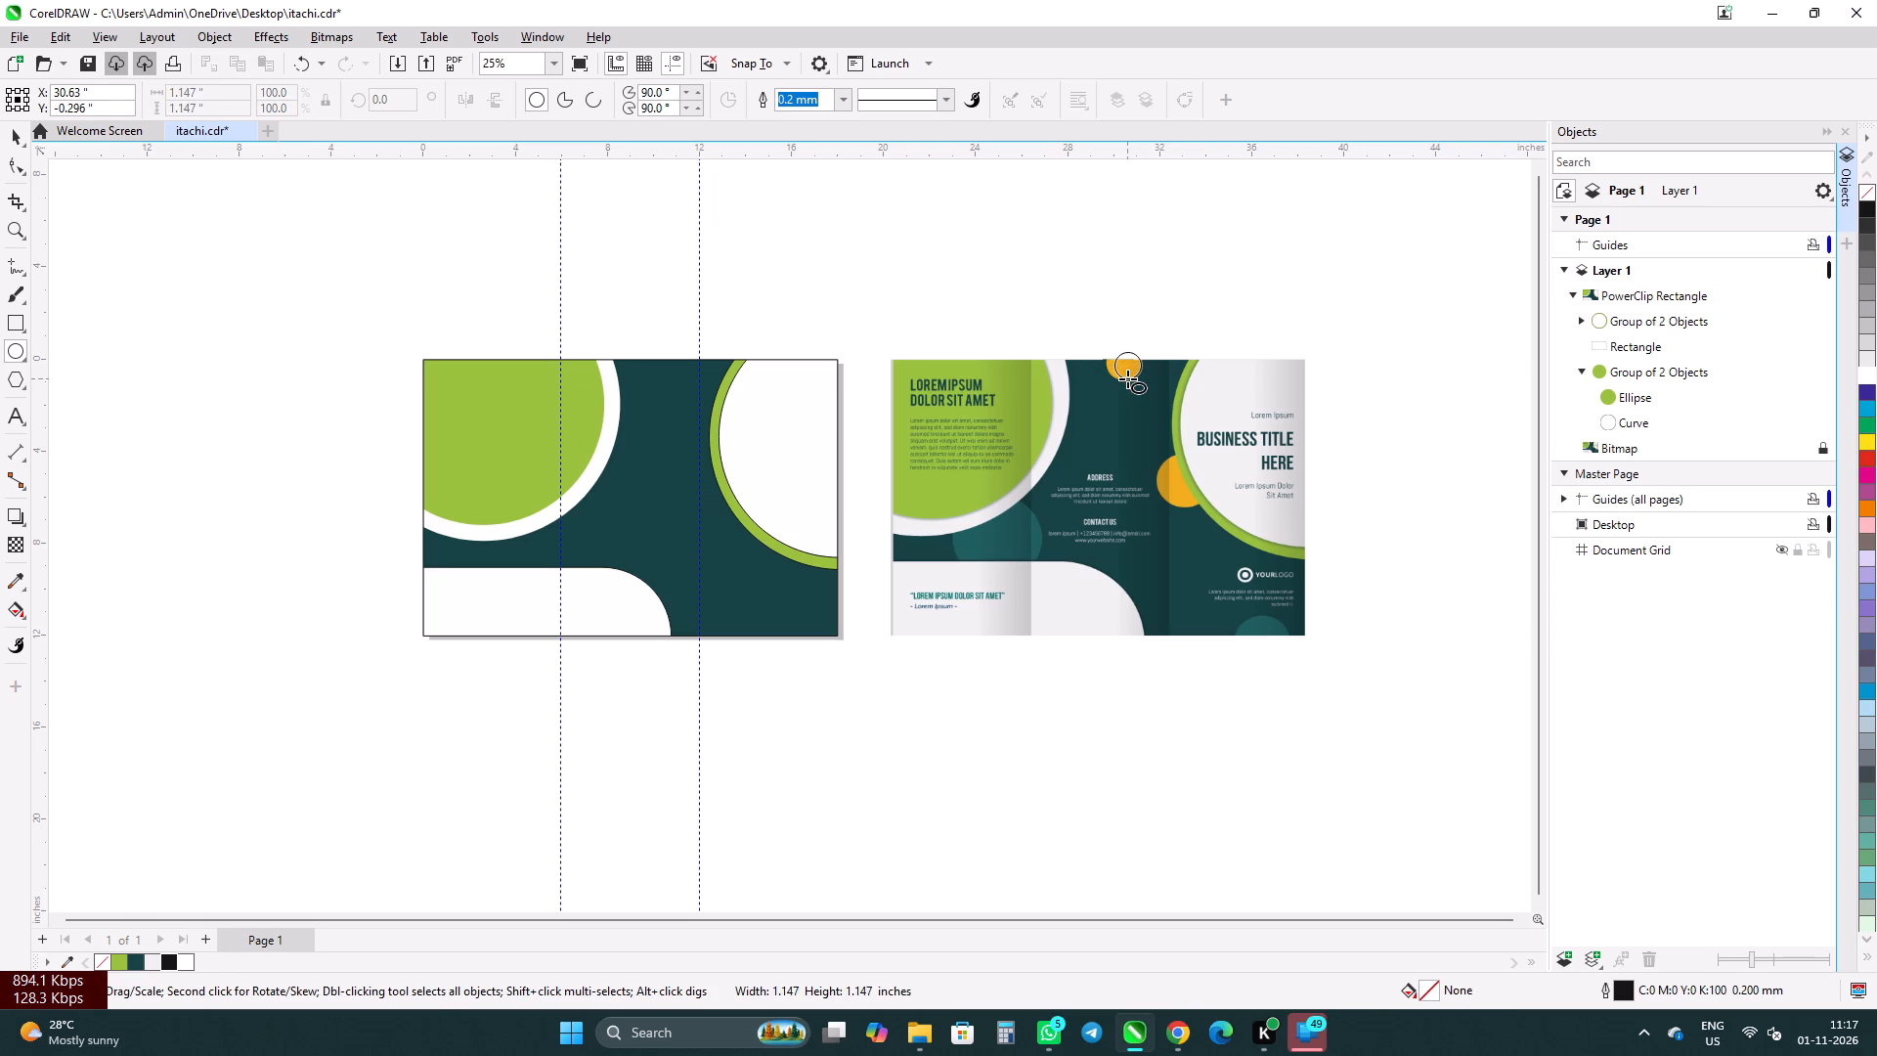
pyautogui.keyDown('ctrl'); pyautogui.moveTo(1127, 378); pyautogui.dragTo(1128, 386); pyautogui.keyUp('ctrl')
pyautogui.keyDown('ctrl'); pyautogui.moveTo(1174, 471); pyautogui.dragTo(1184, 512); pyautogui.keyUp('ctrl')
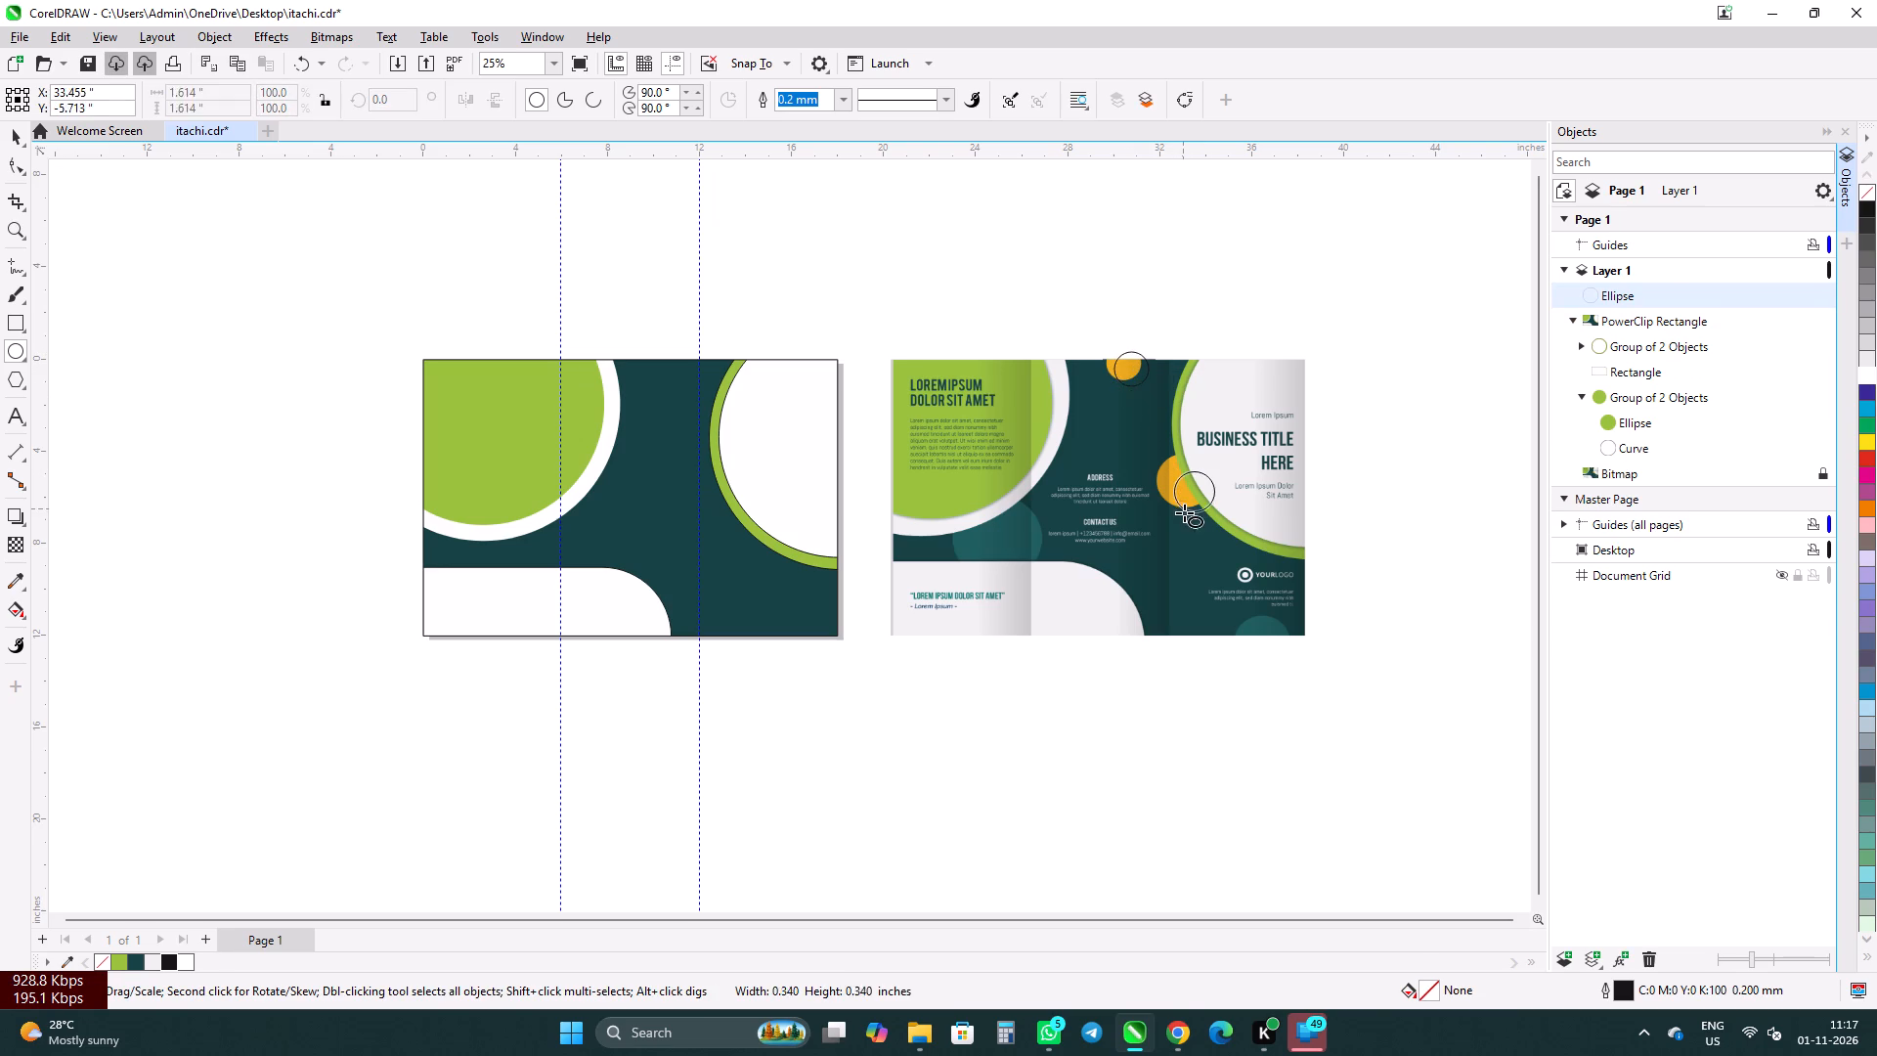
pyautogui.keyDown('ctrl'); pyautogui.moveTo(1184, 512); pyautogui.dragTo(1187, 525); pyautogui.keyUp('ctrl')
pyautogui.keyDown('ctrl'); pyautogui.moveTo(1244, 621); pyautogui.dragTo(1265, 676); pyautogui.keyUp('ctrl')
pyautogui.keyDown('ctrl'); pyautogui.moveTo(992, 519); pyautogui.dragTo(1033, 600); pyautogui.keyUp('ctrl')
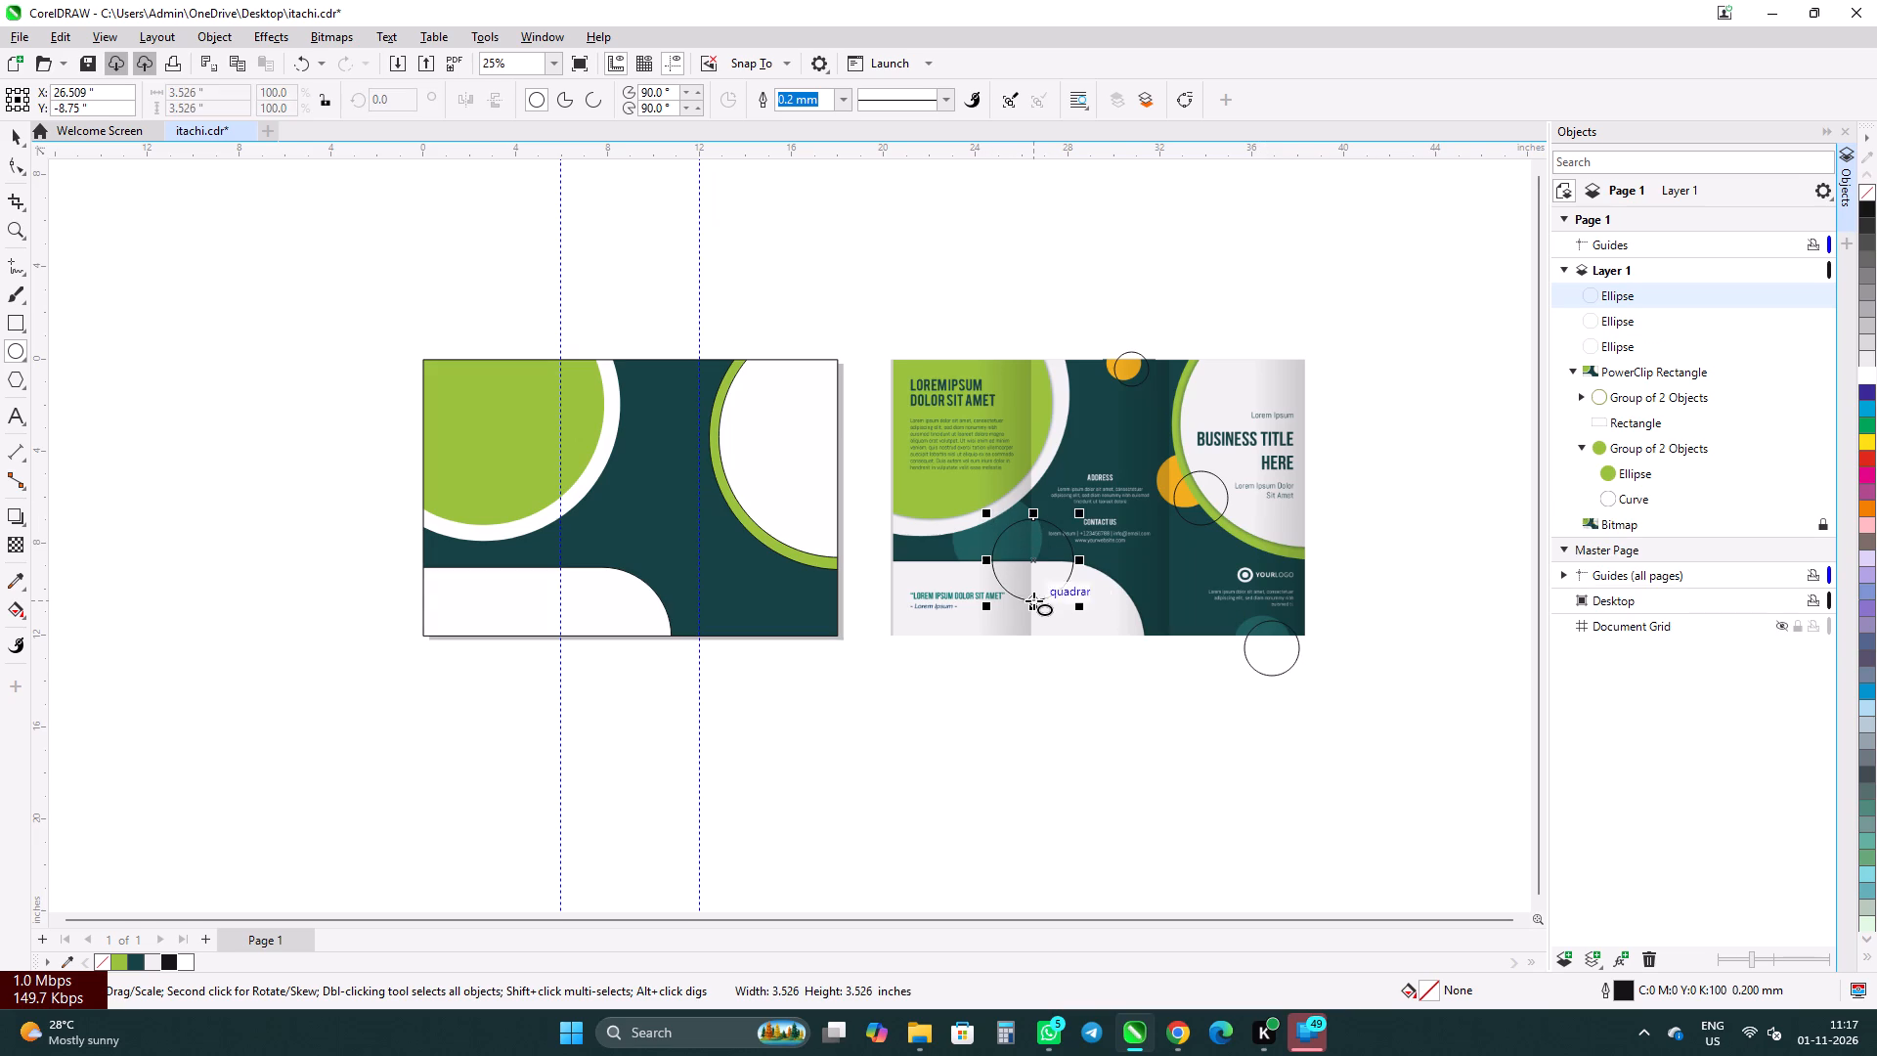
pyautogui.click(9, 136)
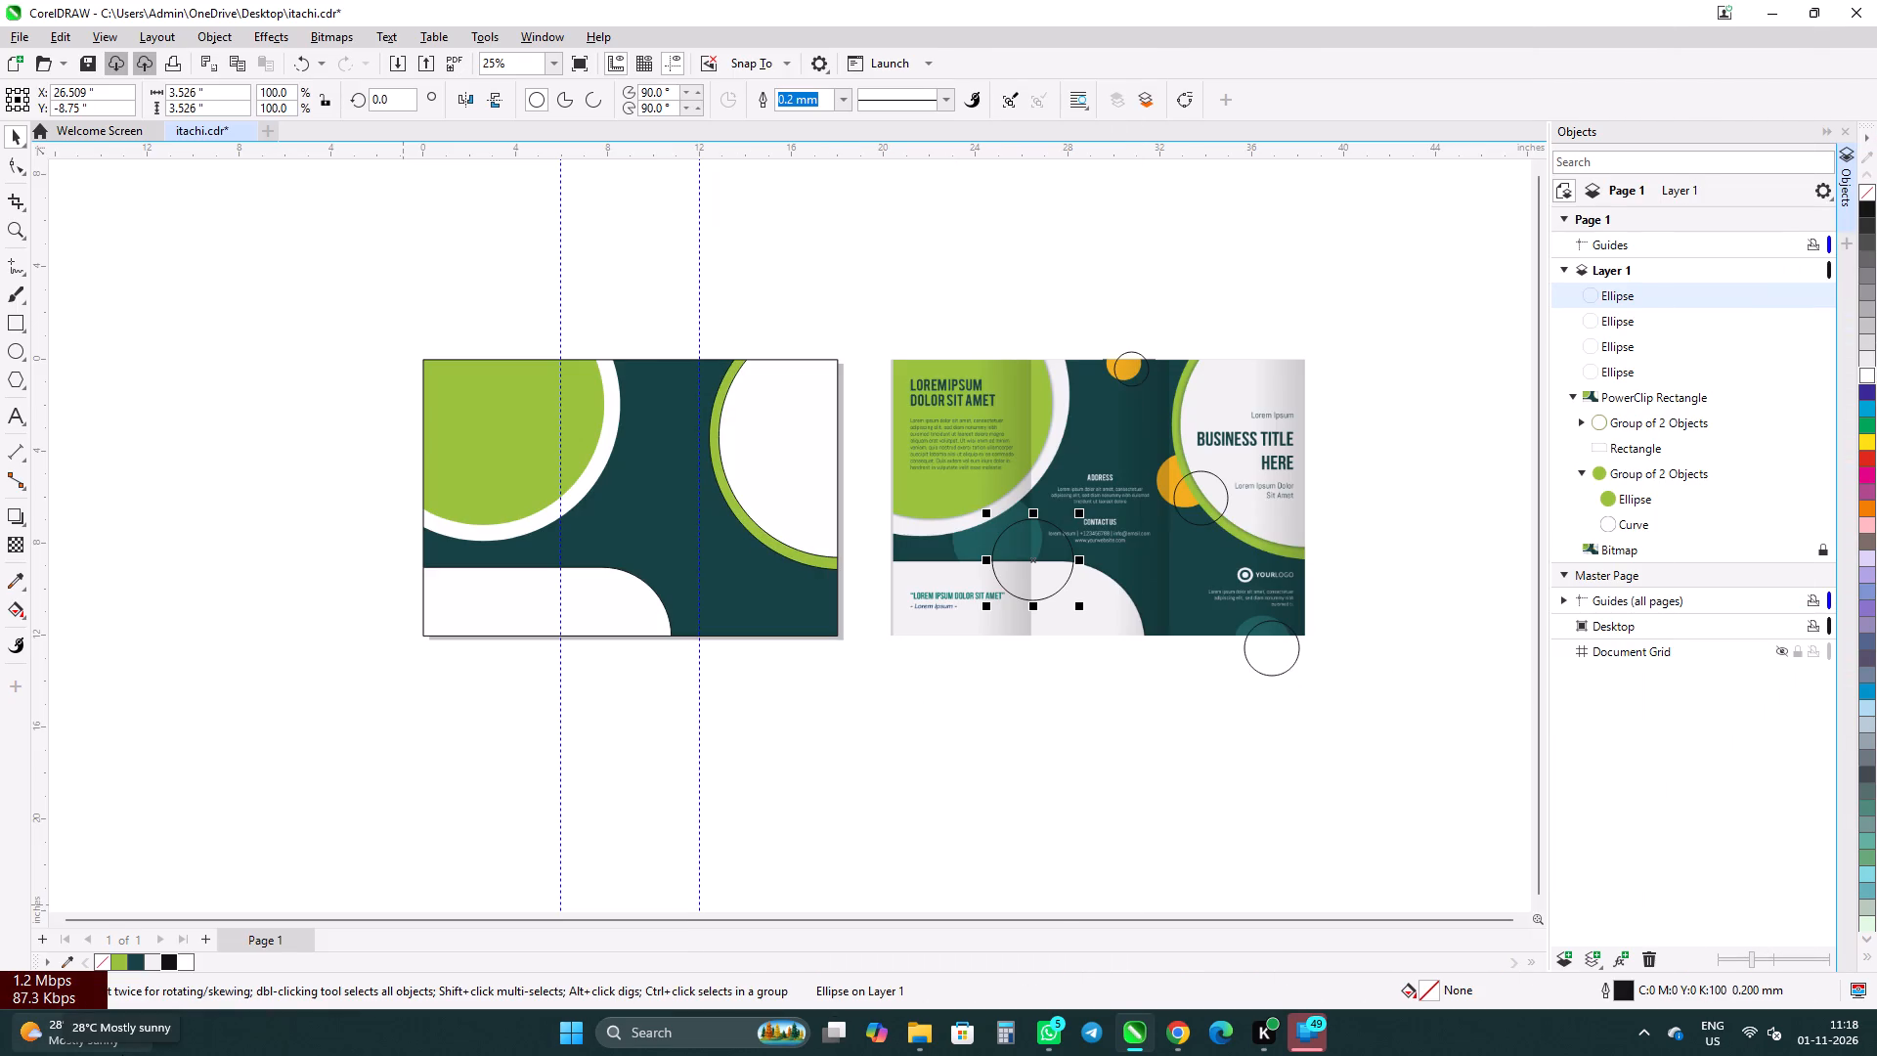
# Move the smallest circle over the reference's top orange circle, centred near X 30.46 and Y -0.20 inches.
pyautogui.click(1122, 369)
pyautogui.scroll(4, 1152, 374)
pyautogui.moveTo(1159, 365); pyautogui.dragTo(1159, 363)
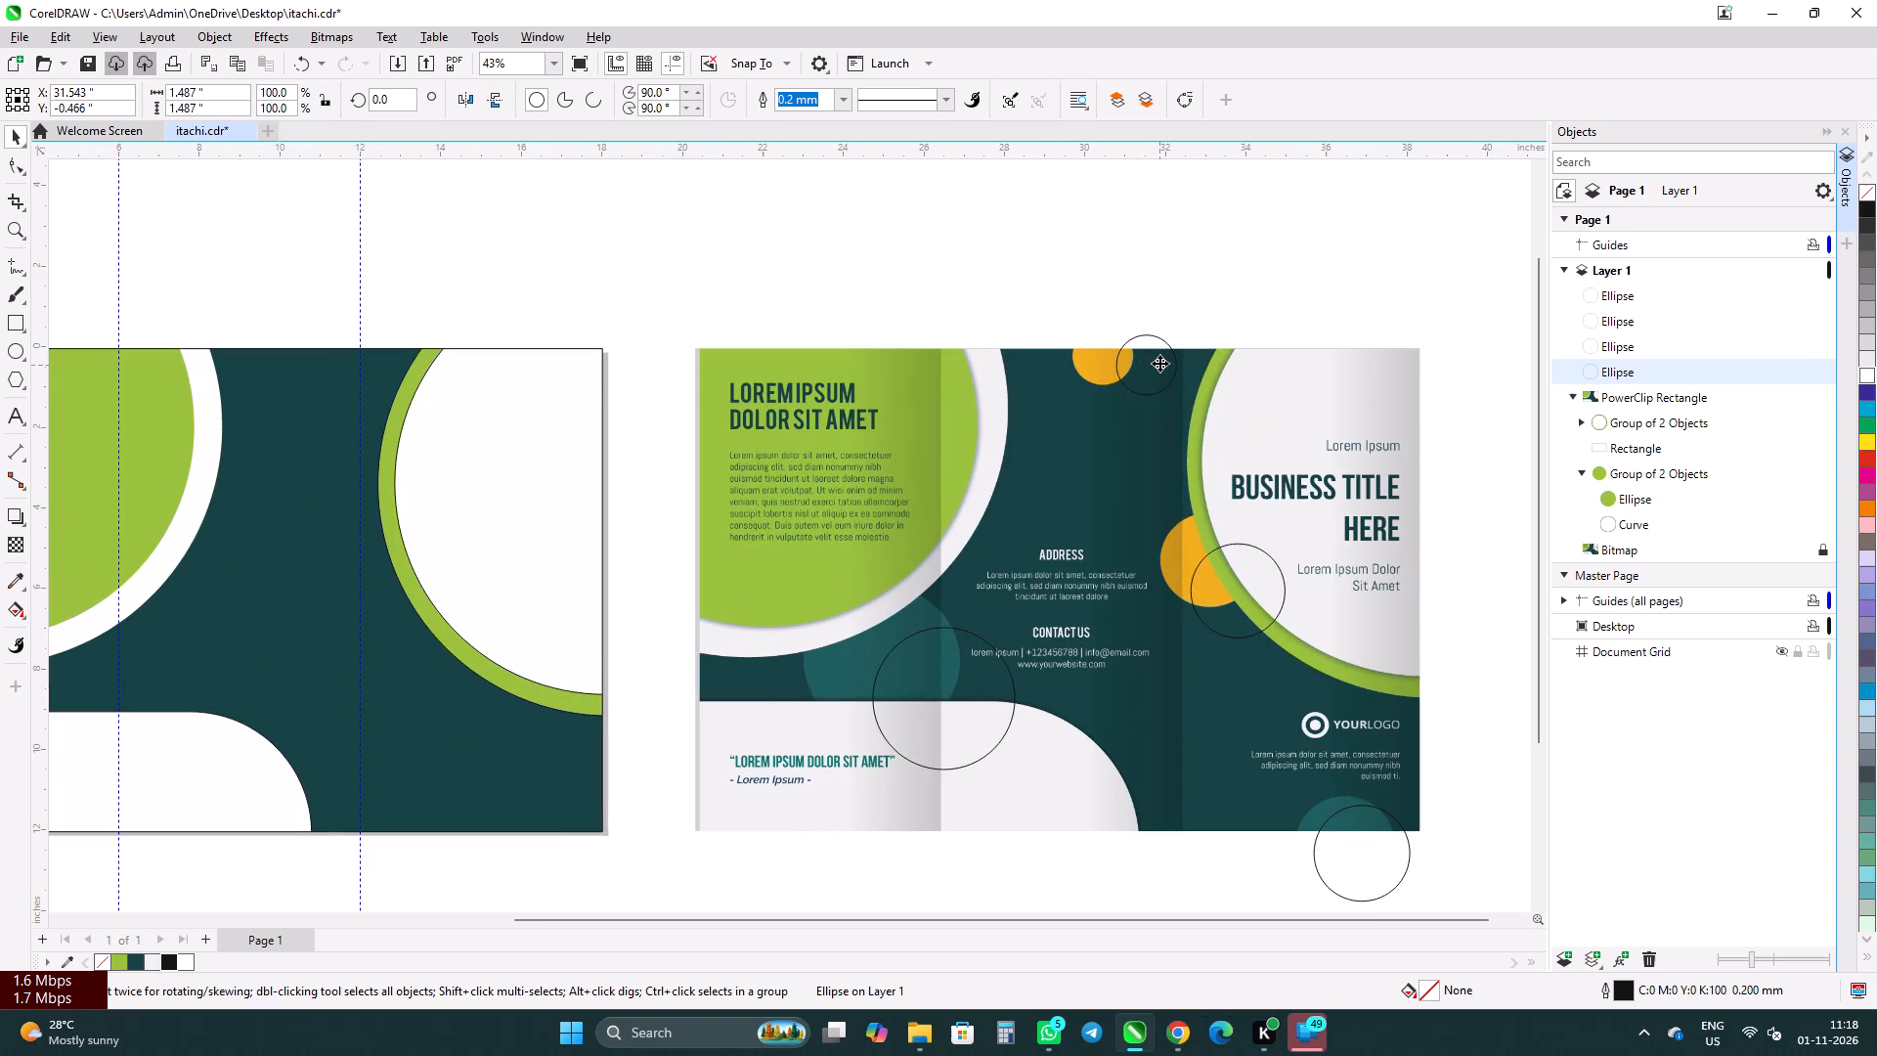
pyautogui.moveTo(1159, 363); pyautogui.dragTo(1114, 352)
pyautogui.press('Down')
pyautogui.press('Down')
pyautogui.press('Down')
pyautogui.press('Down')
pyautogui.press('Down')
pyautogui.press('Down')
pyautogui.press('Down')
pyautogui.press('Down')
pyautogui.press('Down')
pyautogui.press('Down')
pyautogui.press('Down')
pyautogui.press('Down')
pyautogui.press('Down')
pyautogui.press('Down')
pyautogui.press('Down')
pyautogui.press('Down')
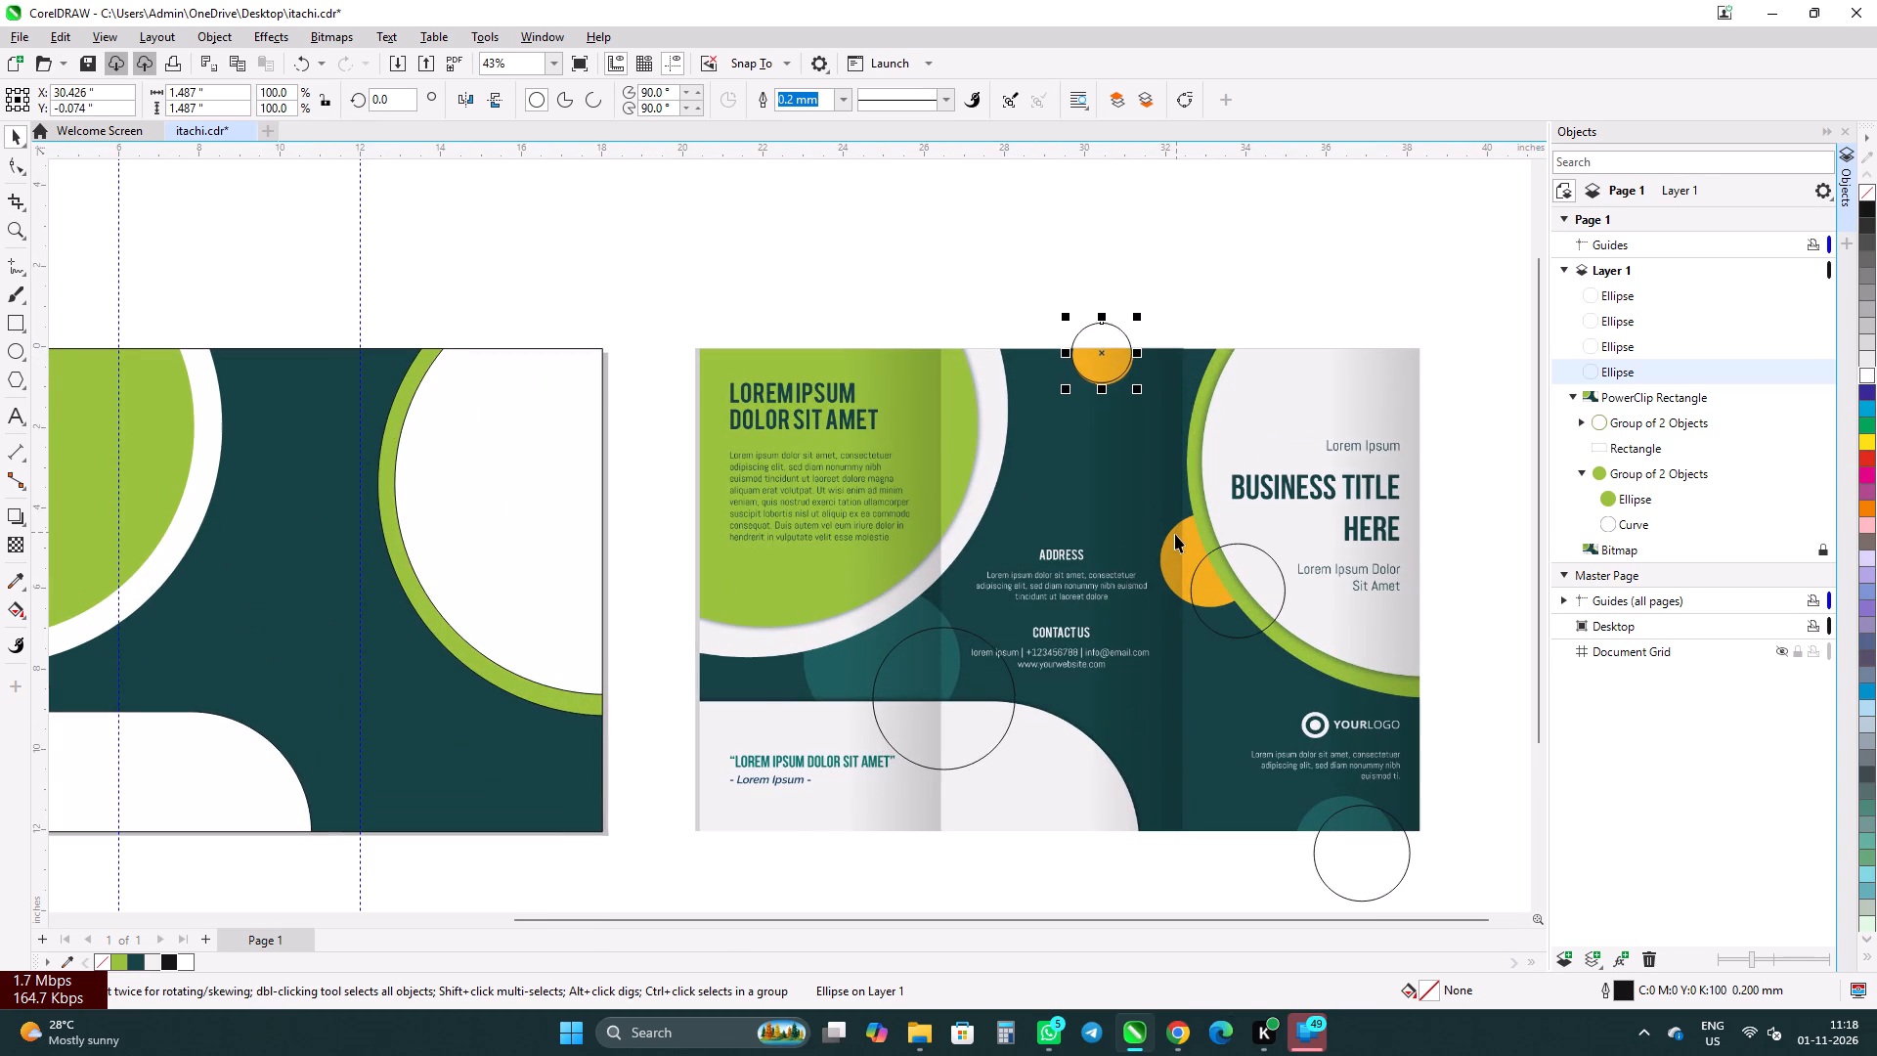
pyautogui.press('Right')
pyautogui.press('Down')
pyautogui.press('Down')
pyautogui.press('Right')
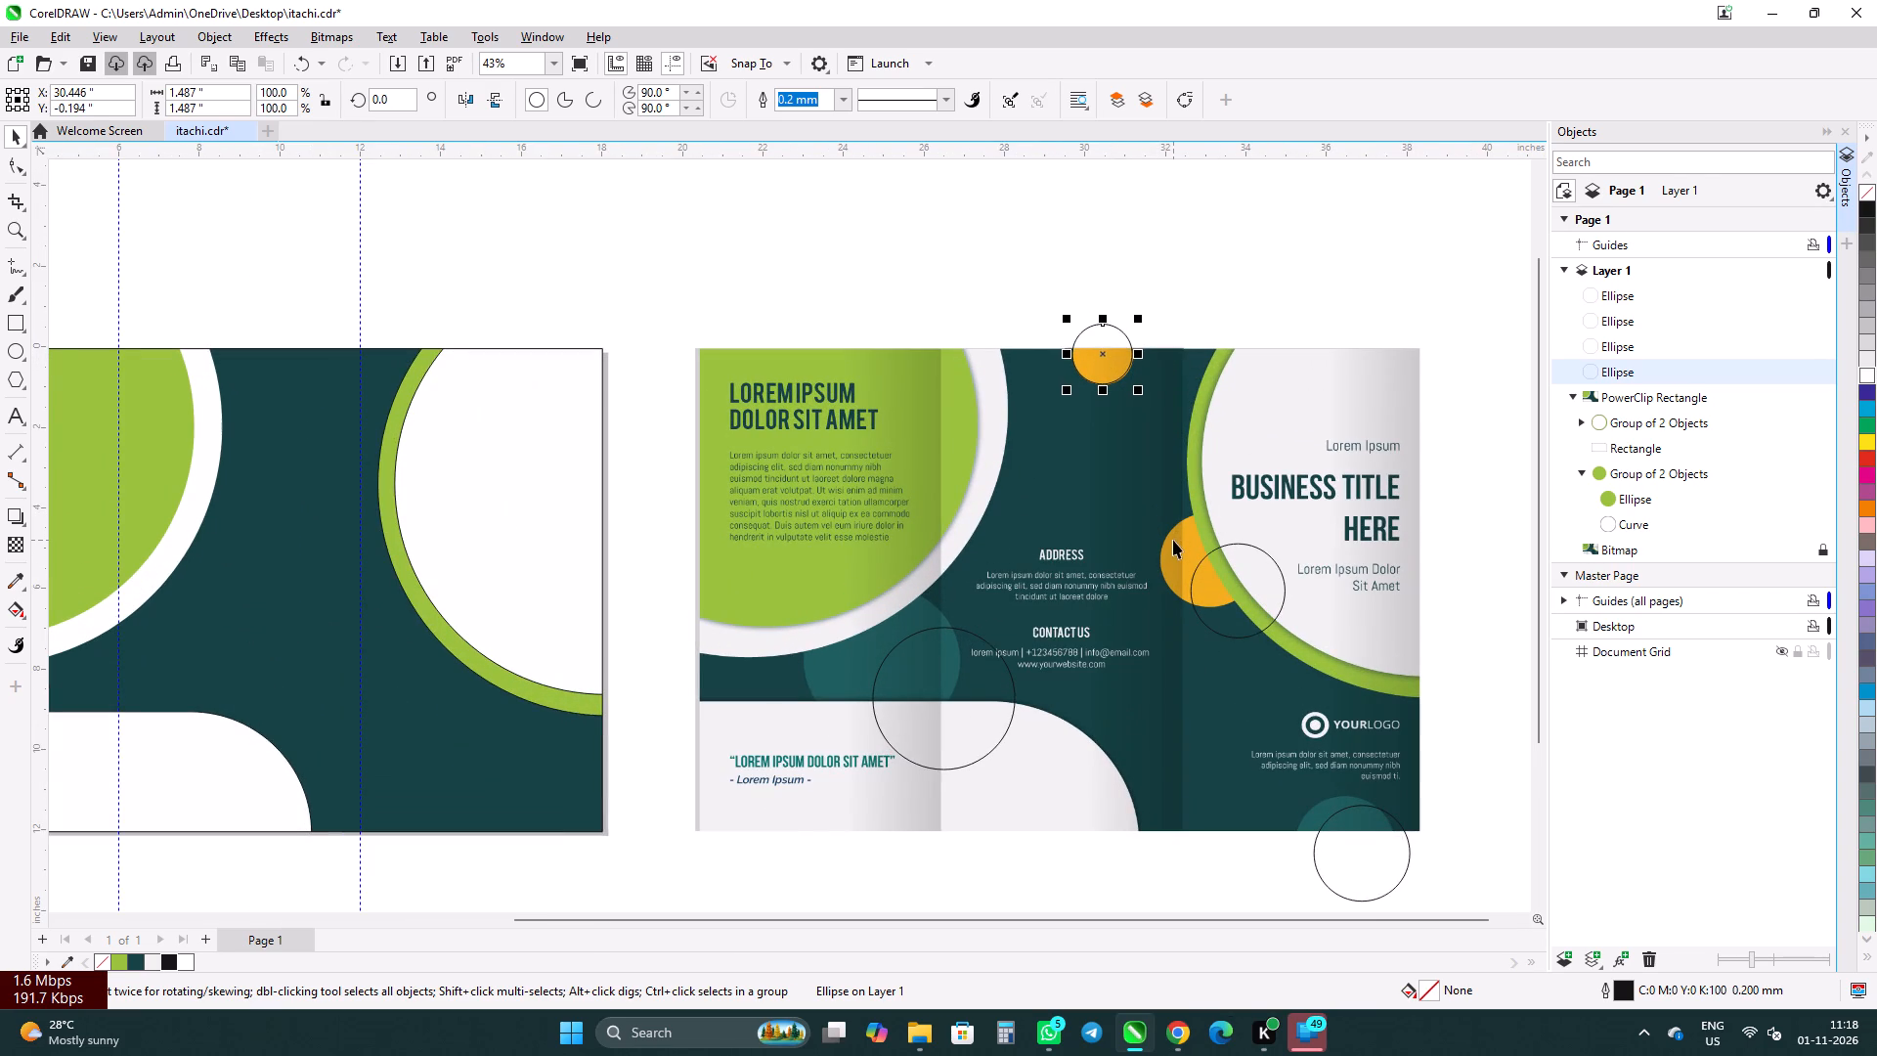
pyautogui.press('Down')
pyautogui.press('Right')
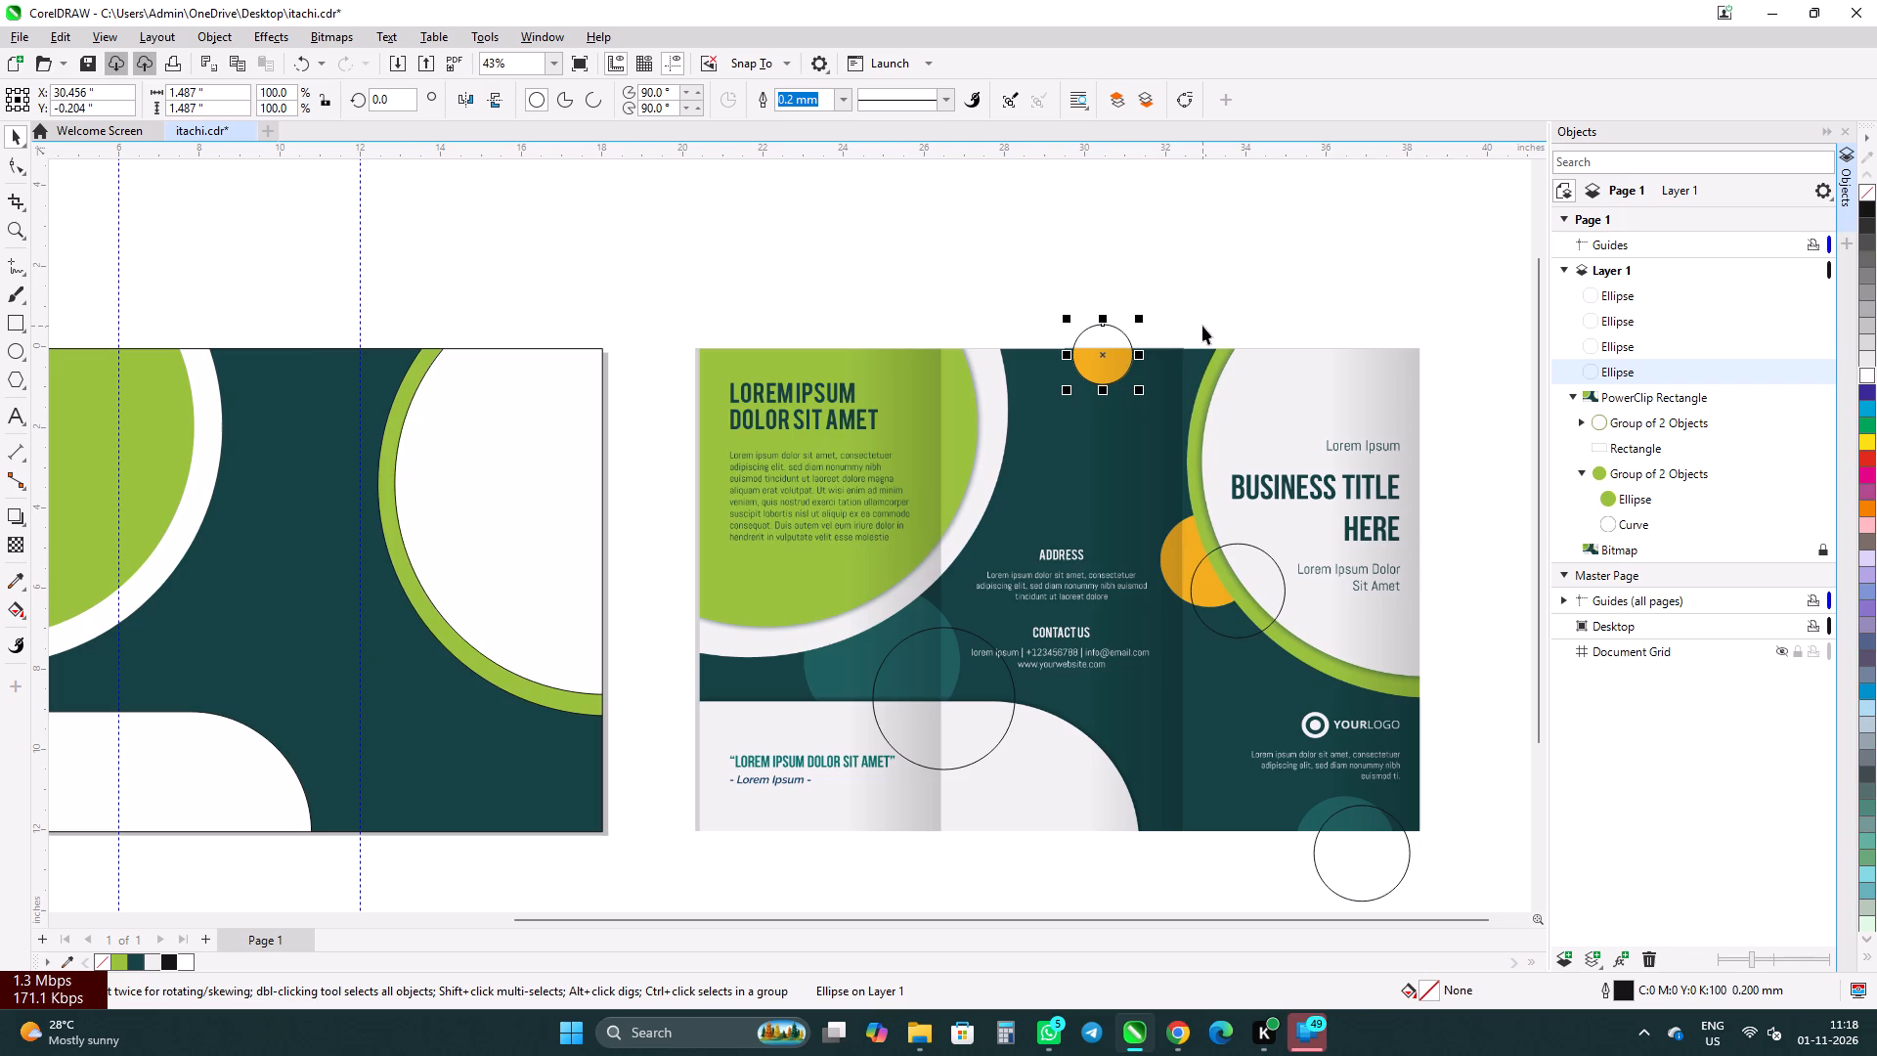
pyautogui.click(1202, 326)
# Move the 2.34 inch circle over the reference's larger orange circle, centred near X 33.07 and Y -5.33 inches.
pyautogui.click(1227, 582)
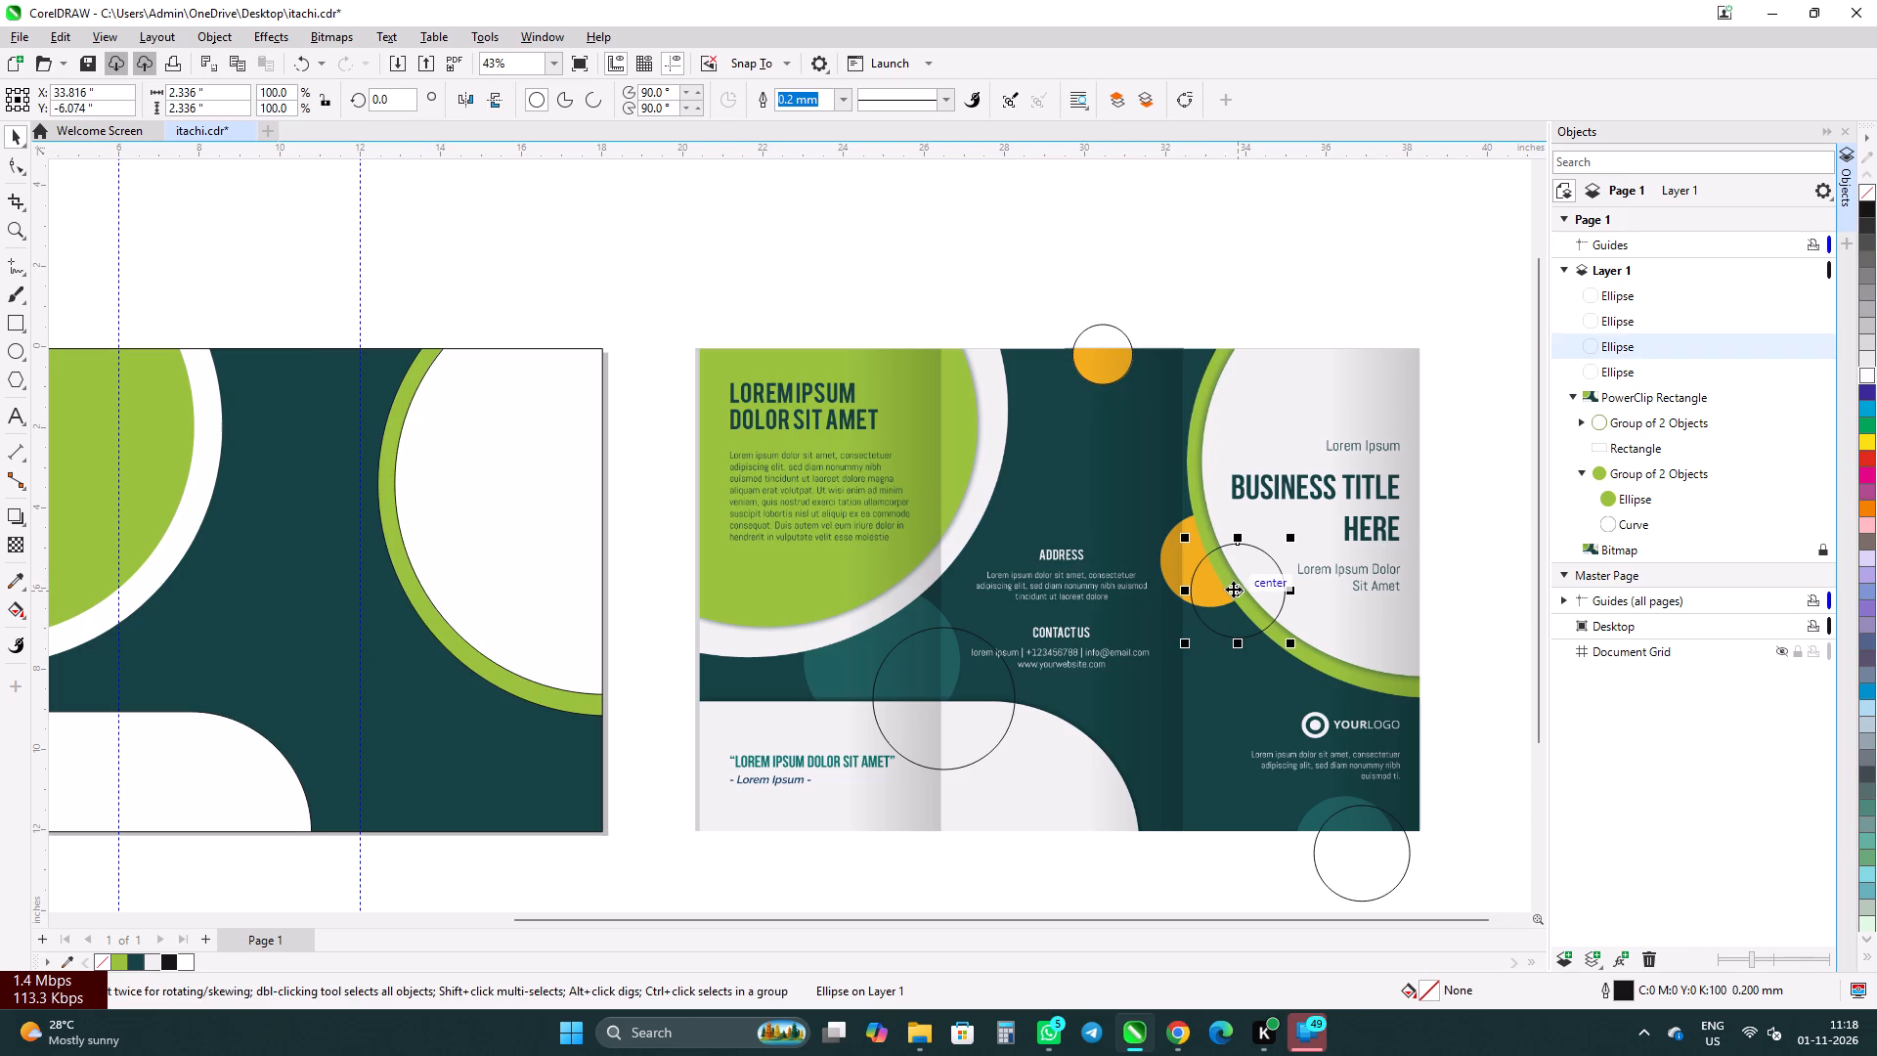
pyautogui.press('Left')
pyautogui.press('Left')
pyautogui.press('Left')
pyautogui.press('Left')
pyautogui.press('Left')
pyautogui.press('Left')
pyautogui.press('Left')
pyautogui.press('Left')
pyautogui.press('Left')
pyautogui.press('Left')
pyautogui.press('Left')
pyautogui.press('Left')
pyautogui.press('Left')
pyautogui.press('Left')
pyautogui.press('Left')
pyautogui.press('Left')
pyautogui.press('Left')
pyautogui.press('Left')
pyautogui.press('Left')
pyautogui.press('Left')
pyautogui.moveTo(1233, 587); pyautogui.dragTo(1225, 569)
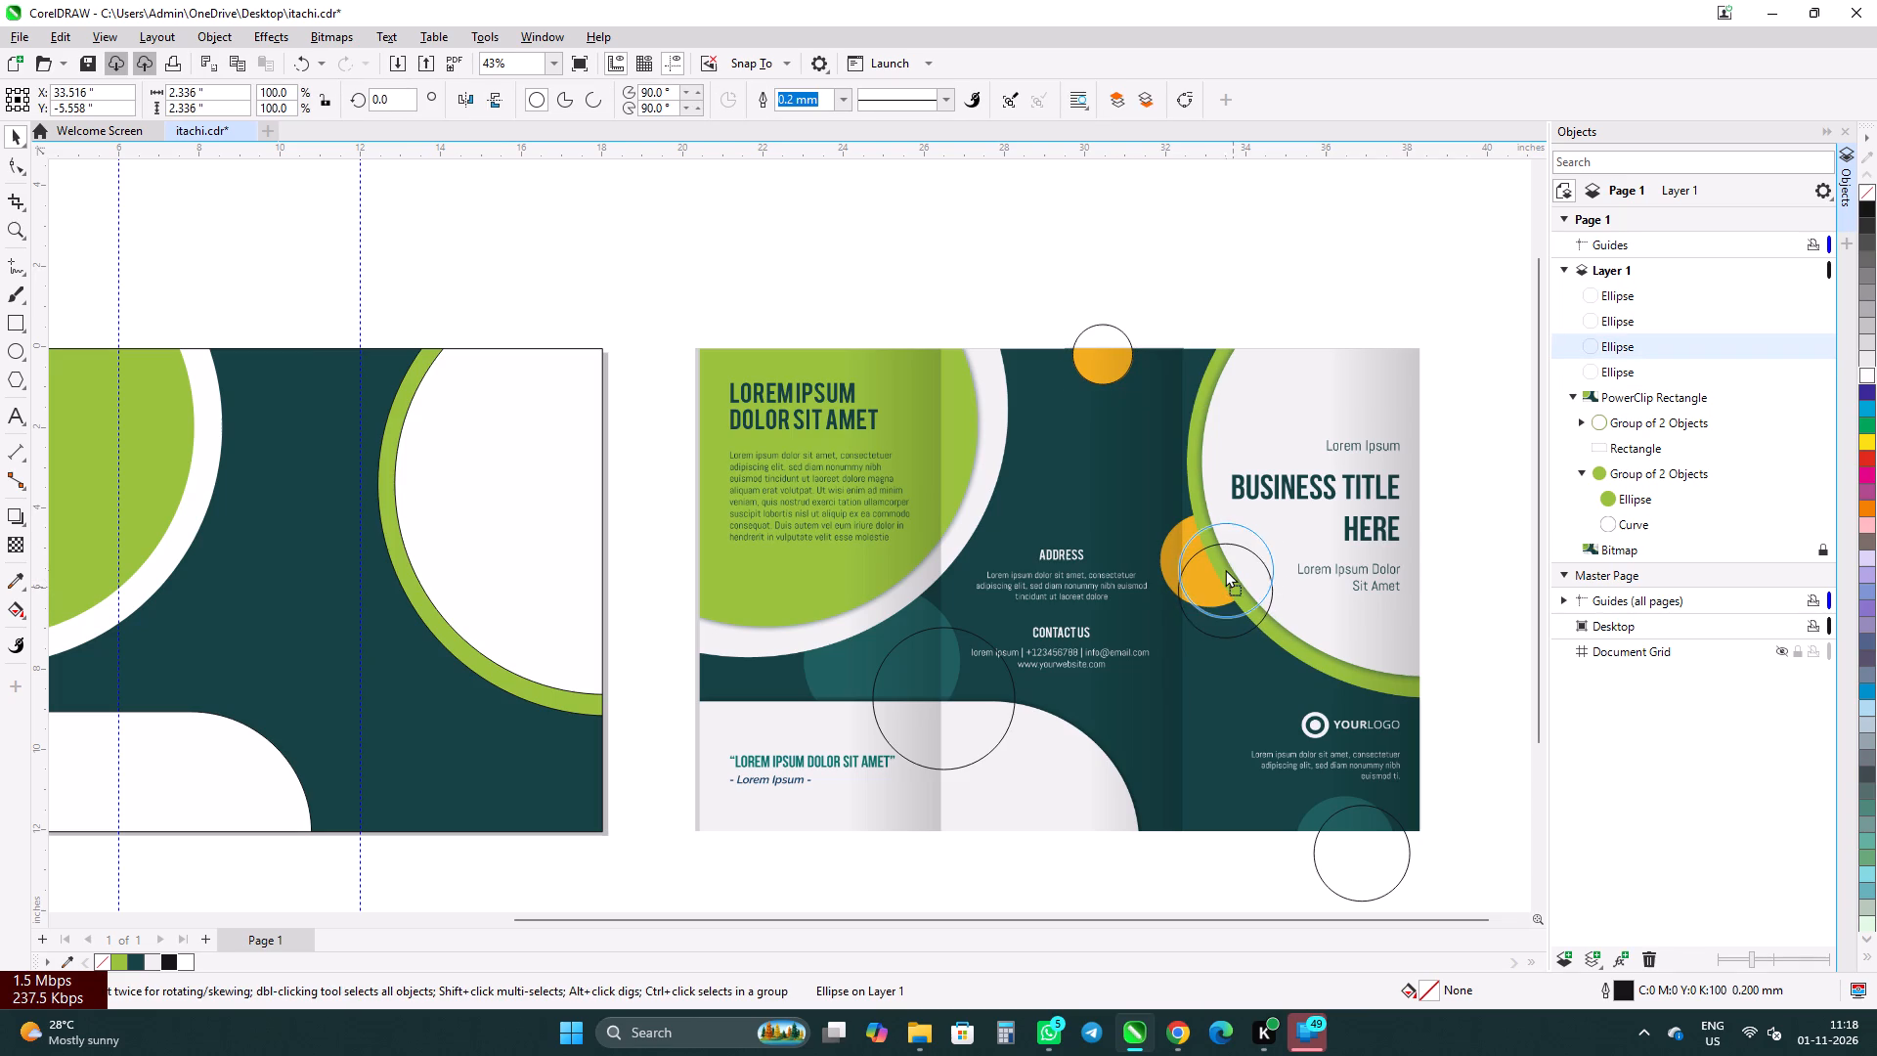
pyautogui.moveTo(1225, 569); pyautogui.dragTo(1208, 561)
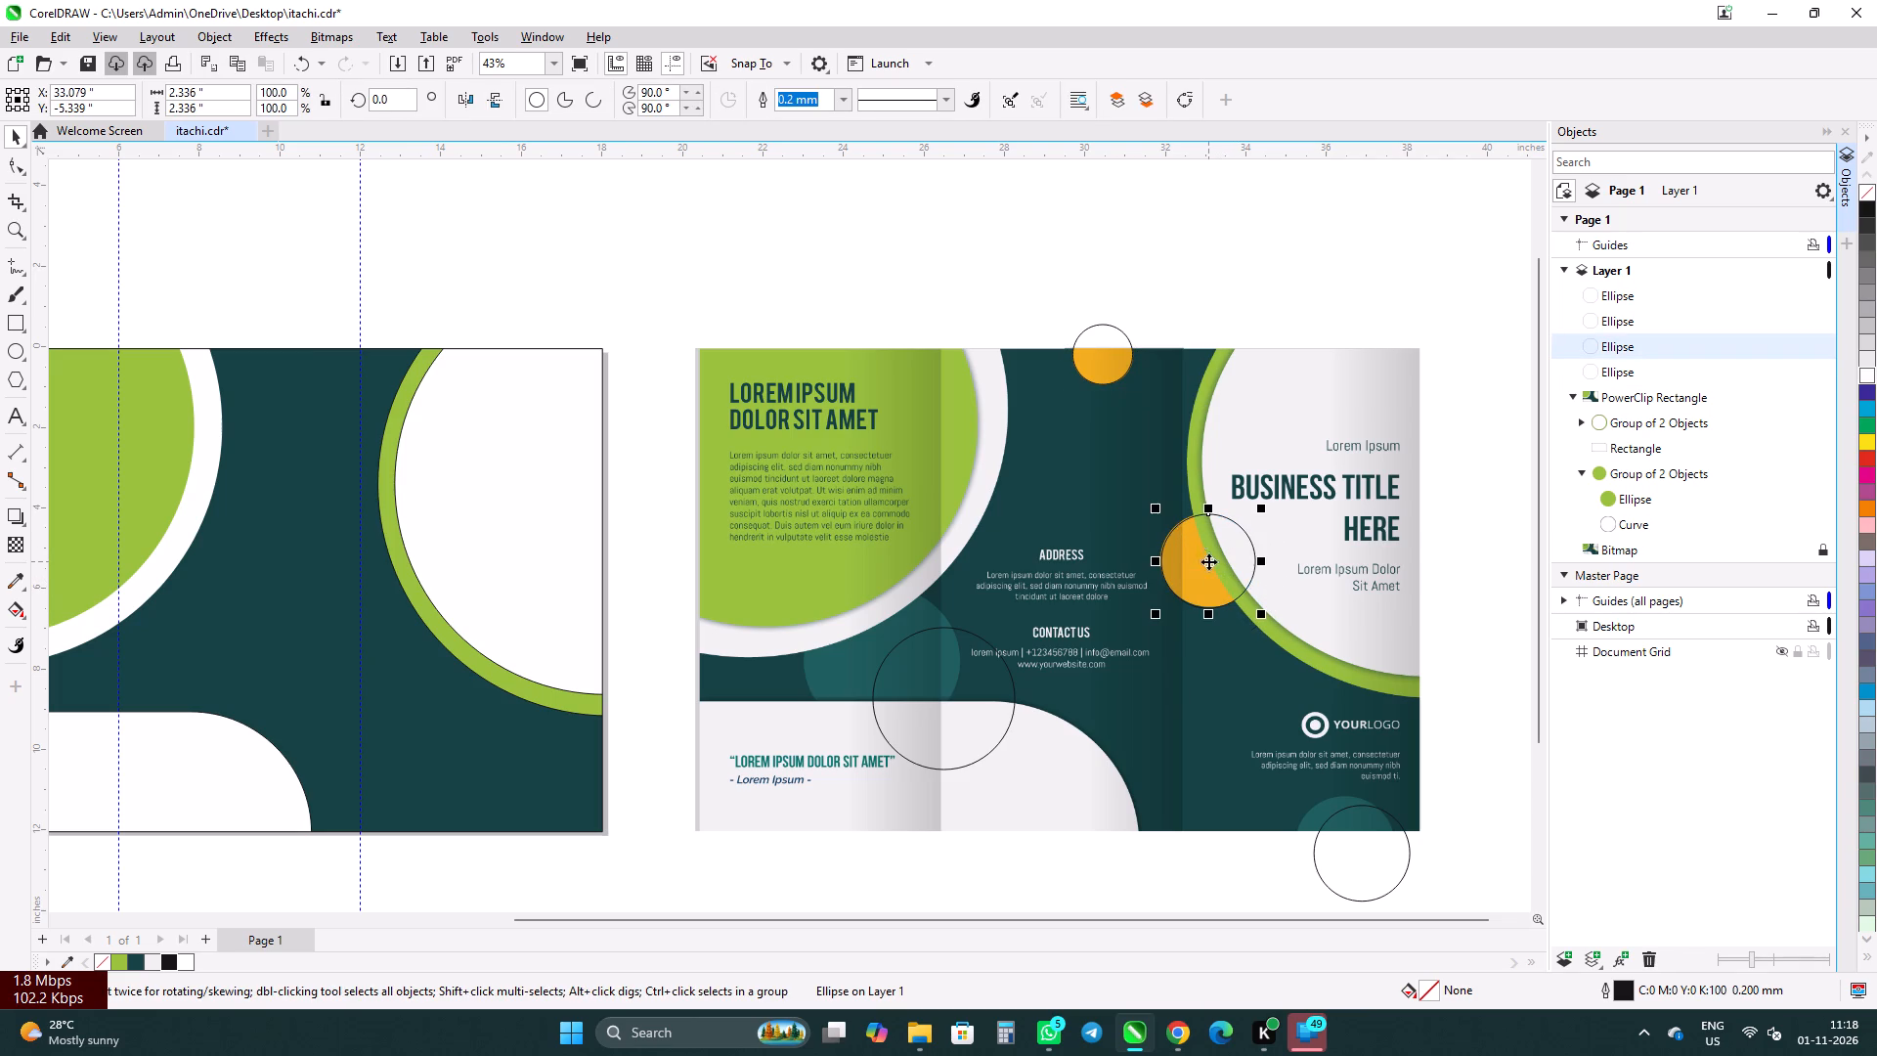
pyautogui.press('Left')
pyautogui.press('Up')
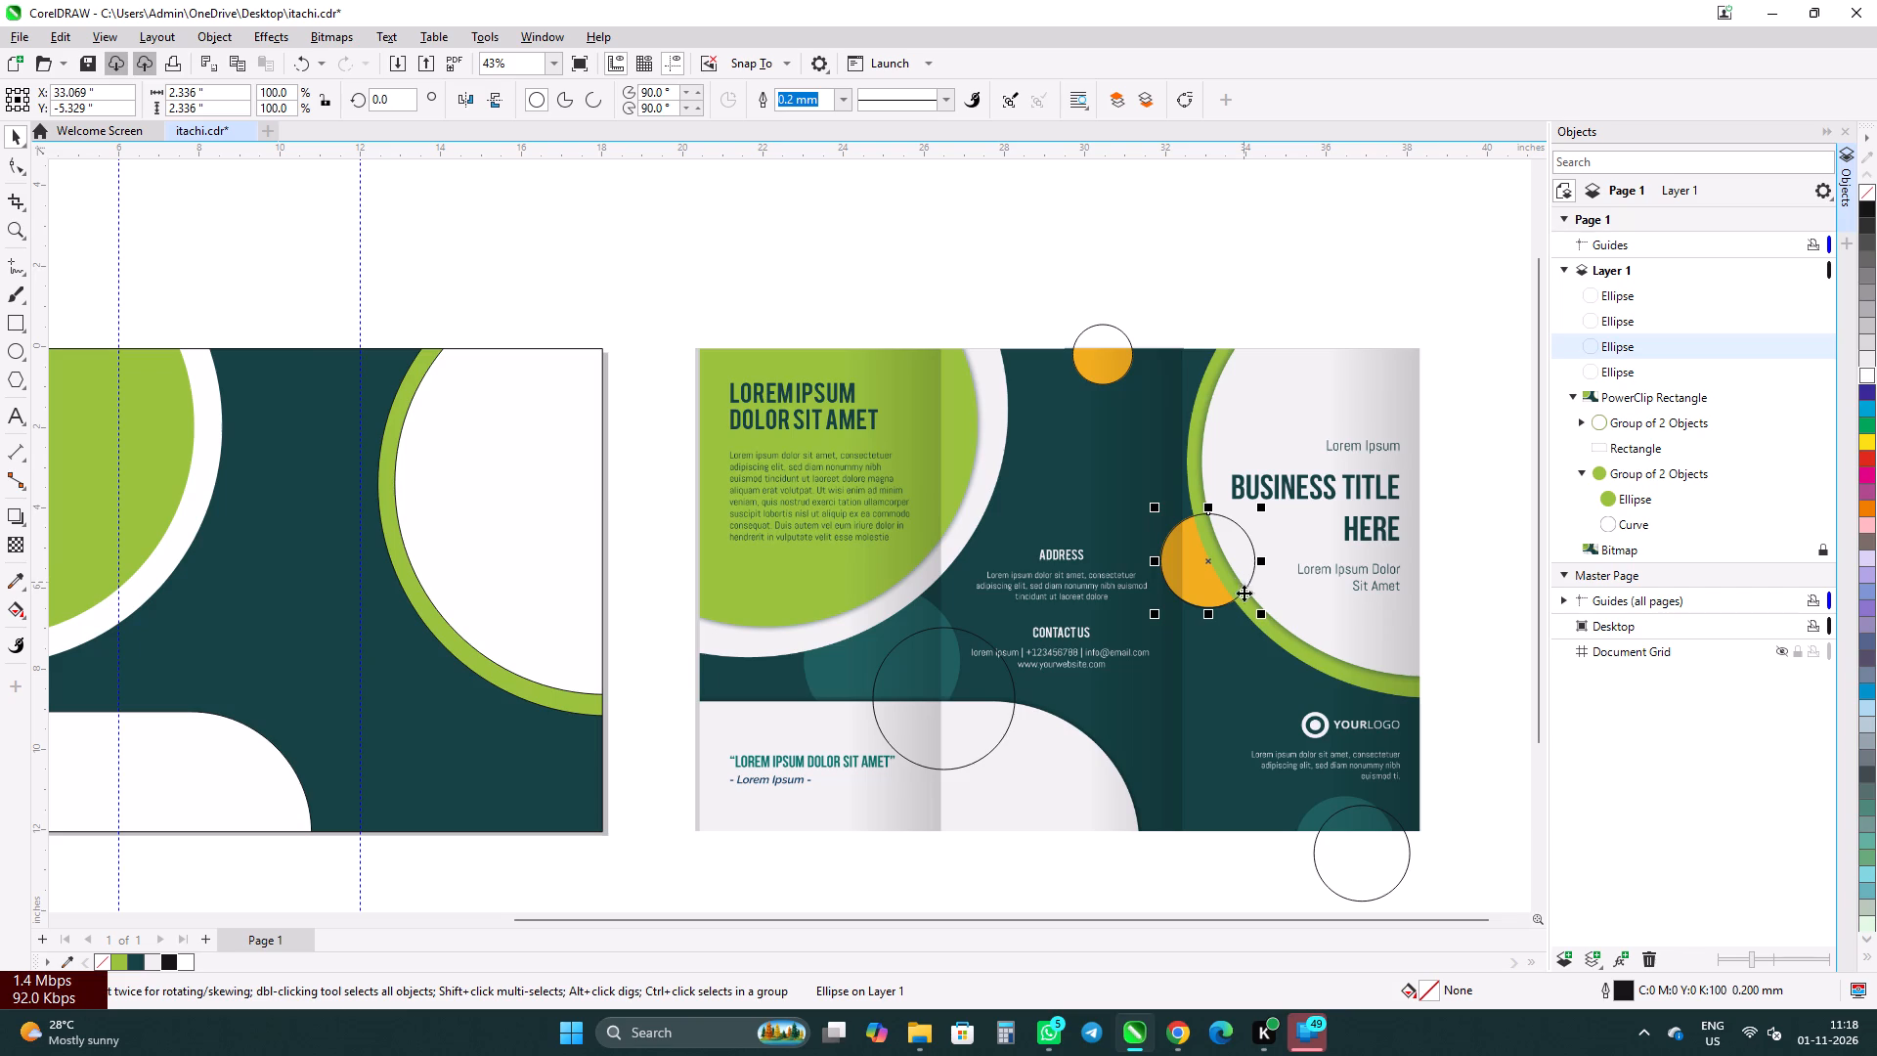
# Move the circle at the reference's bottom edge over its teal circle, centred near X 36.47 and Y -12.35 inches.
pyautogui.click(1393, 858)
pyautogui.moveTo(1387, 858); pyautogui.dragTo(1370, 851)
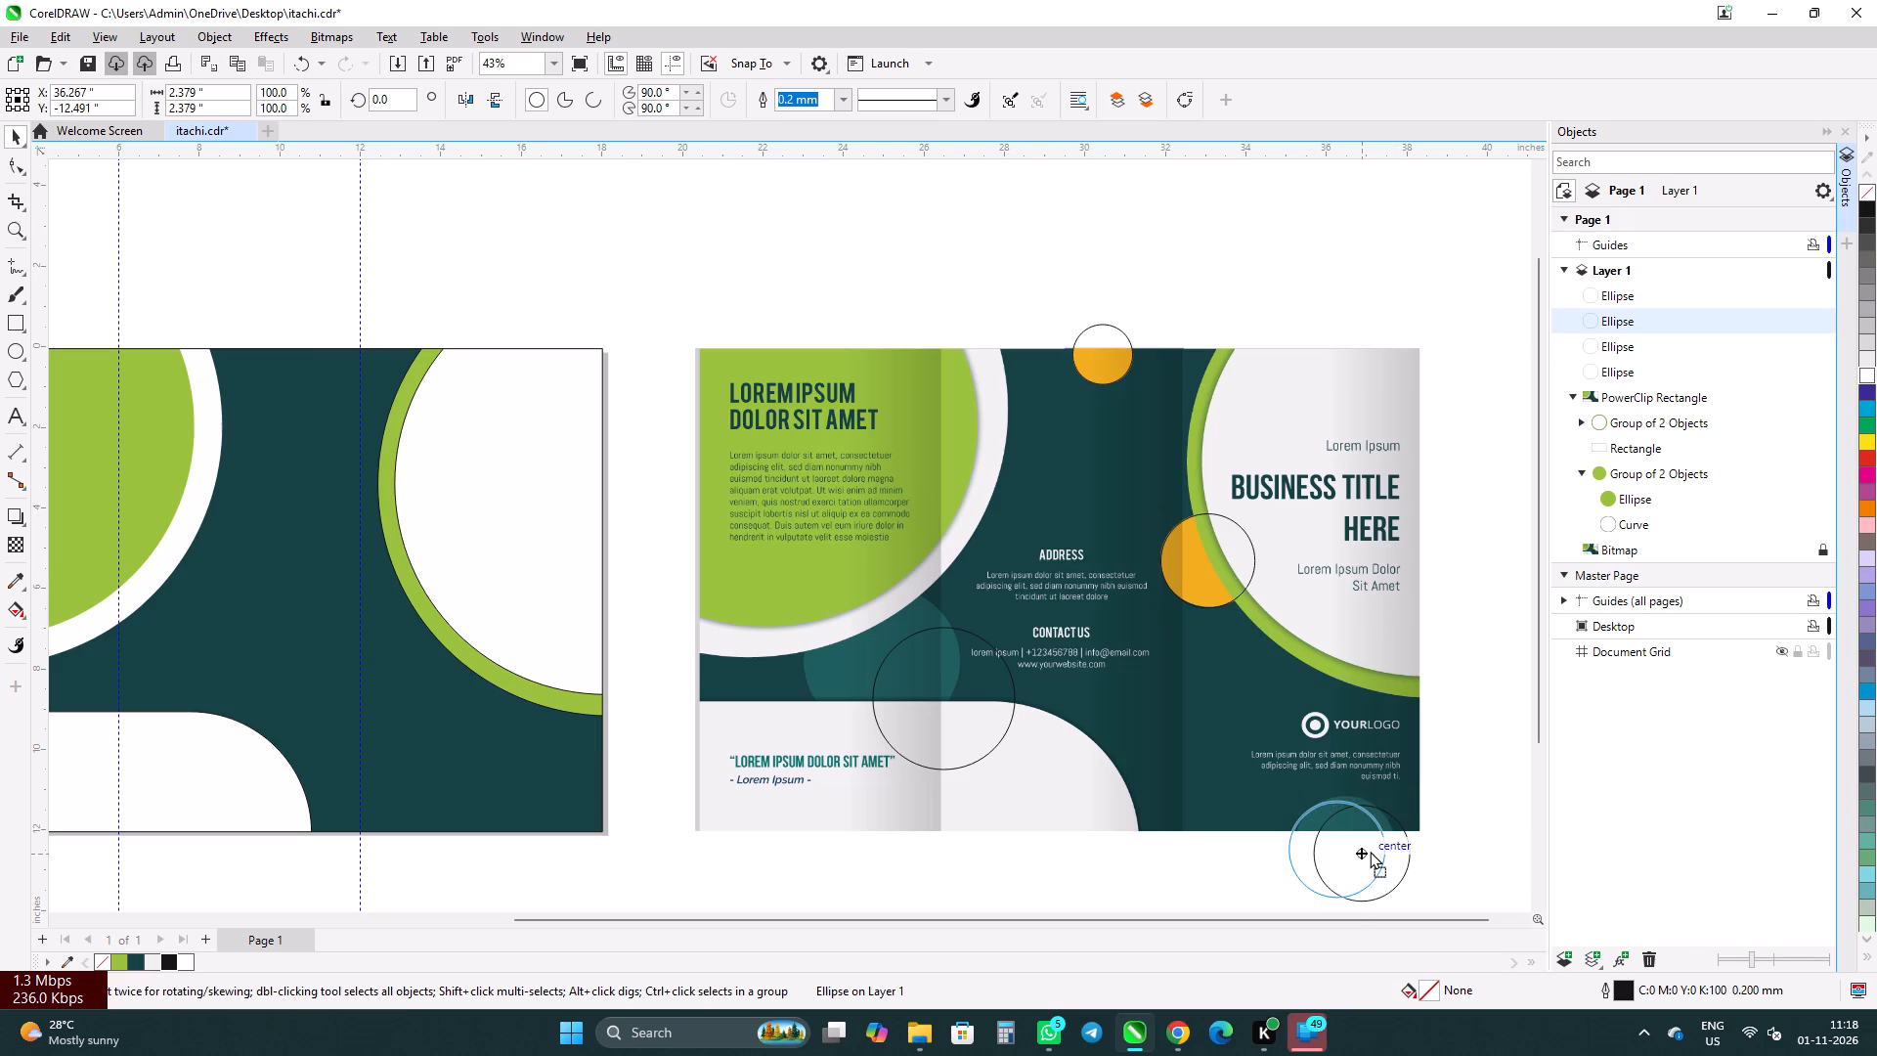
pyautogui.moveTo(1370, 851); pyautogui.dragTo(1369, 850)
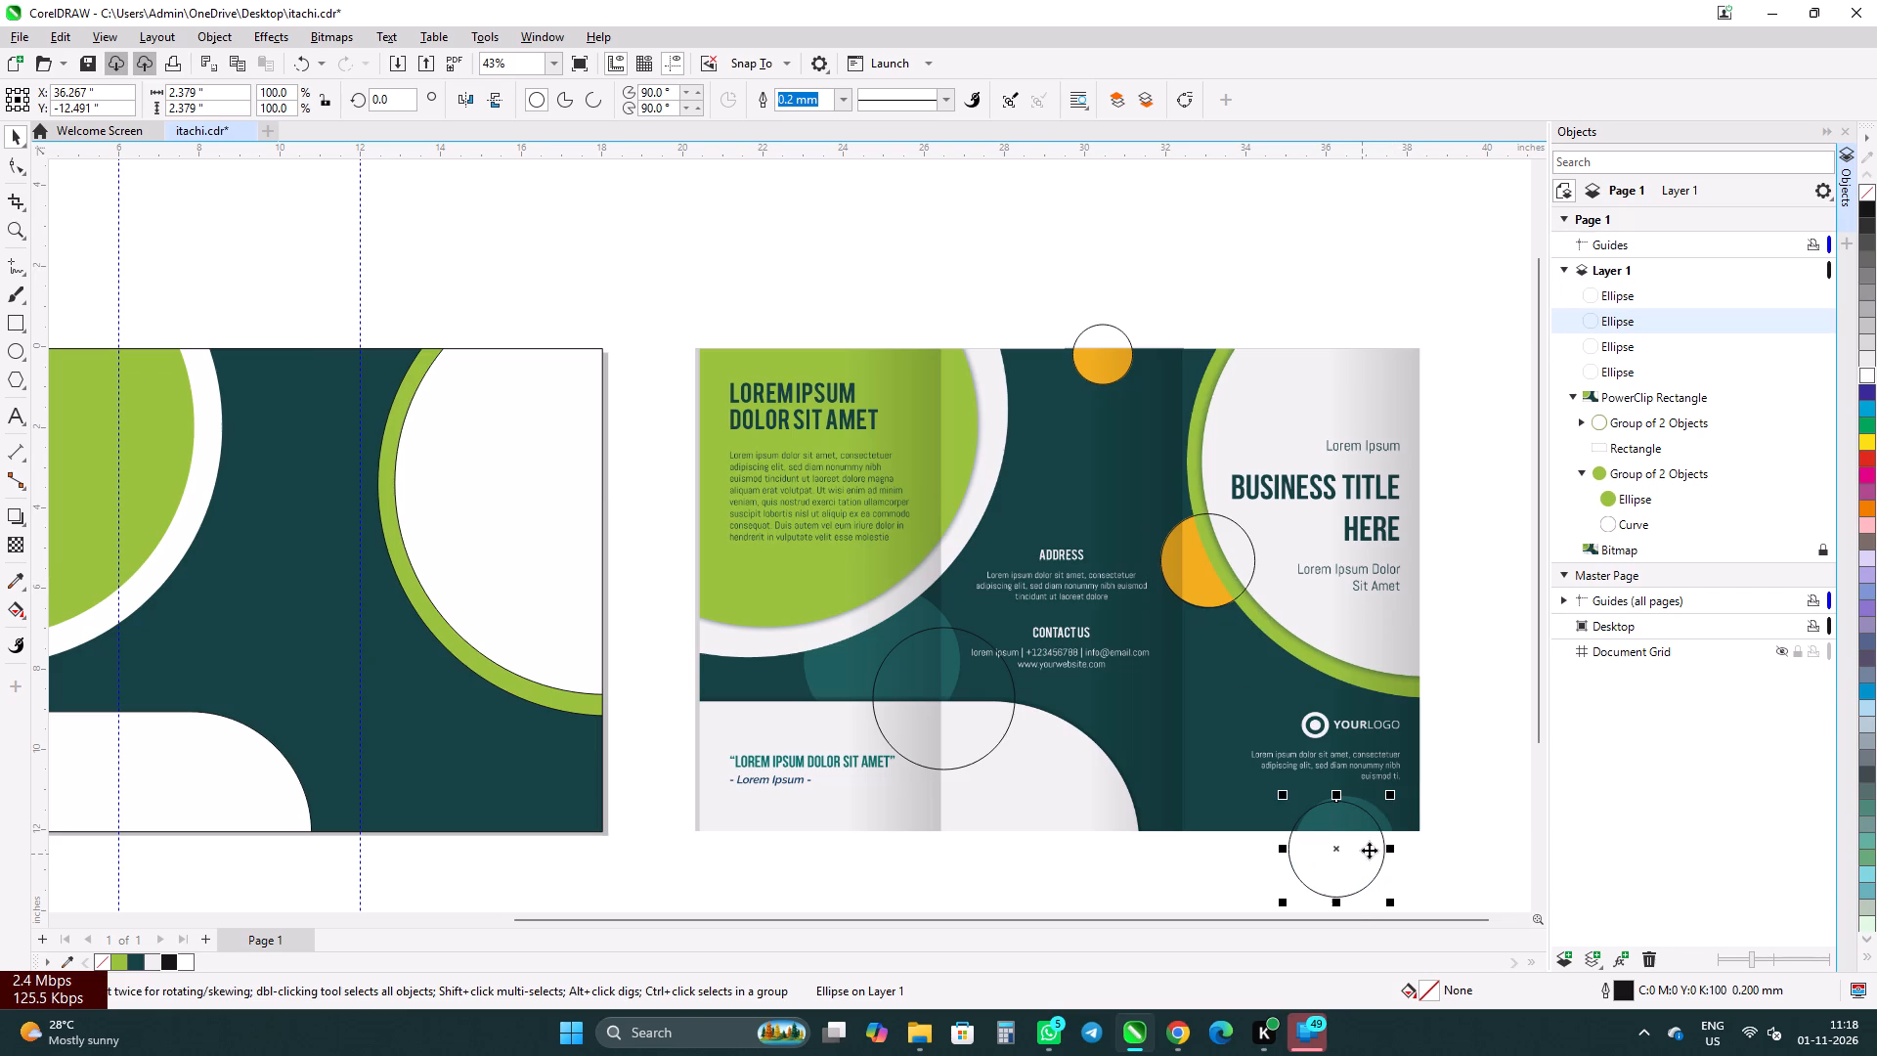
pyautogui.press('Right')
pyautogui.press('Right')
pyautogui.press('Right')
pyautogui.press('Right')
pyautogui.press('Right')
pyautogui.press('Right')
pyautogui.press('Right')
pyautogui.press('Right')
pyautogui.press('Right')
pyautogui.press('Right')
pyautogui.press('Right')
pyautogui.press('Right')
pyautogui.press('Right')
pyautogui.press('Right')
pyautogui.press('Right')
pyautogui.press('Right')
pyautogui.press('Right')
pyautogui.press('Right')
pyautogui.press('Right')
pyautogui.press('Right')
pyautogui.press('Right')
pyautogui.press('Right')
pyautogui.press('Right')
pyautogui.press('Right')
pyautogui.press('Right')
pyautogui.press('Right')
pyautogui.press('Right')
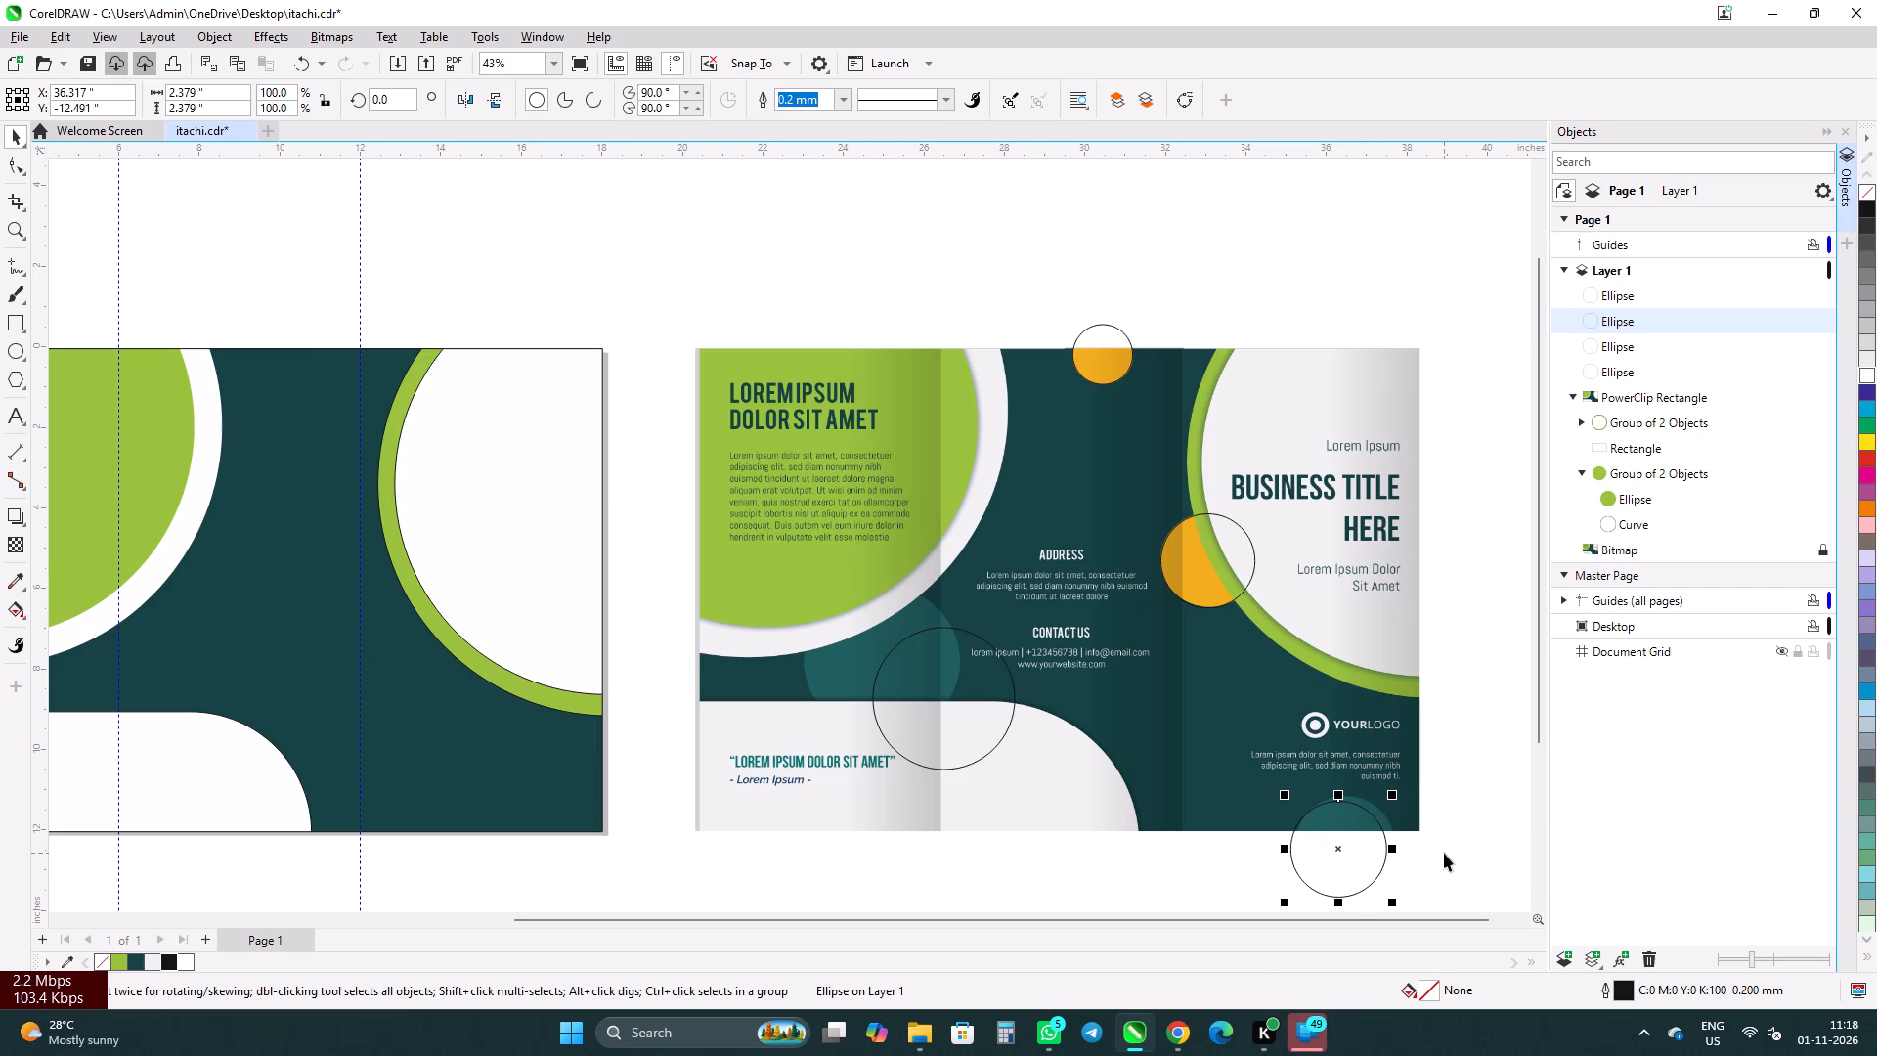
pyautogui.press('Up')
pyautogui.press('Up')
pyautogui.press('Up')
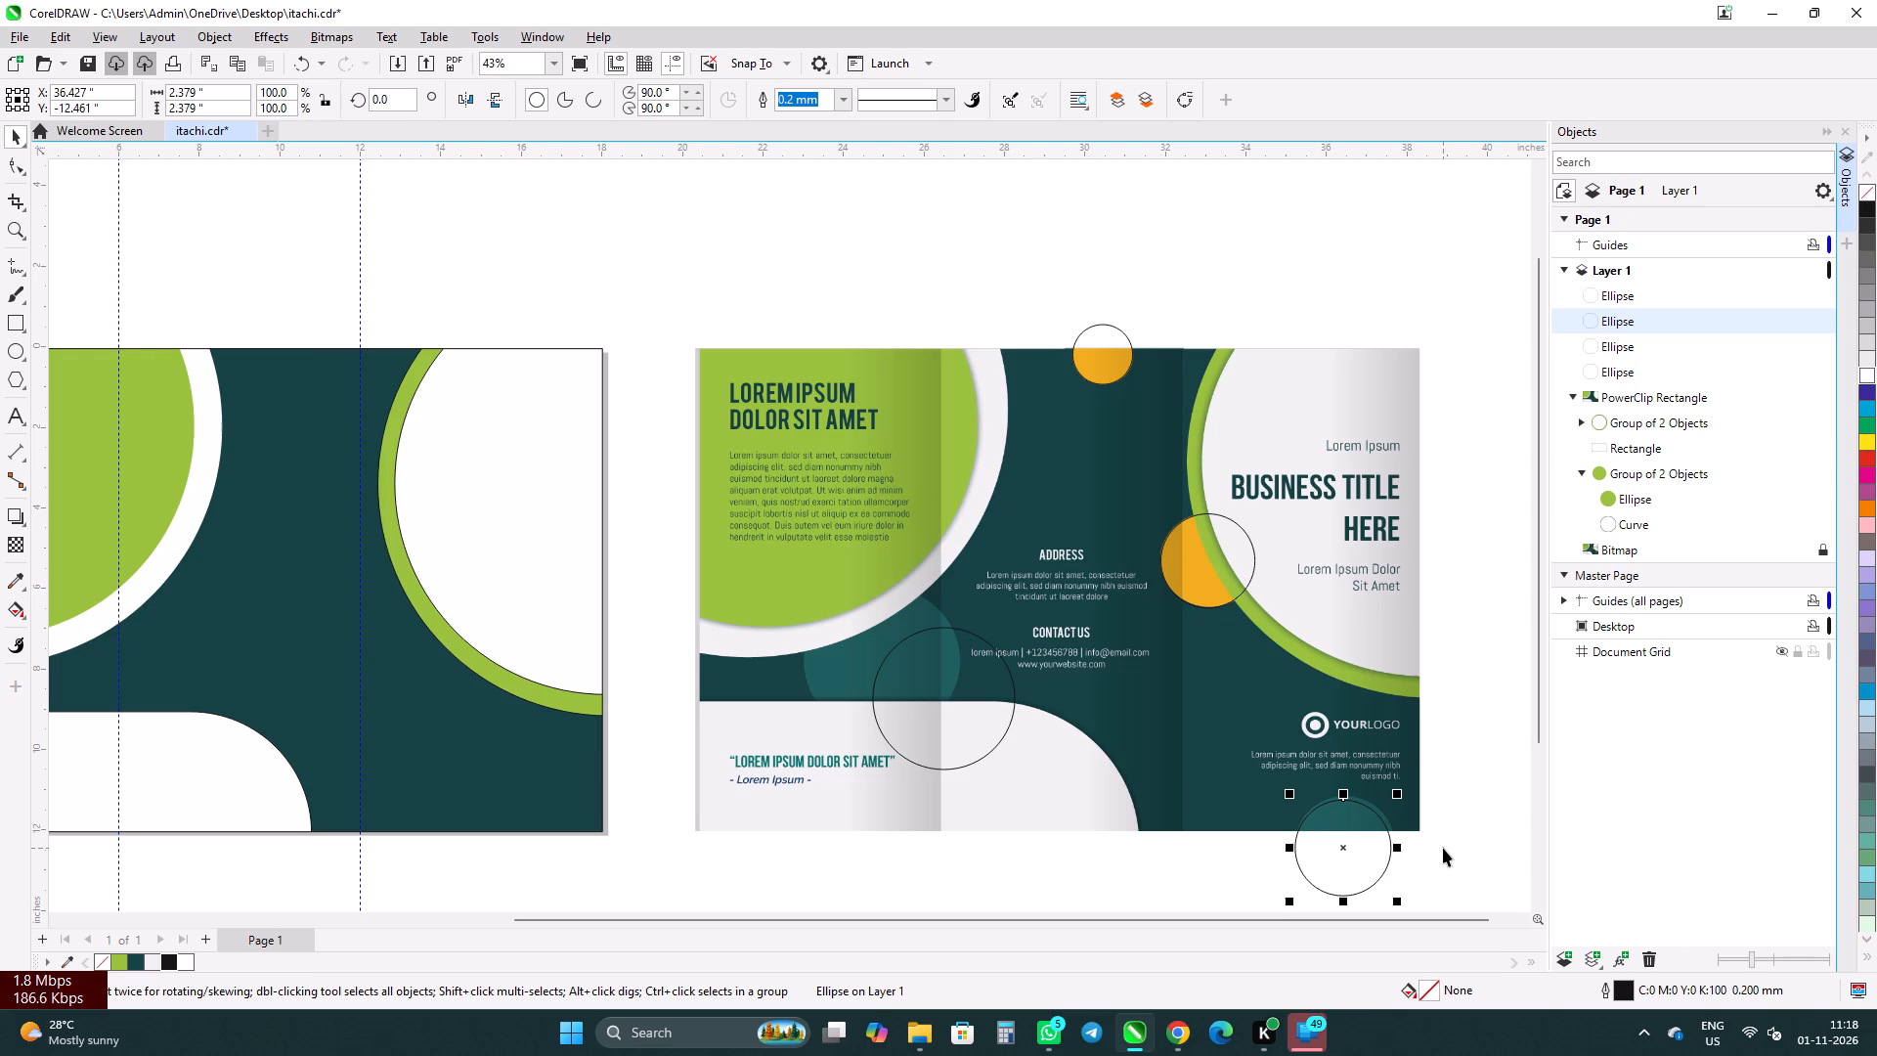
pyautogui.press('Up')
pyautogui.press('Up')
pyautogui.press('Up')
pyautogui.press('Up')
pyautogui.press('Up')
pyautogui.press('Up')
pyautogui.press('Up')
pyautogui.press('Right')
pyautogui.press('Right')
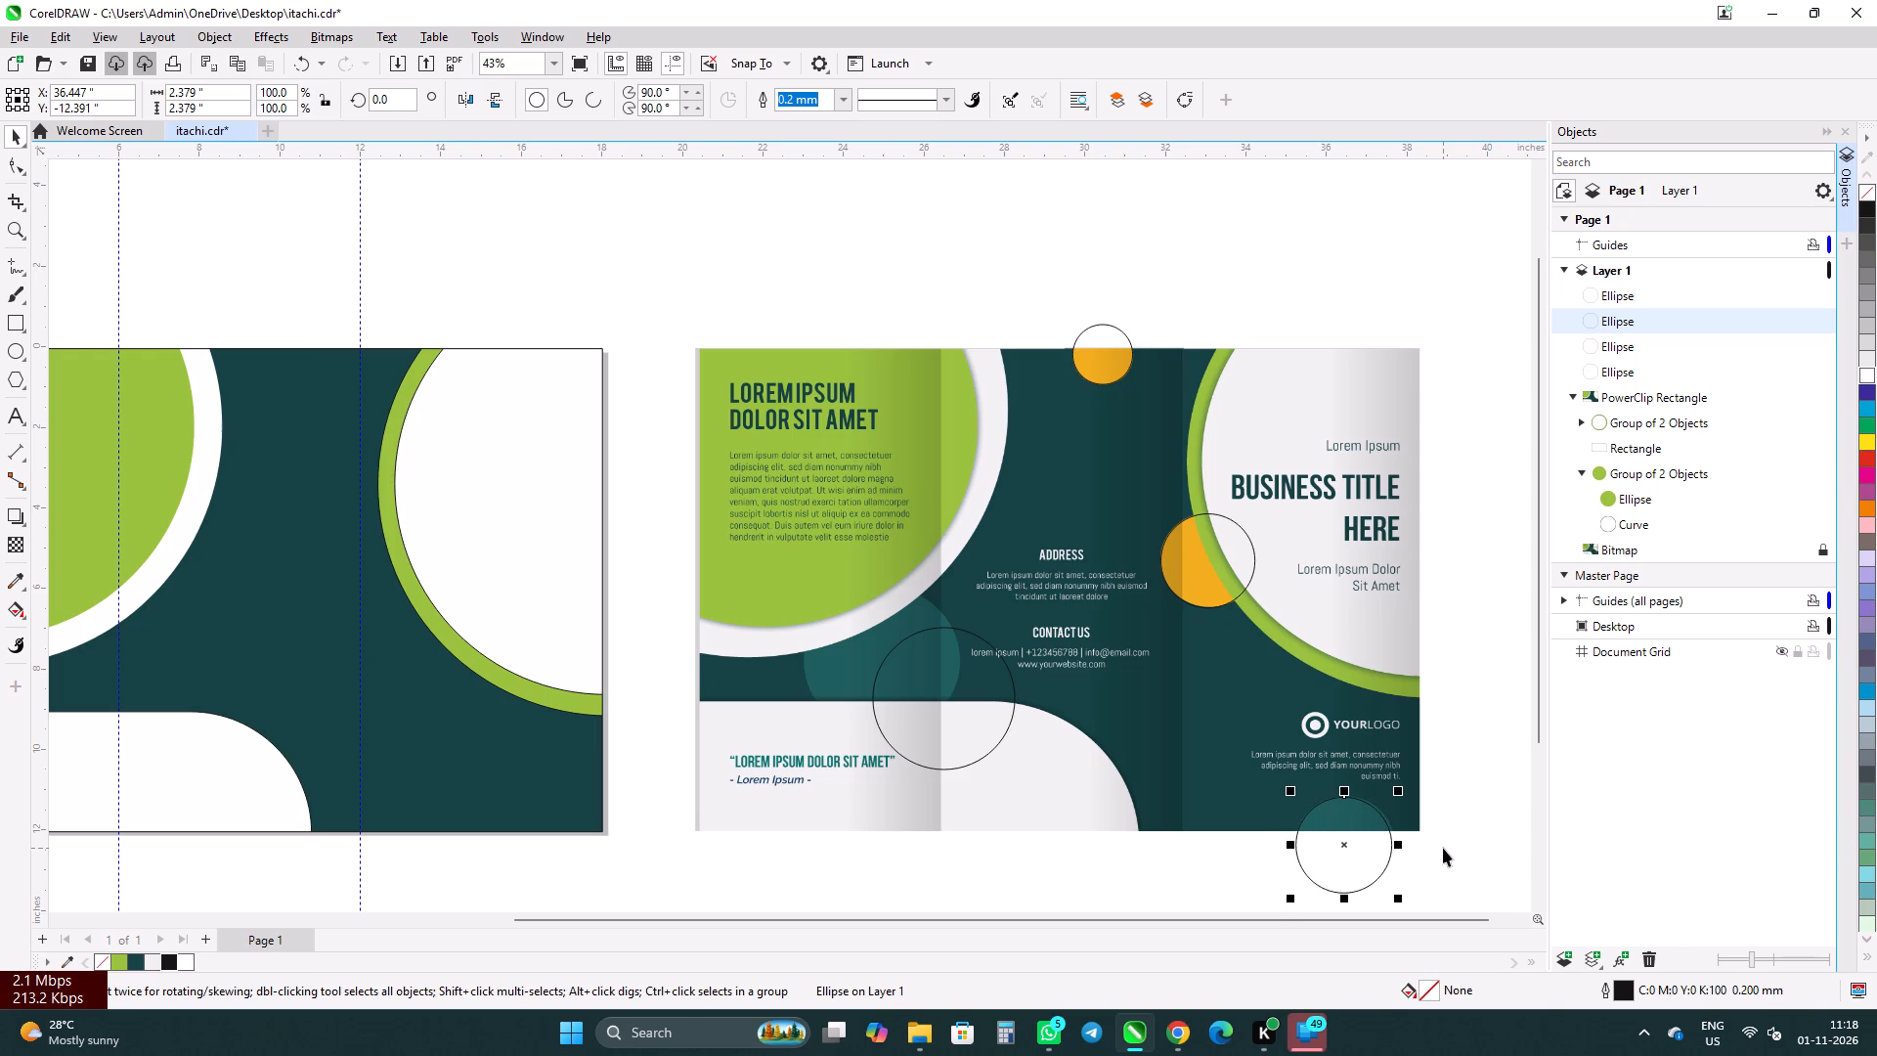
pyautogui.press('Up')
pyautogui.press('Up')
pyautogui.press('Right')
pyautogui.press('Up')
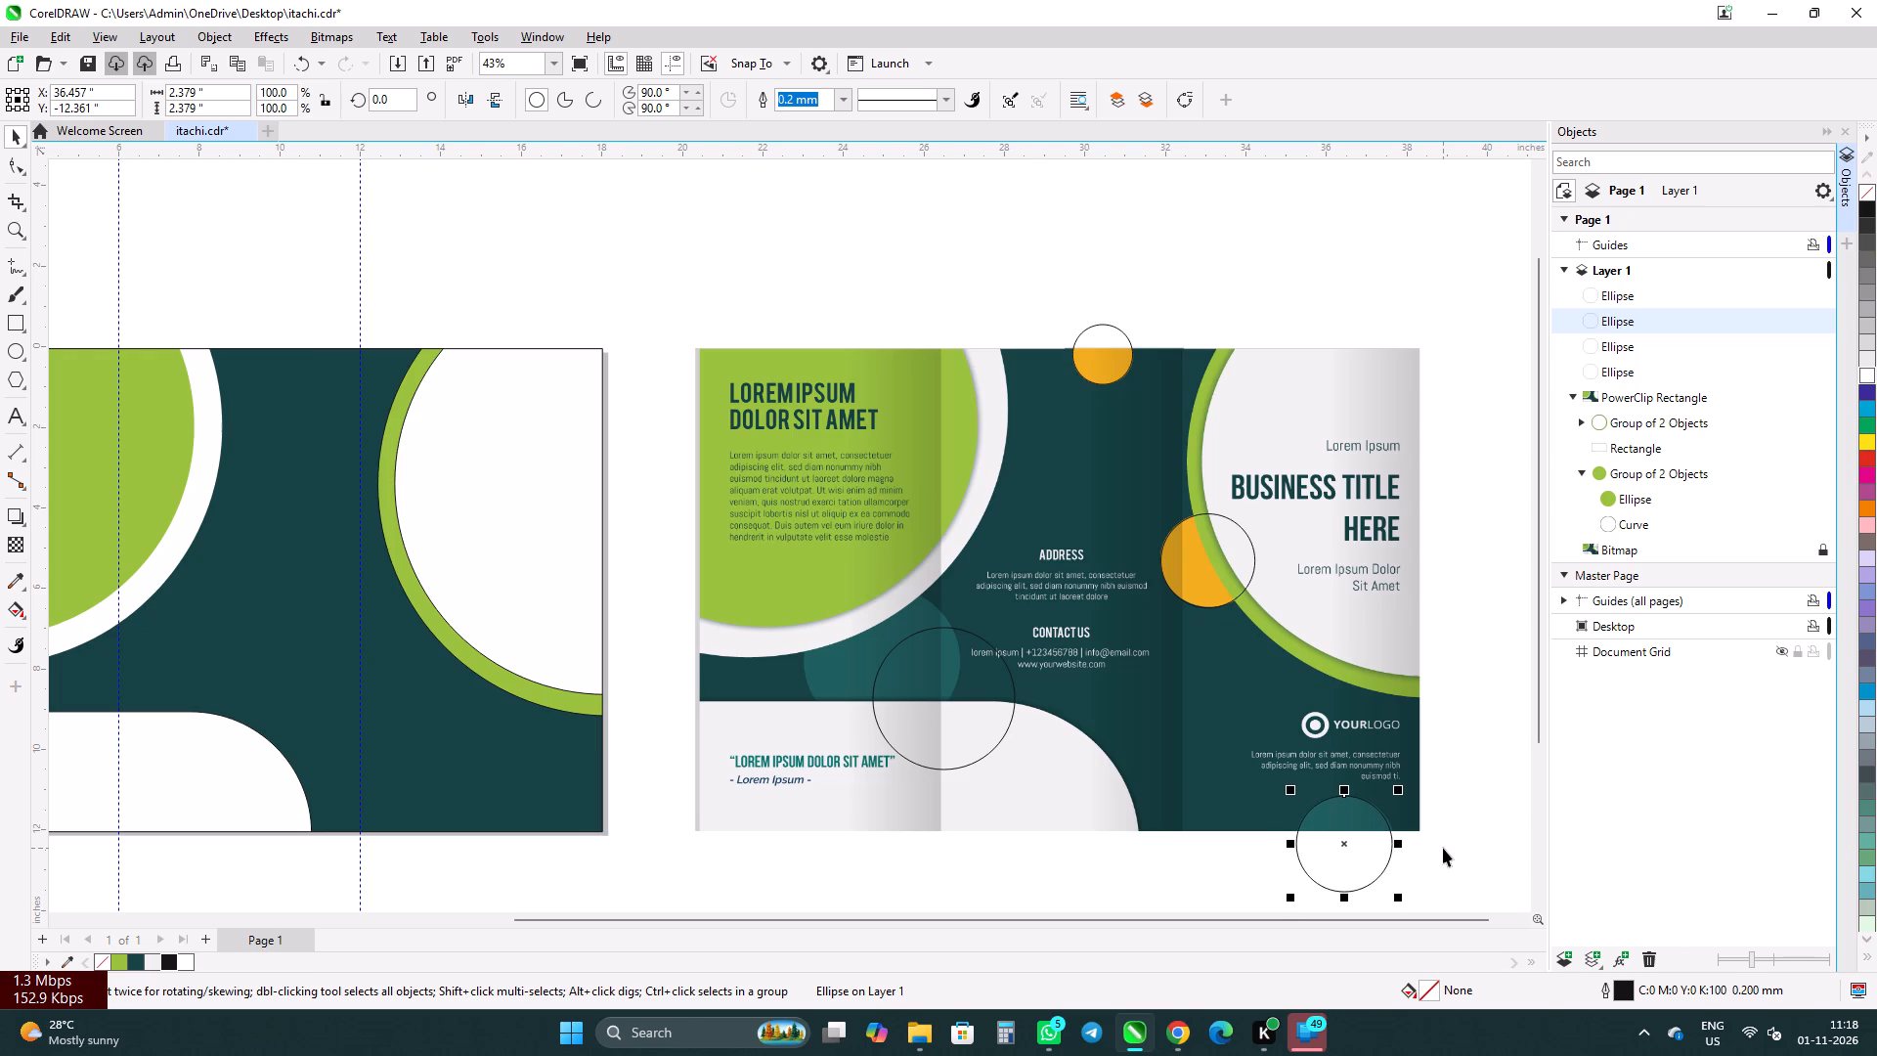
pyautogui.press('Right')
pyautogui.press('Up')
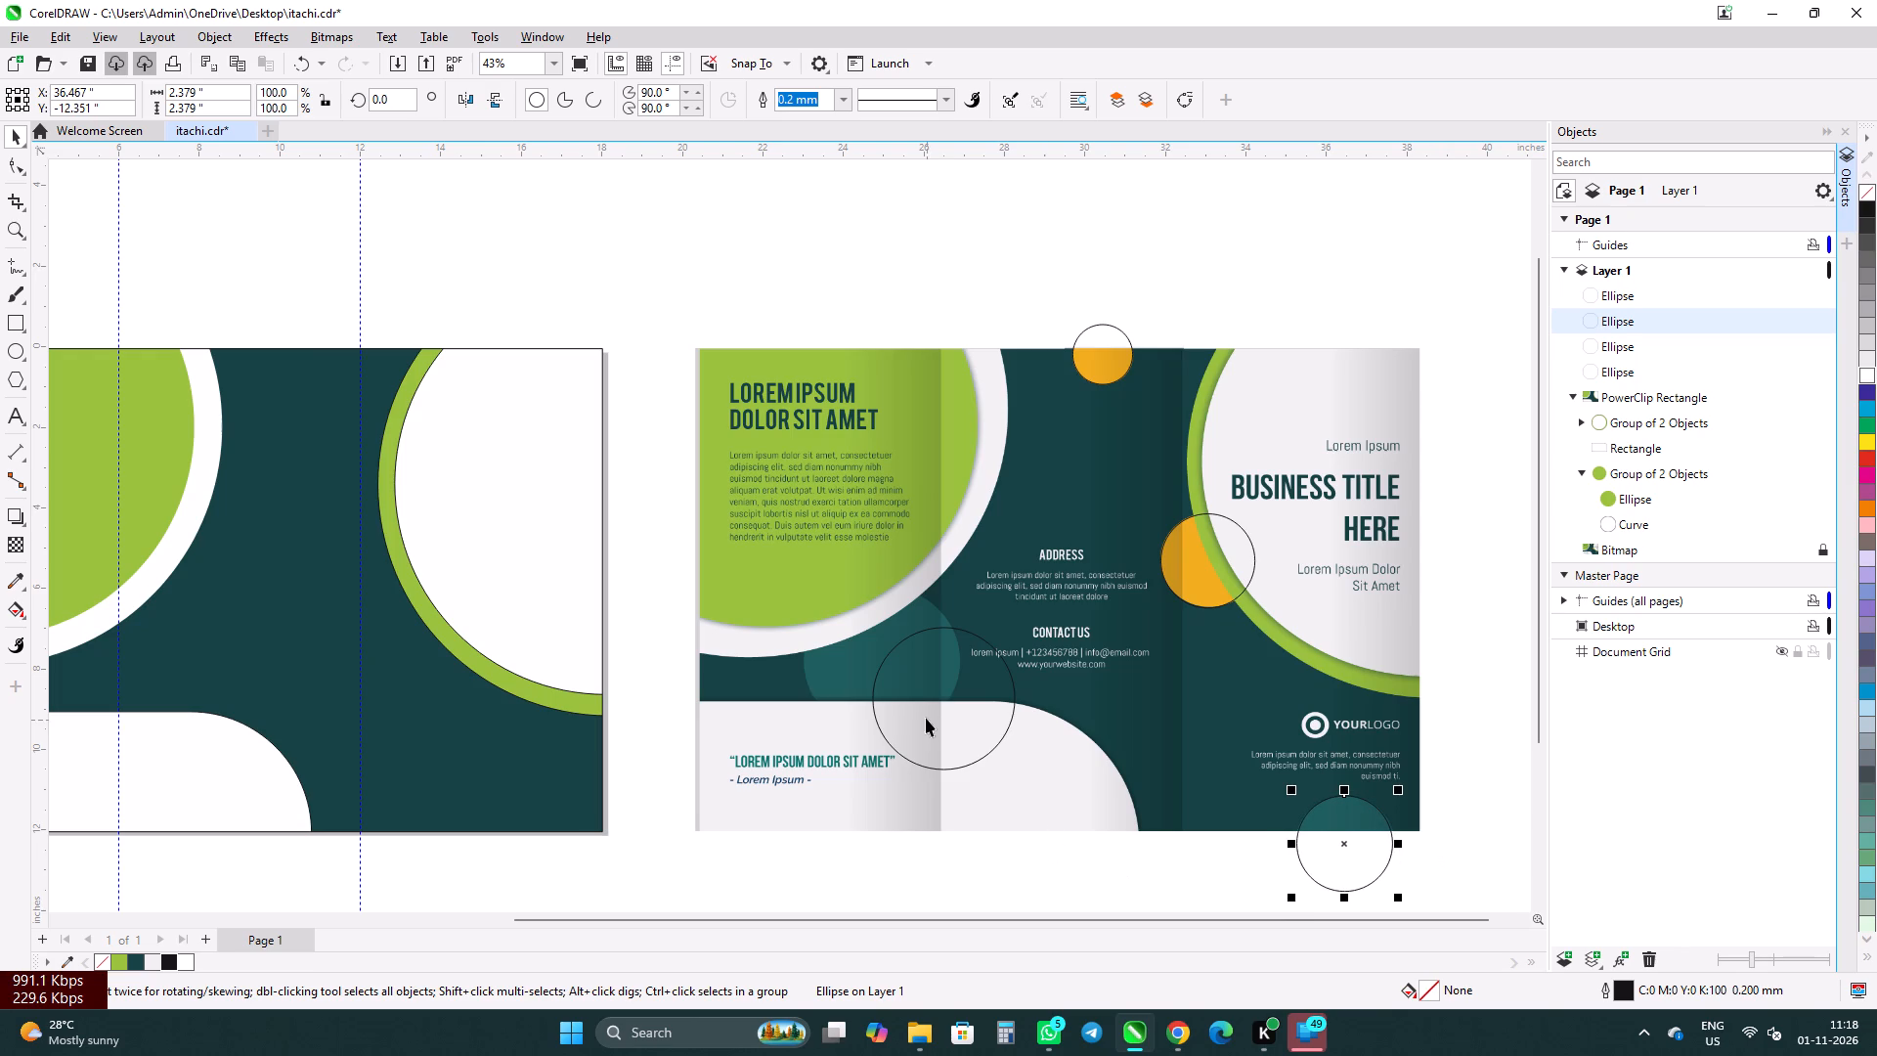
# Fit the largest circle over the reference's big teal circle, enlarged to about 3.95 inches and centred near X 24.98, Y -7.82 inches.
pyautogui.click(926, 718)
pyautogui.moveTo(940, 693); pyautogui.dragTo(880, 660)
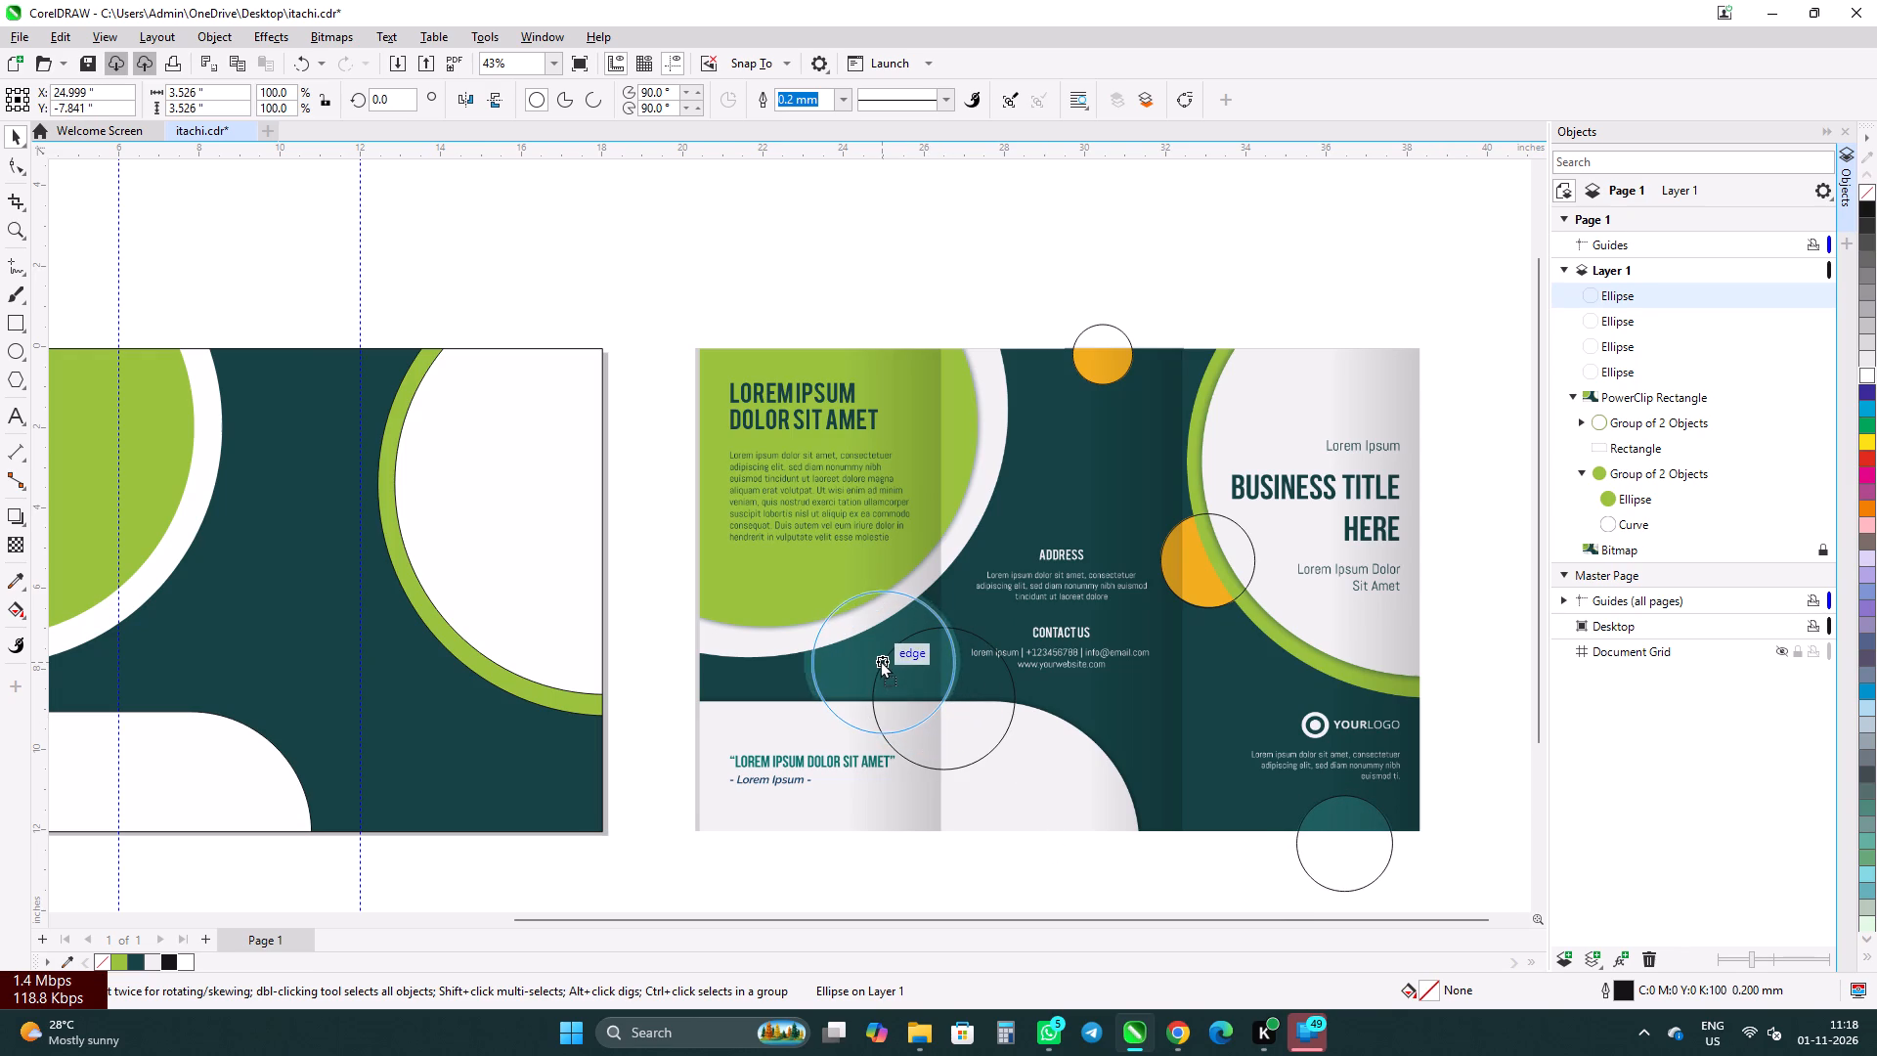
pyautogui.moveTo(880, 660); pyautogui.dragTo(880, 656)
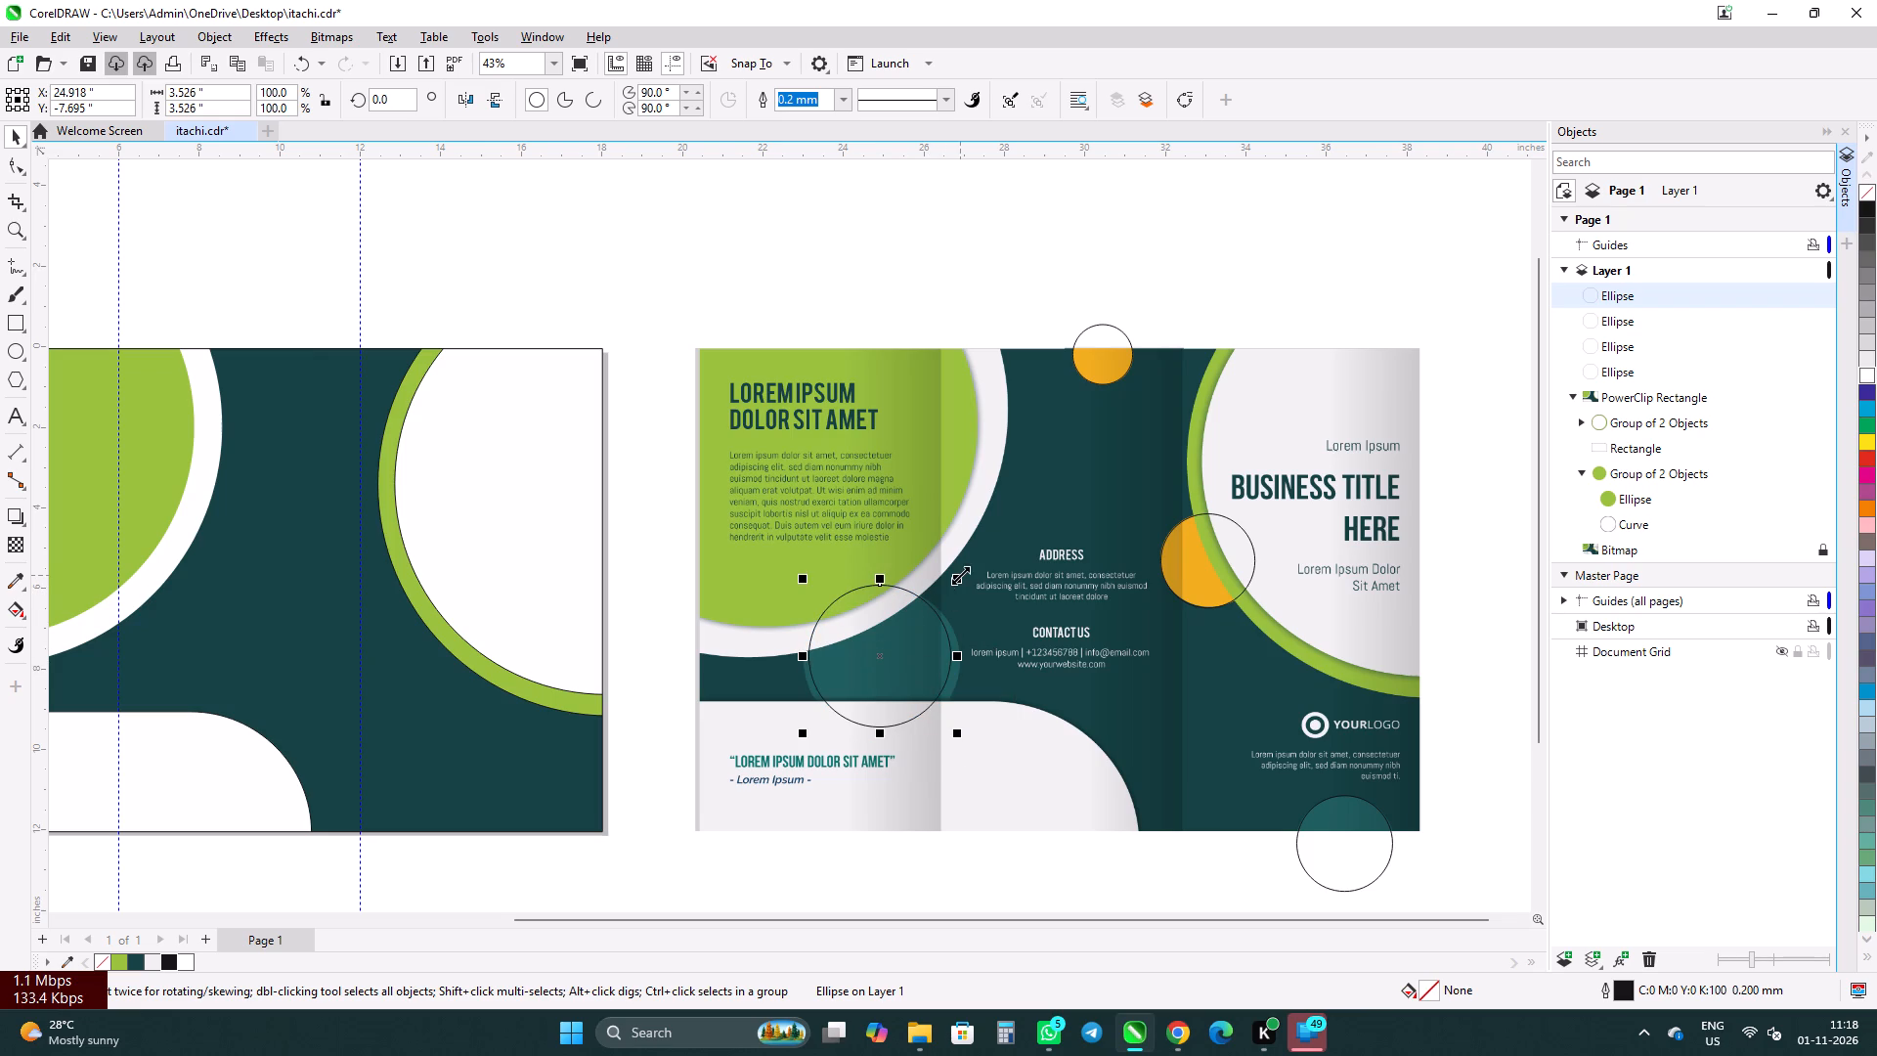
pyautogui.keyDown('shift'); pyautogui.click(960, 575); pyautogui.keyUp('shift')
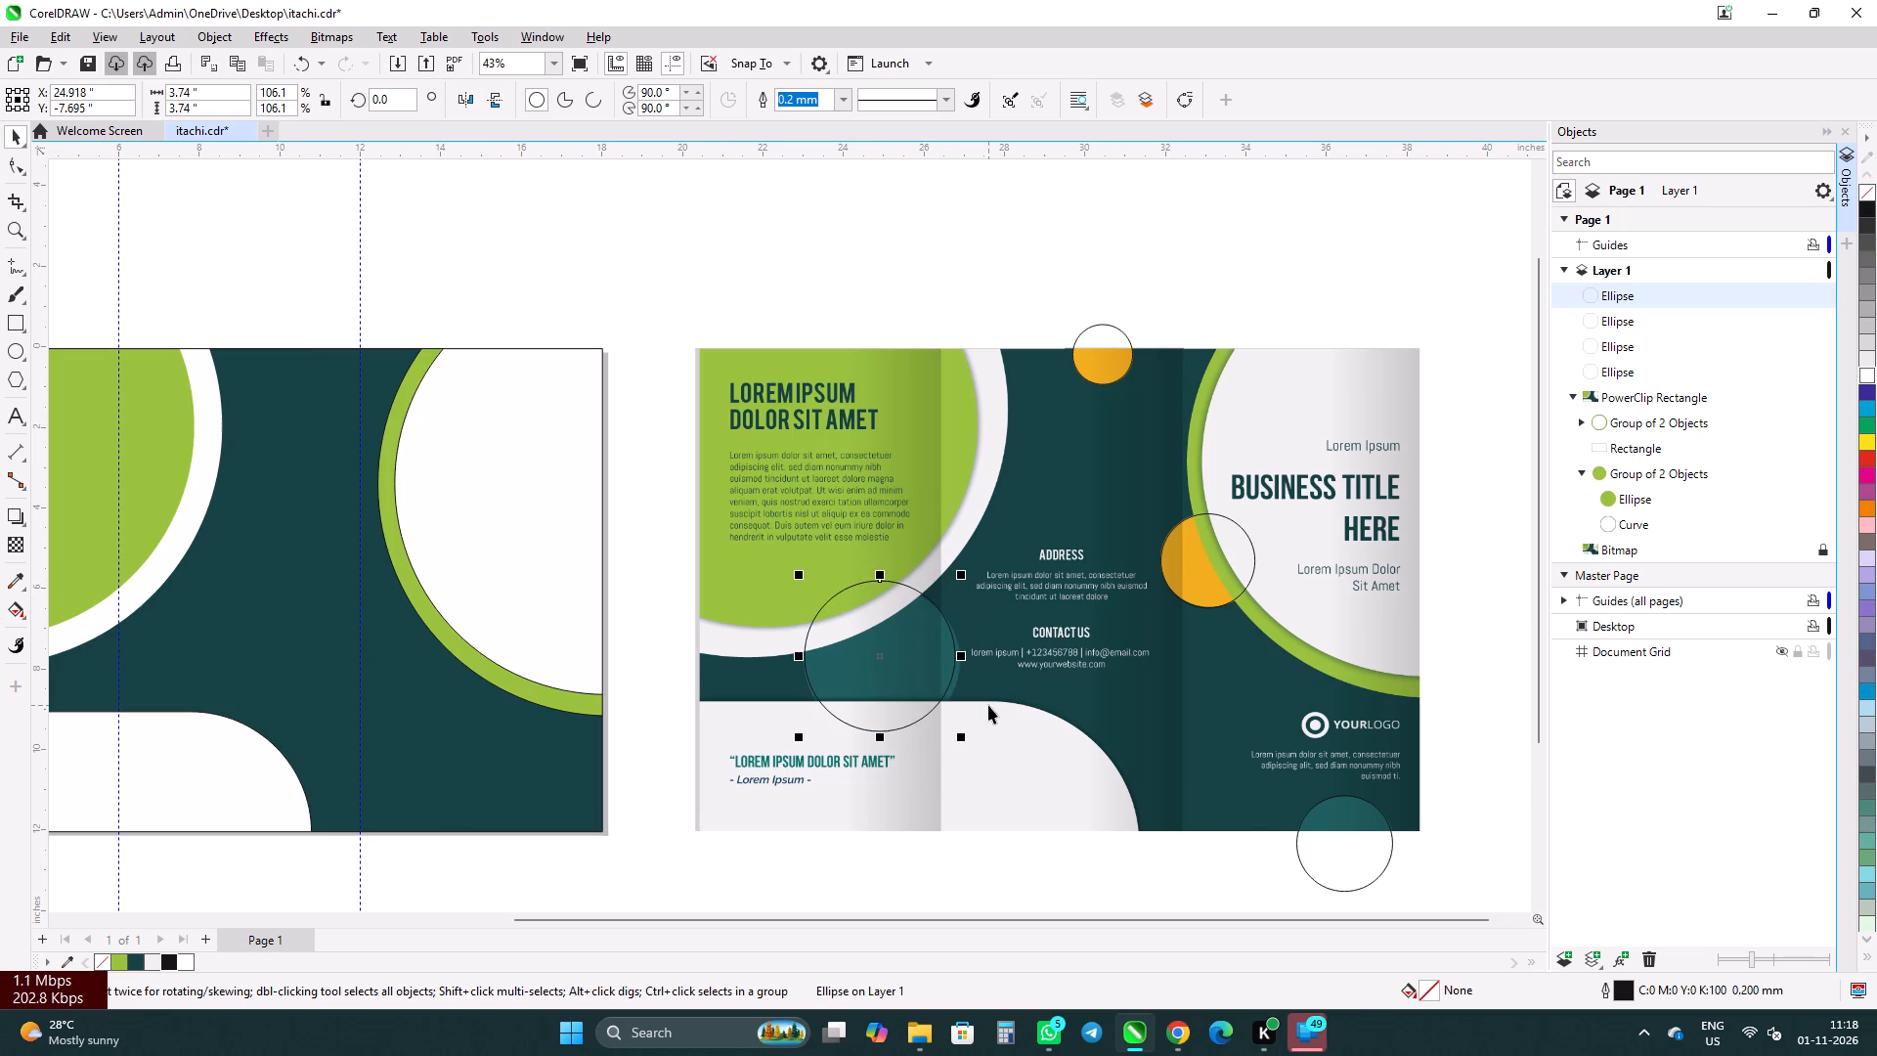
pyautogui.press('Right')
pyautogui.press('Right')
pyautogui.press('Right')
pyautogui.press('Right')
pyautogui.press('Right')
pyautogui.press('Down')
pyautogui.press('Down')
pyautogui.press('Down')
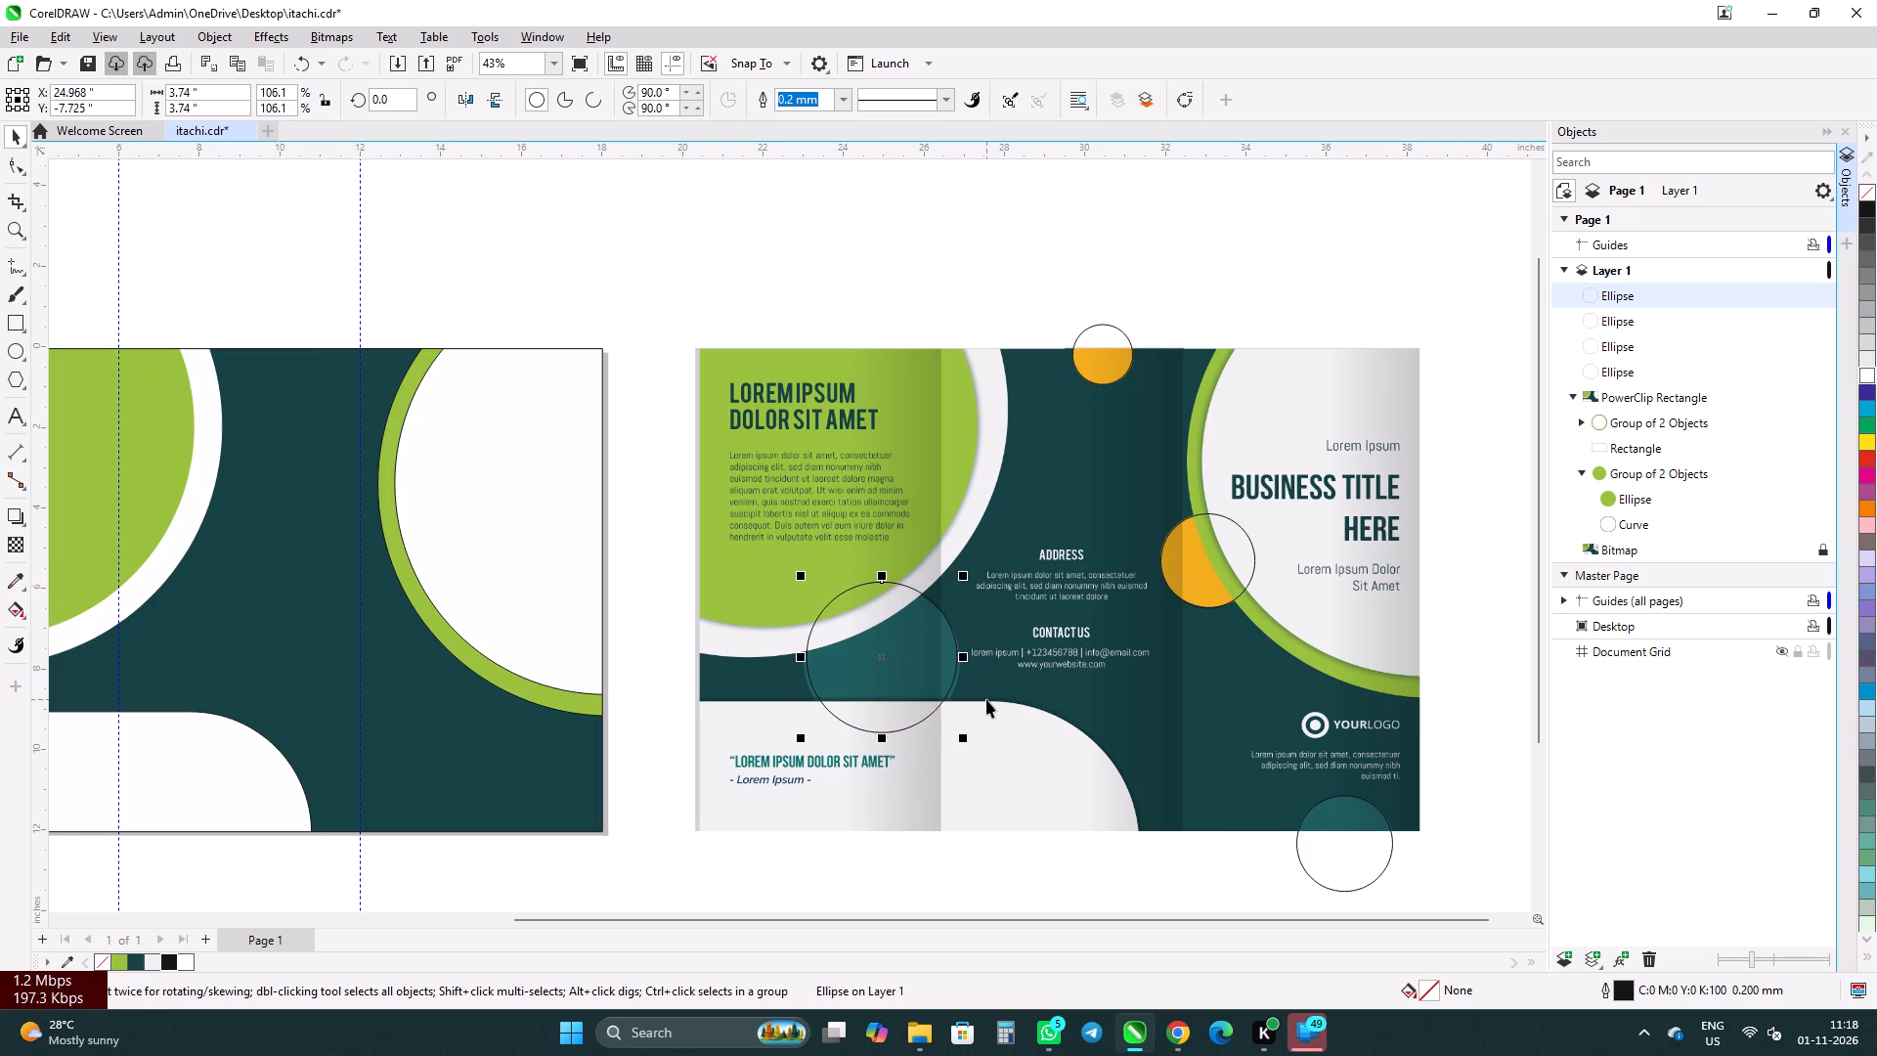
pyautogui.press('Down')
pyautogui.press('Down')
pyautogui.press('Down')
pyautogui.press('Down')
pyautogui.press('Down')
pyautogui.press('Down')
pyautogui.press('Down')
pyautogui.press('Down')
pyautogui.press('Down')
pyautogui.press('Down')
pyautogui.press('Right')
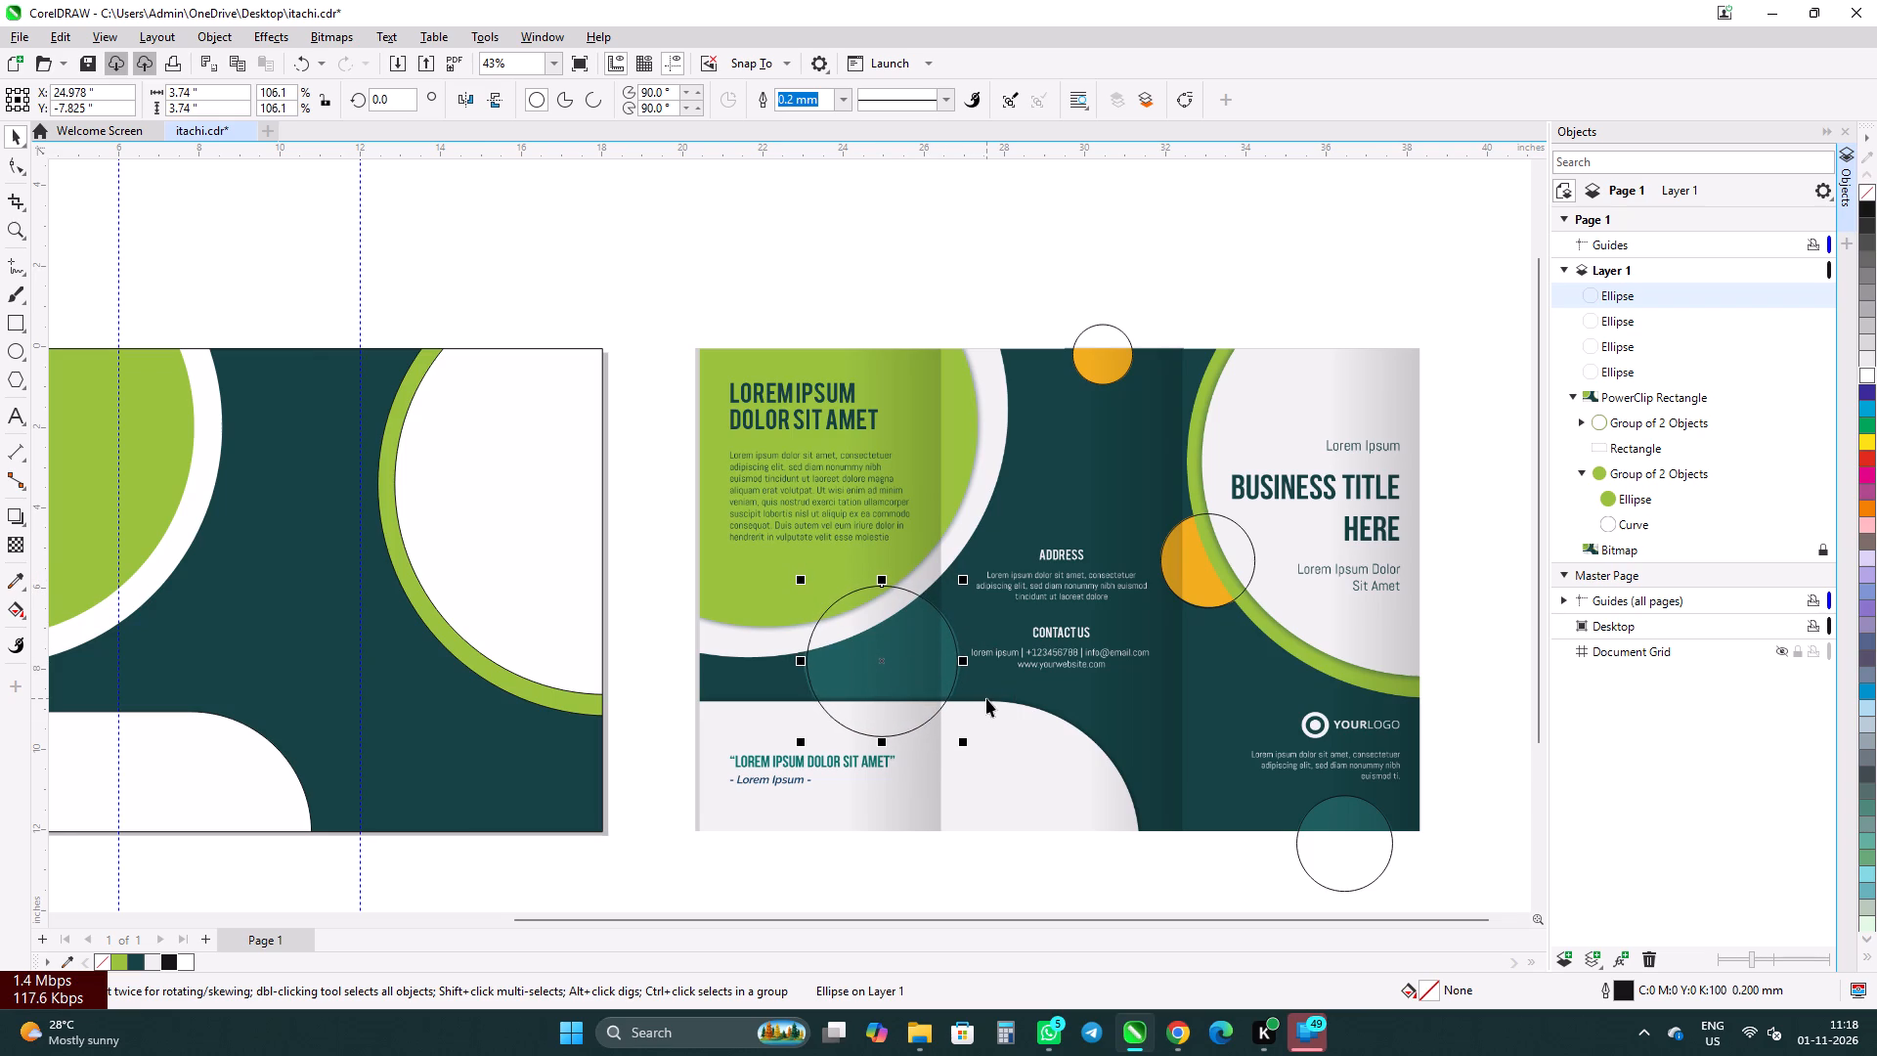
pyautogui.press('Right')
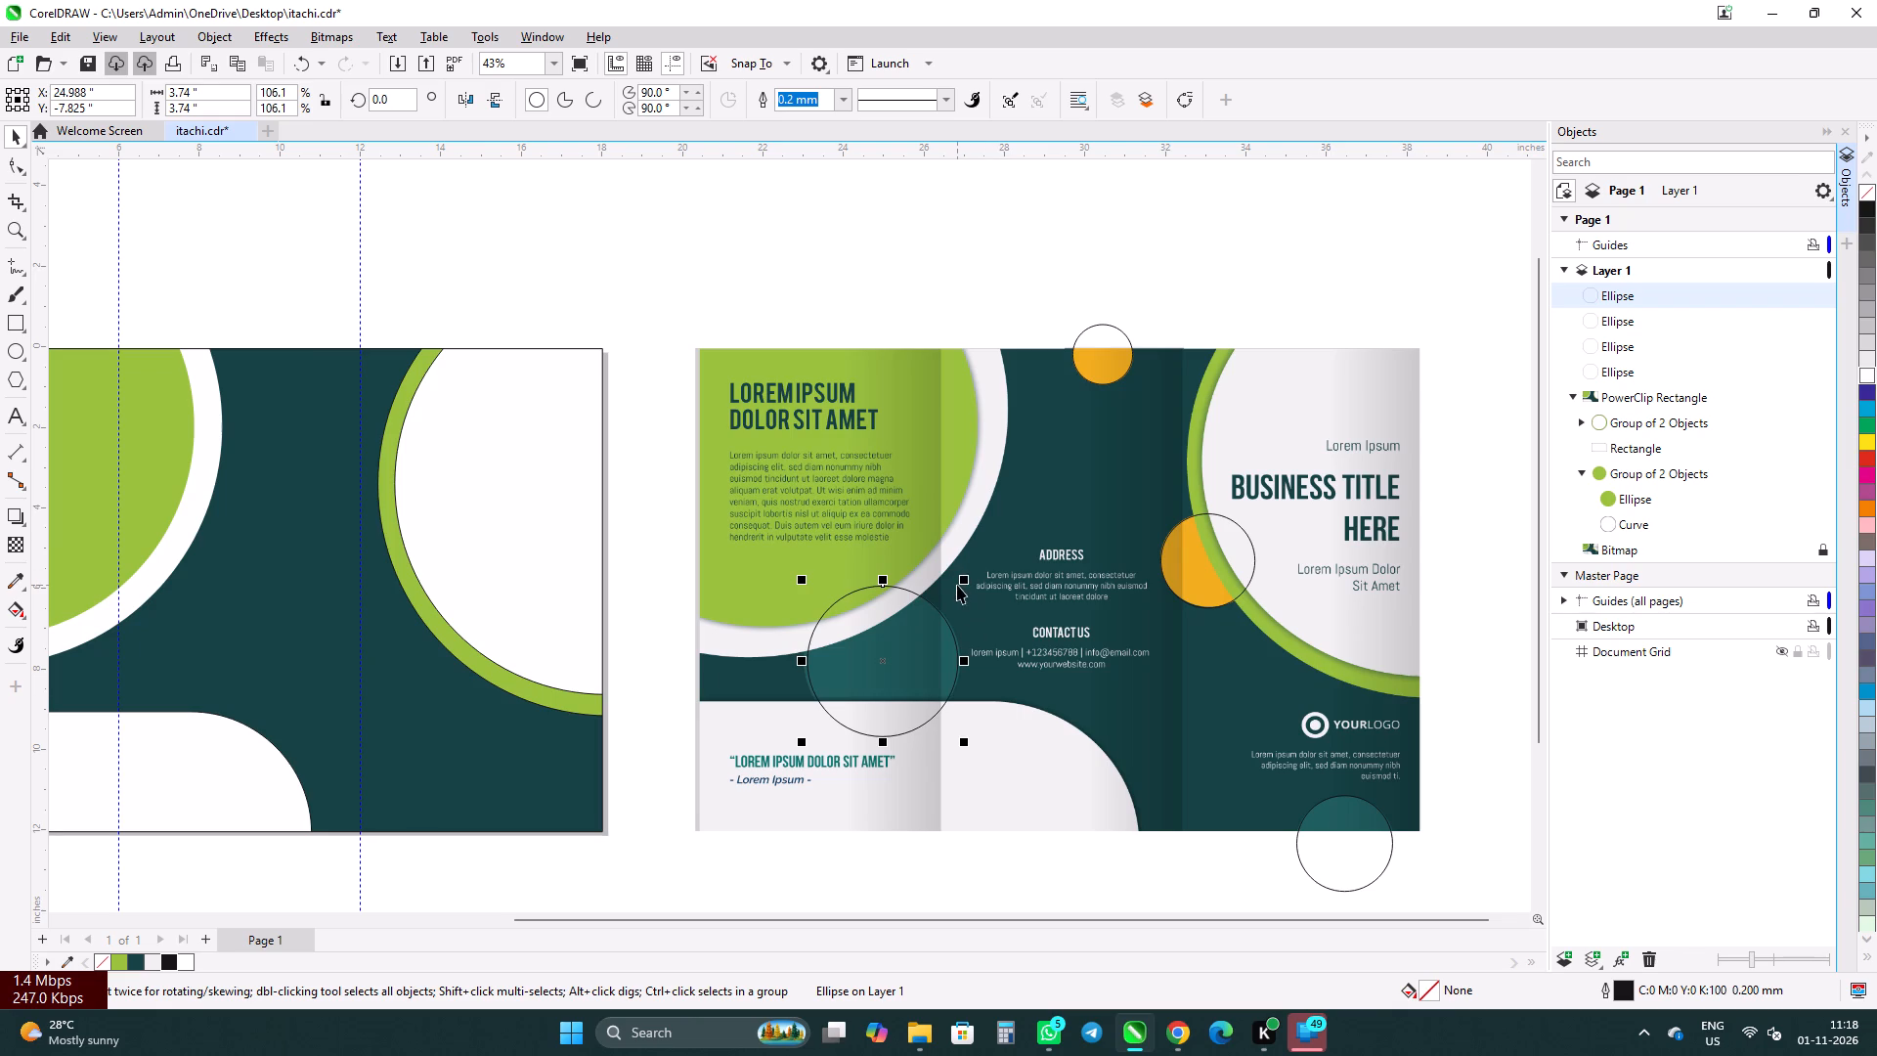
pyautogui.keyDown('shift'); pyautogui.click(964, 579); pyautogui.keyUp('shift')
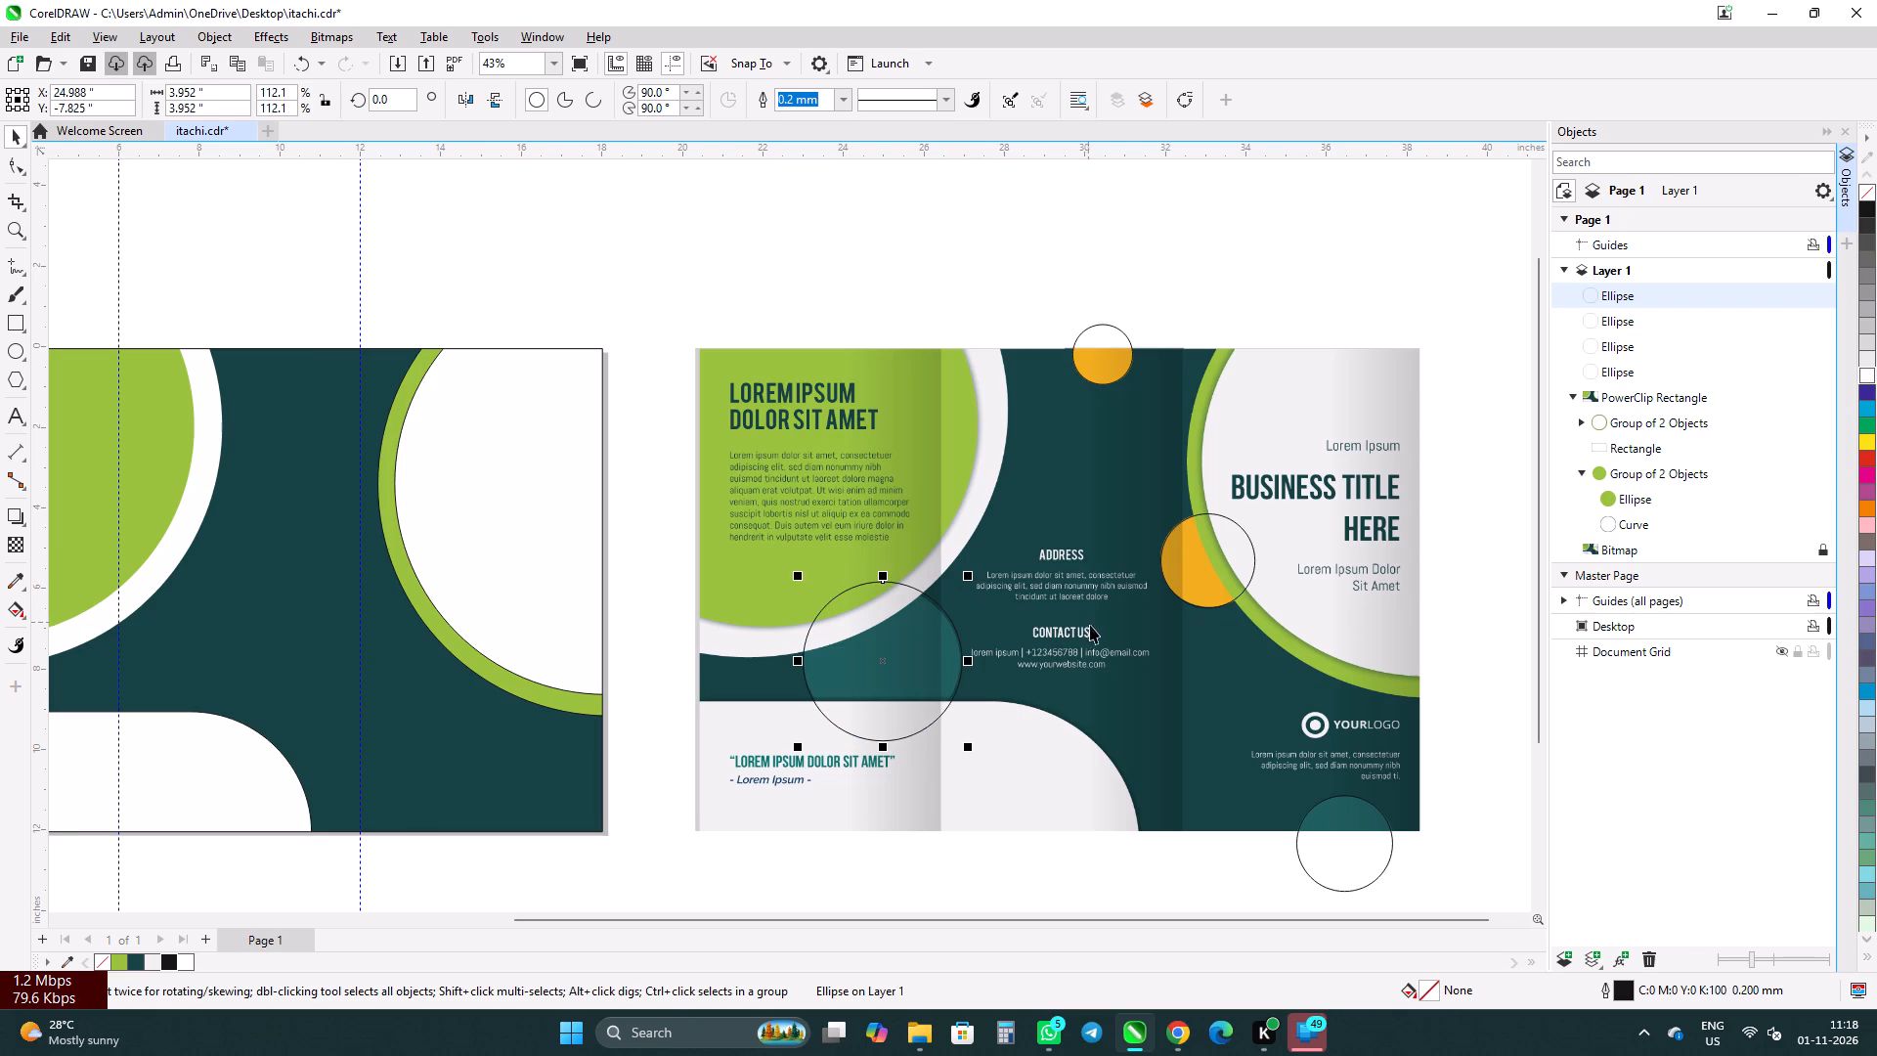
pyautogui.press('Left')
pyautogui.press('Up')
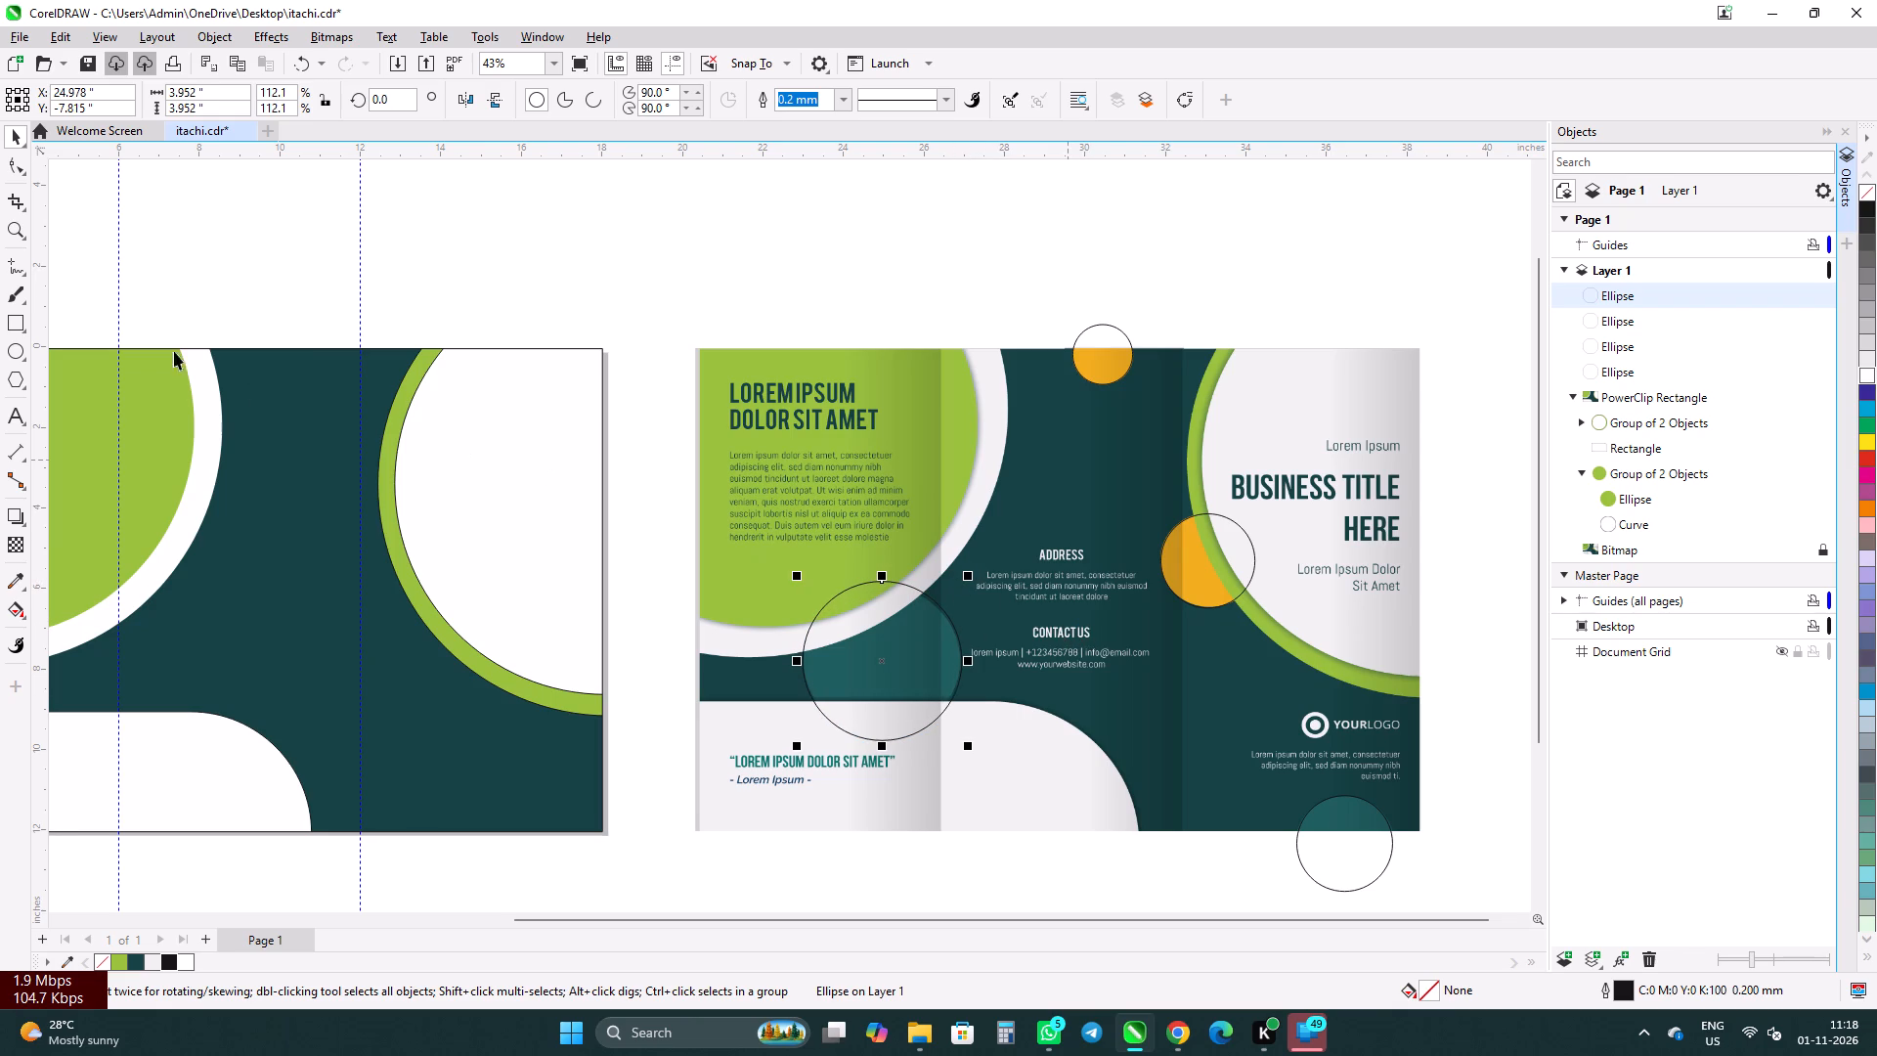
pyautogui.click(16, 134)
pyautogui.click(261, 206)
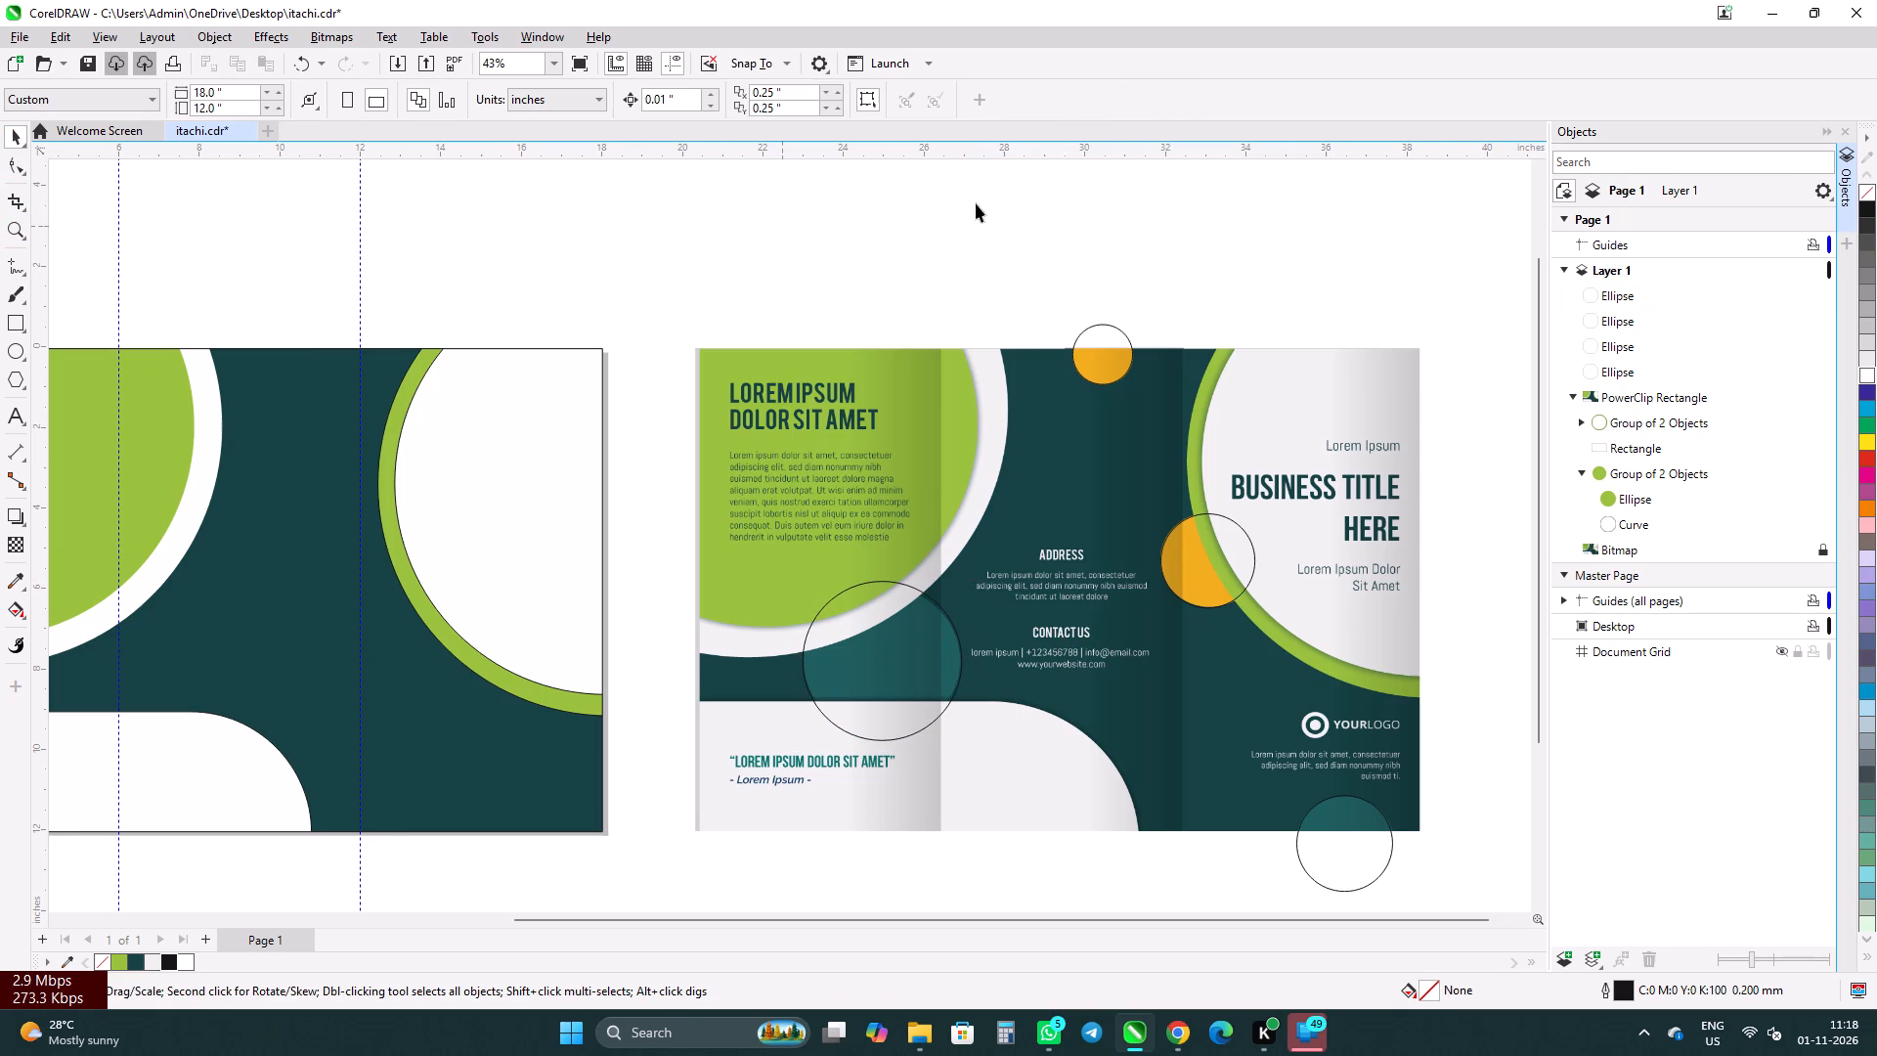
# Draw an ellipse about 7.09 by 4.69 inches overlapping the page's top-left corner.
pyautogui.scroll(-3, 1046, 279)
pyautogui.click(964, 542)
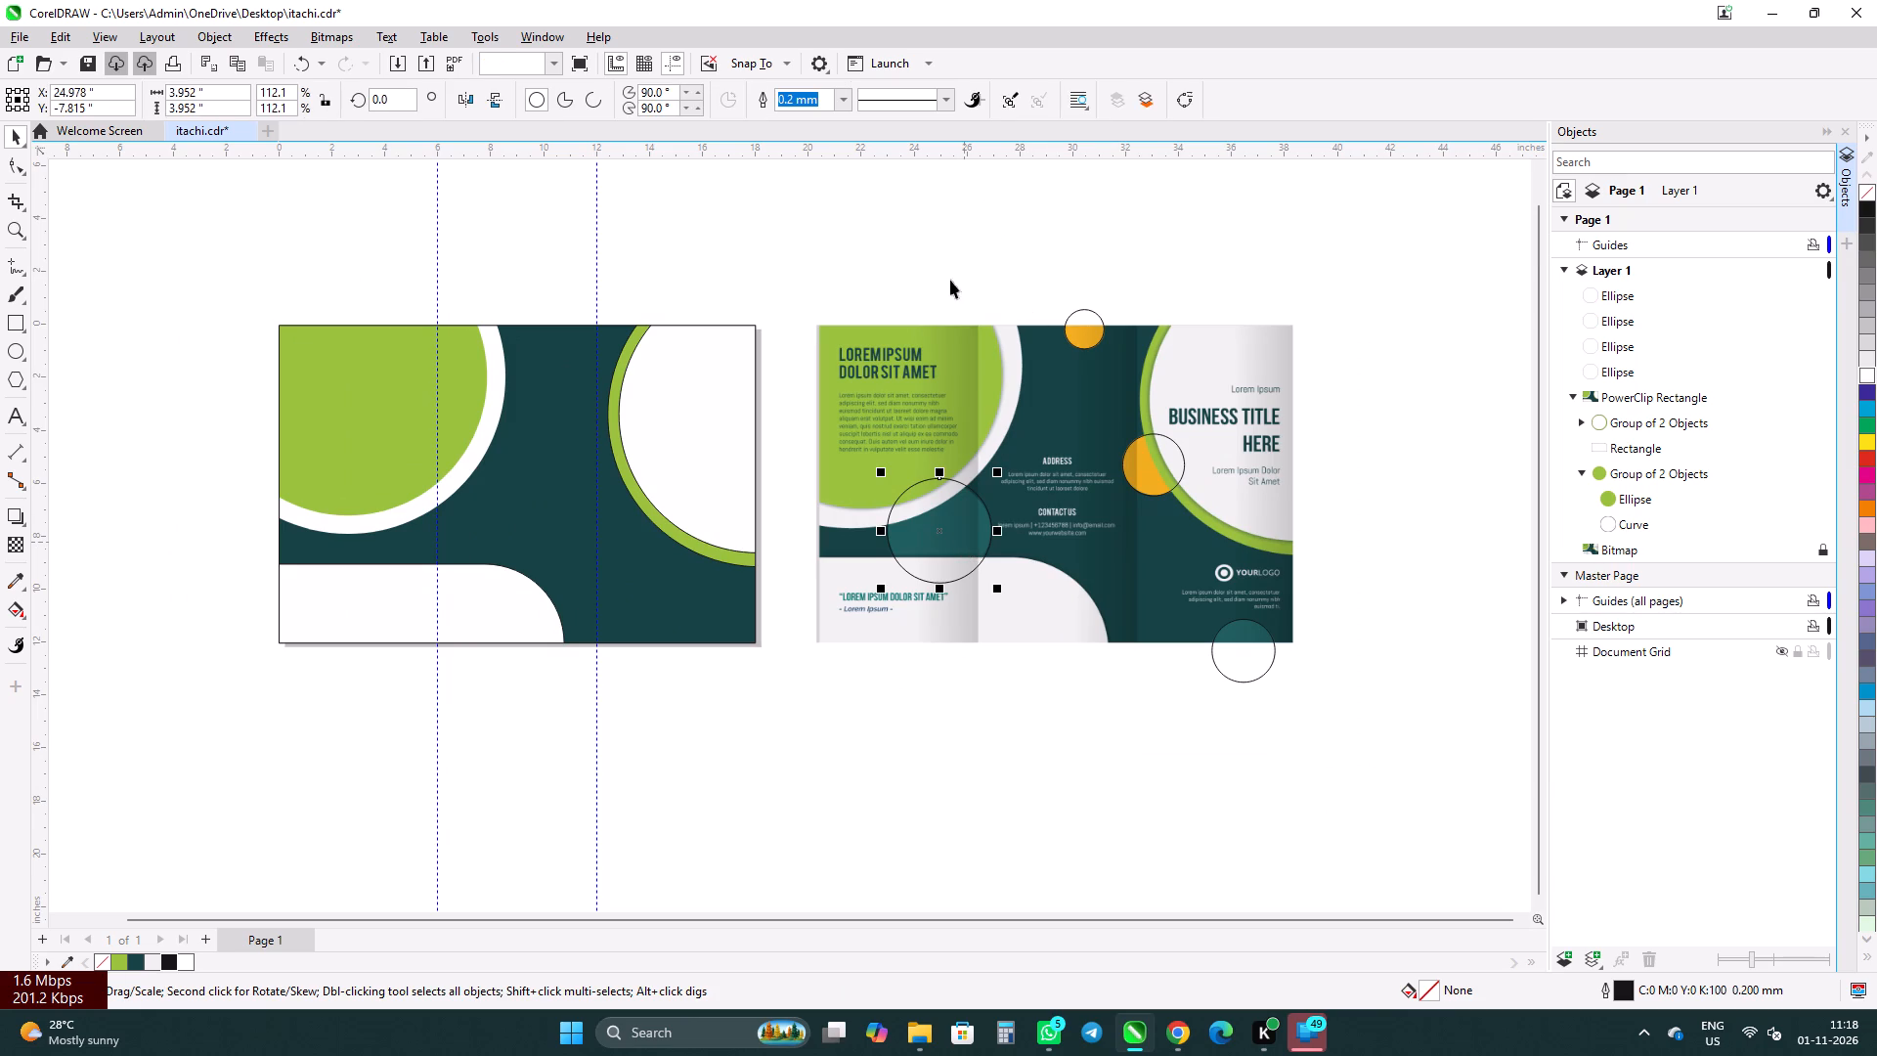
pyautogui.click(17, 127)
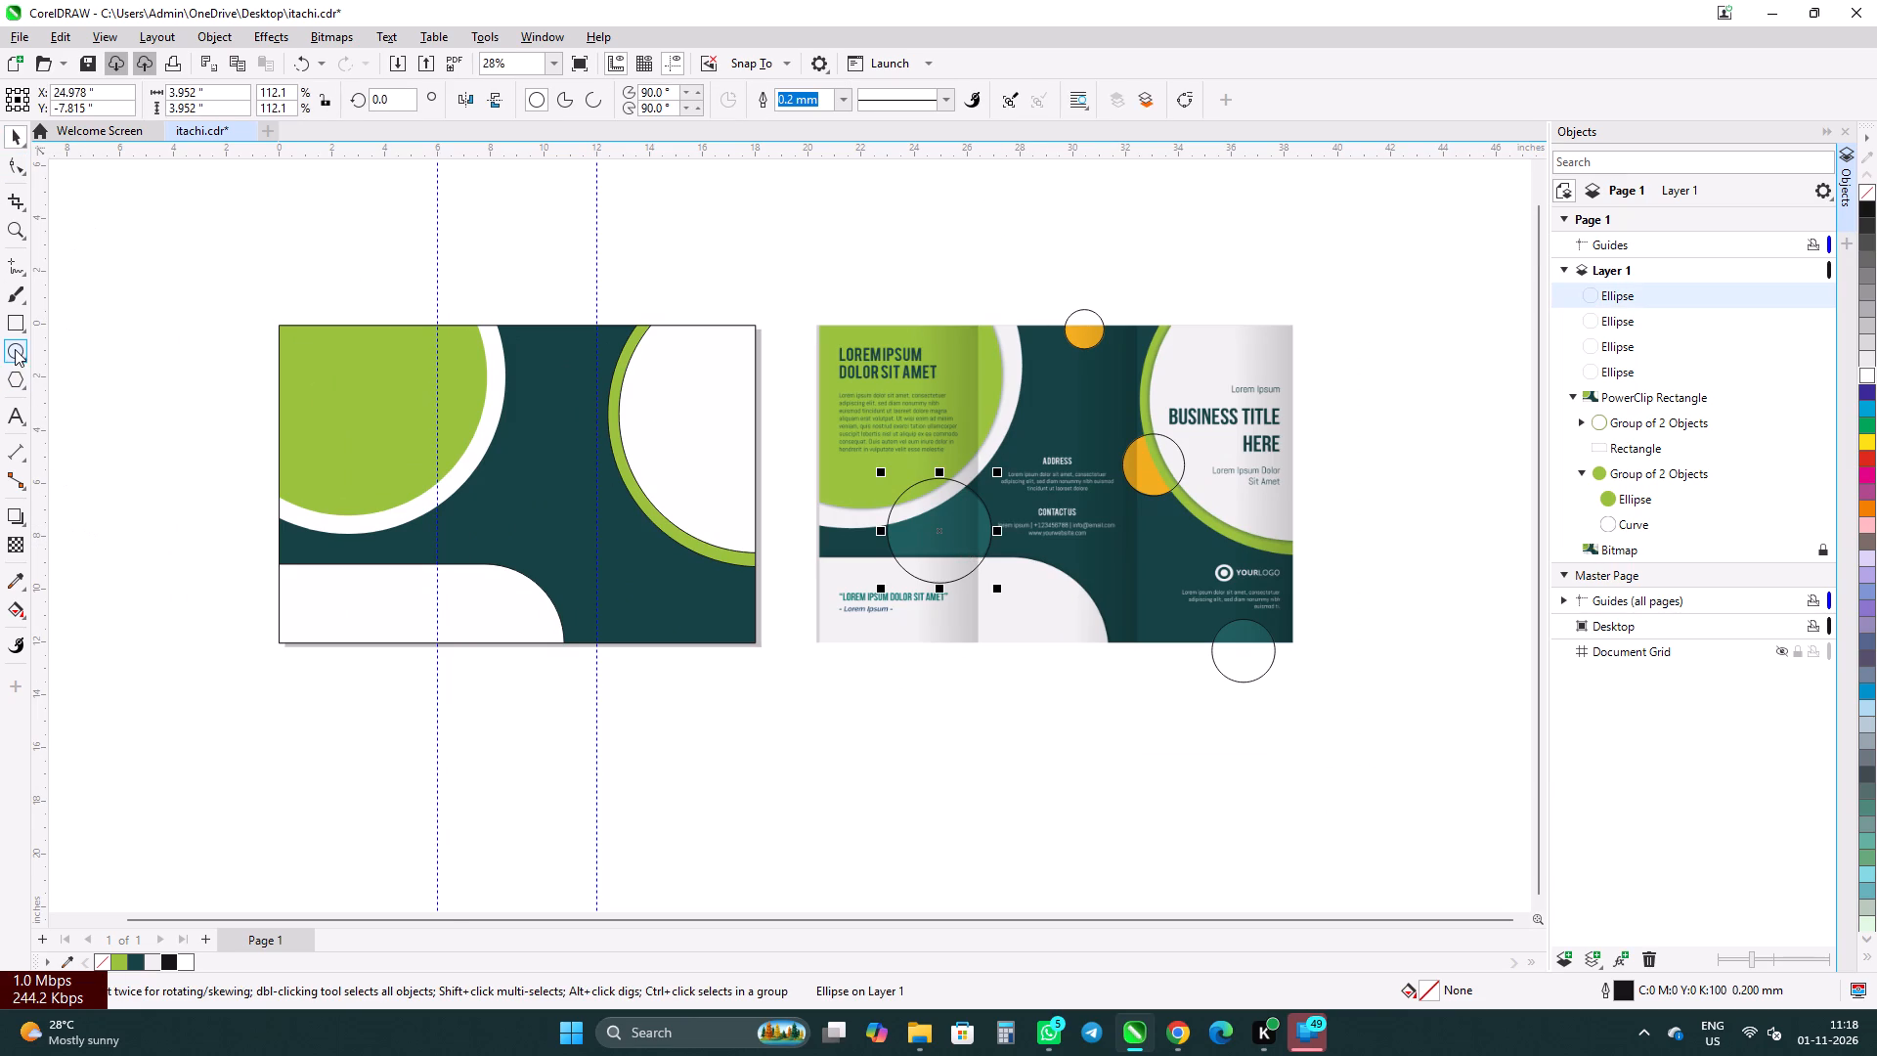
pyautogui.click(15, 347)
pyautogui.moveTo(156, 211); pyautogui.dragTo(344, 335)
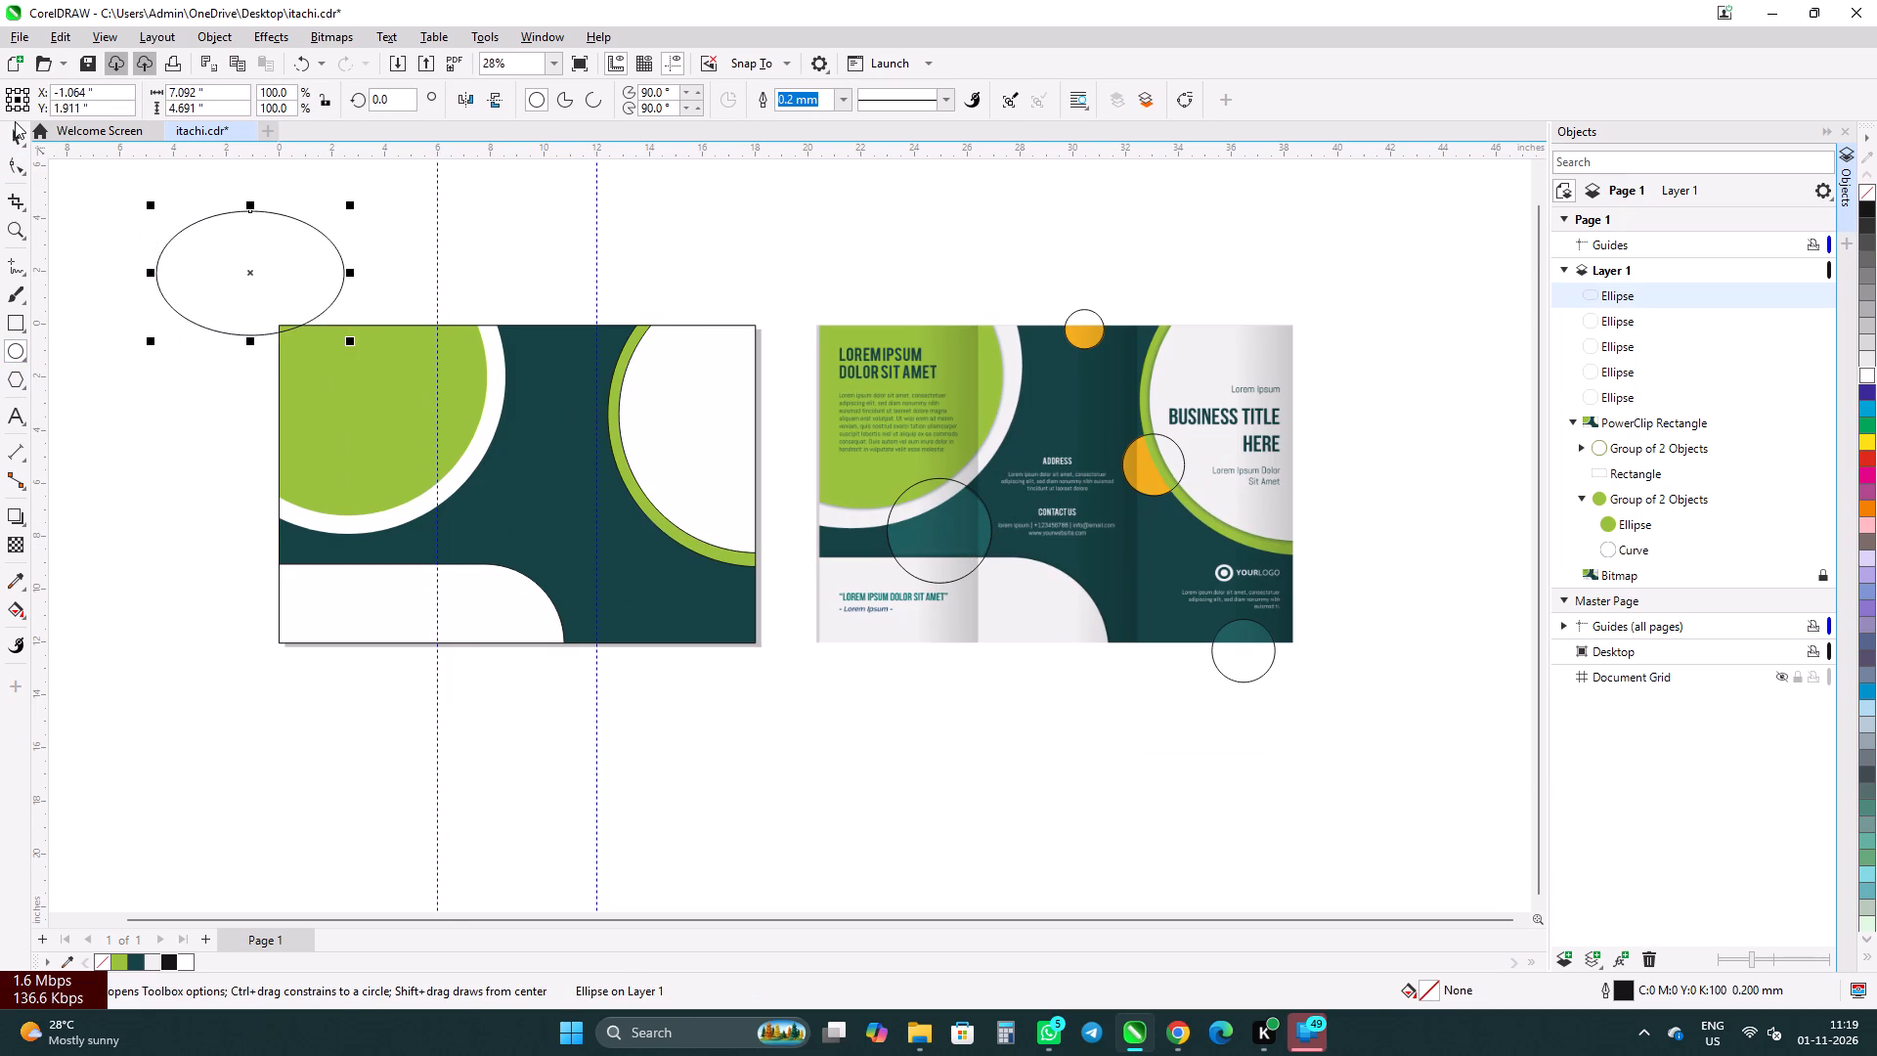
pyautogui.click(15, 121)
pyautogui.click(13, 141)
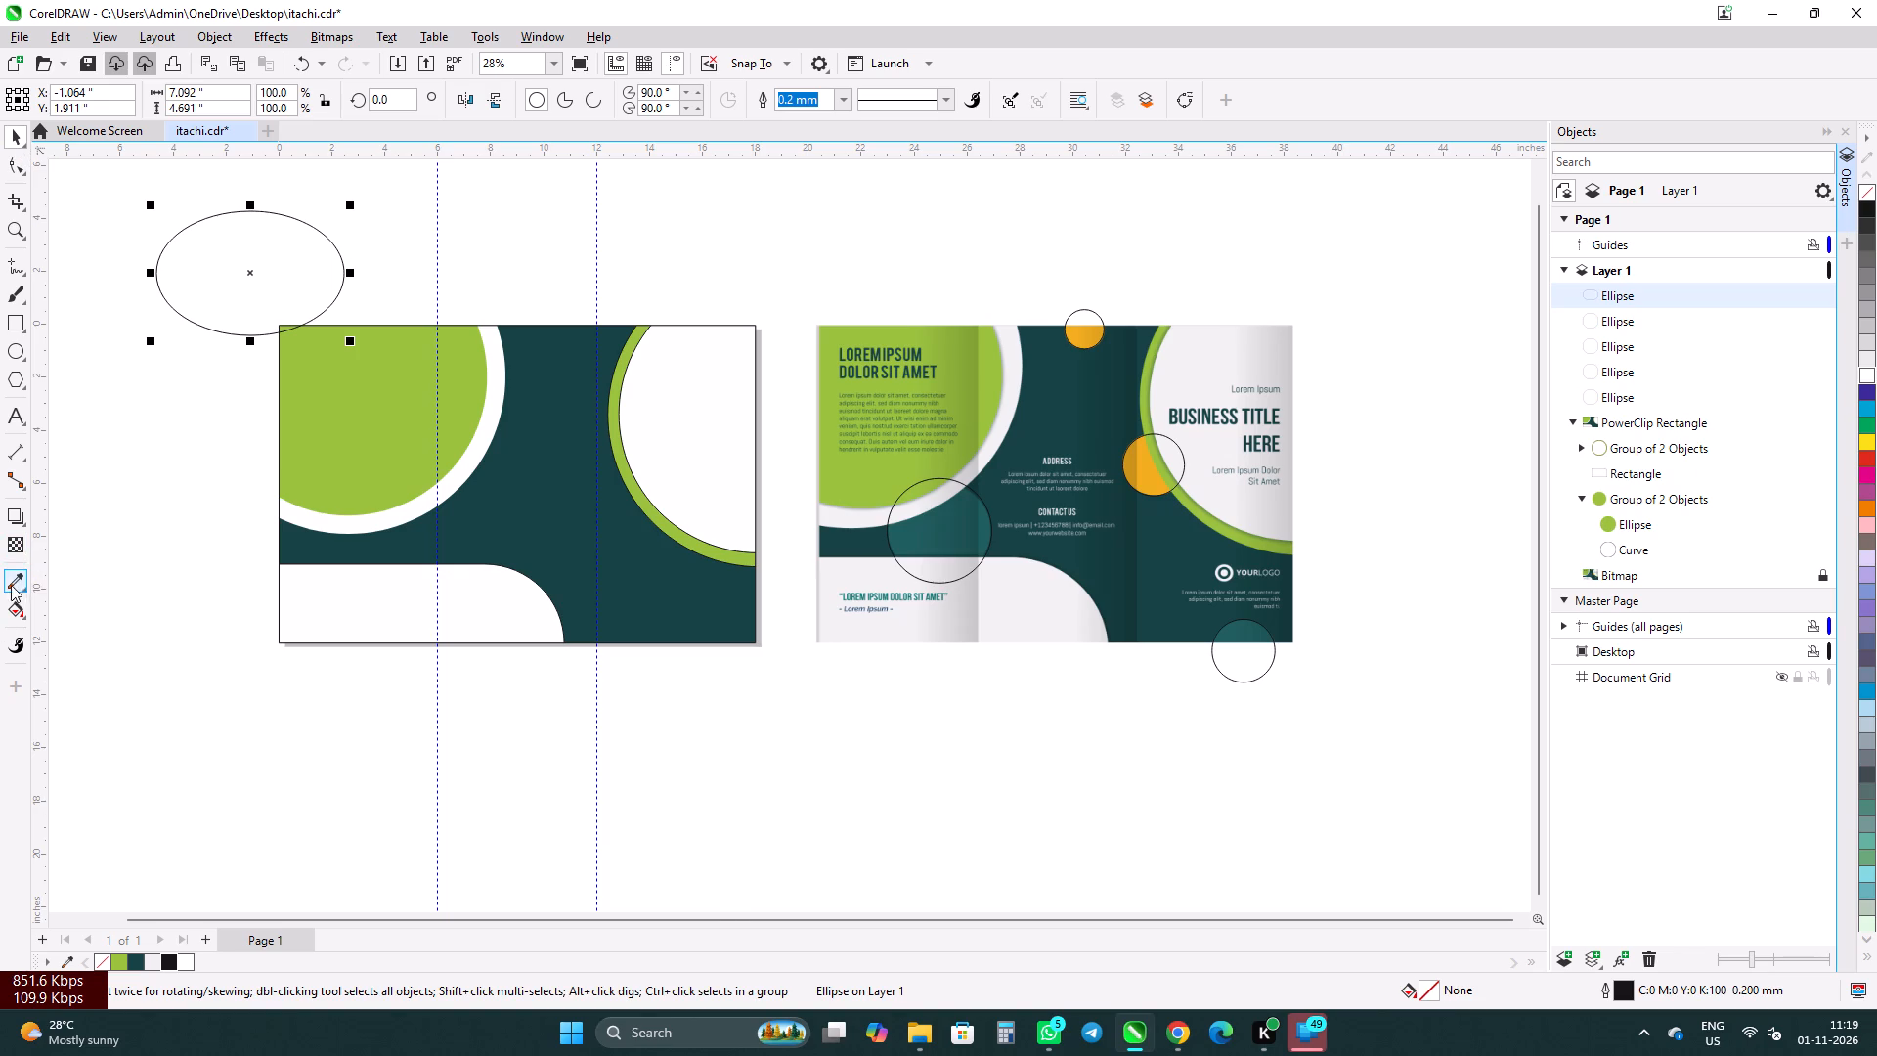
# Sample the reference's teal #1F5B5B and orange #EAA91B circle colours, filling the spare ellipse above the page with each in turn.
pyautogui.click(11, 579)
pyautogui.click(932, 536)
pyautogui.click(214, 280)
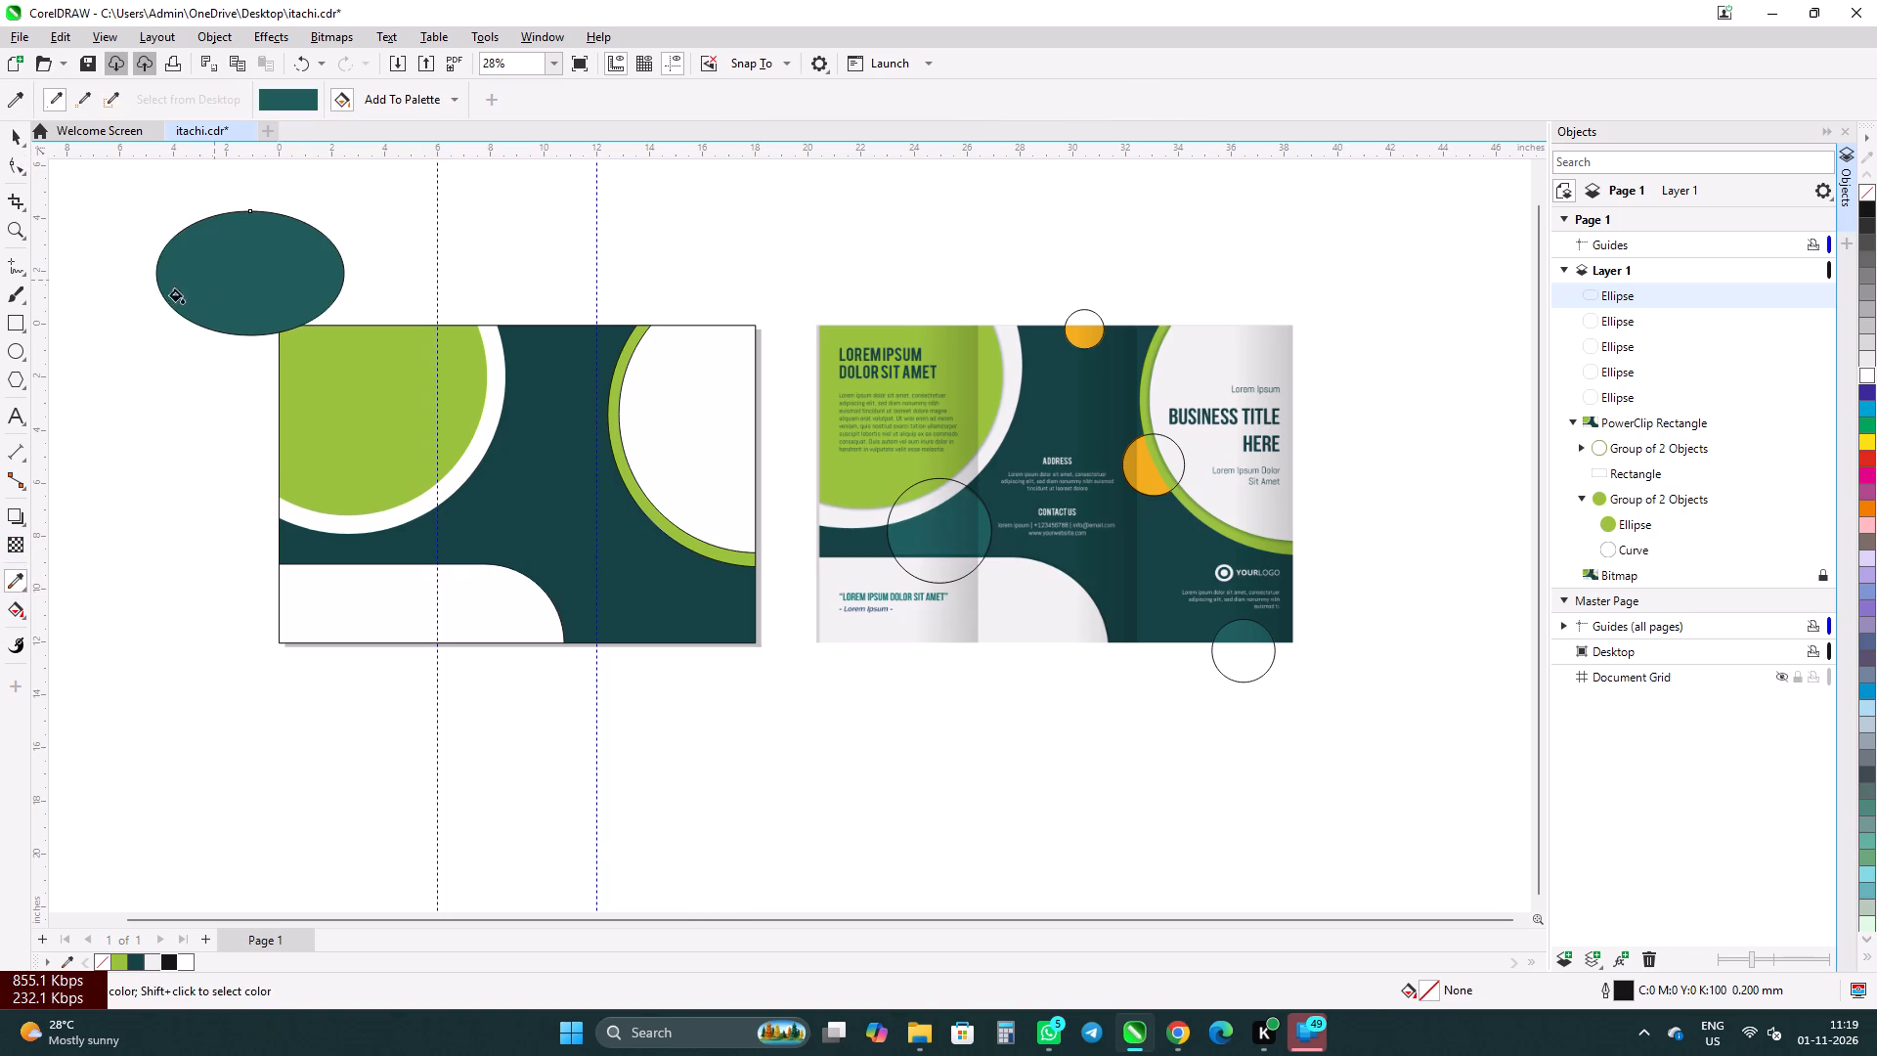
pyautogui.click(14, 105)
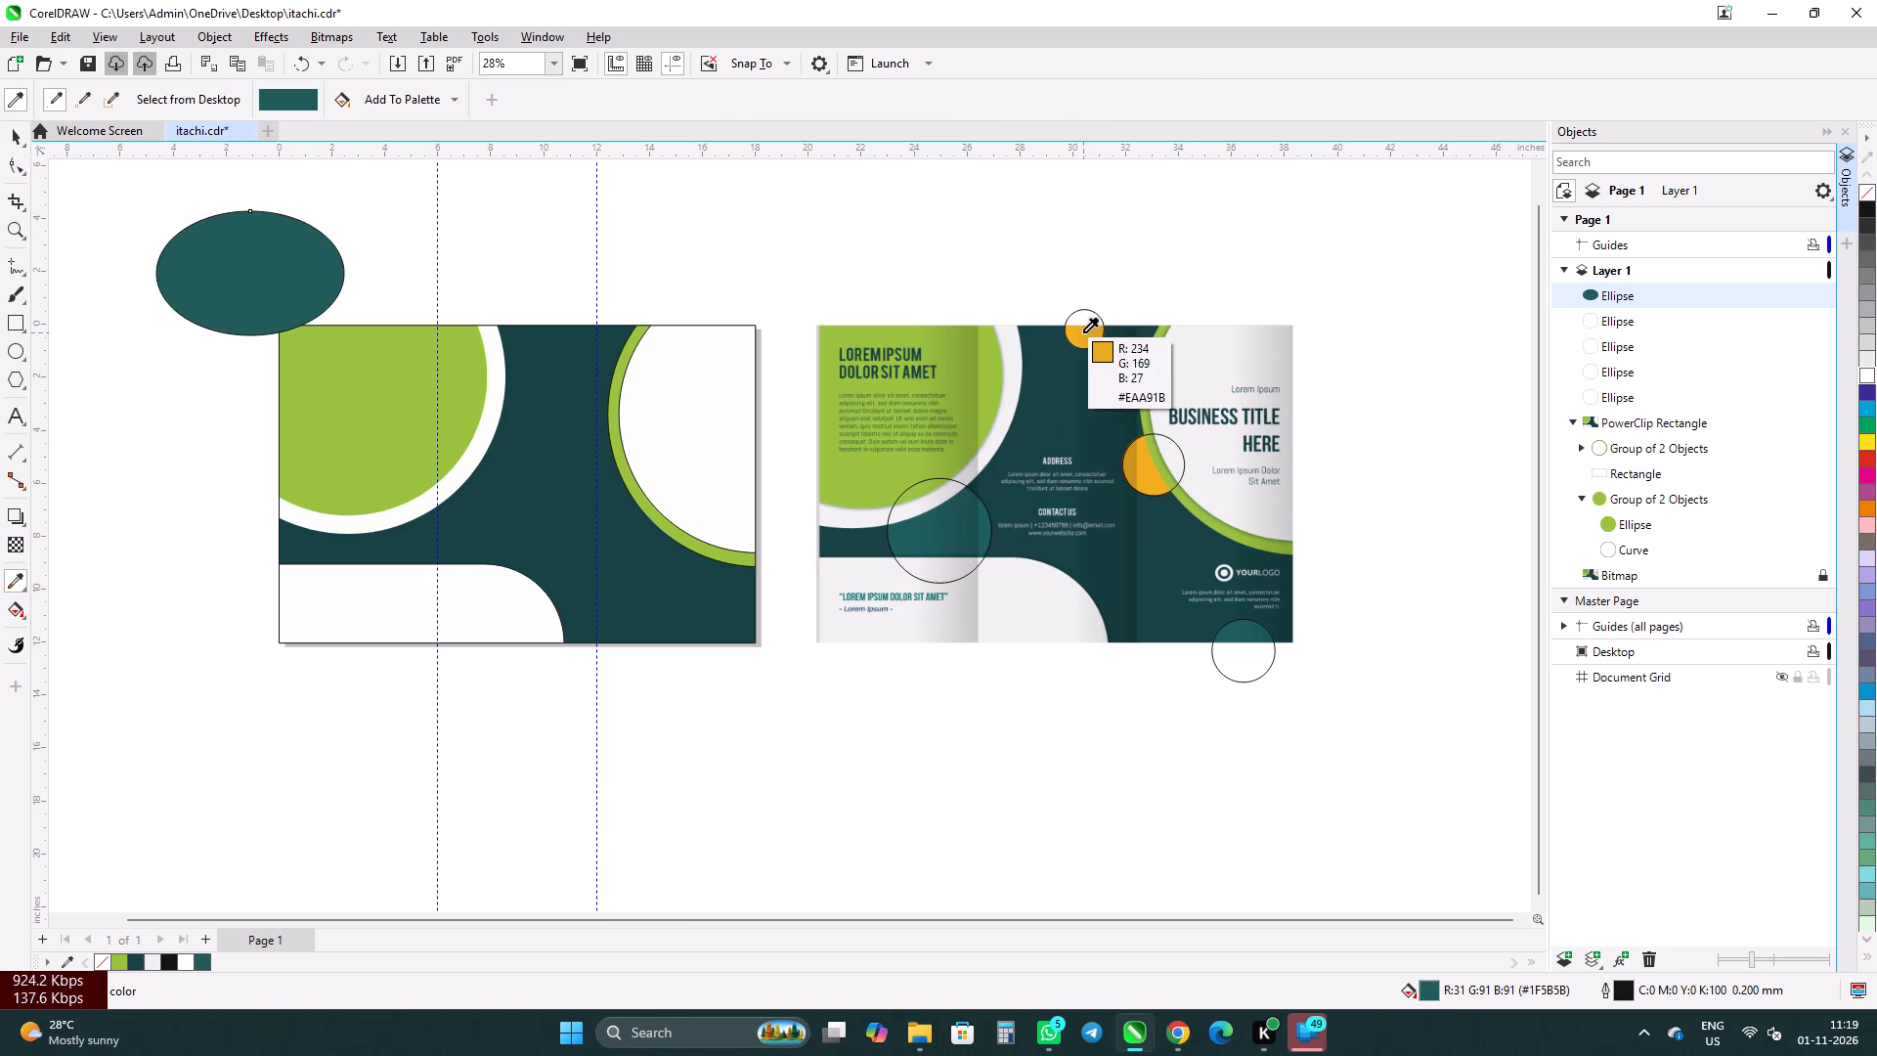
pyautogui.click(1083, 337)
pyautogui.click(253, 274)
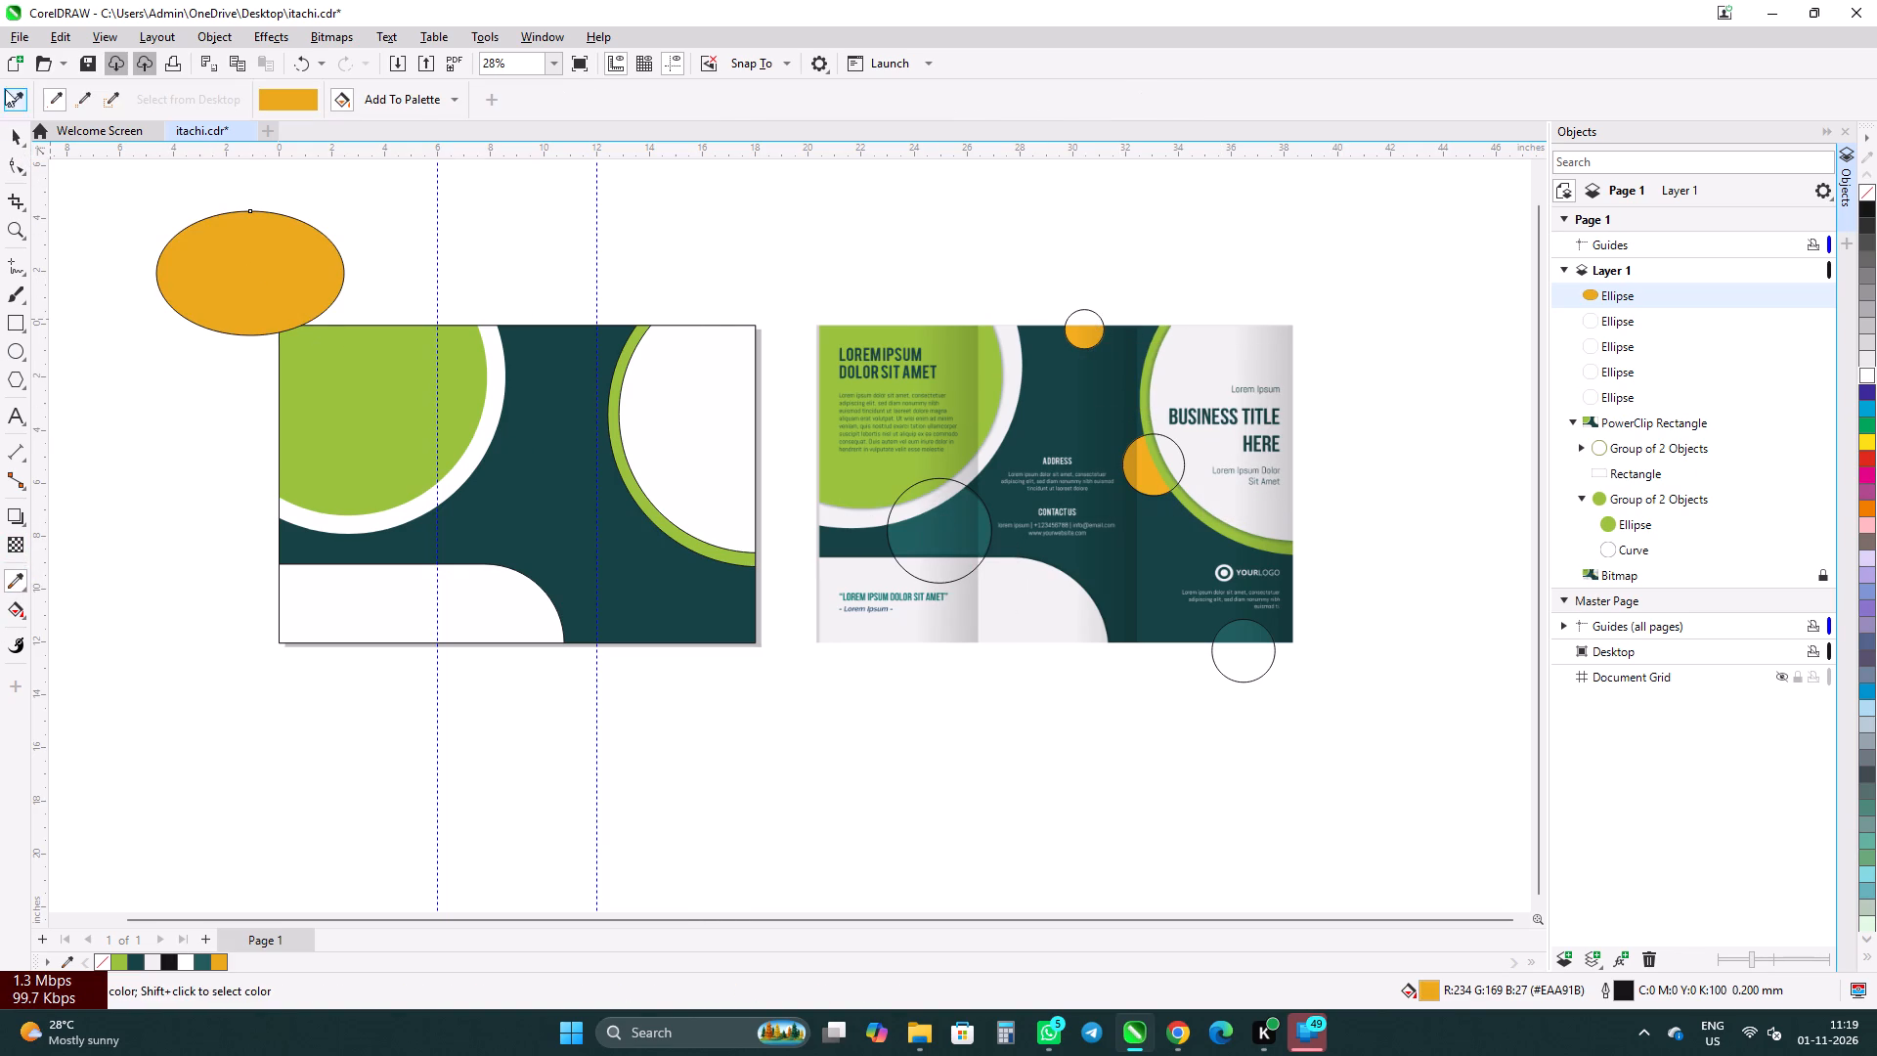
pyautogui.click(10, 94)
pyautogui.click(10, 137)
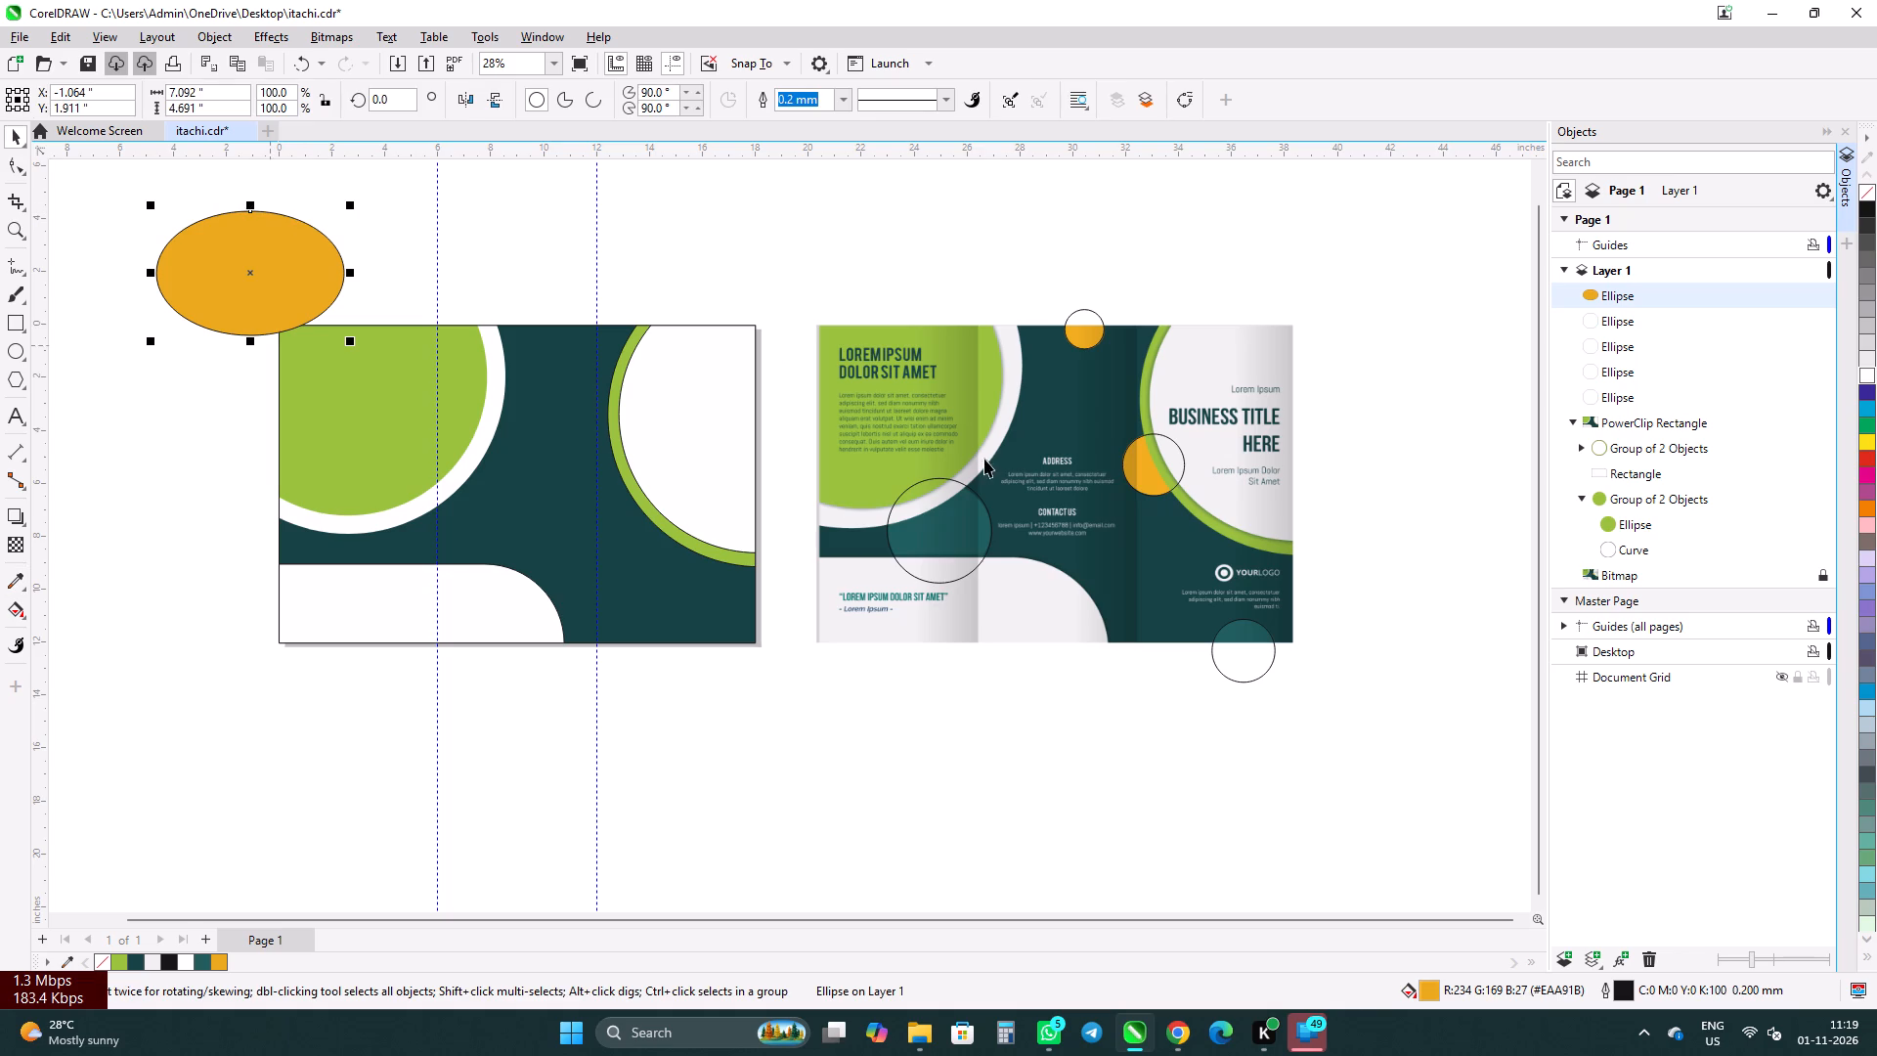
# Delete the spare orange ellipse overlapping the page's top-left corner.
pyautogui.press('Delete')
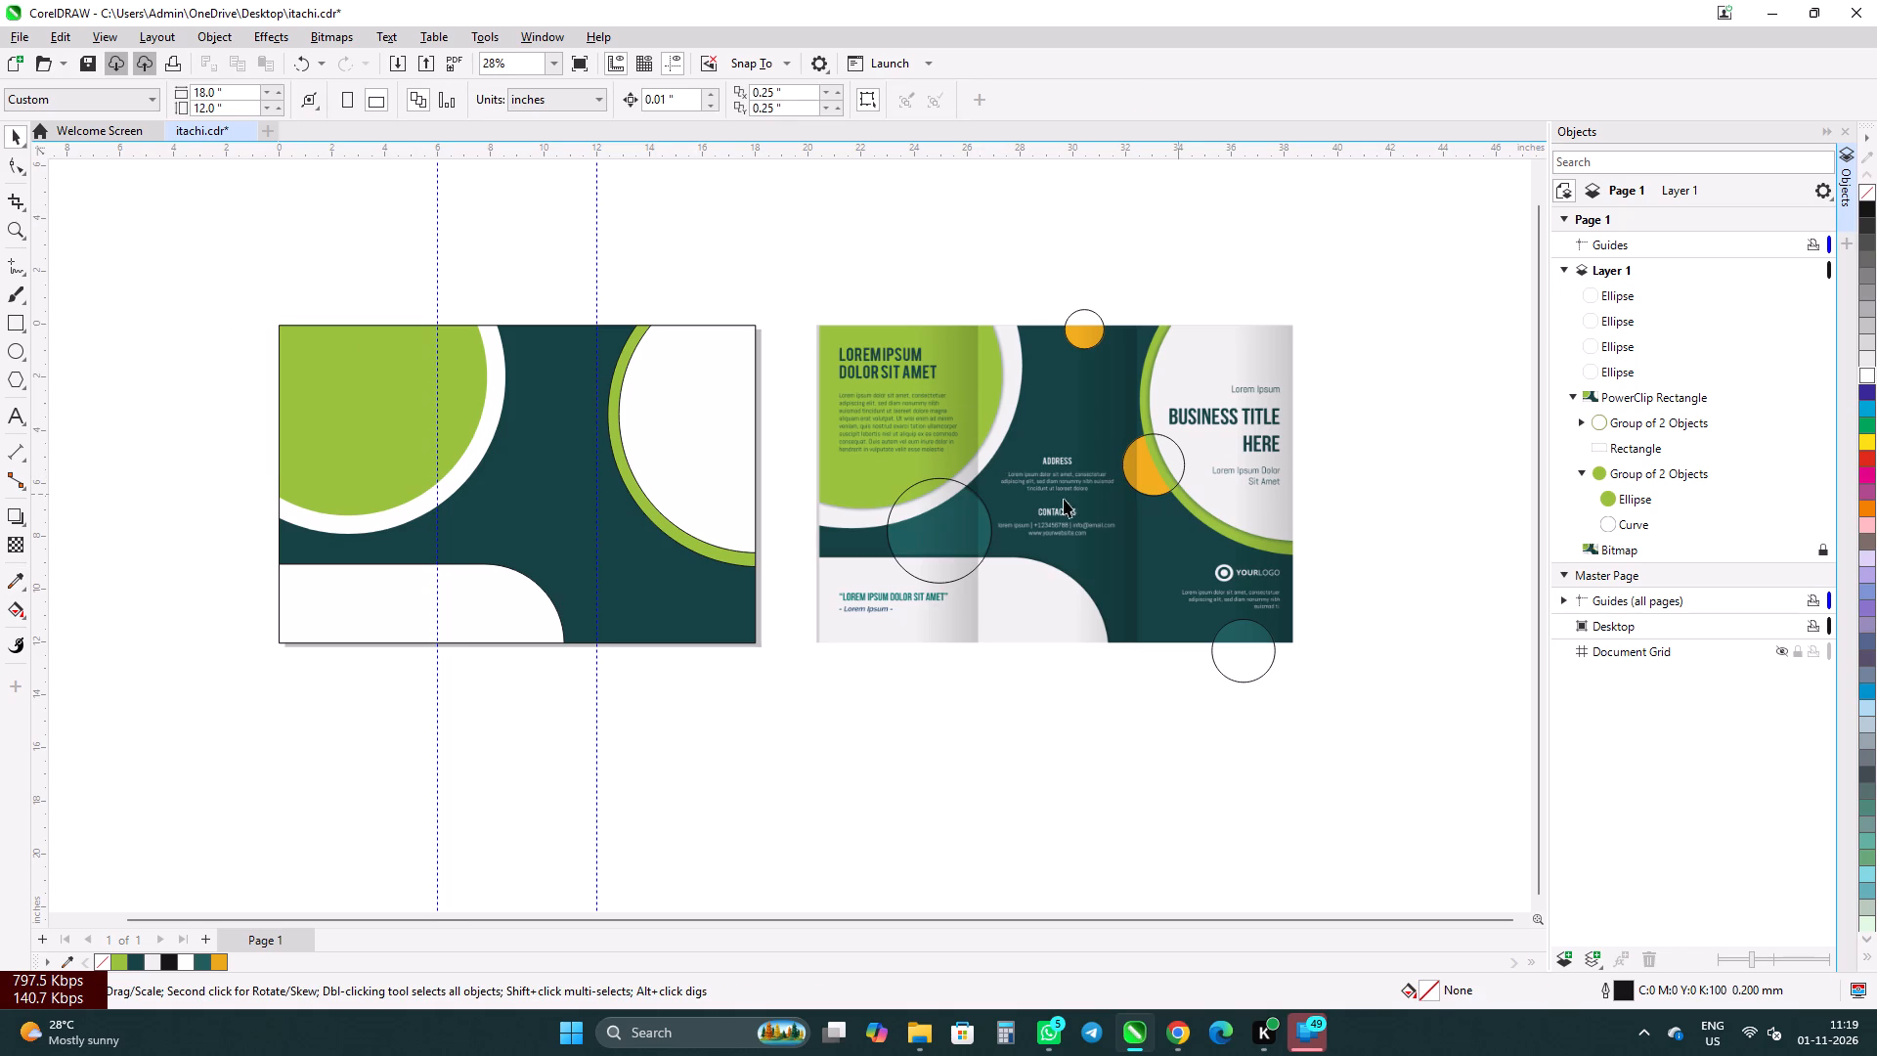
# Fill the largest circle and the circle at the reference's bottom edge with the sampled teal #1F5B5B.
pyautogui.click(943, 520)
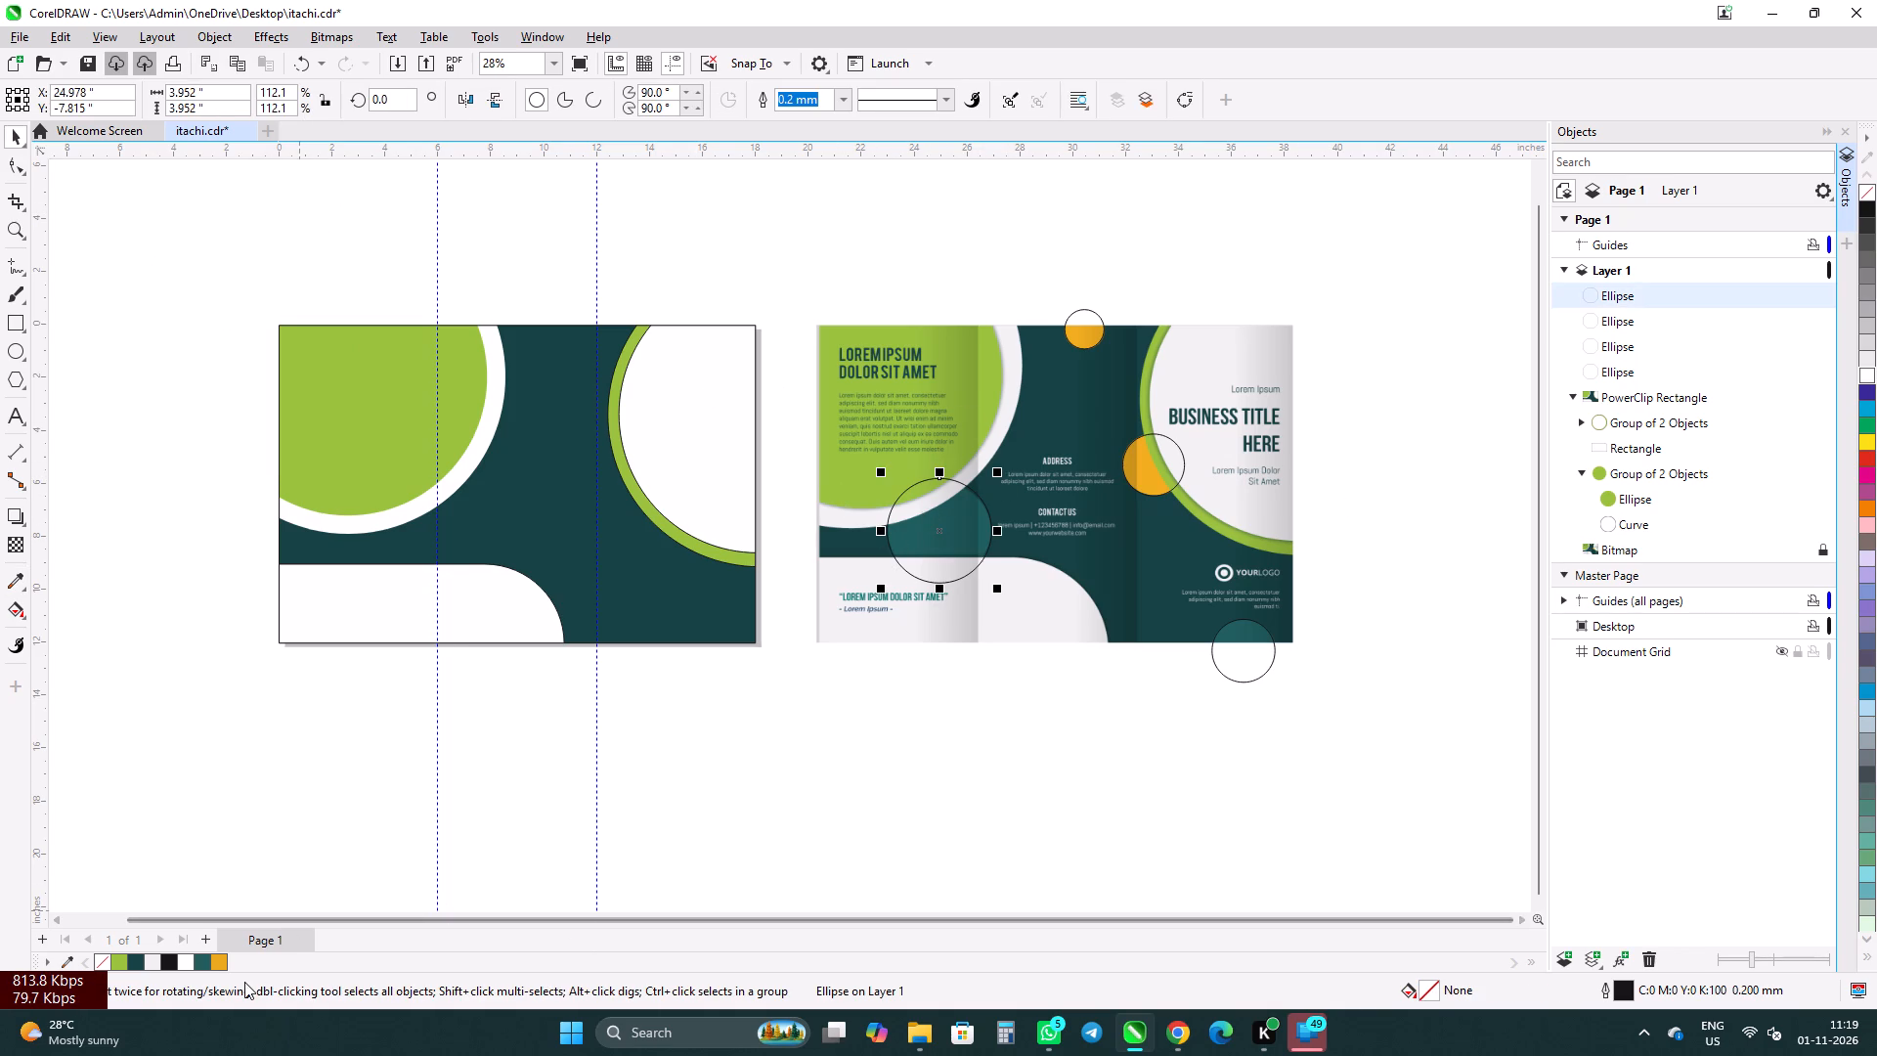
pyautogui.click(204, 957)
pyautogui.click(1228, 657)
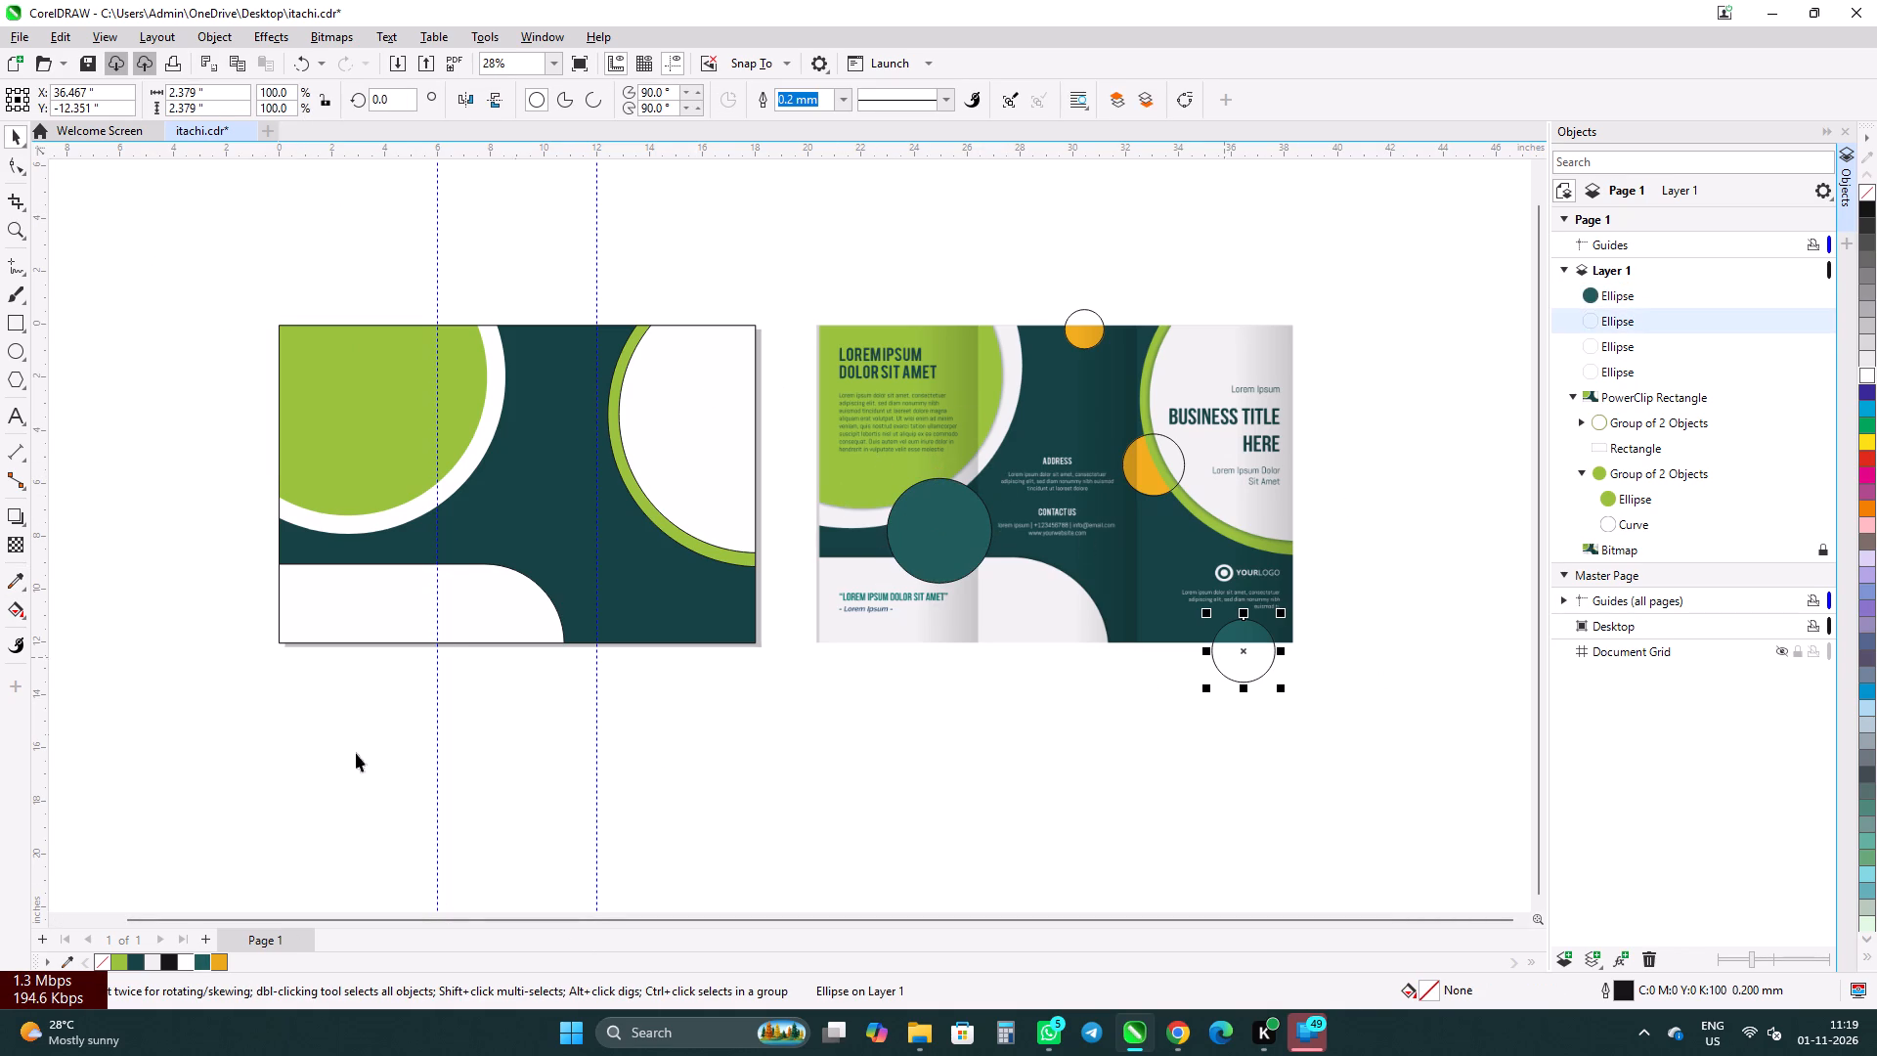
pyautogui.click(199, 955)
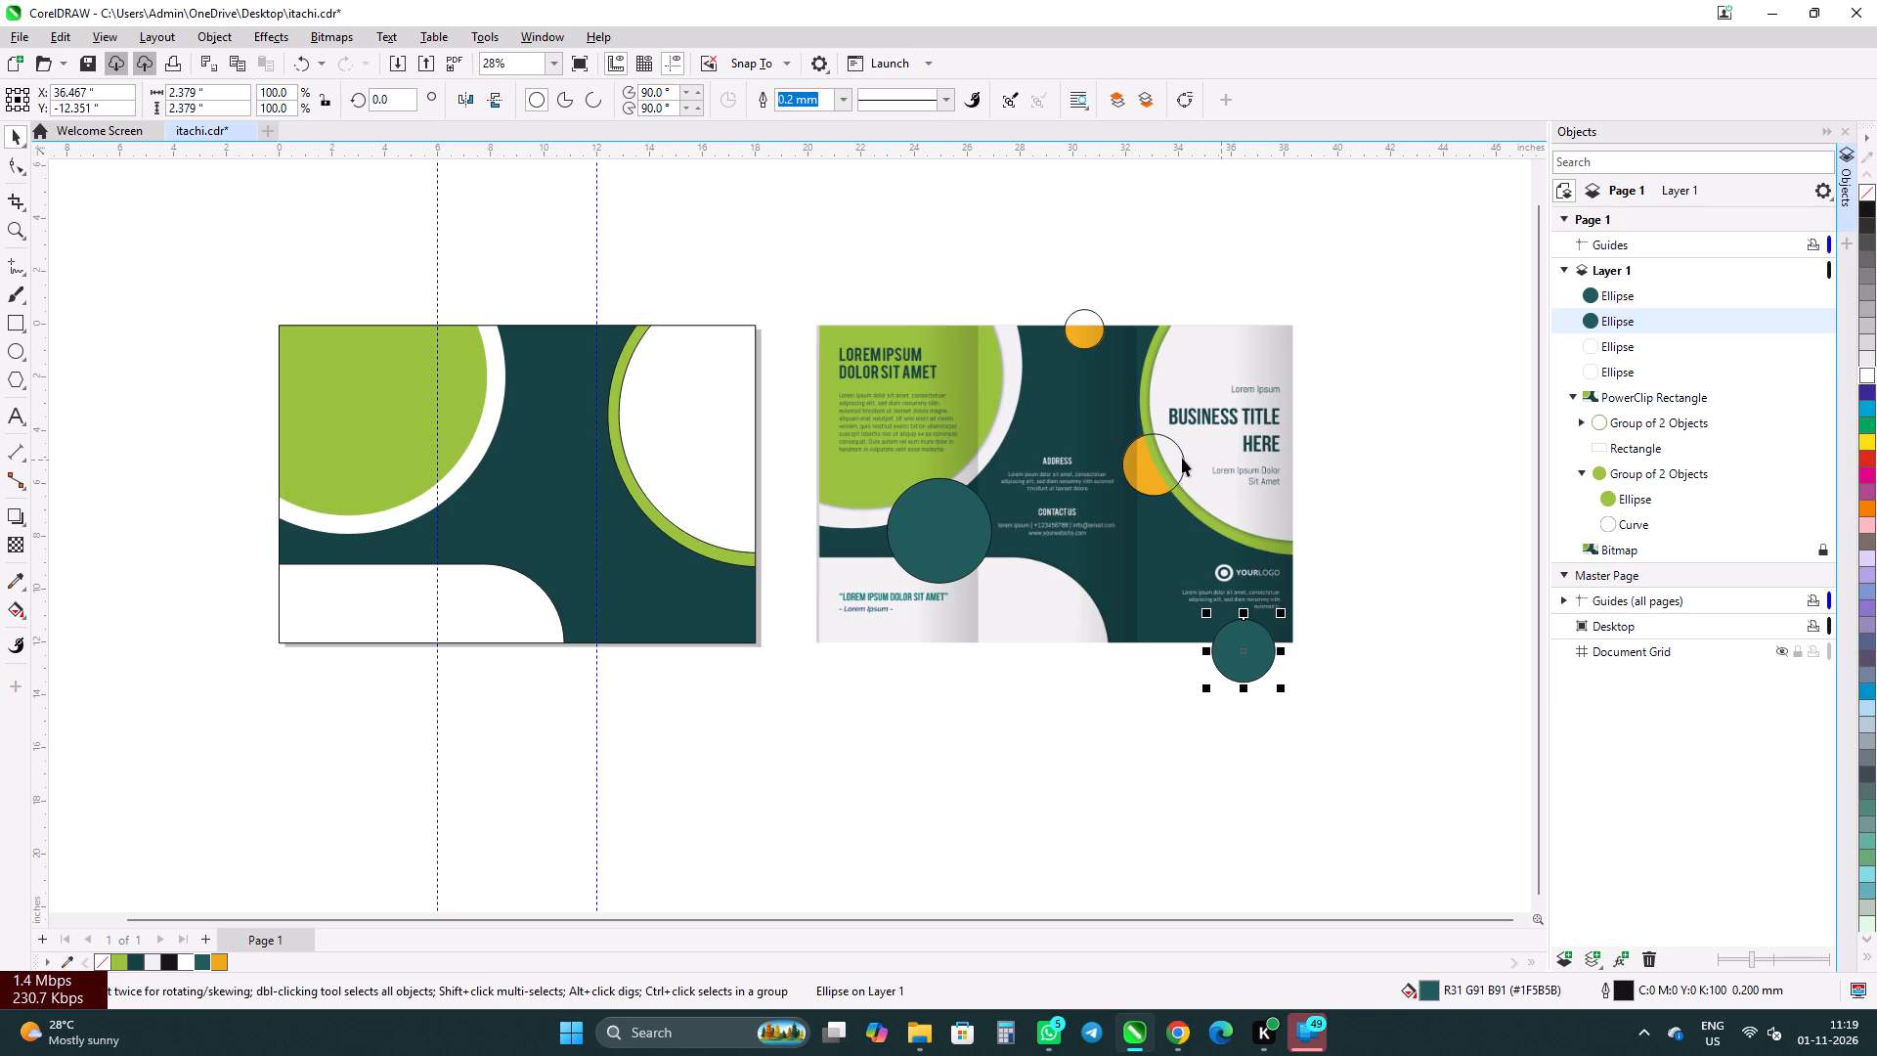
# Fill the 2.34 inch circle and the small circle at the reference's top edge with the sampled orange #EAA91B.
pyautogui.click(1162, 462)
pyautogui.click(214, 963)
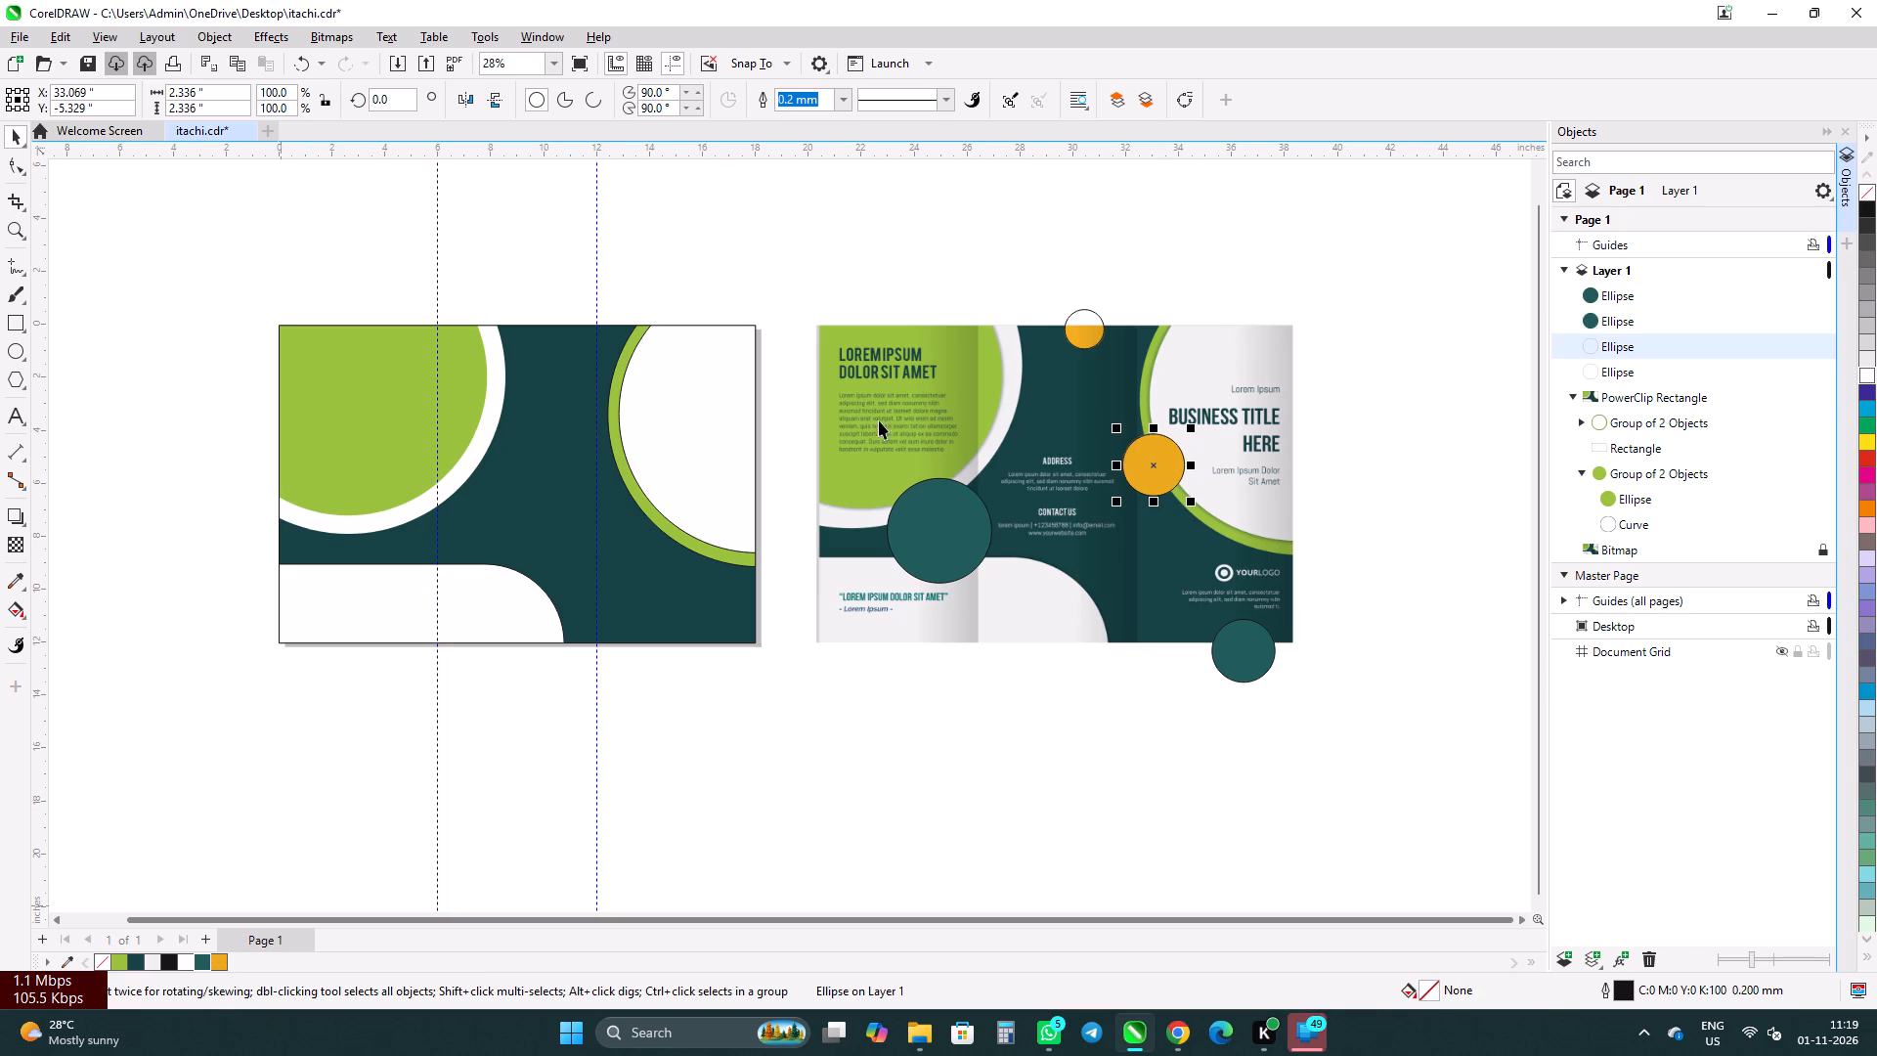
pyautogui.click(1083, 329)
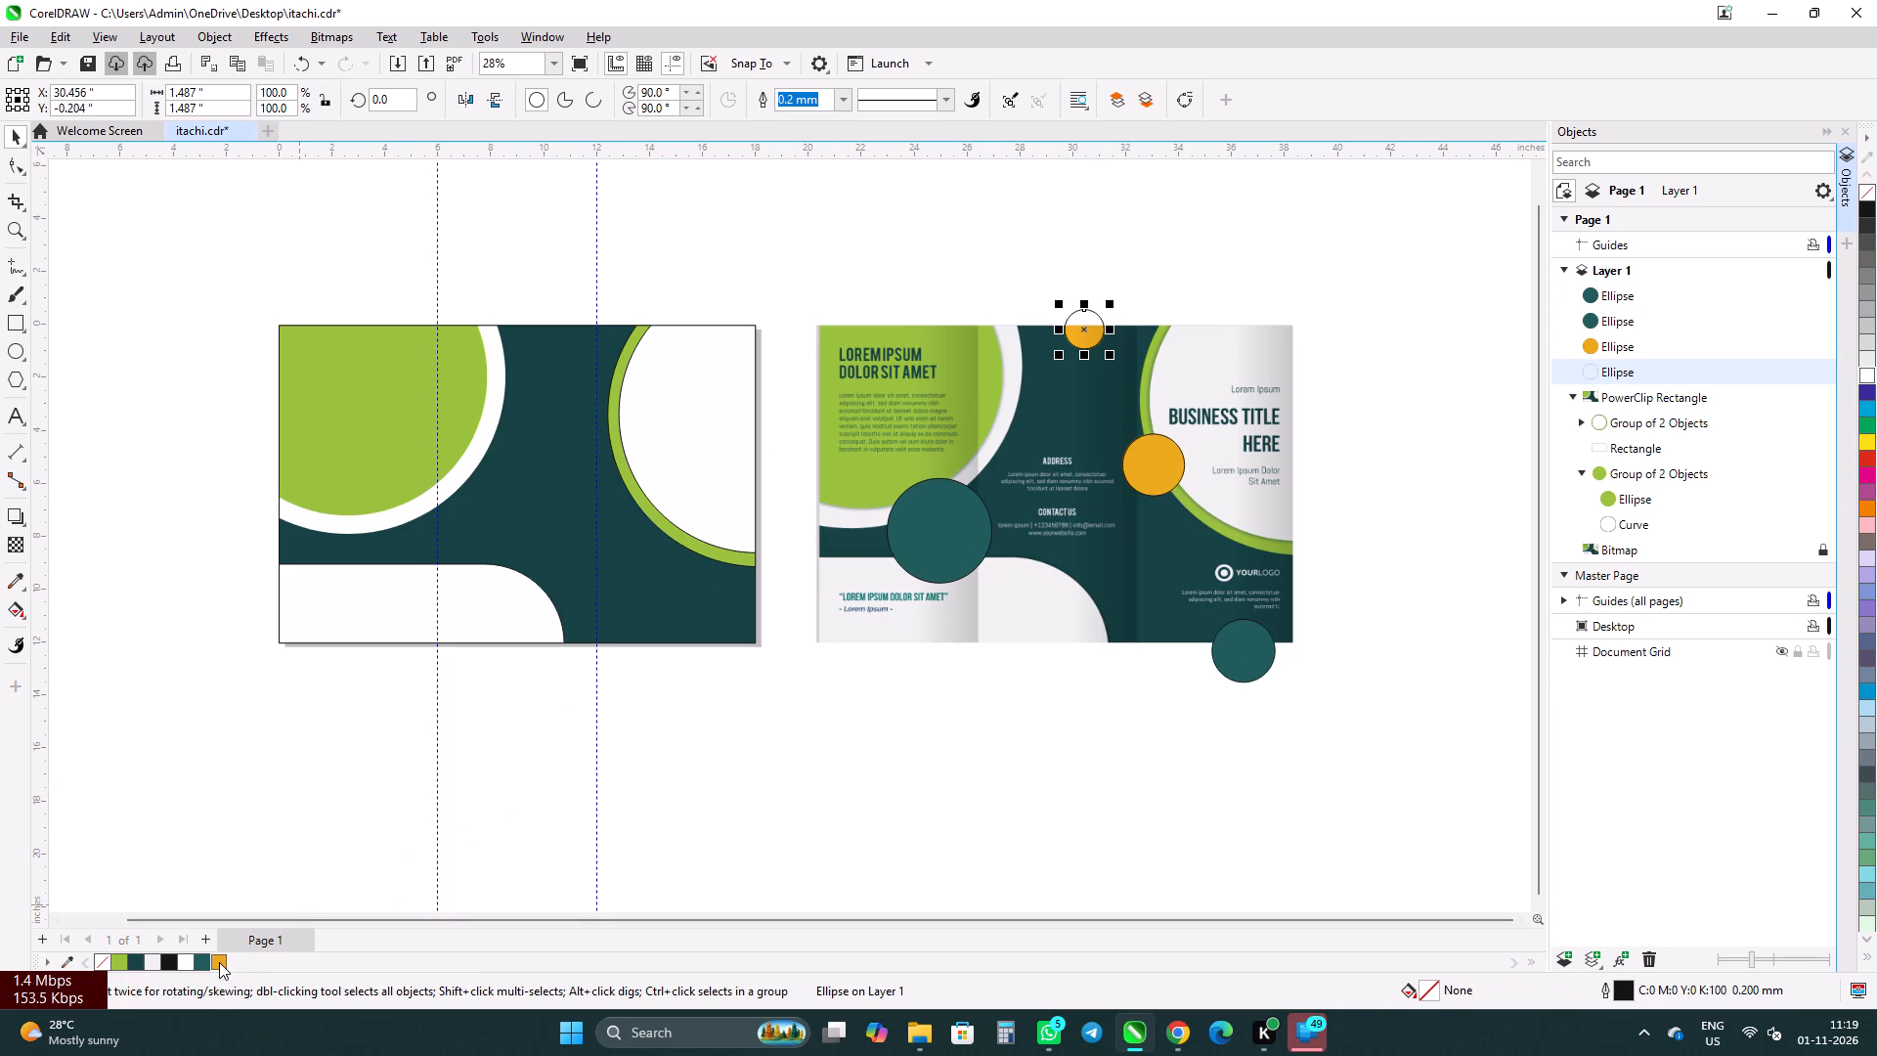
pyautogui.click(219, 962)
pyautogui.click(732, 207)
# Move the small orange circle onto the page's top edge in the middle panel, centred about X 11.02, Y -0.19 inches.
pyautogui.scroll(1, 538, 286)
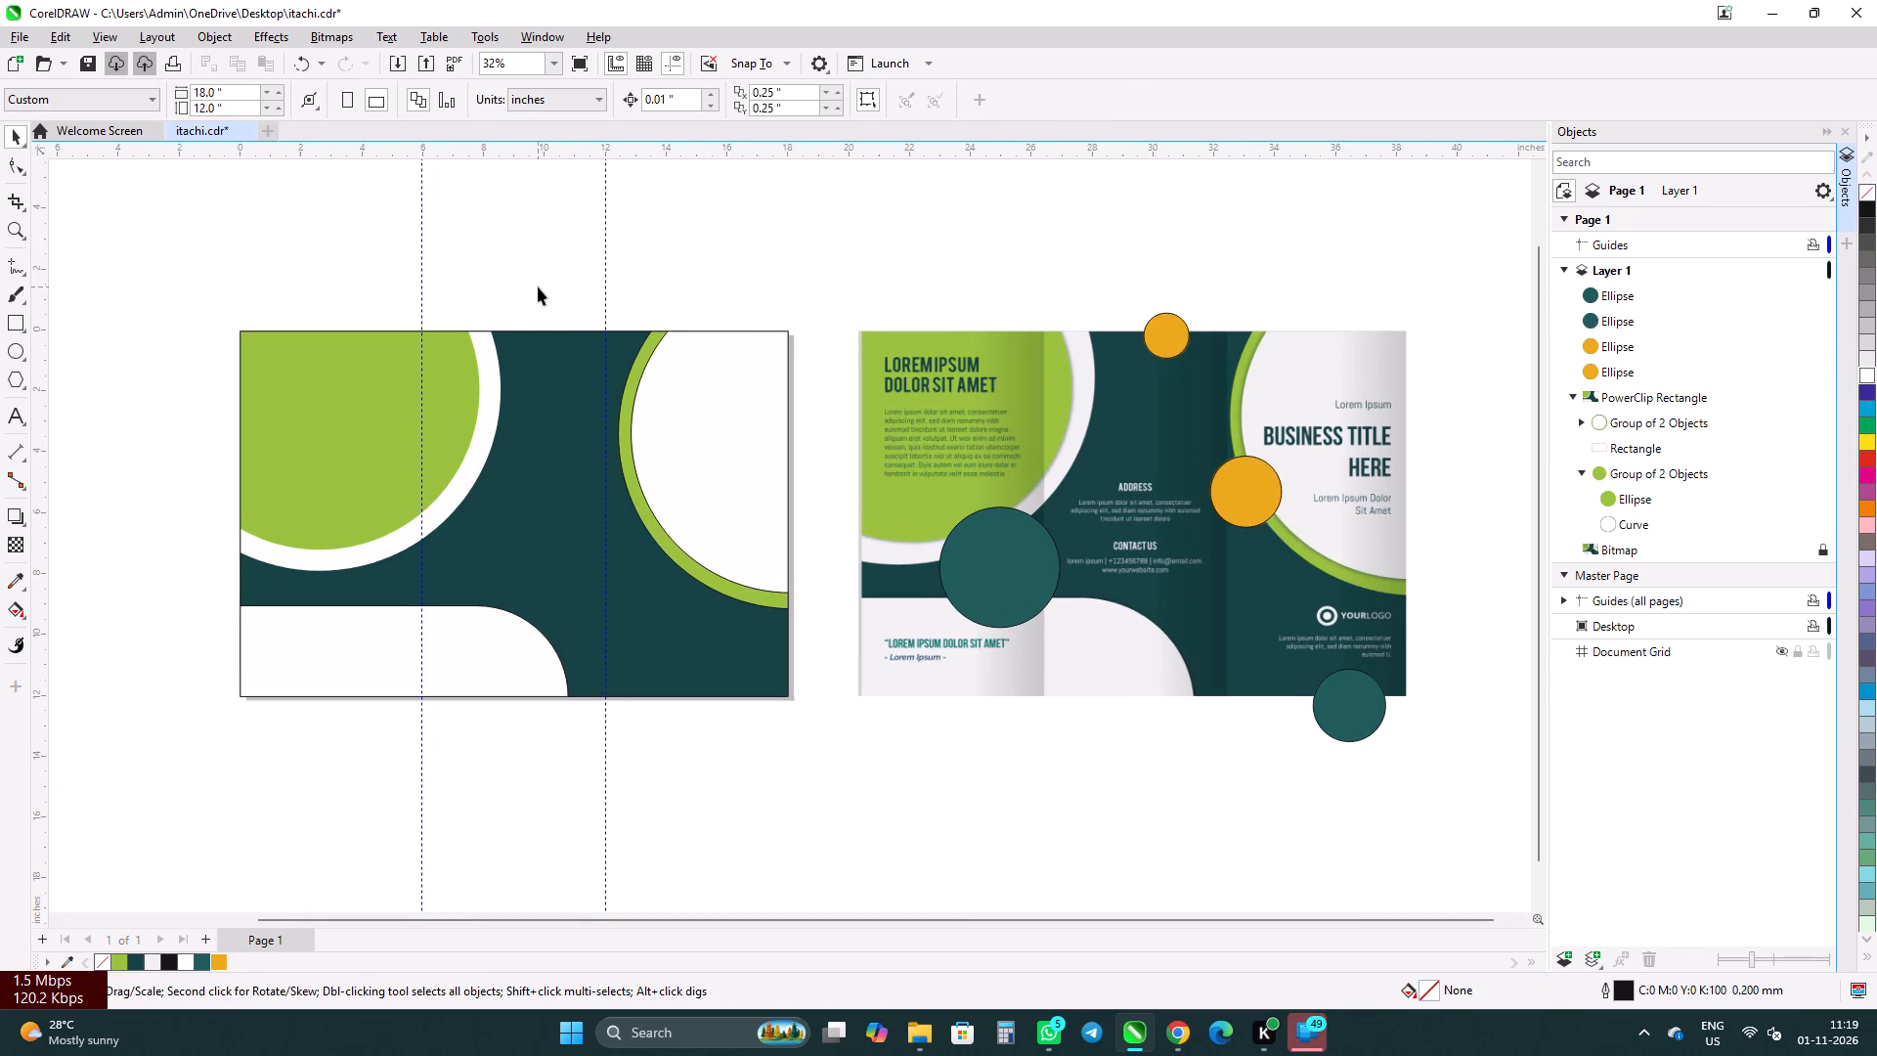
pyautogui.moveTo(1163, 330); pyautogui.dragTo(629, 337)
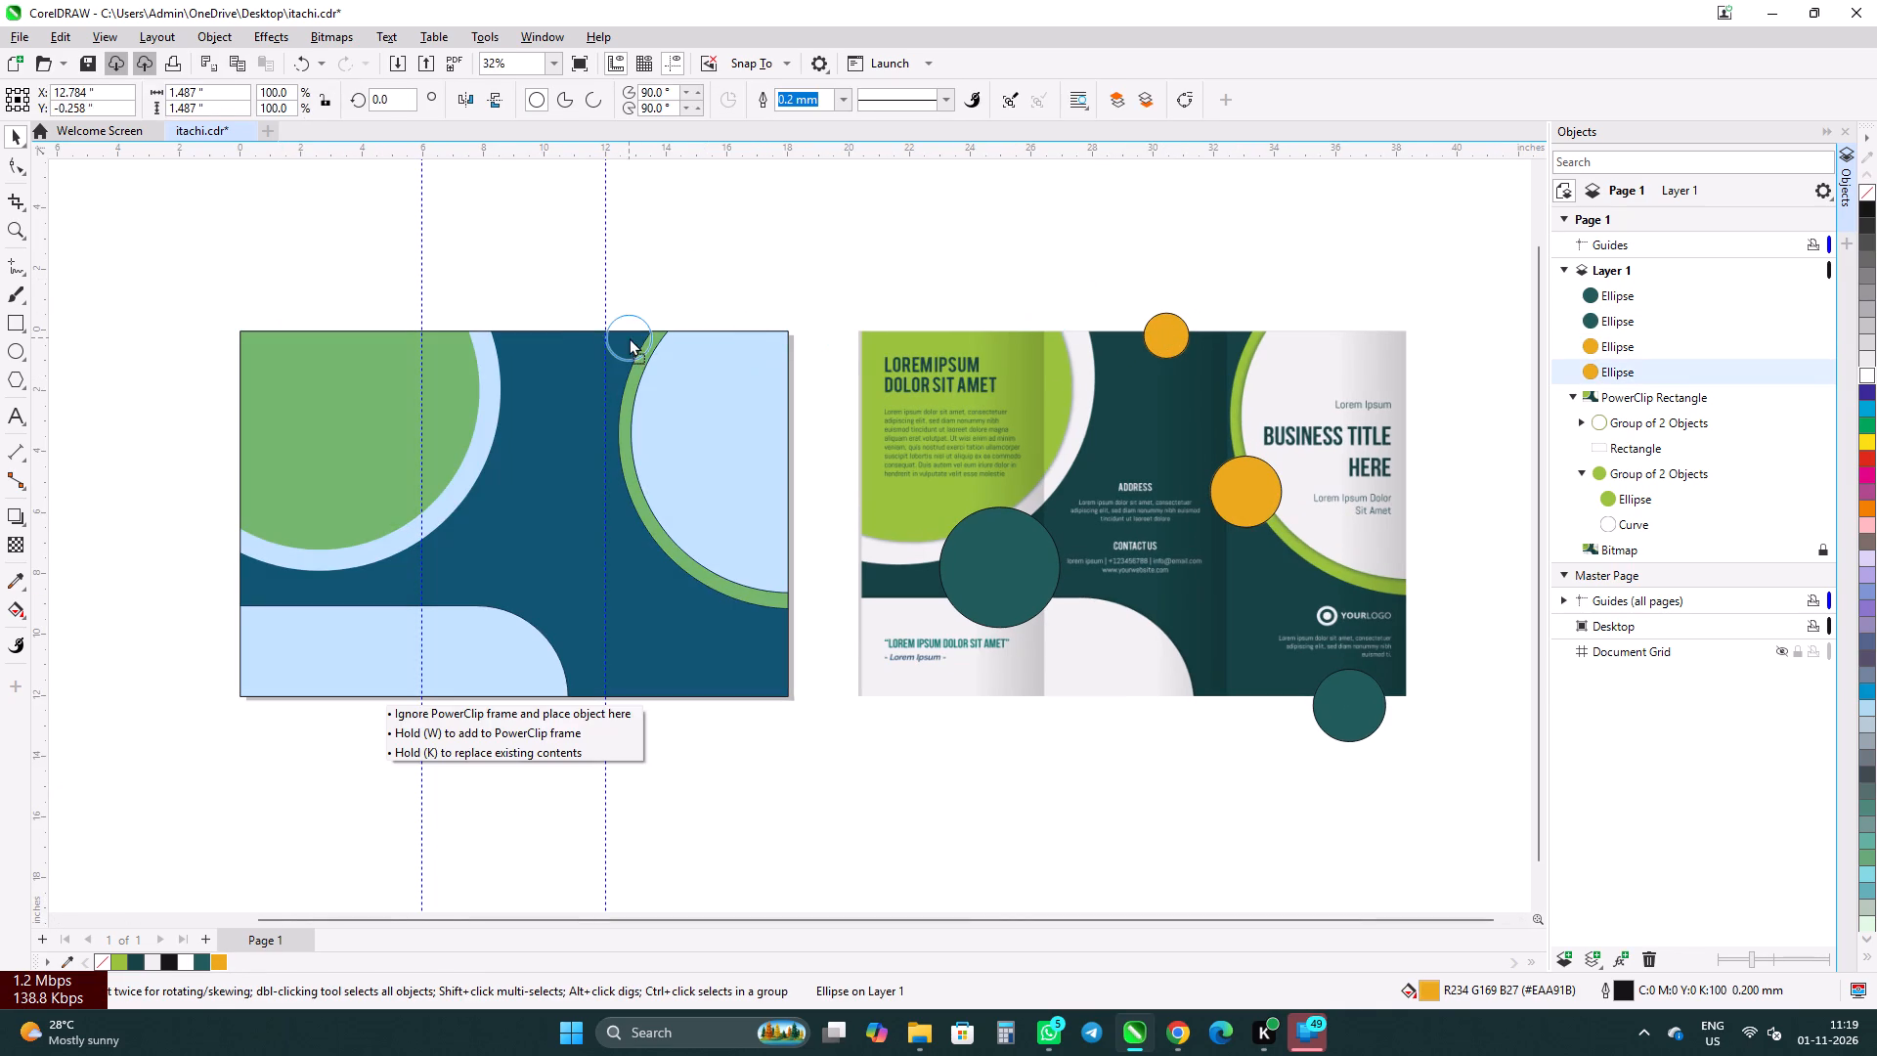
pyautogui.moveTo(629, 337); pyautogui.dragTo(575, 333)
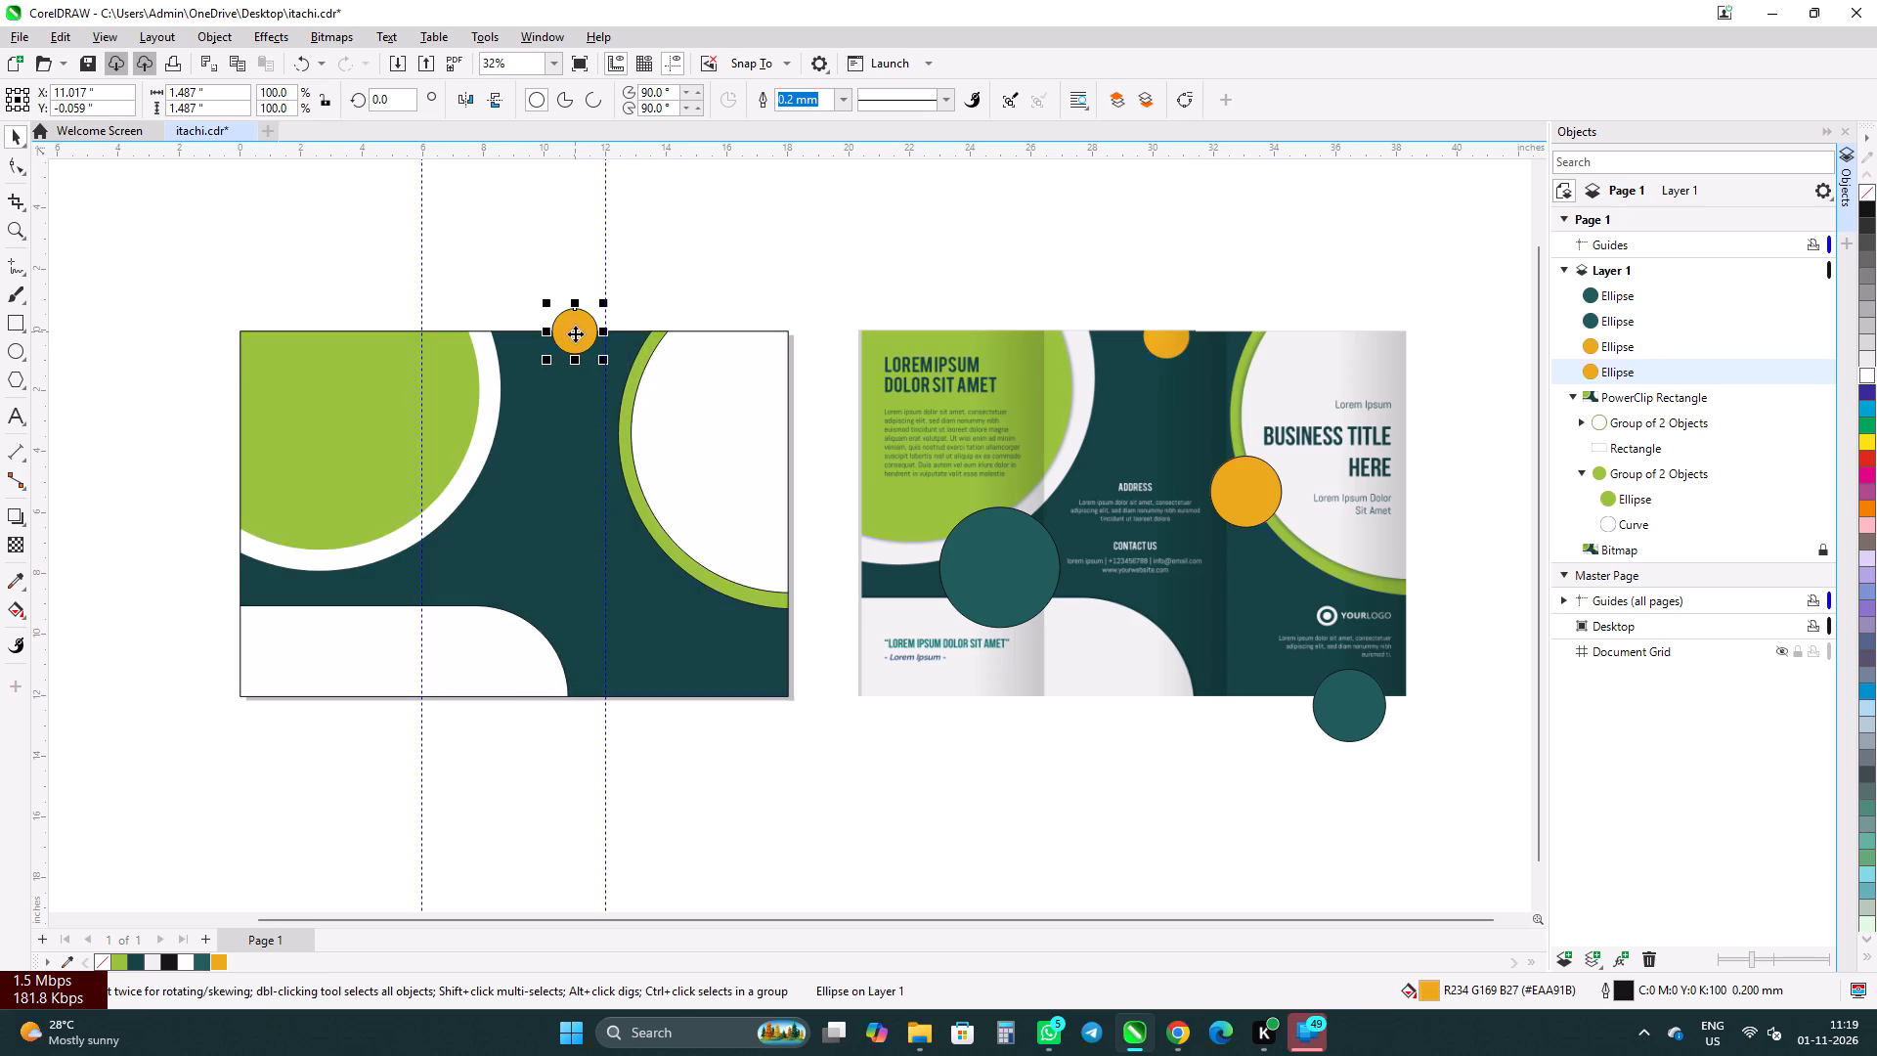
pyautogui.press('Down')
pyautogui.press('Down')
pyautogui.press('Down')
pyautogui.press('Down')
pyautogui.press('Down')
pyautogui.press('Down')
pyautogui.press('Down')
pyautogui.press('Down')
pyautogui.press('Down')
pyautogui.press('Down')
pyautogui.press('Down')
pyautogui.press('Down')
pyautogui.press('Down')
# Move the larger orange circle onto the page's ring at the second fold, centred about X 12.62, Y -5.53 inches.
pyautogui.click(1245, 485)
pyautogui.moveTo(1245, 492); pyautogui.dragTo(1166, 496)
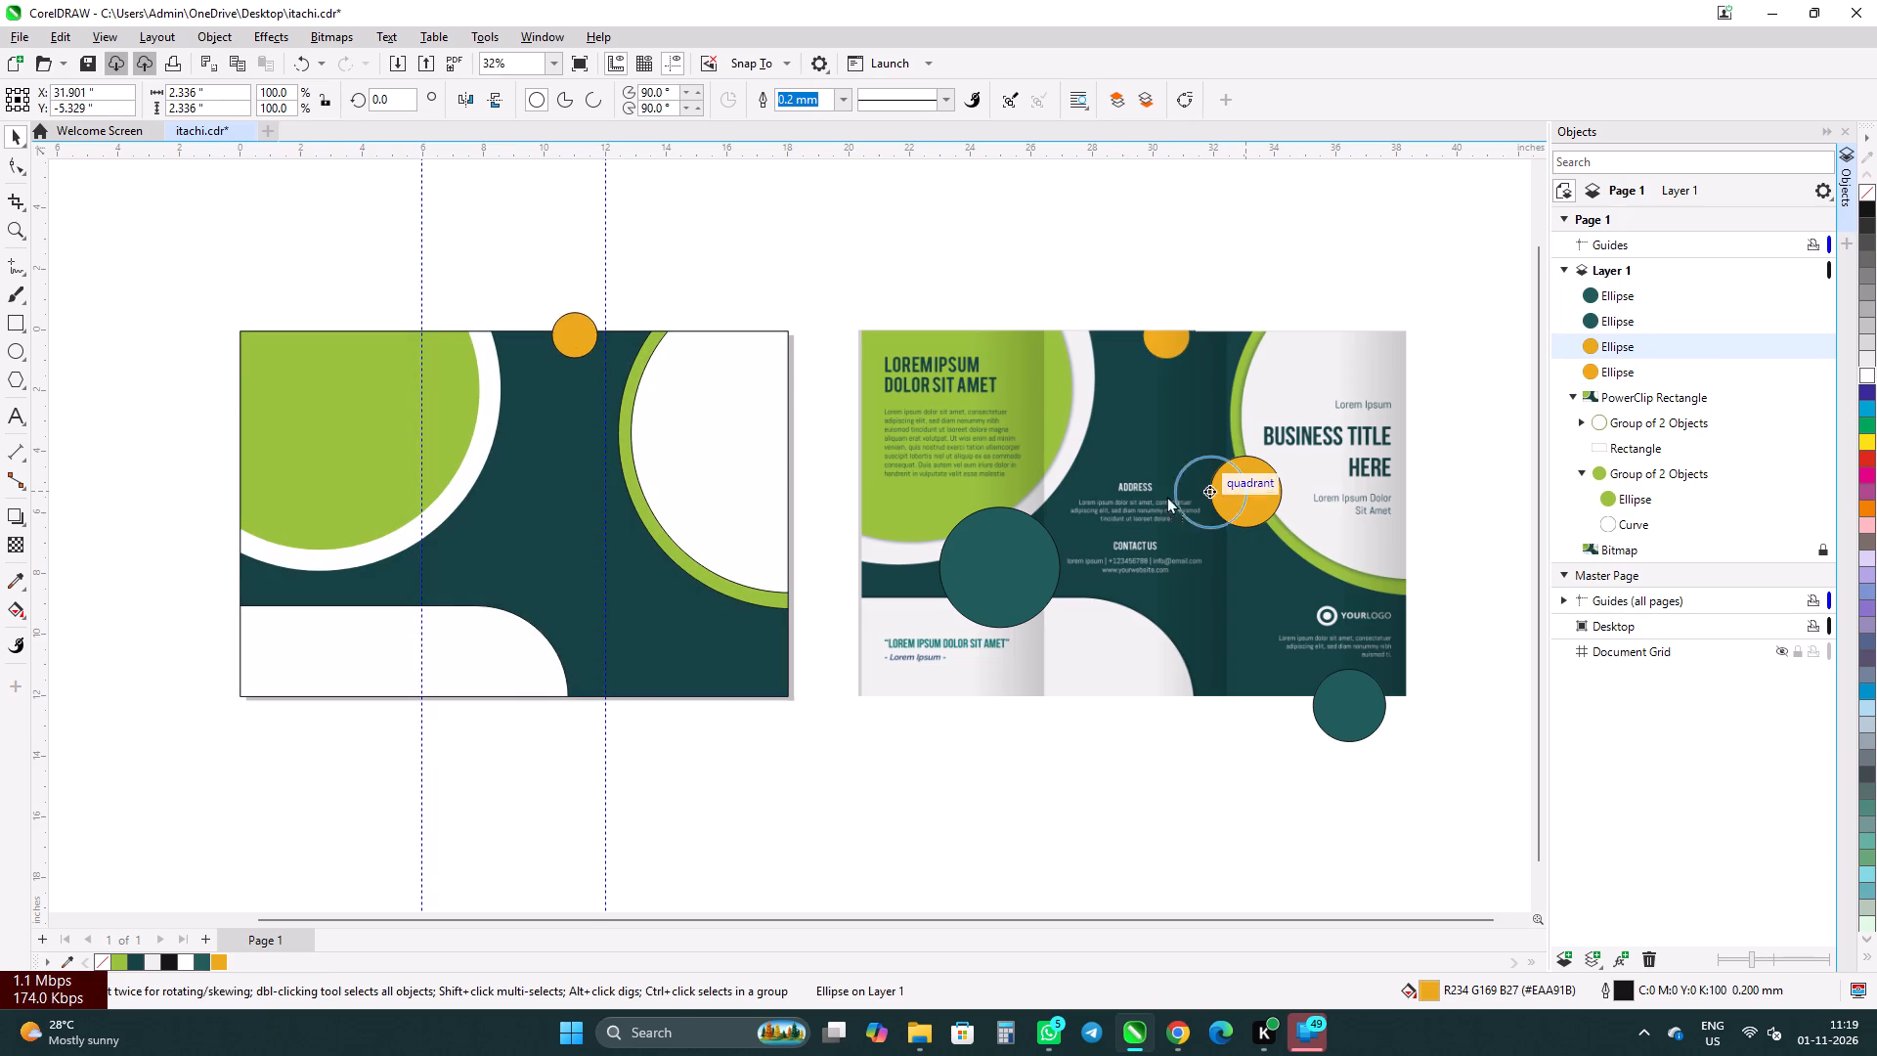
pyautogui.moveTo(1166, 496); pyautogui.dragTo(624, 498)
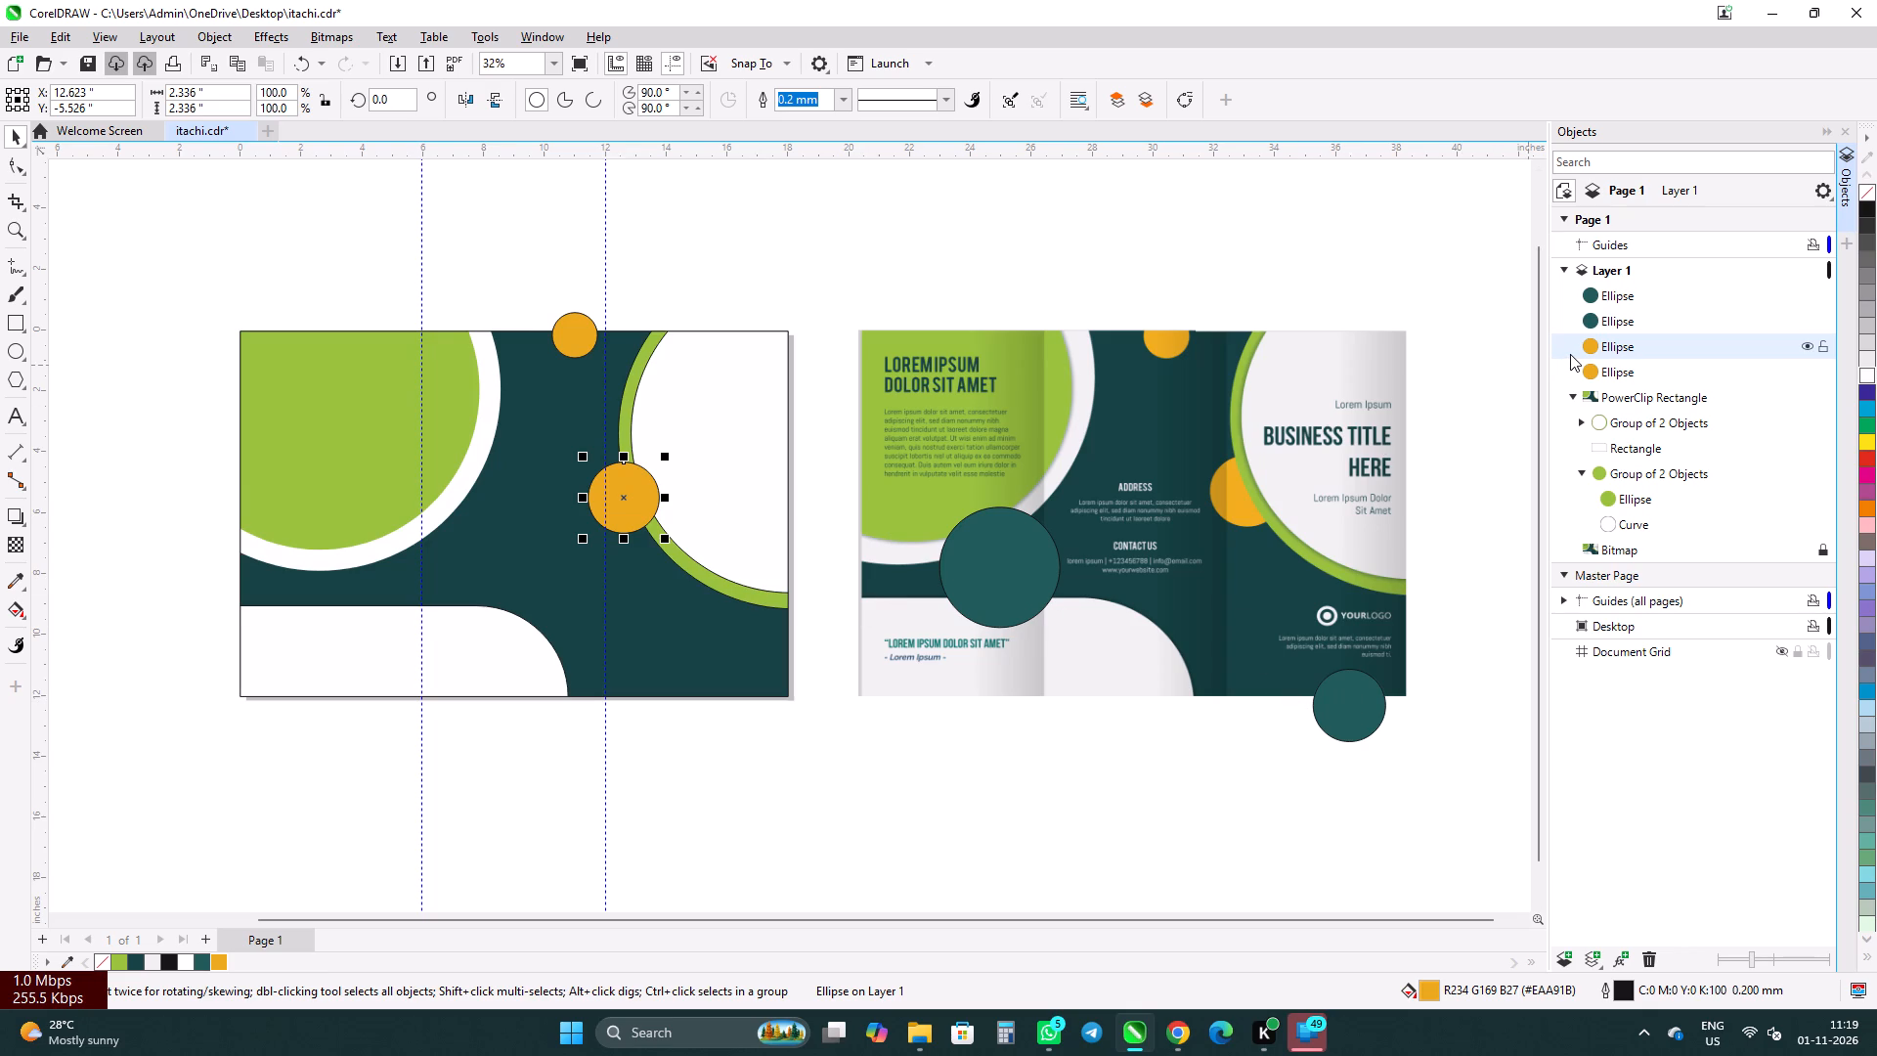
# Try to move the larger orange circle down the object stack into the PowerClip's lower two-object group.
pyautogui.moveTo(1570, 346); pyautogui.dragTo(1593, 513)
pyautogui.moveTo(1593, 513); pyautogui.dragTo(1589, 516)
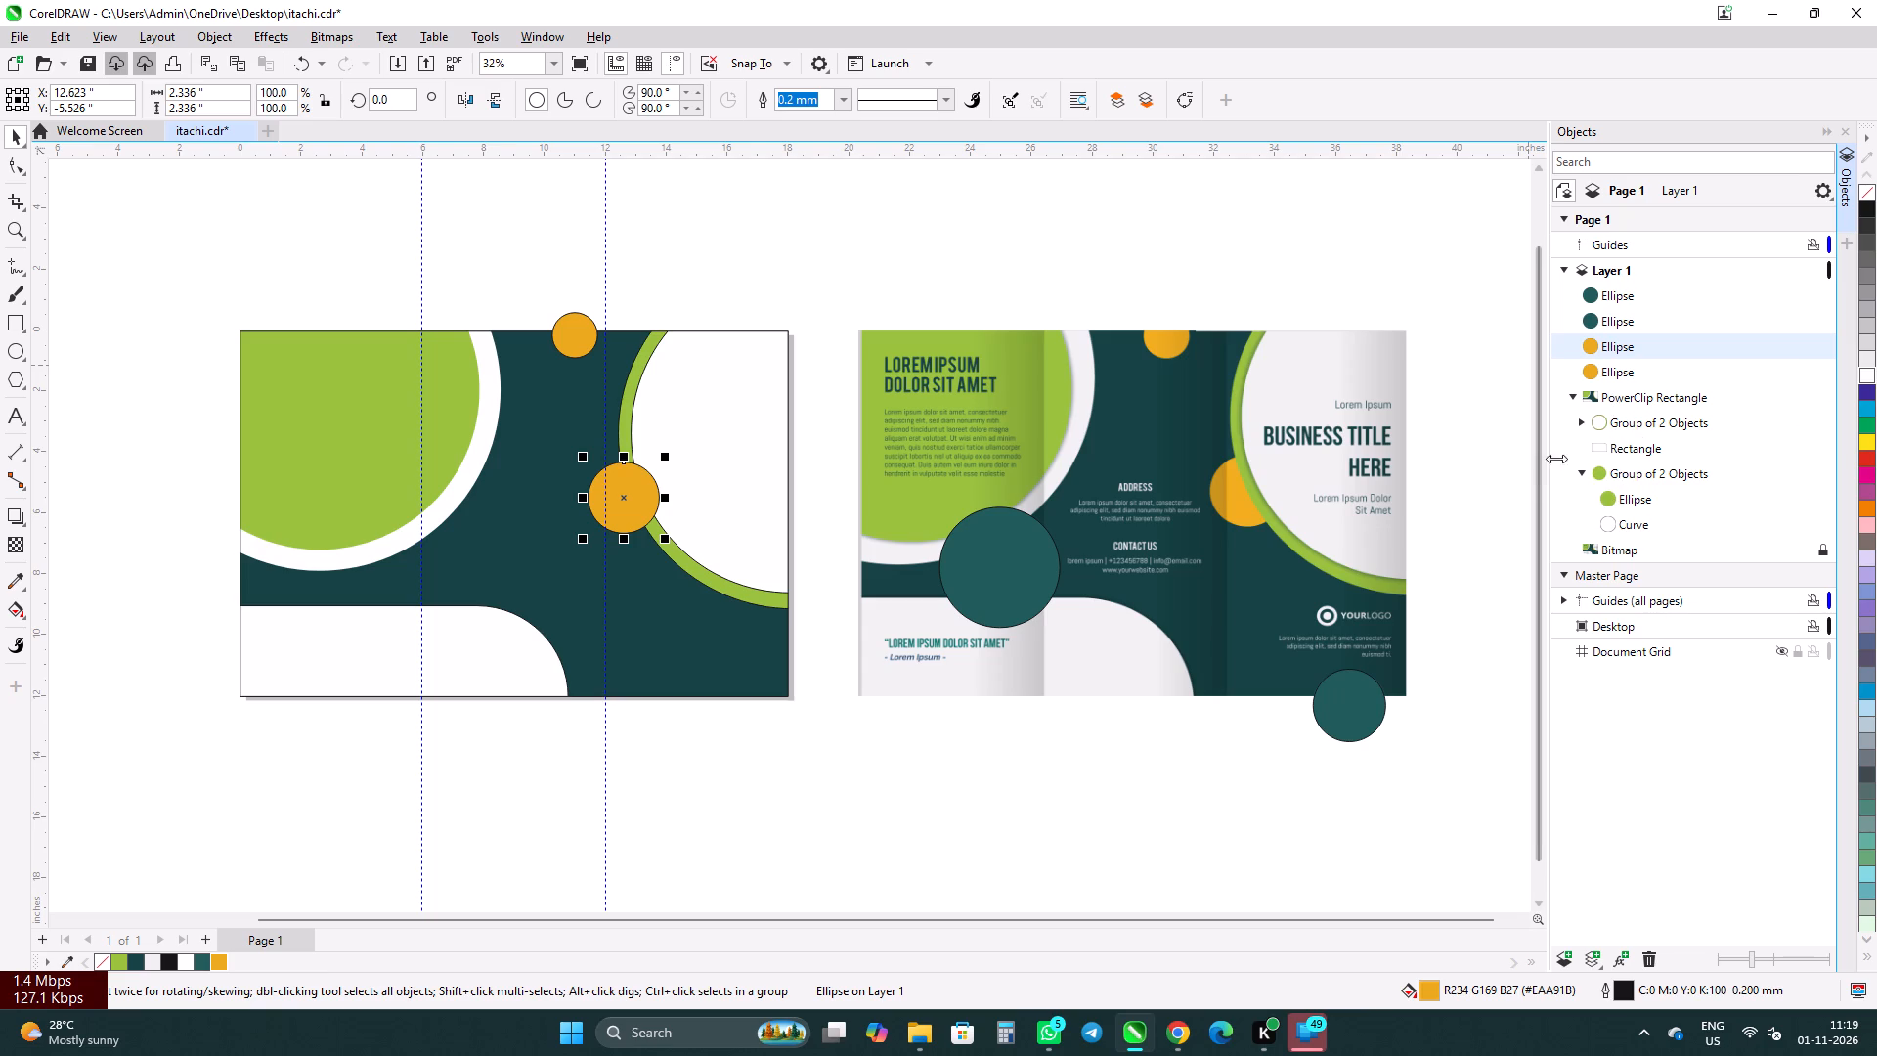
# Move the smaller teal circle onto the page's bottom edge in the last panel, centred about X 15.84, Y -12.06 inches.
pyautogui.moveTo(1355, 707); pyautogui.dragTo(792, 699)
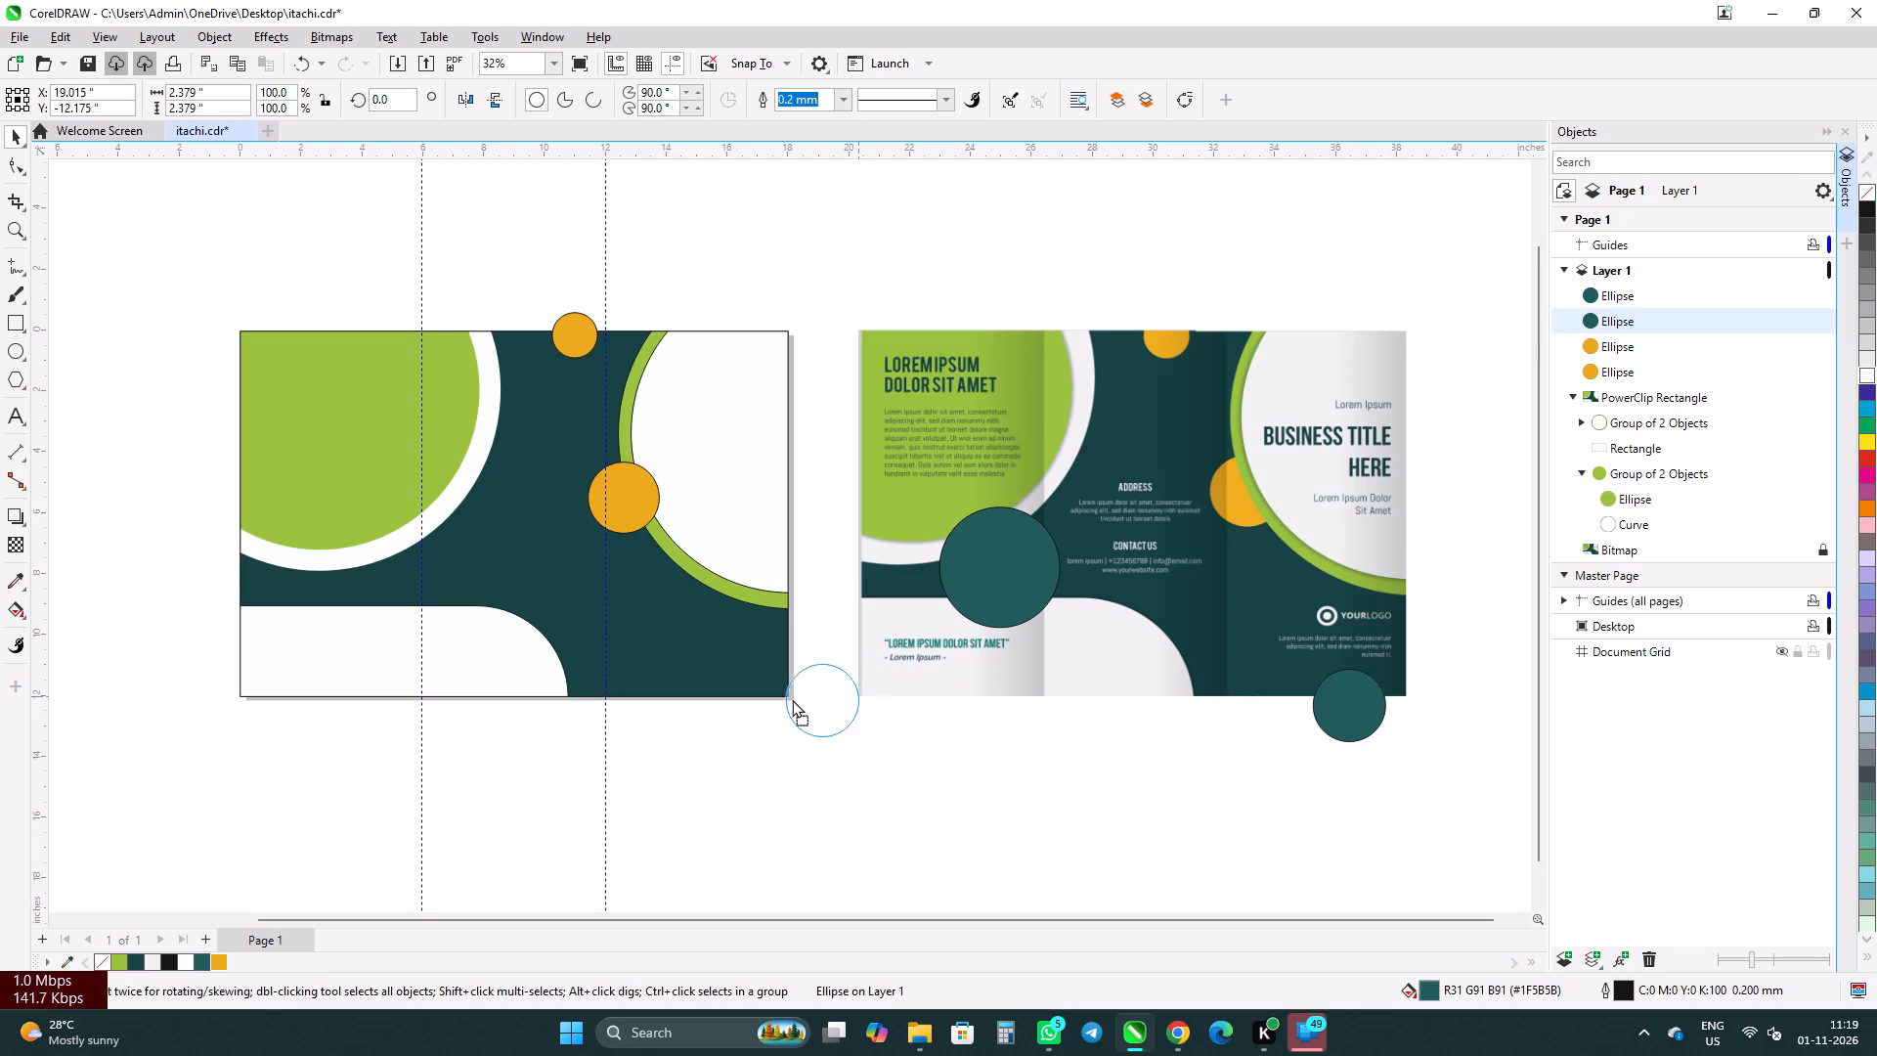
pyautogui.moveTo(792, 699); pyautogui.dragTo(721, 692)
# Move the largest teal circle between the green circle and white shape near the first fold, centred about X 4.81, Y -8.33 inches.
pyautogui.click(1029, 589)
pyautogui.moveTo(1024, 581); pyautogui.dragTo(772, 570)
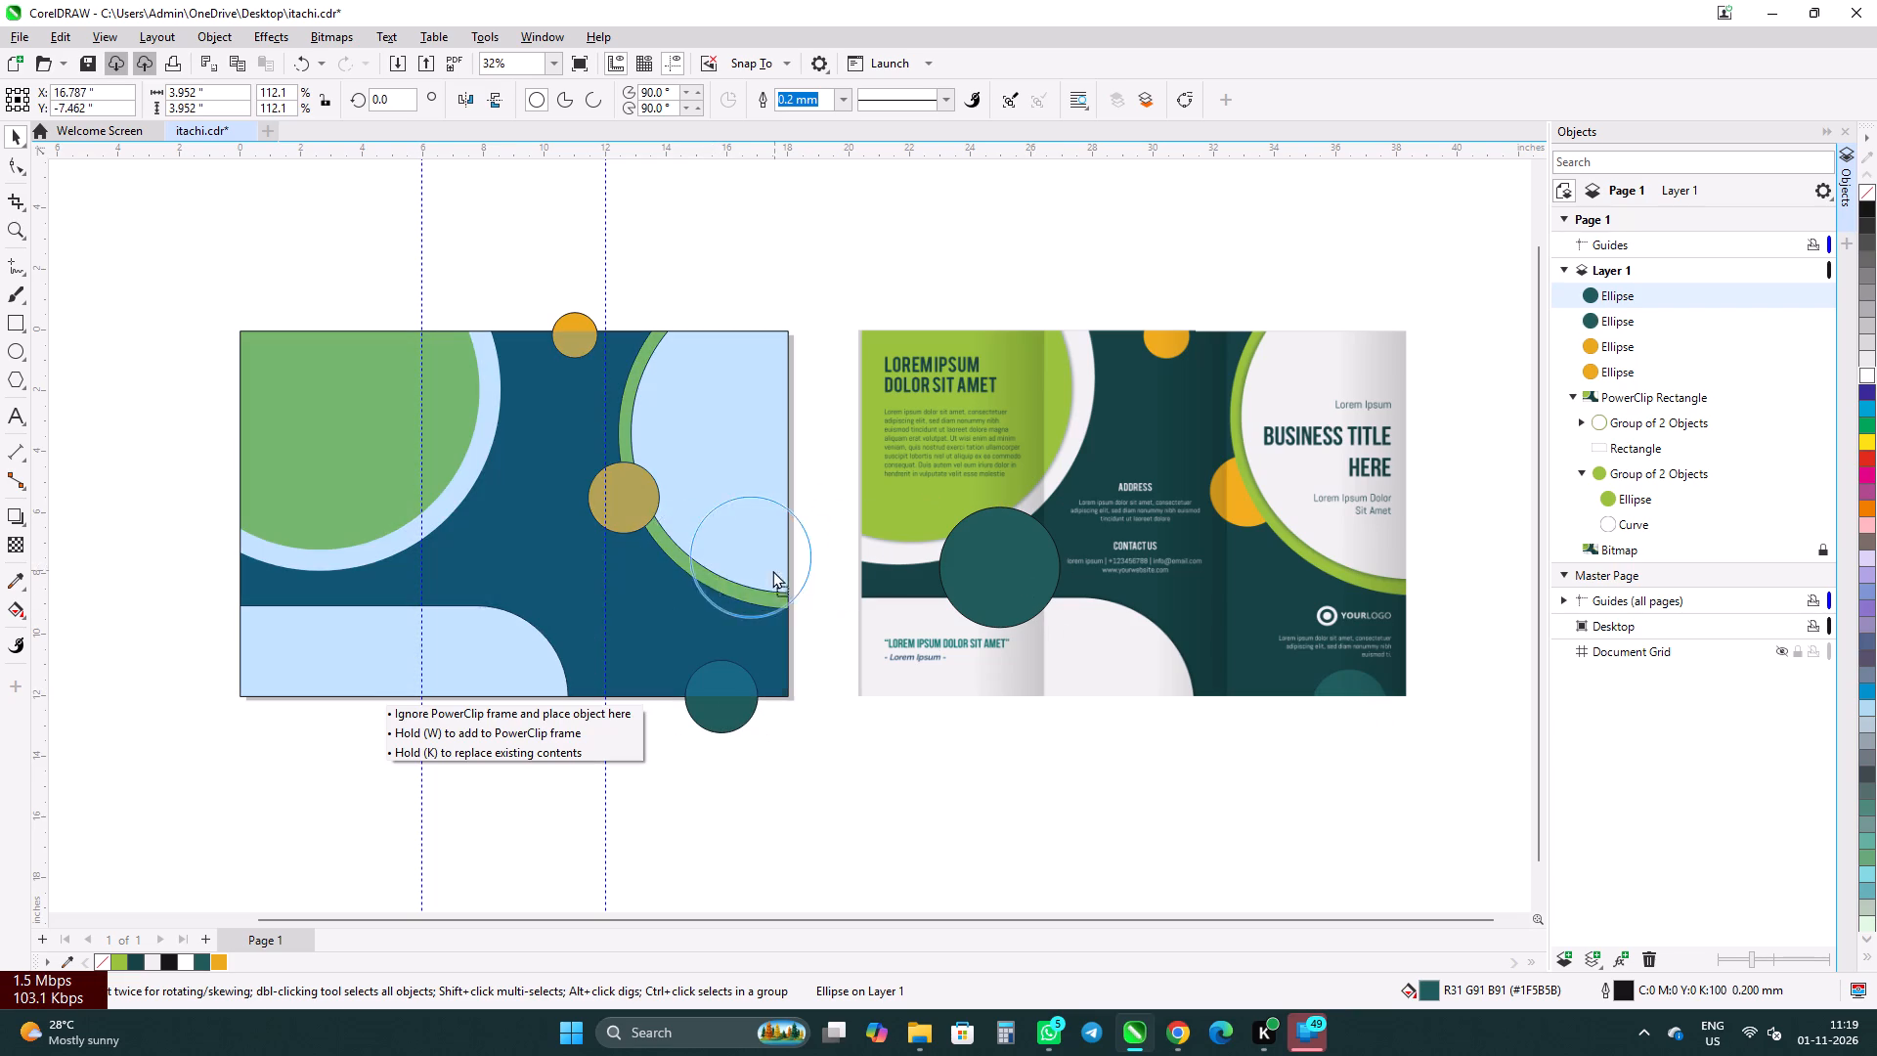
pyautogui.moveTo(772, 570); pyautogui.dragTo(416, 593)
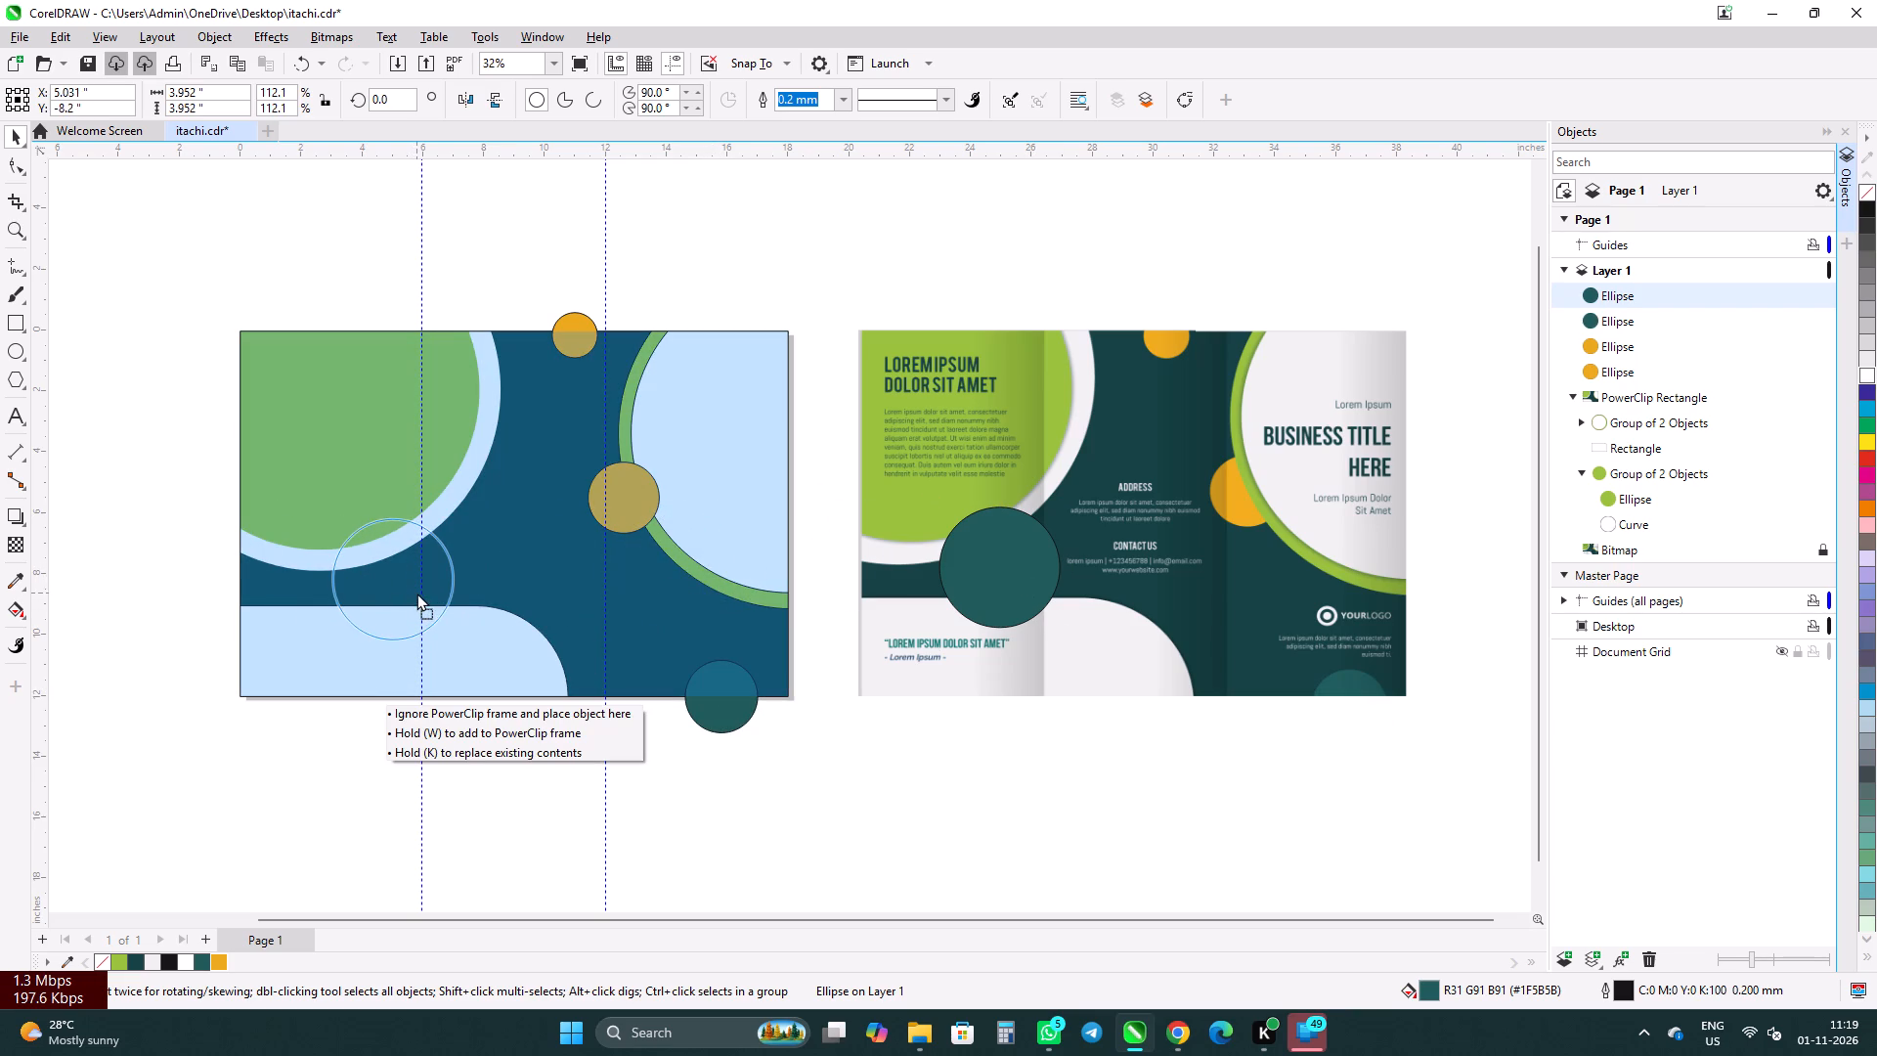
pyautogui.moveTo(416, 593); pyautogui.dragTo(417, 593)
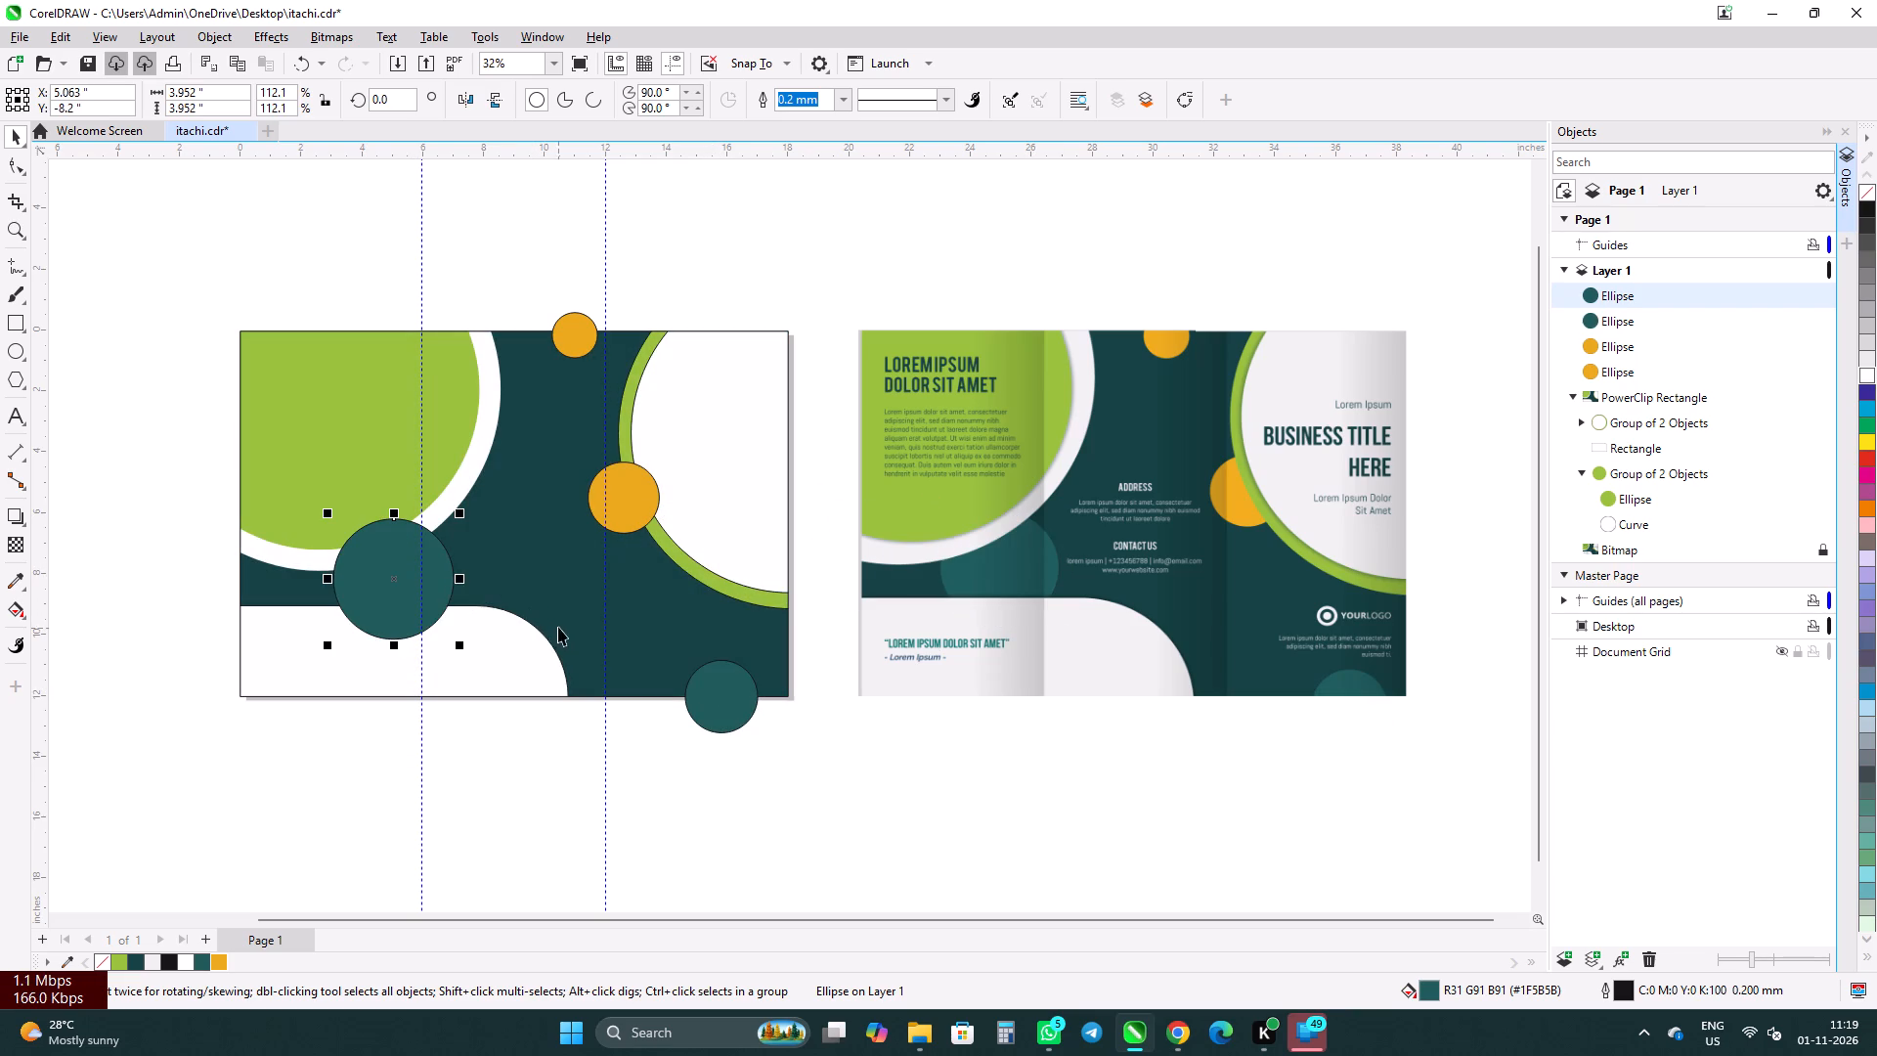
pyautogui.moveTo(423, 583); pyautogui.dragTo(414, 582)
pyautogui.hotkey('ctrl', 'z')
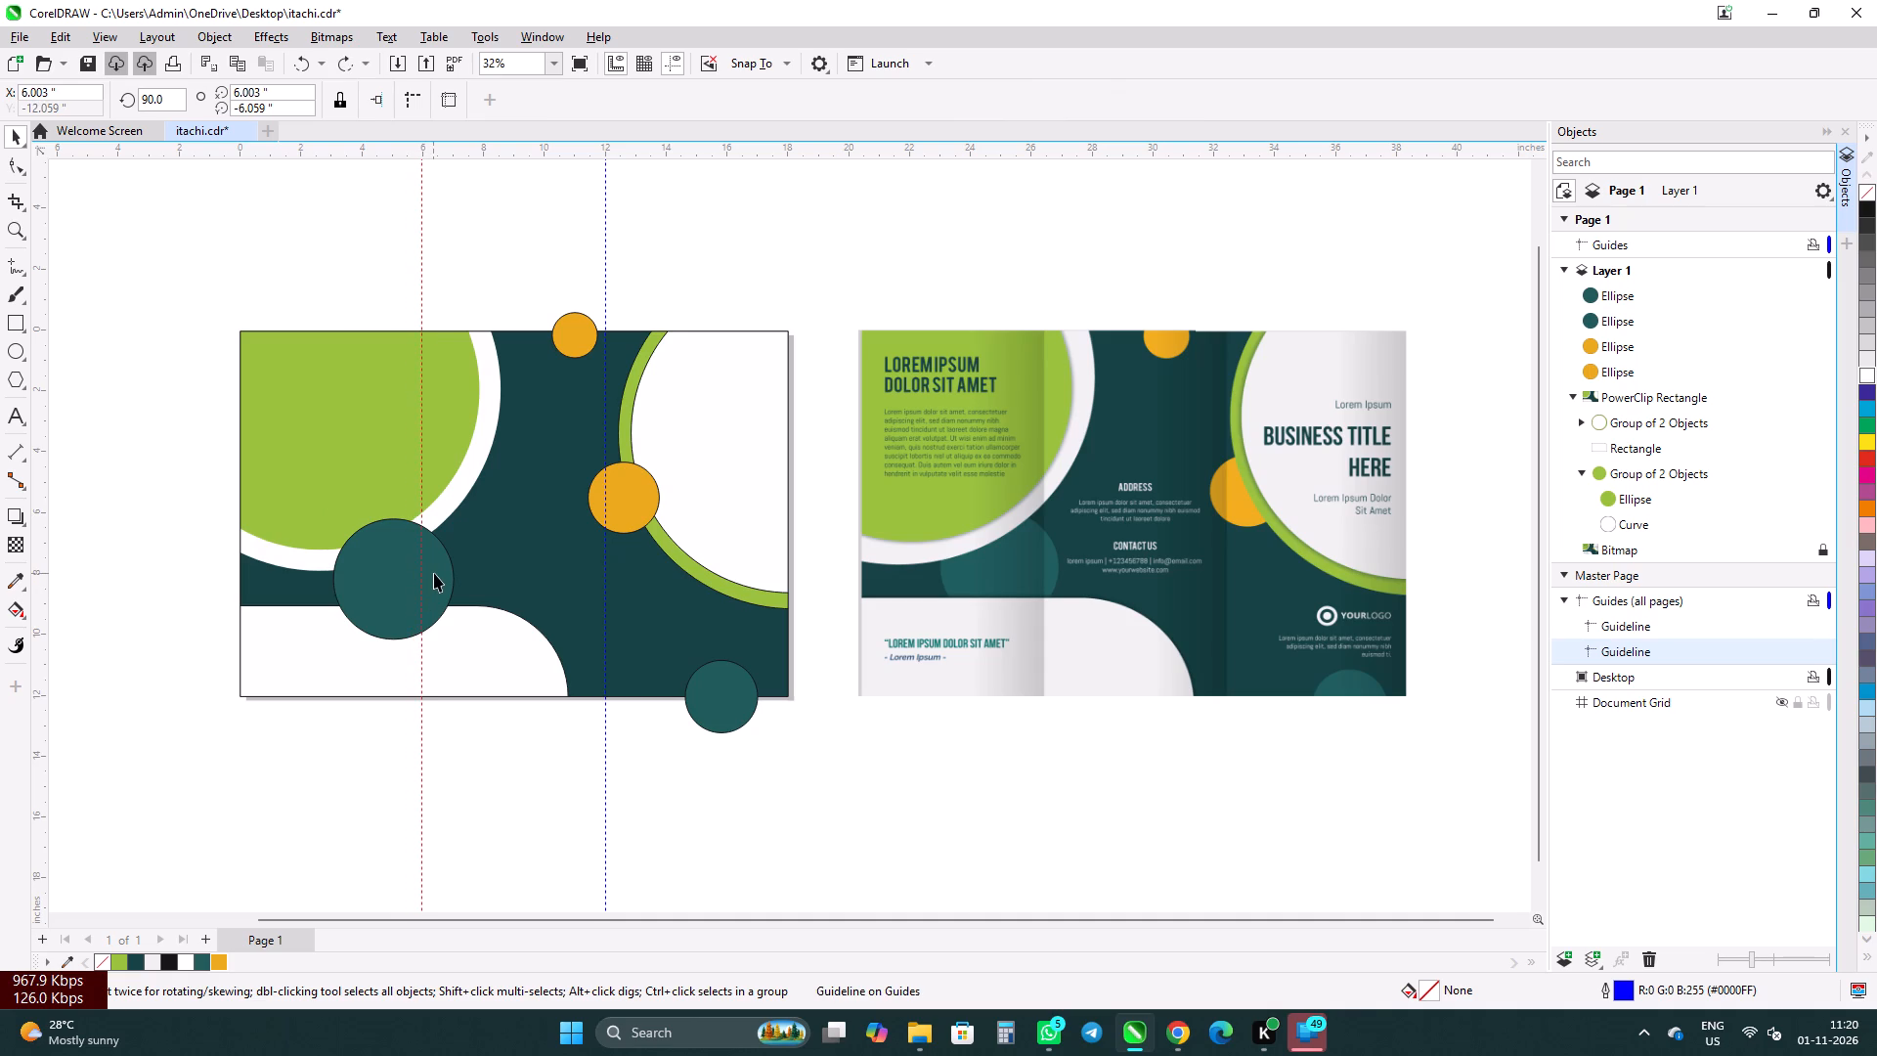
pyautogui.click(440, 570)
pyautogui.click(440, 570)
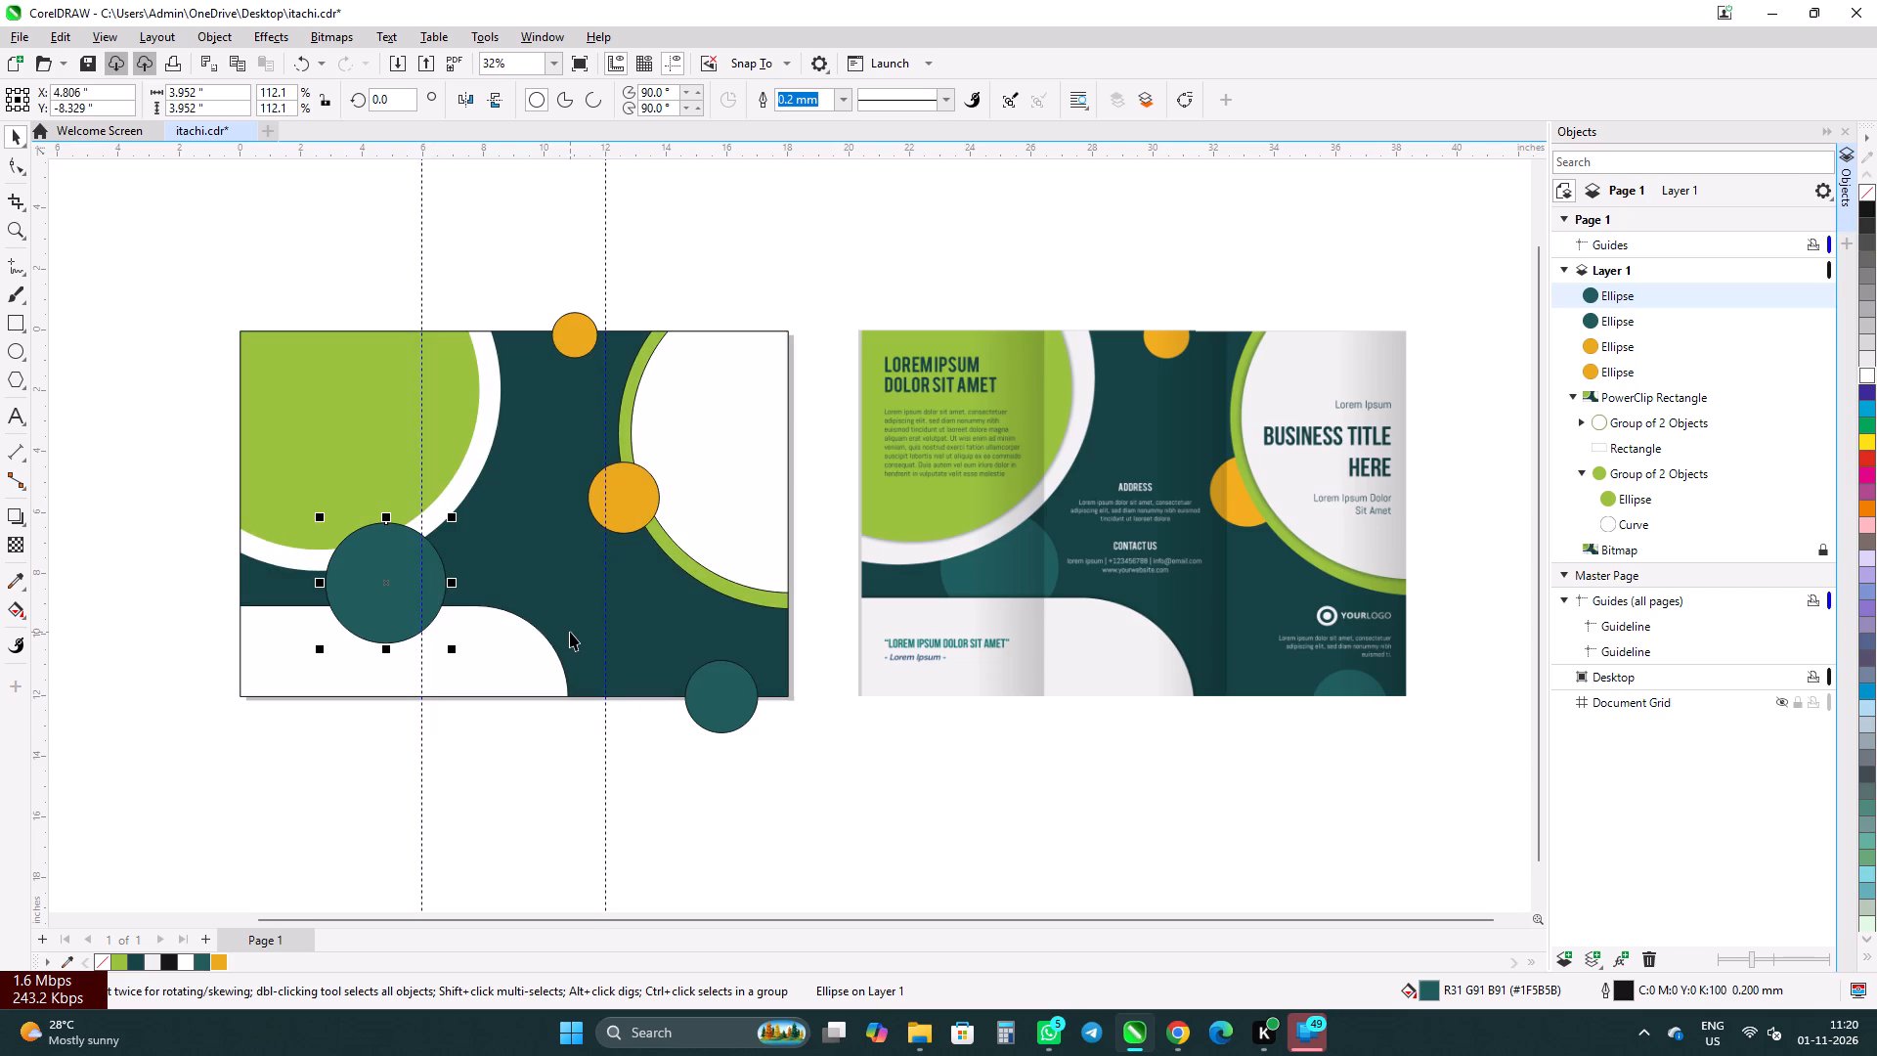
# Remove the outlines from all four teal and orange accent circles on the page.
pyautogui.rightClick(357, 601)
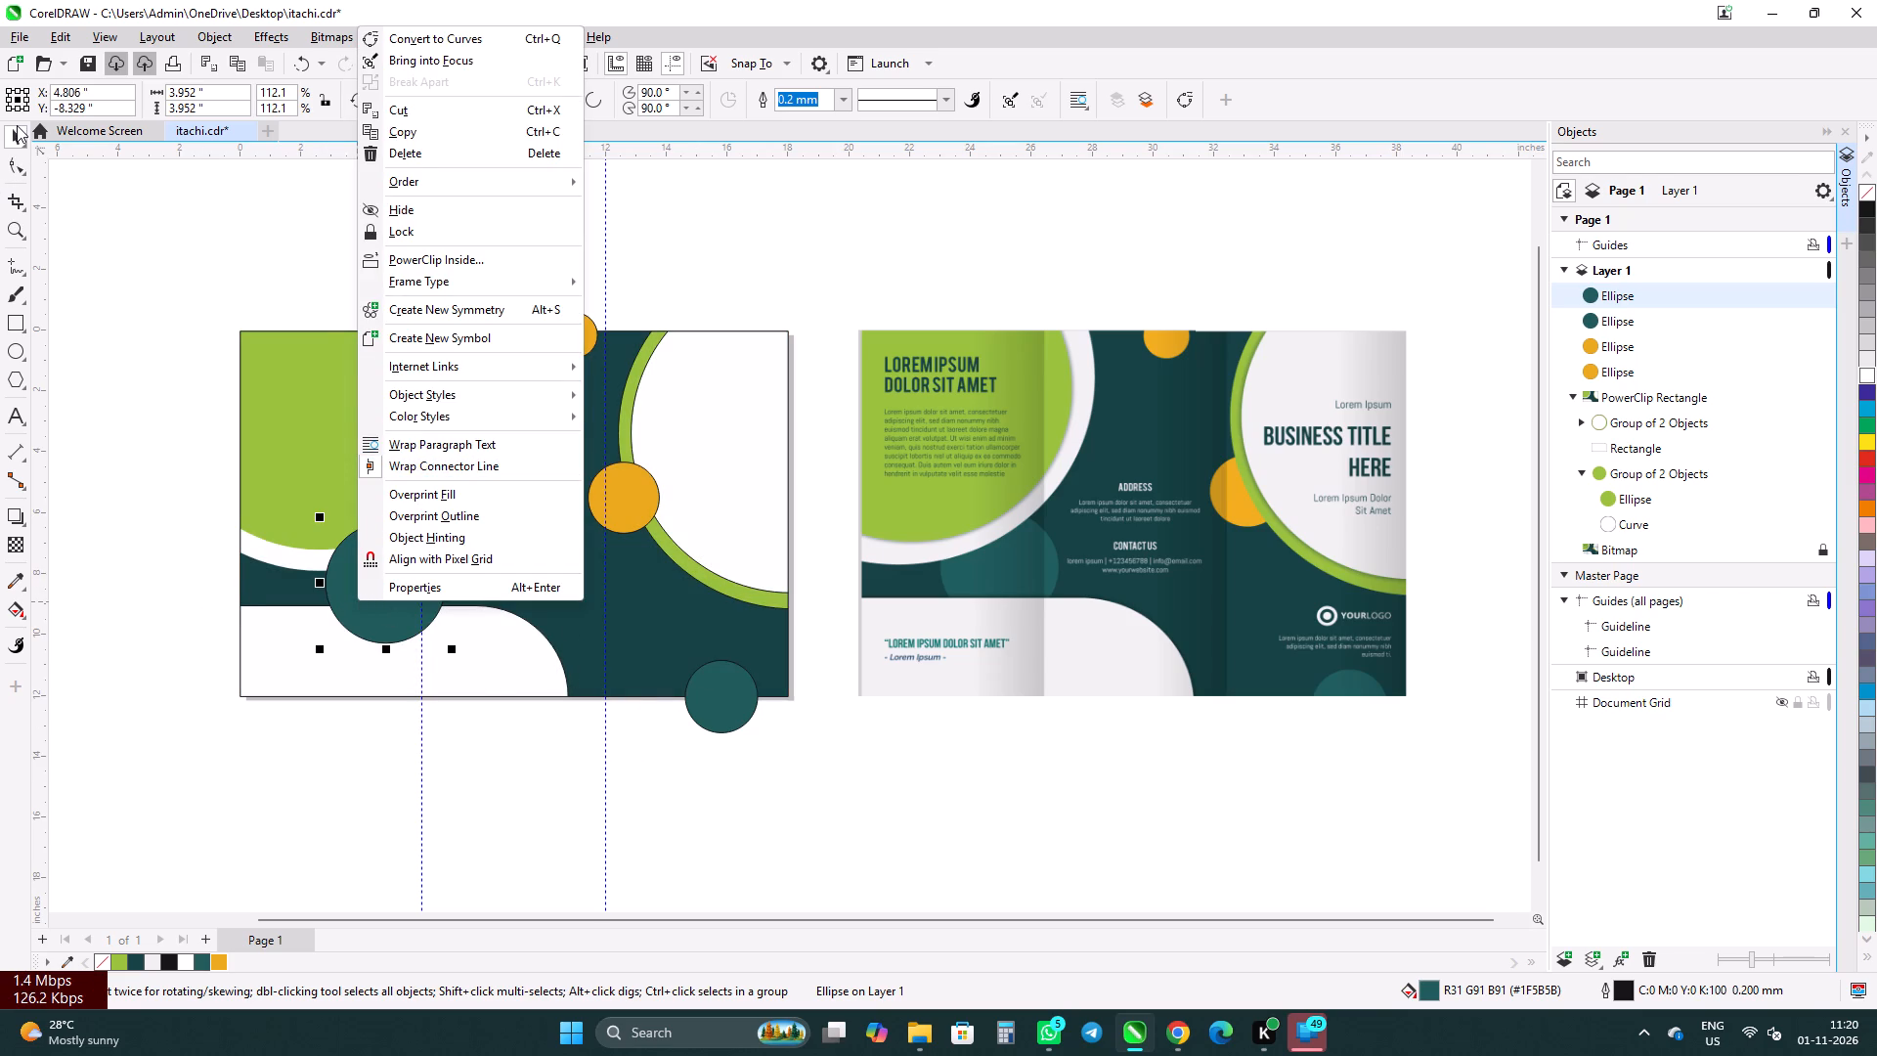
pyautogui.click(17, 125)
pyautogui.rightClick(105, 962)
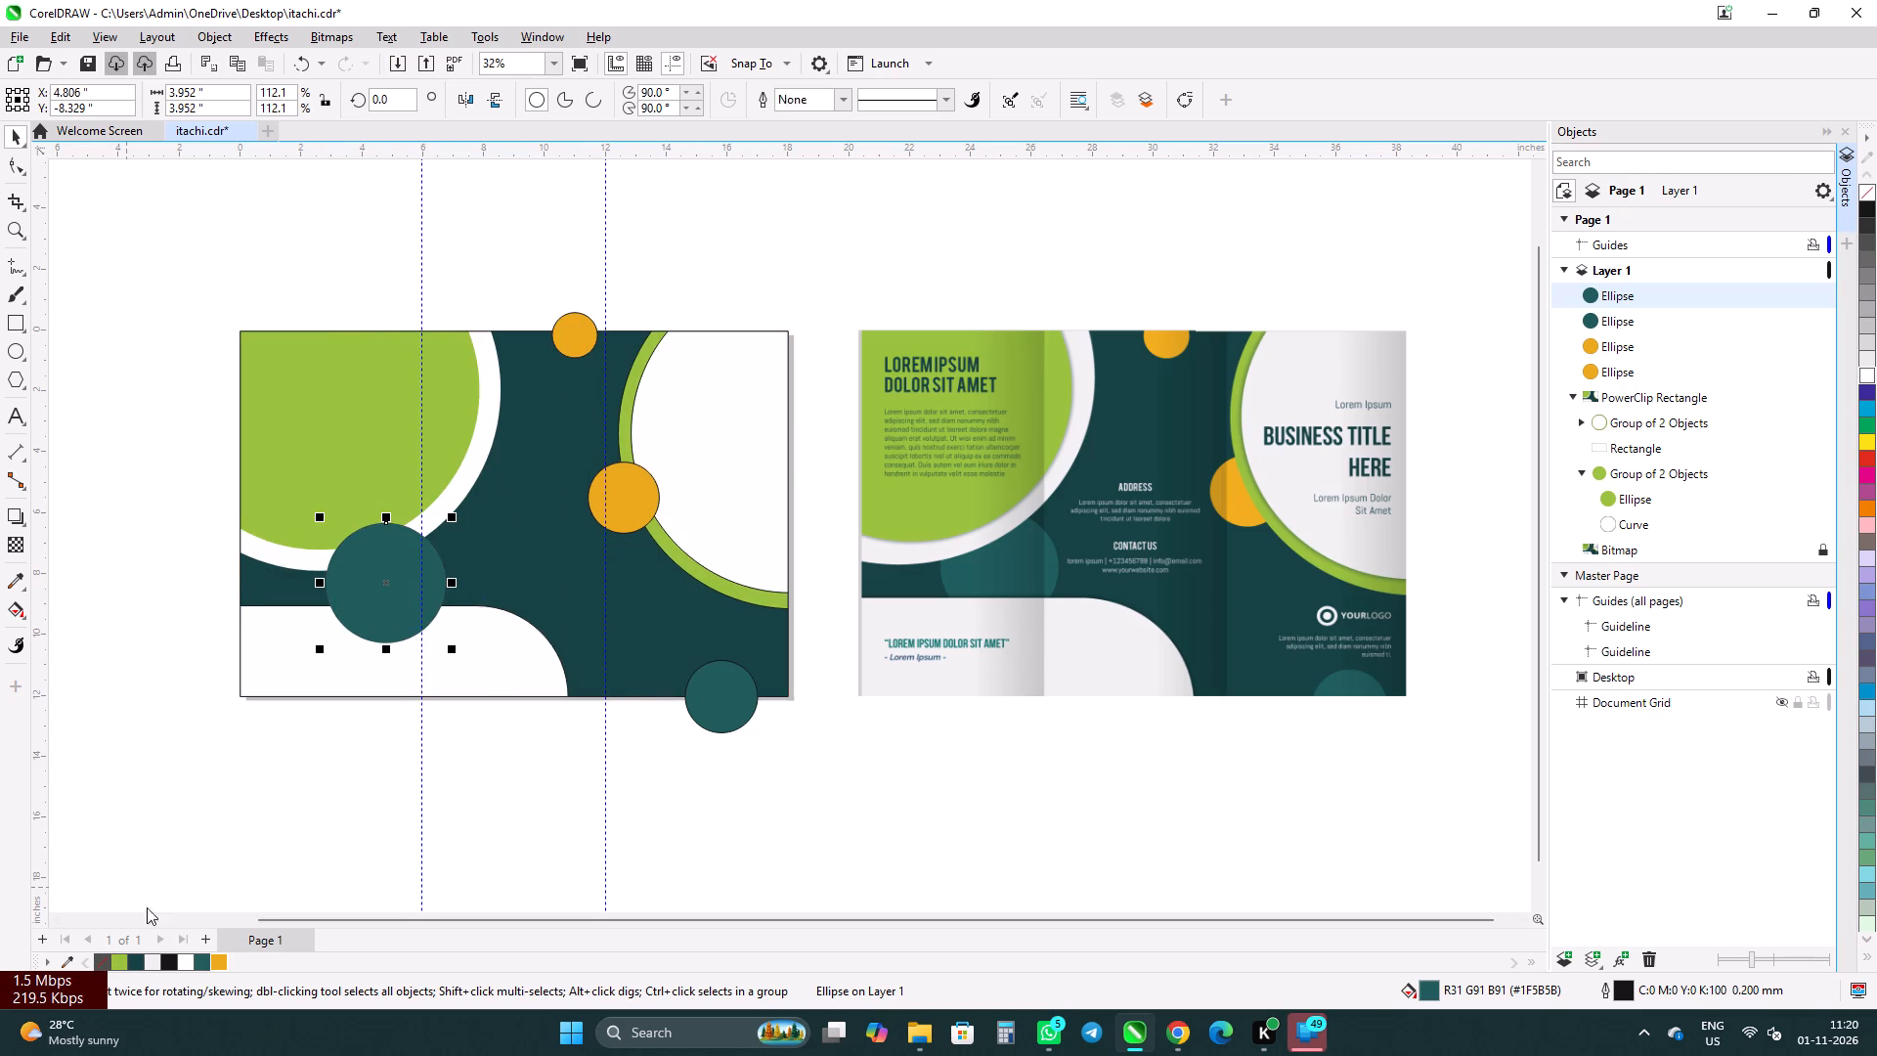
pyautogui.click(566, 322)
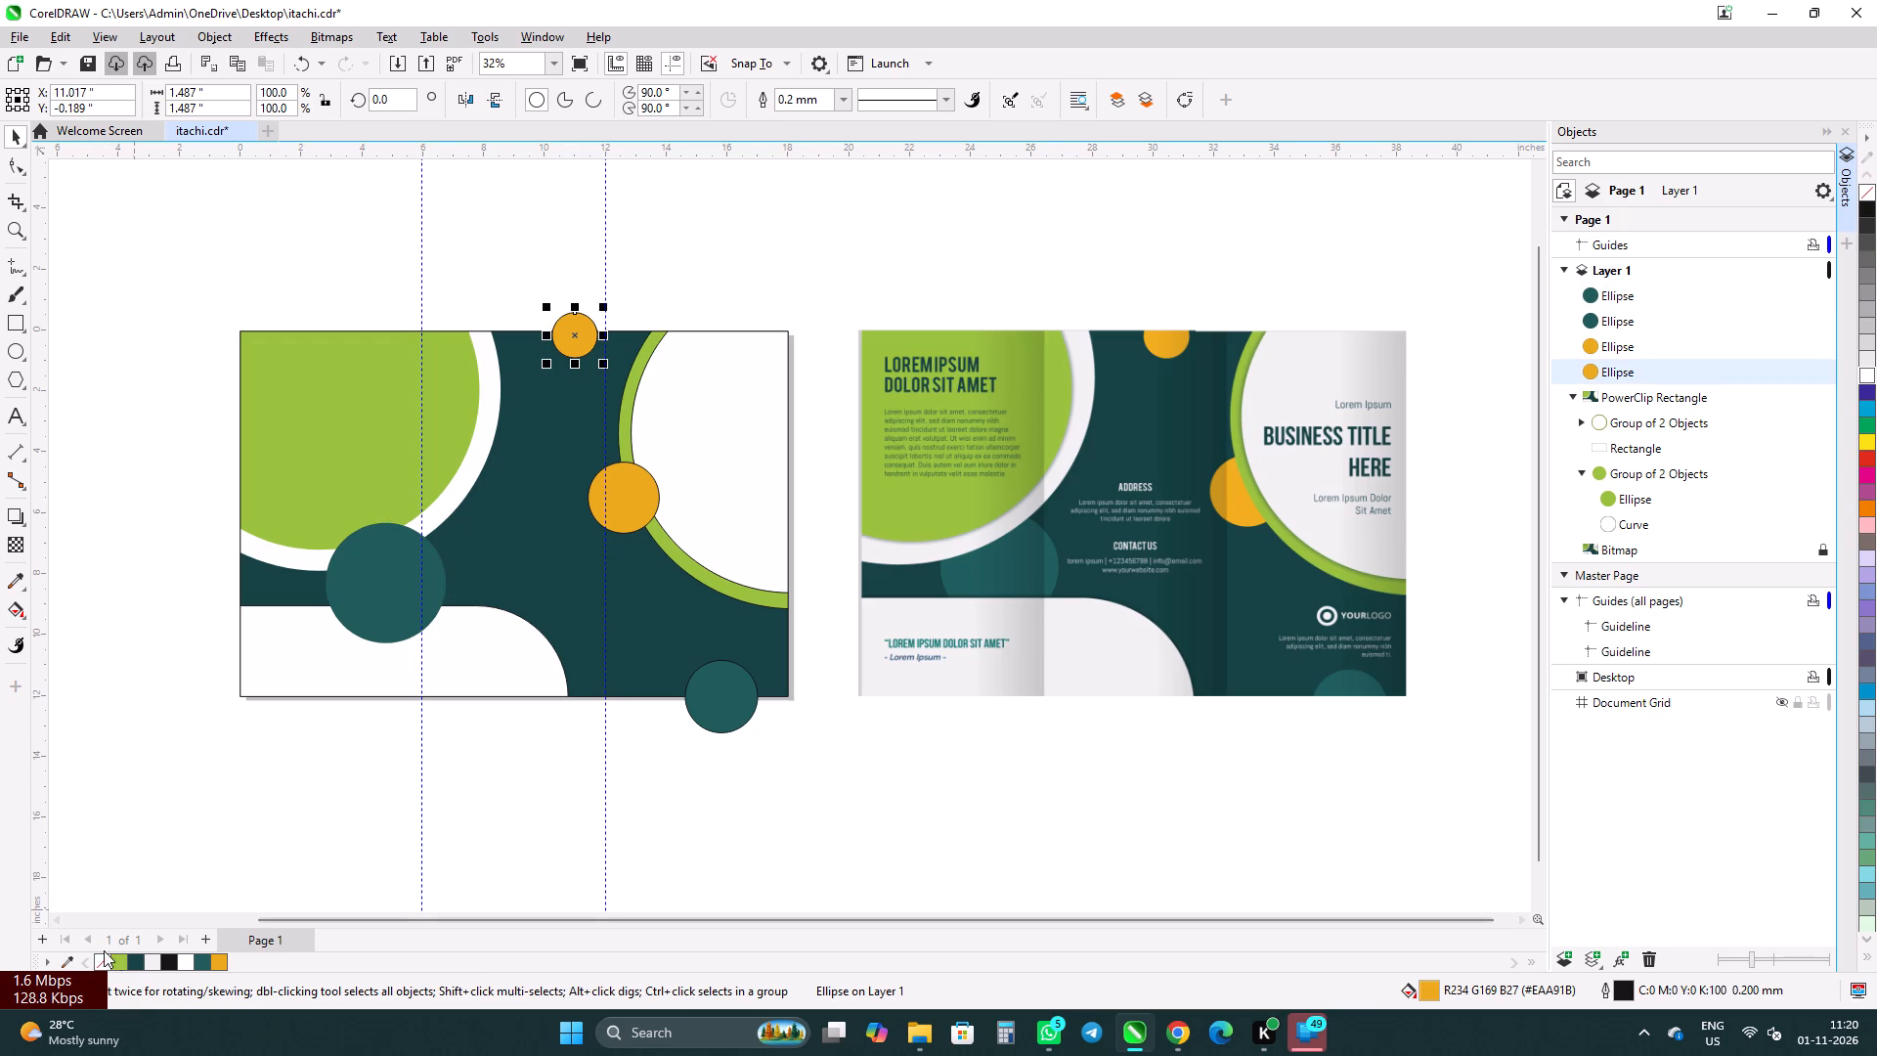
pyautogui.rightClick(102, 954)
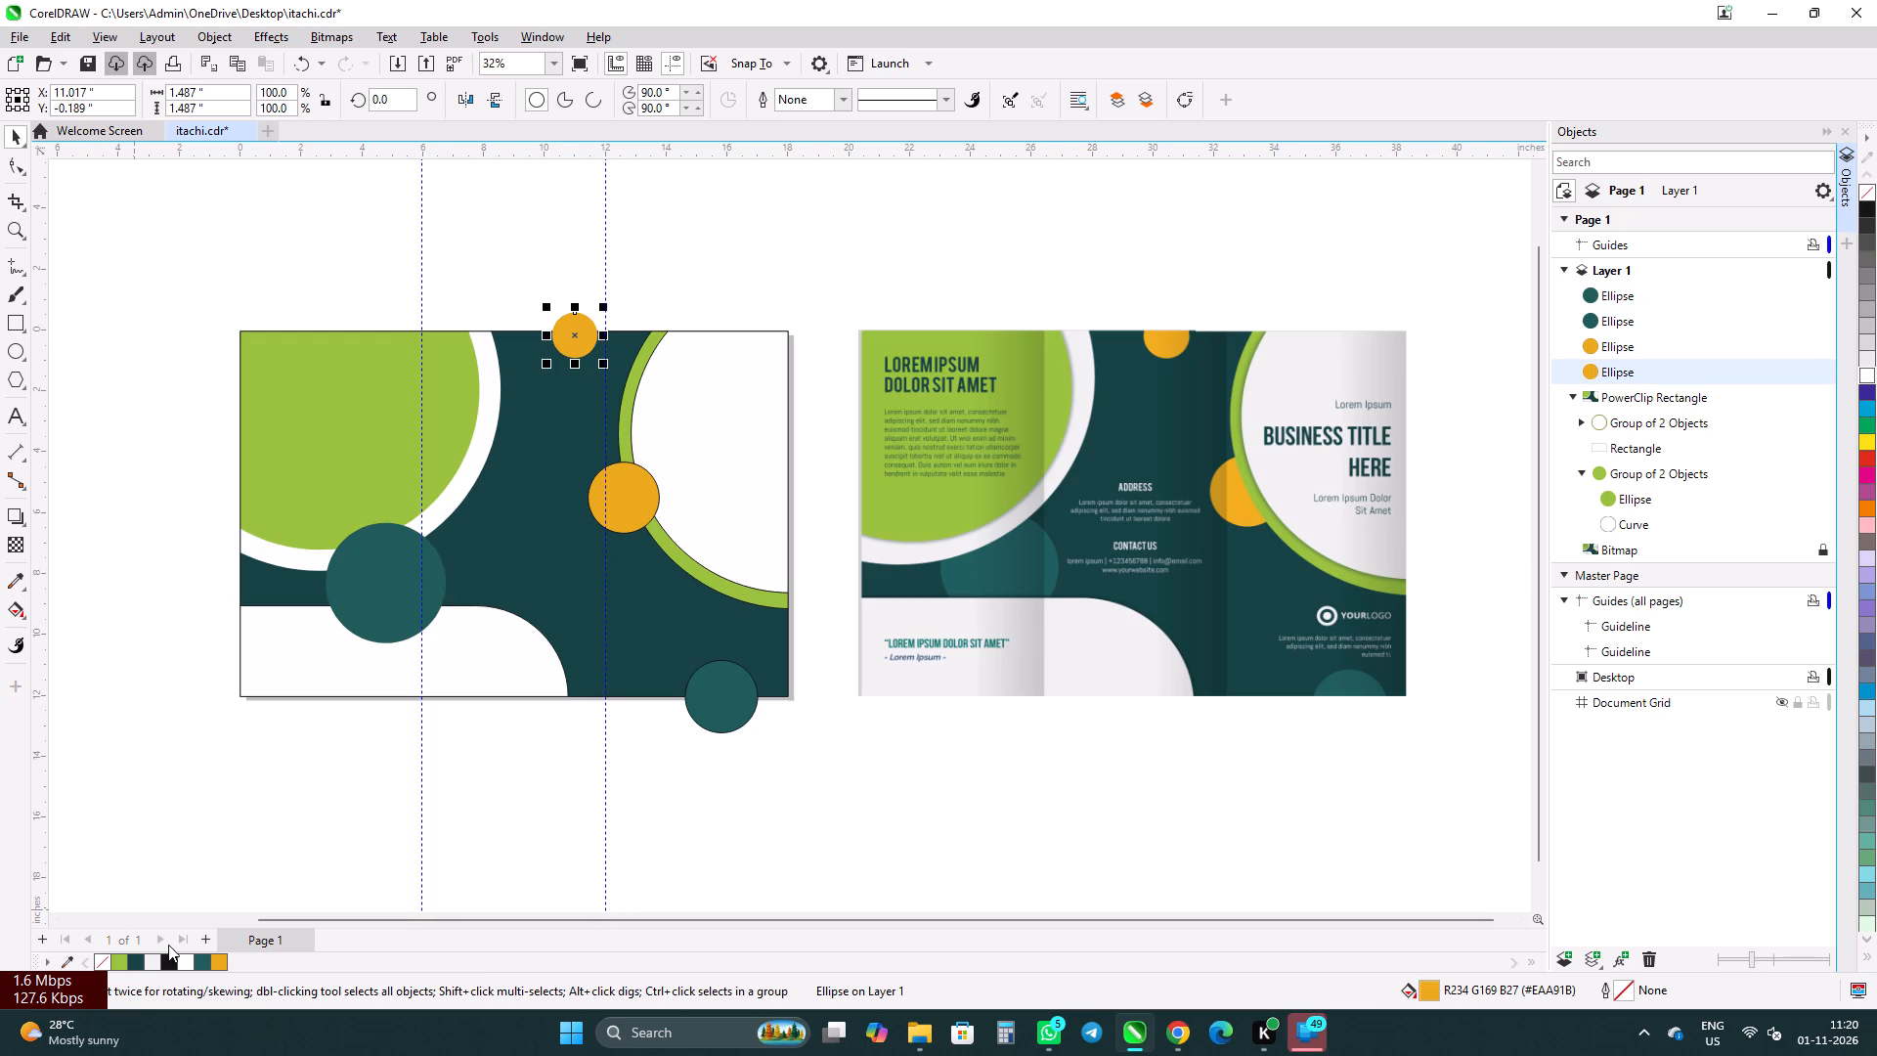
pyautogui.click(619, 517)
pyautogui.rightClick(99, 962)
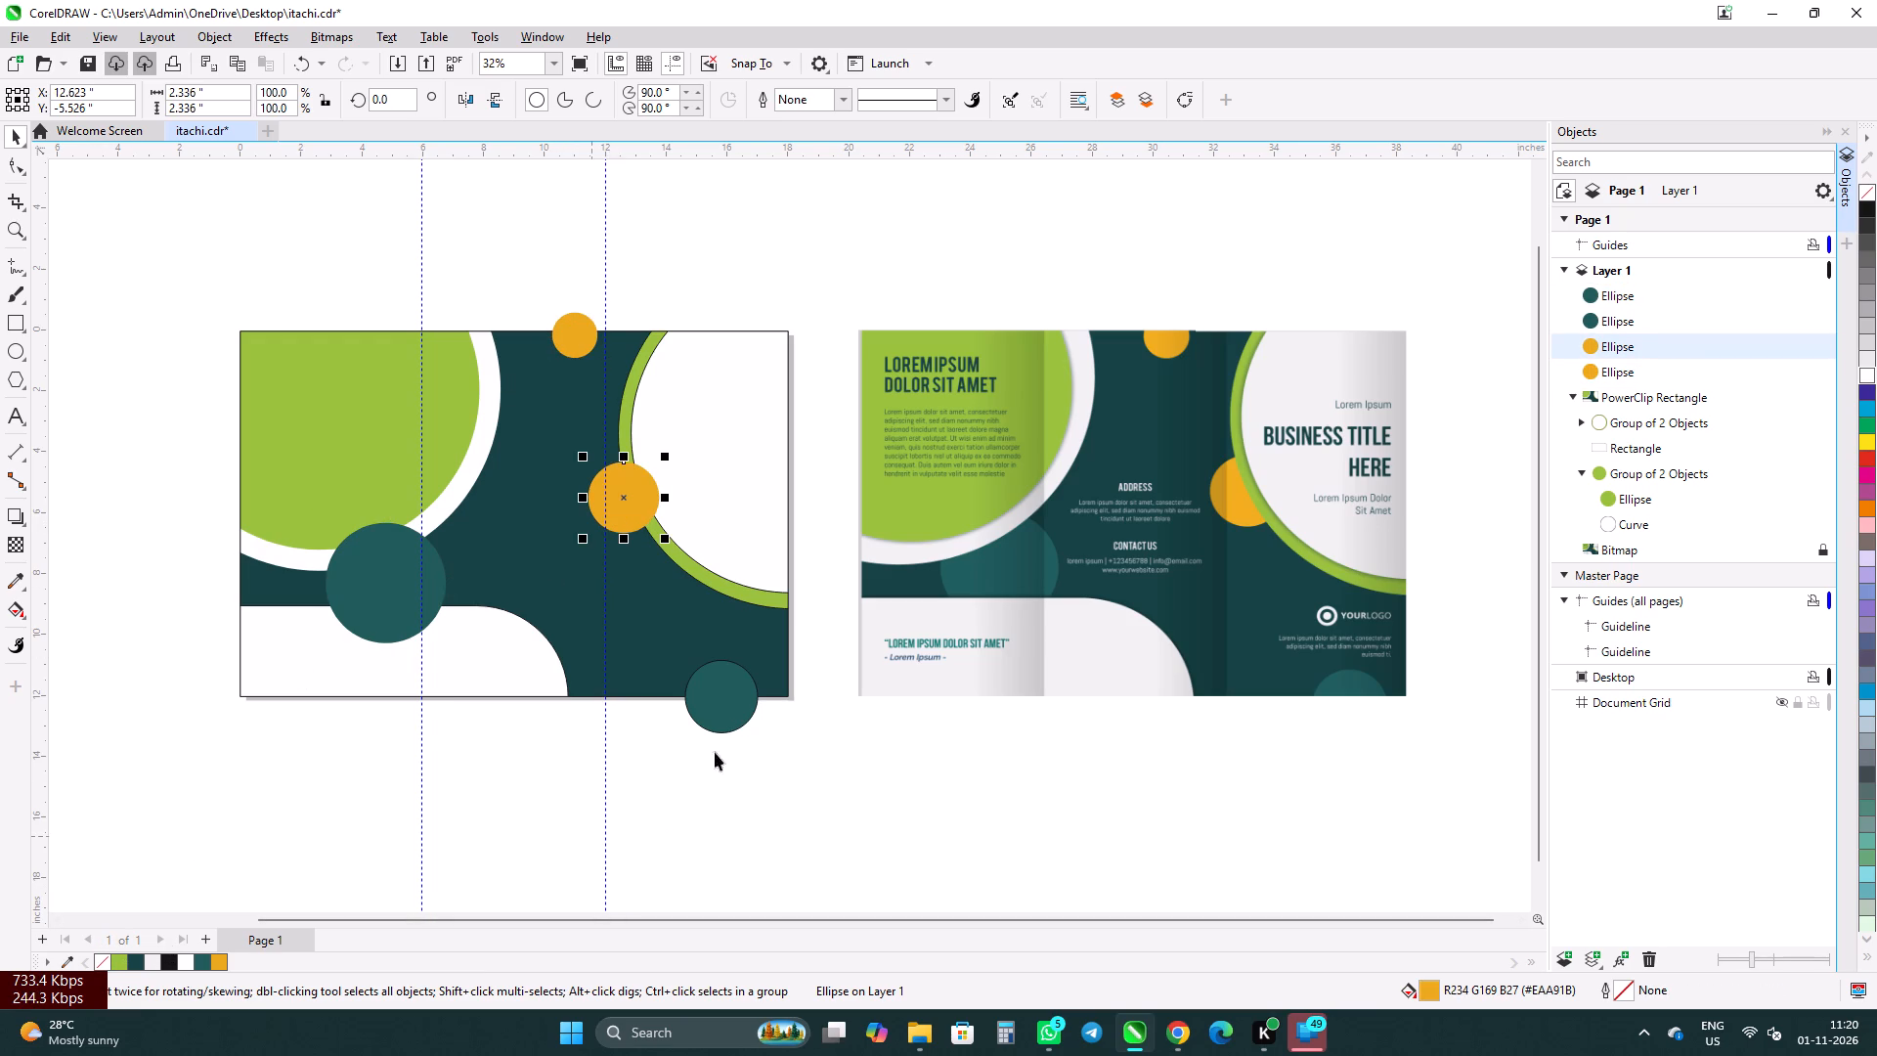
pyautogui.click(739, 675)
pyautogui.rightClick(105, 965)
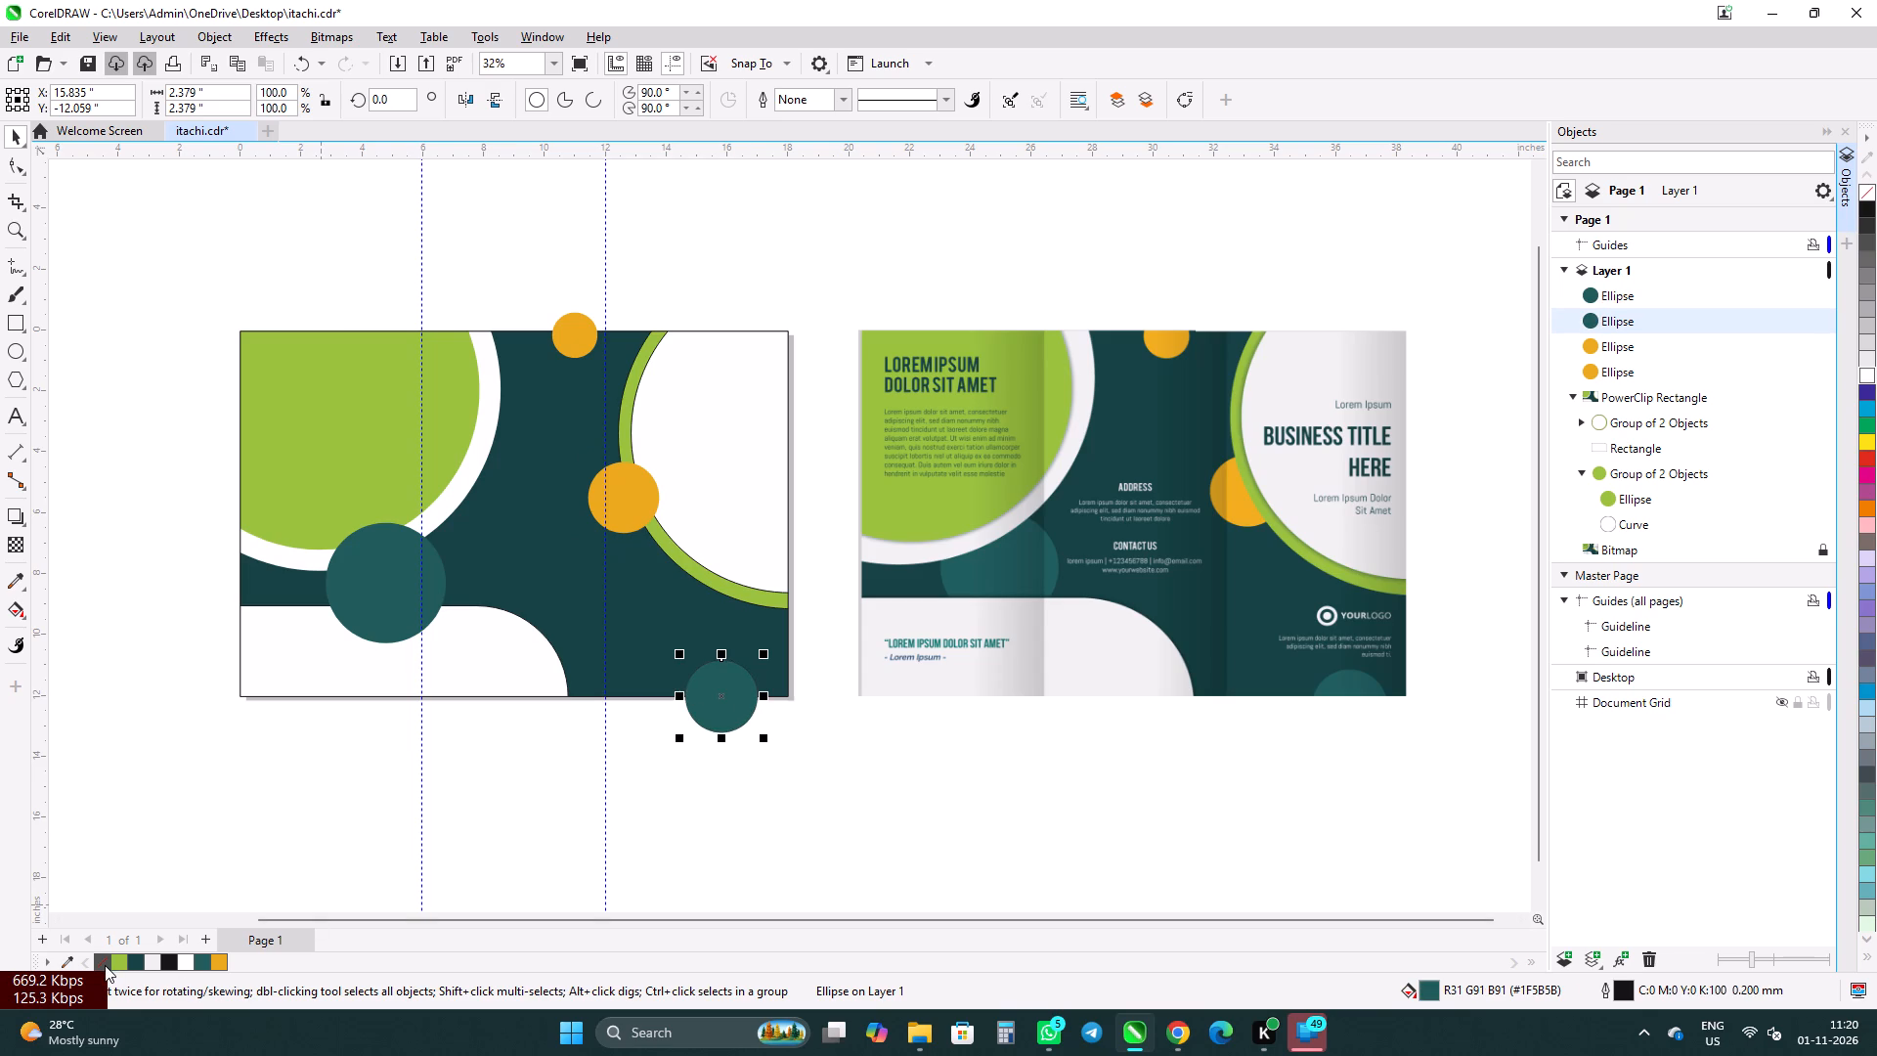
# PowerClip the largest teal circle inside the page's dark teal background rectangle.
pyautogui.click(382, 595)
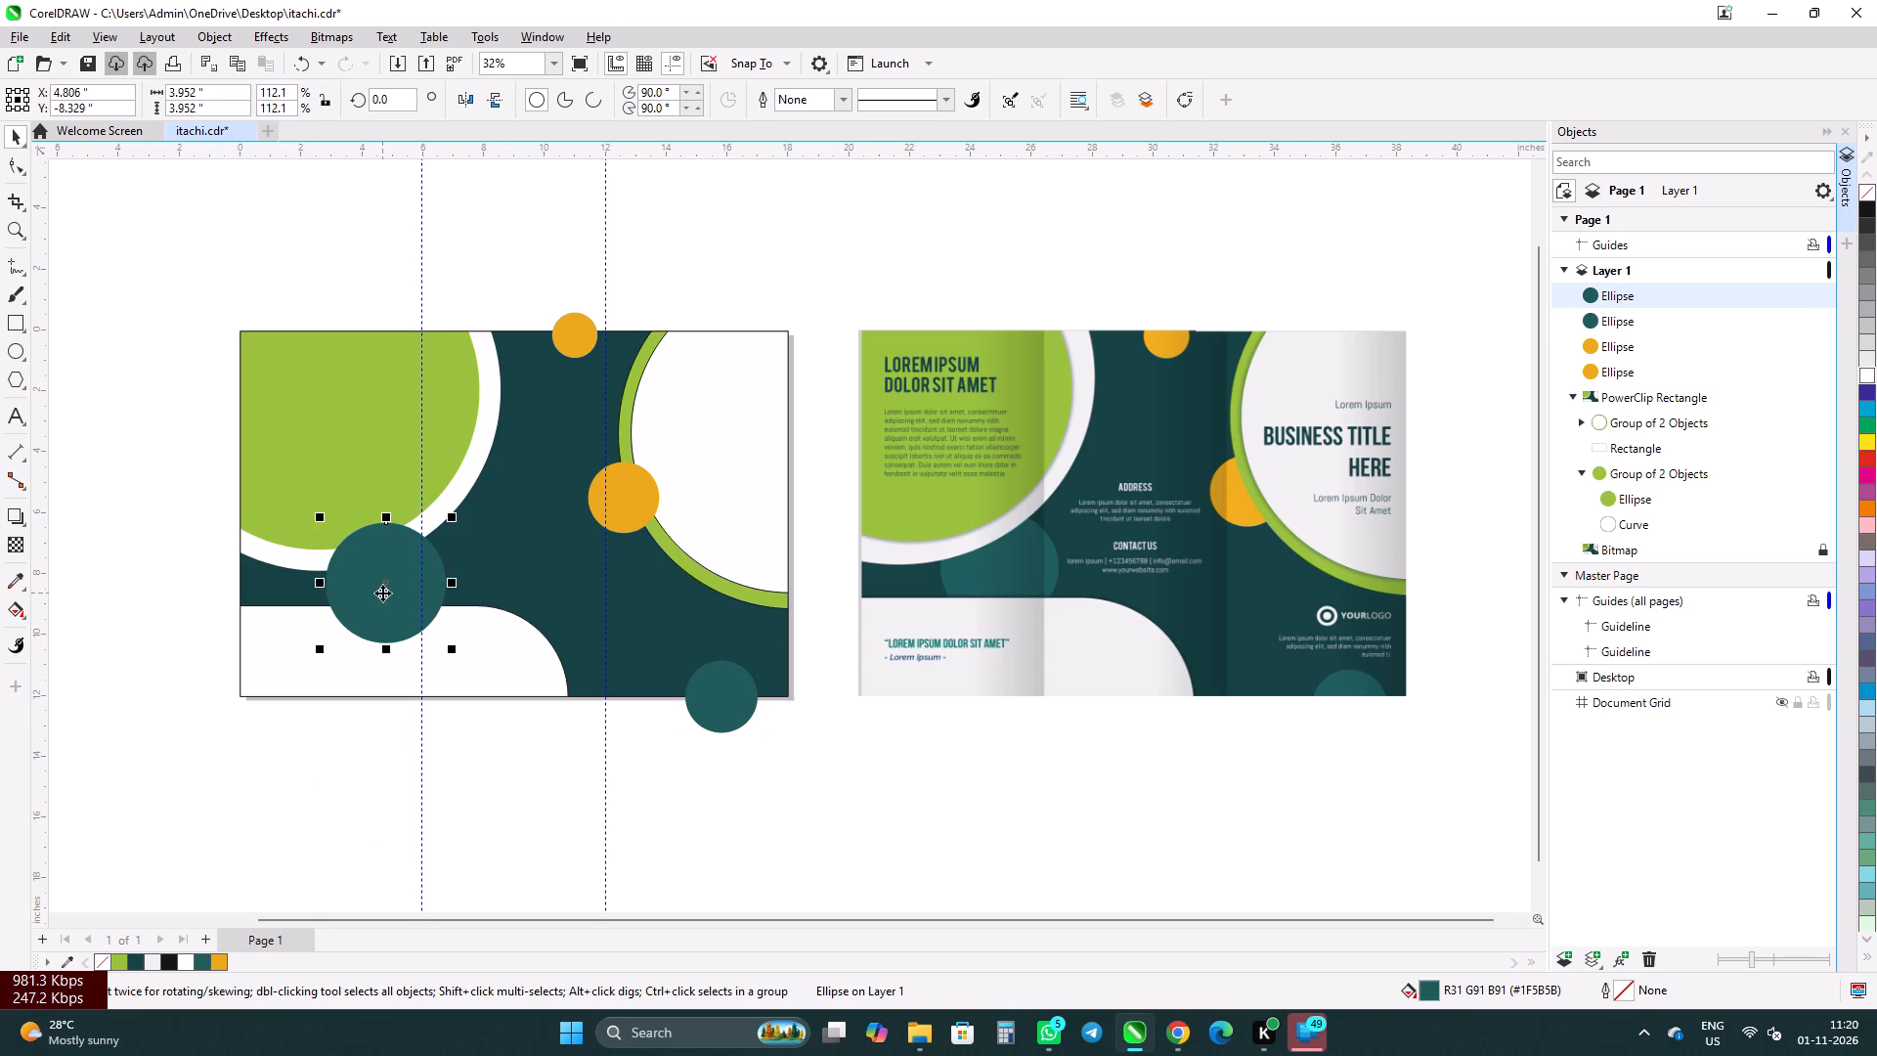
pyautogui.rightClick(382, 593)
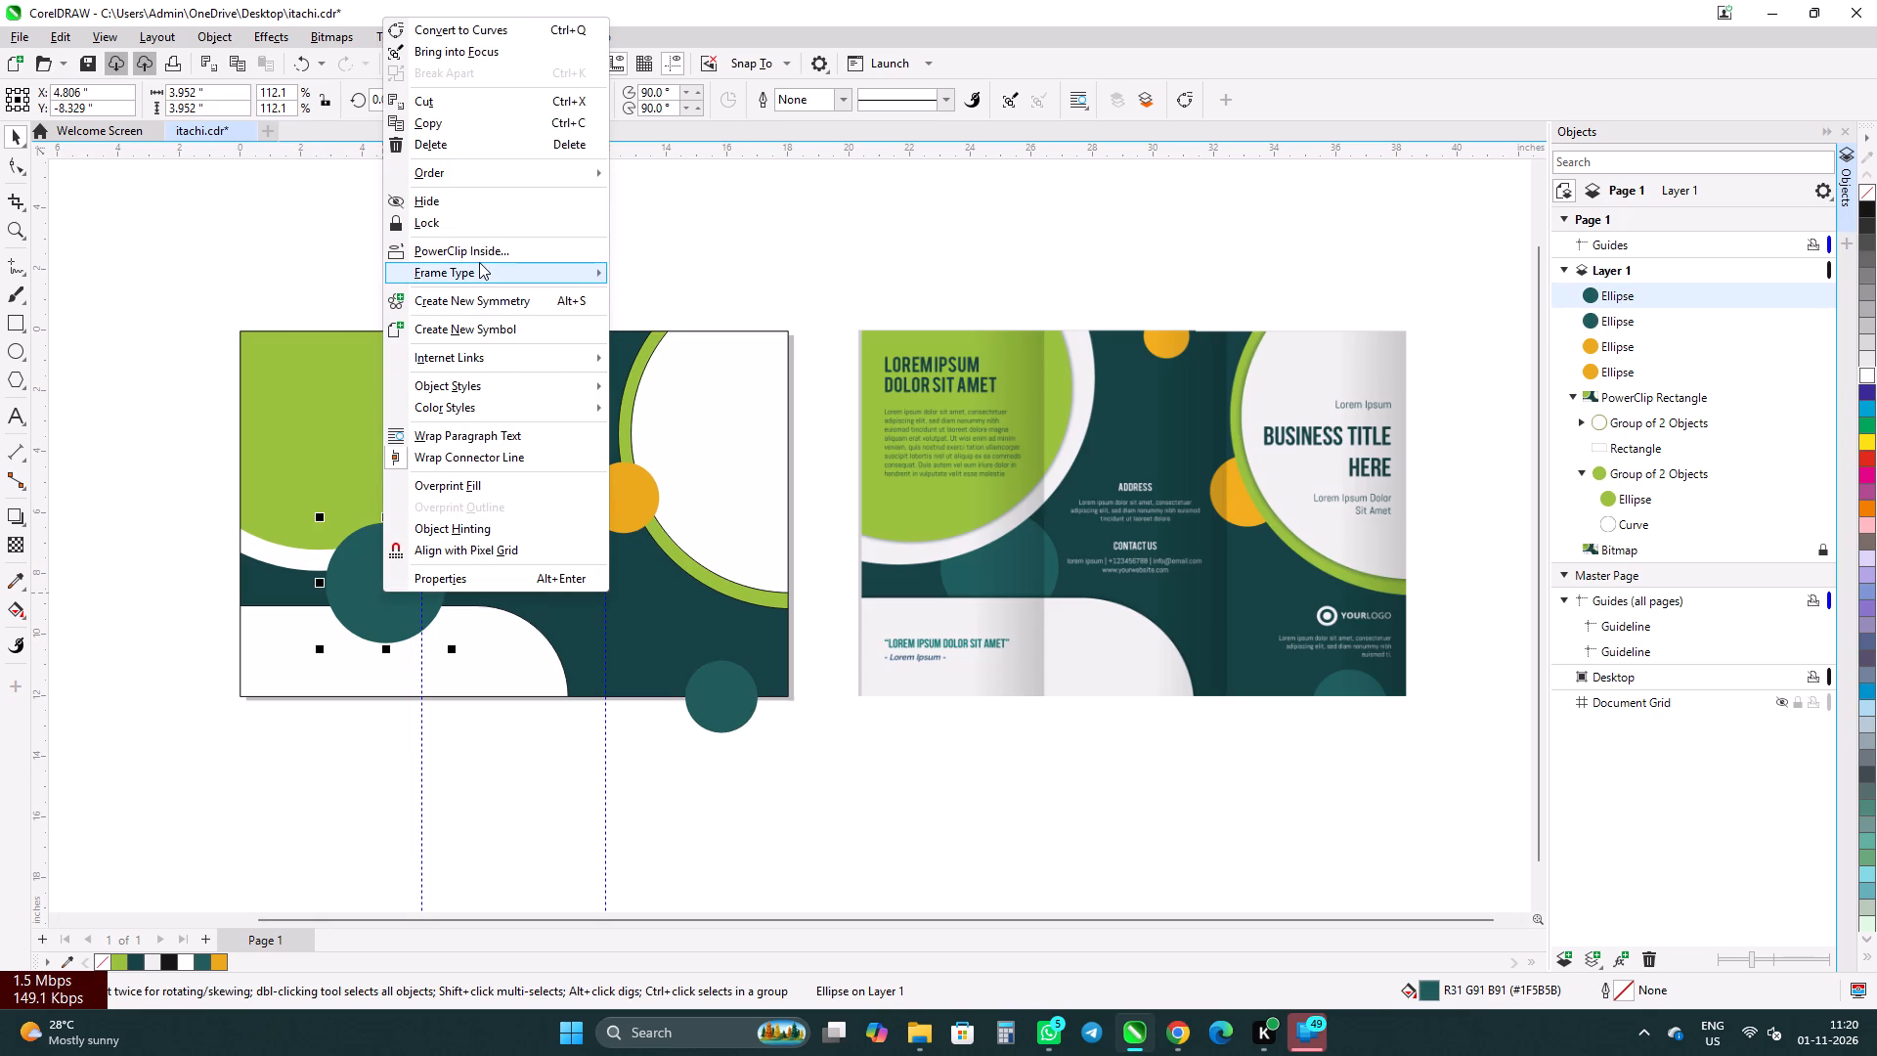
pyautogui.click(483, 257)
pyautogui.click(476, 591)
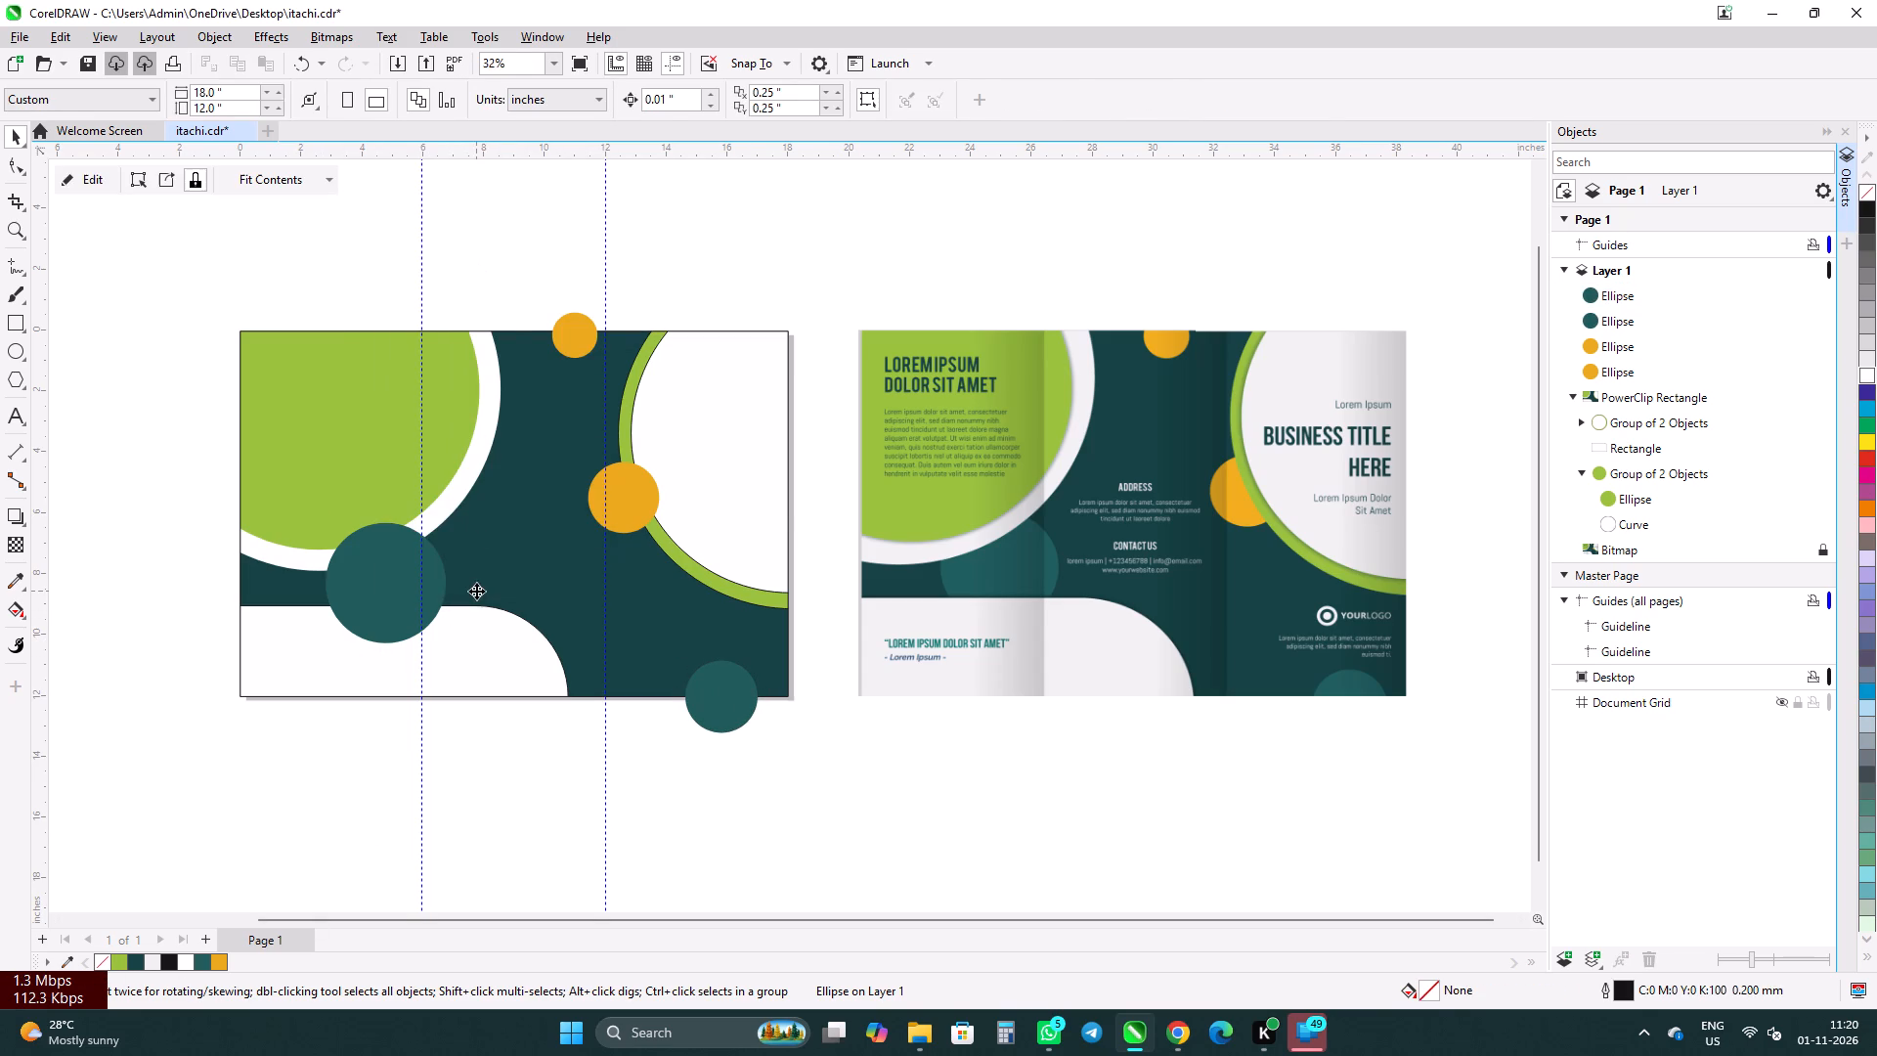
pyautogui.click(385, 608)
pyautogui.click(92, 331)
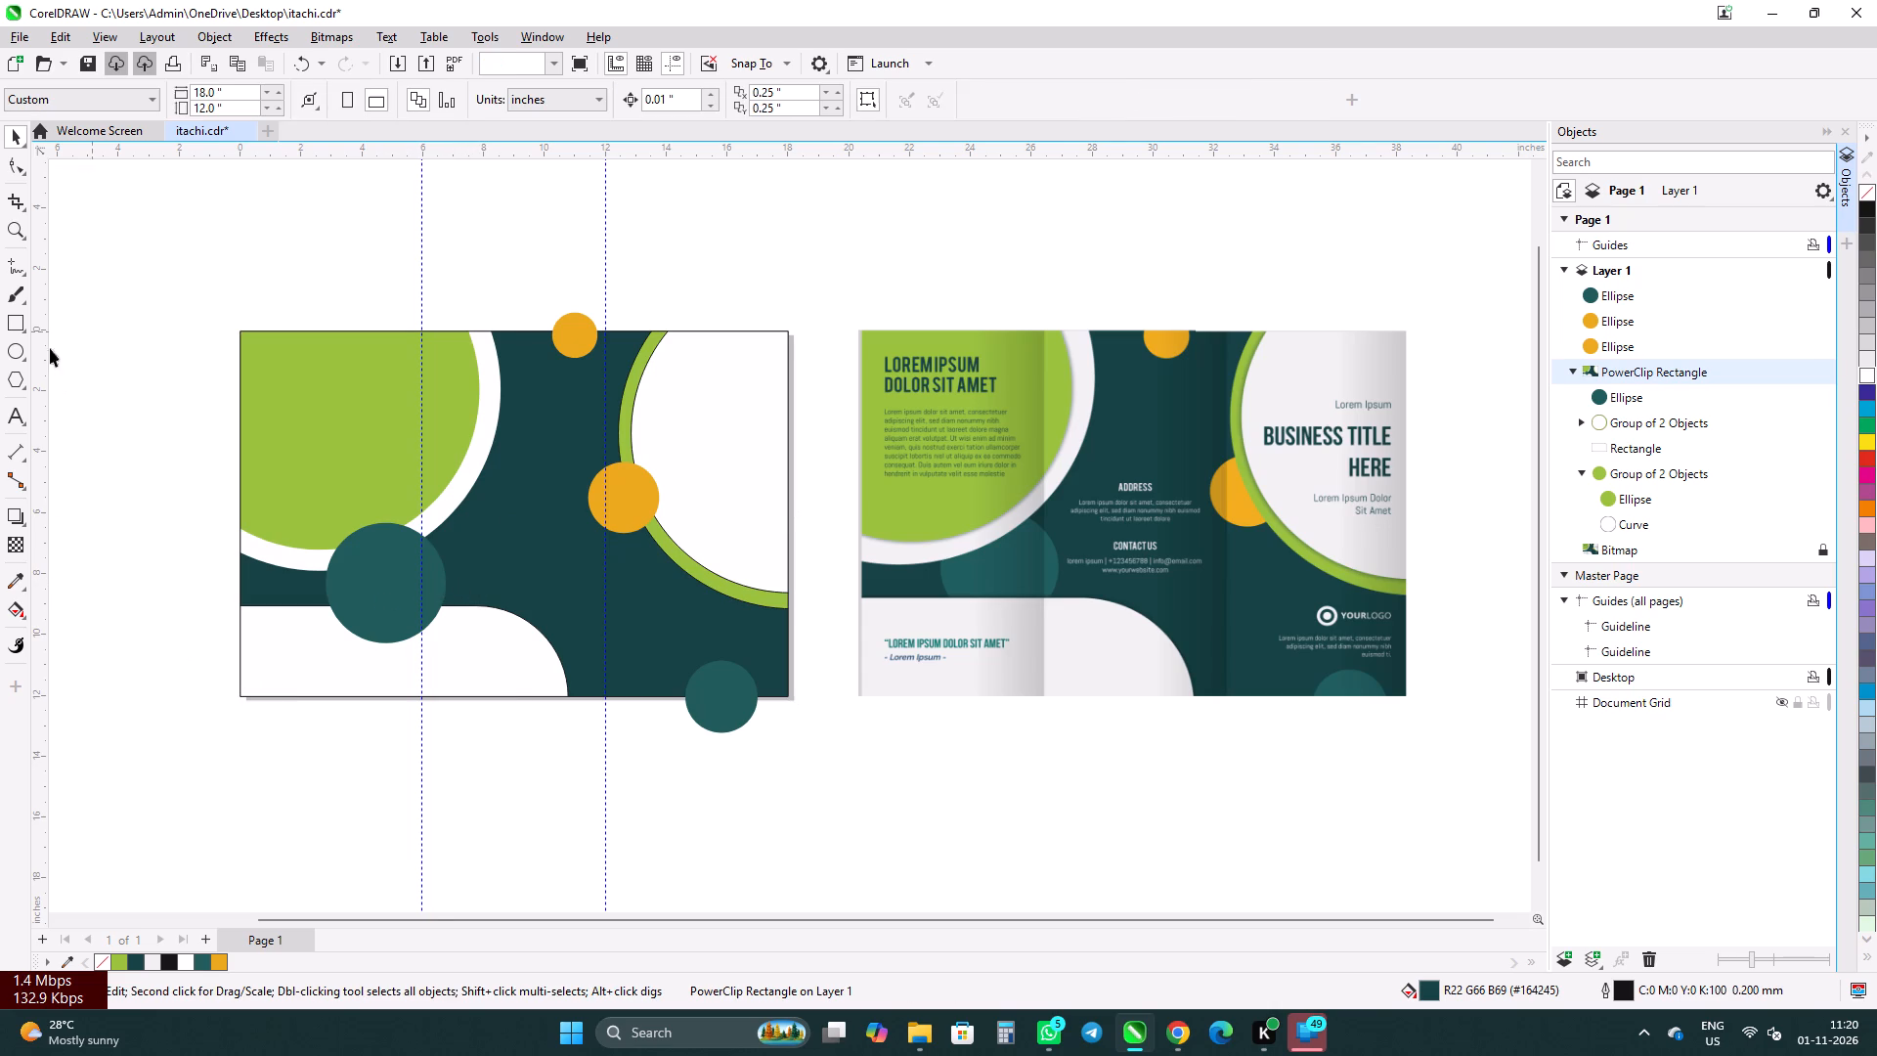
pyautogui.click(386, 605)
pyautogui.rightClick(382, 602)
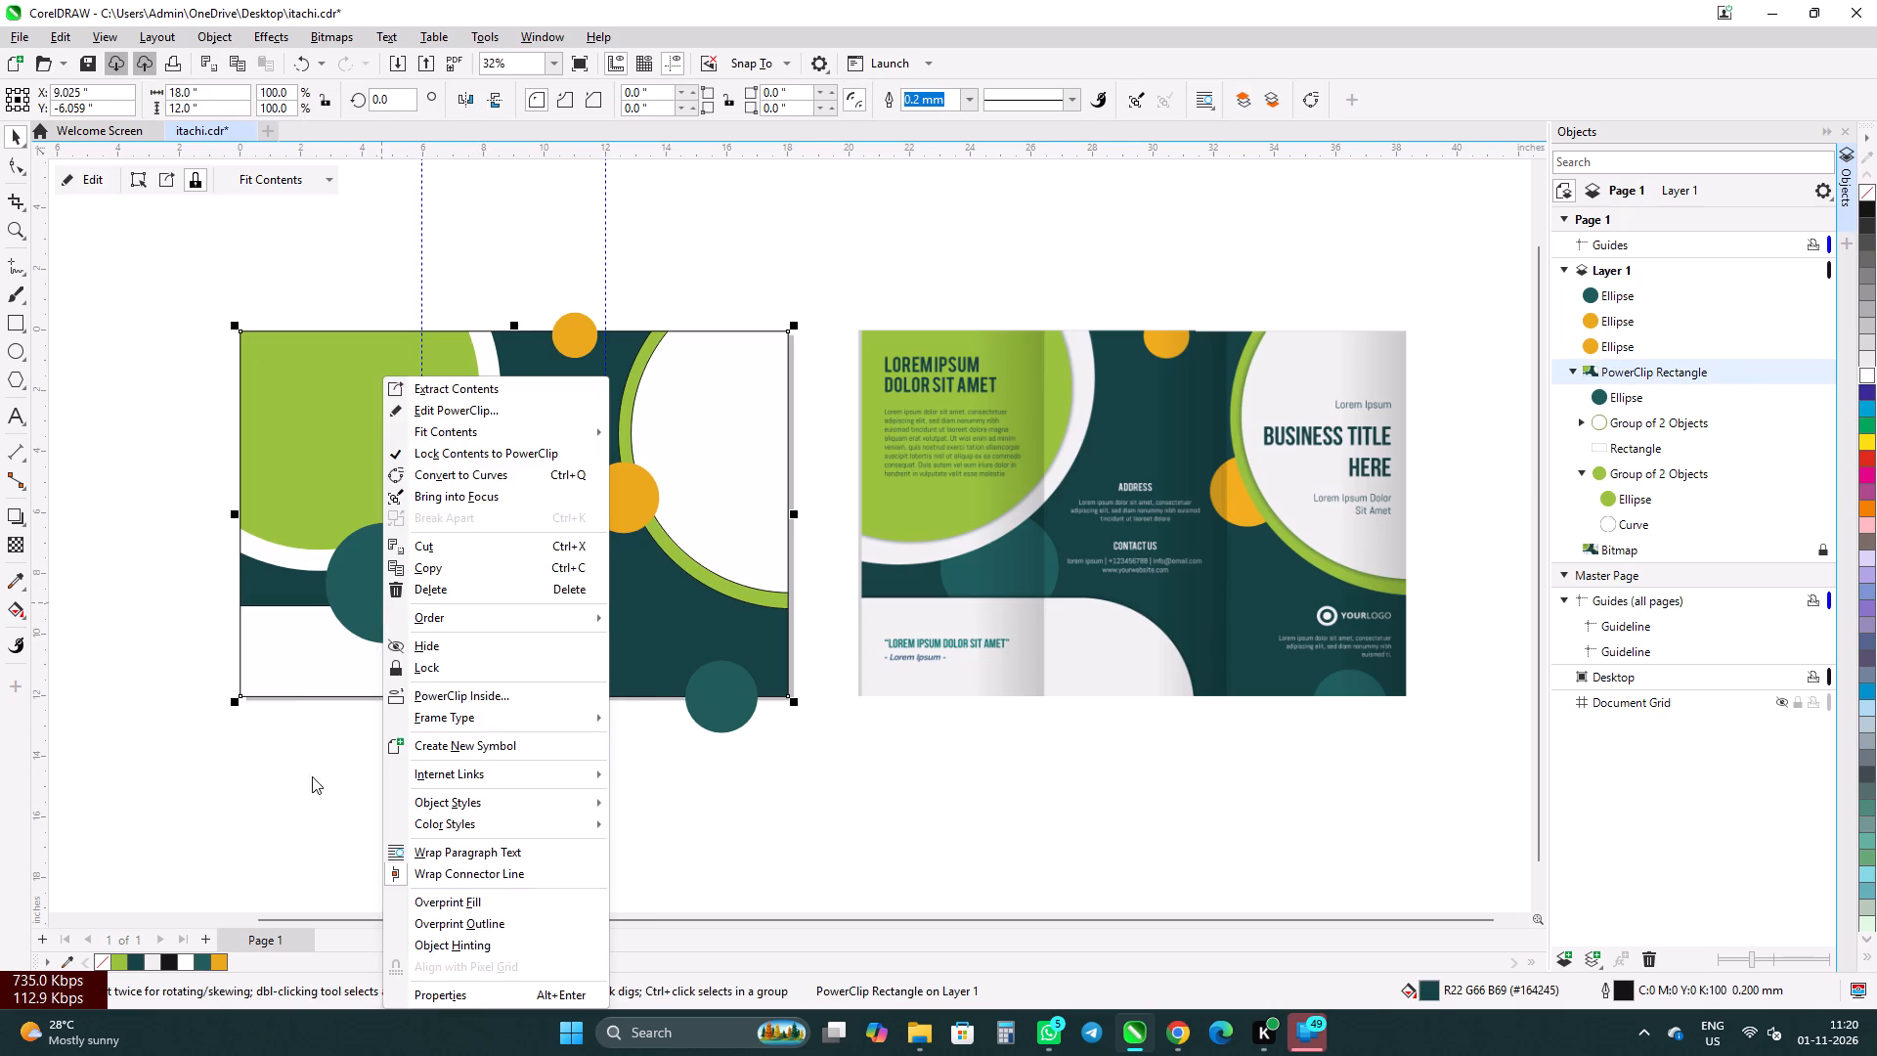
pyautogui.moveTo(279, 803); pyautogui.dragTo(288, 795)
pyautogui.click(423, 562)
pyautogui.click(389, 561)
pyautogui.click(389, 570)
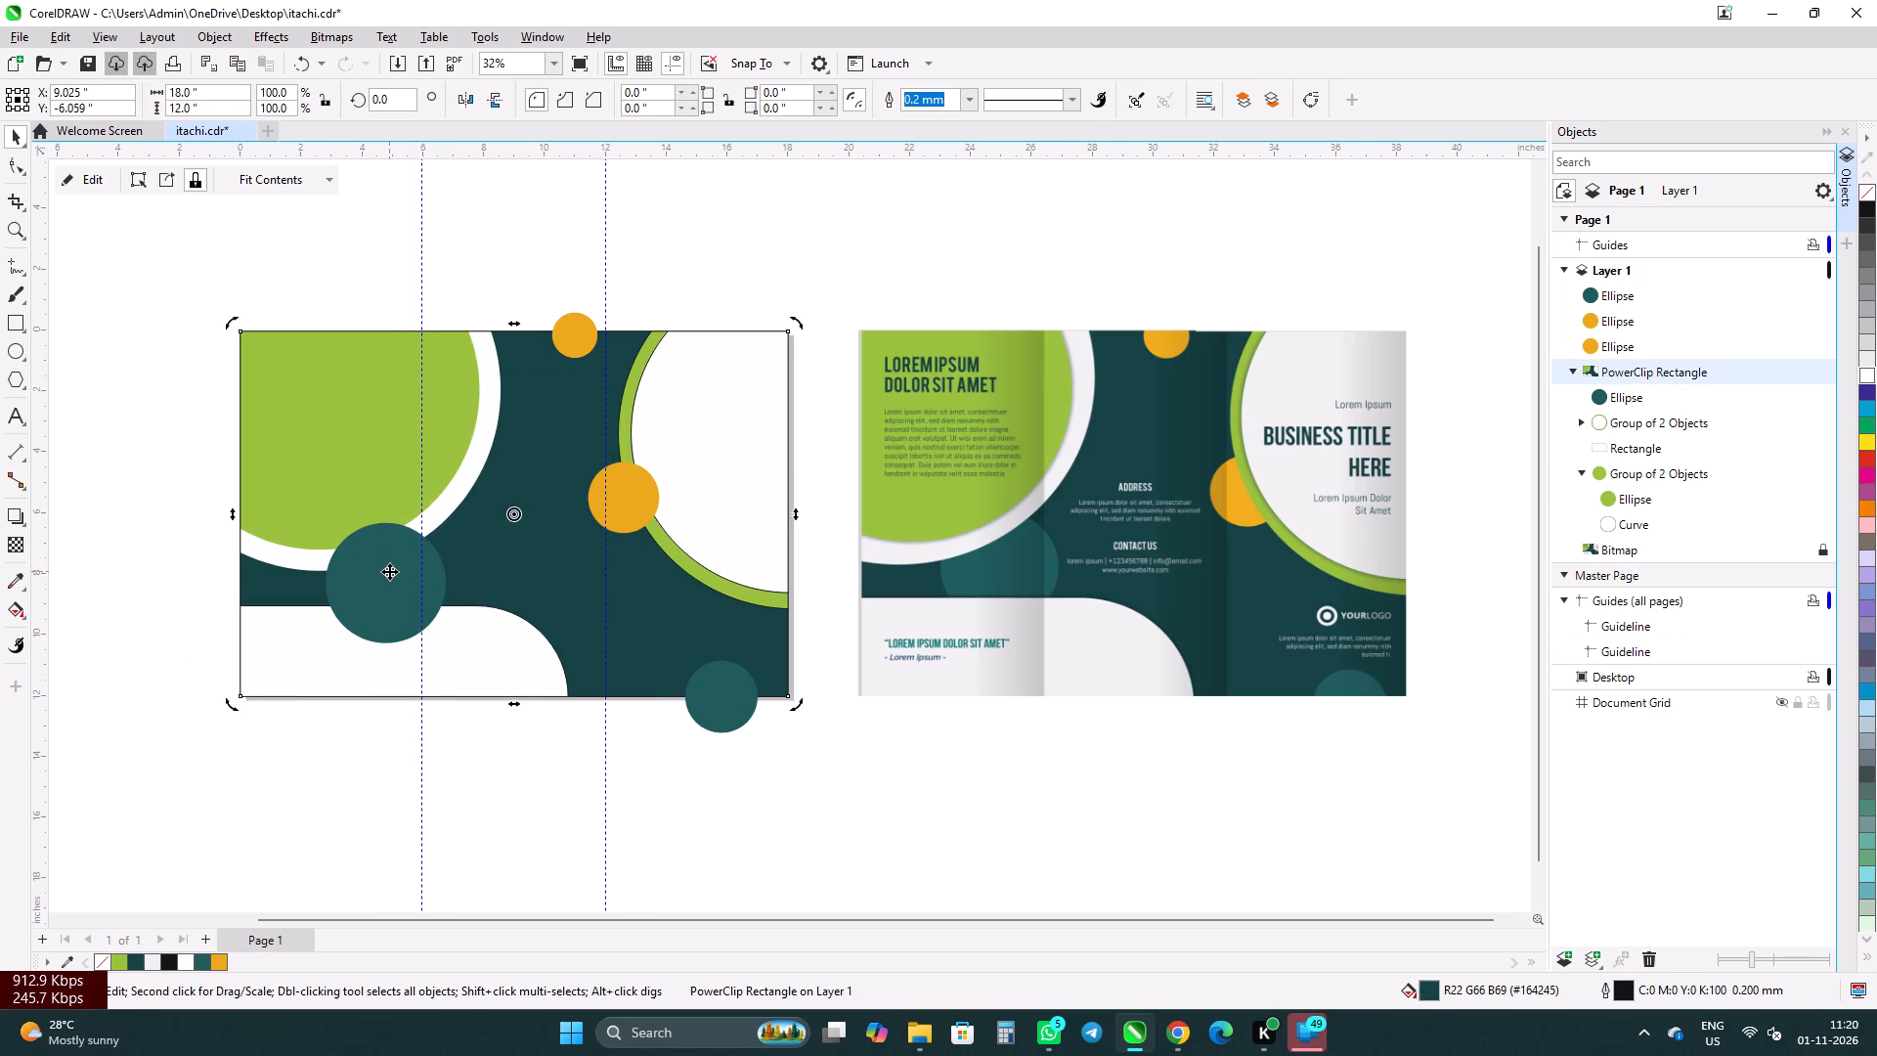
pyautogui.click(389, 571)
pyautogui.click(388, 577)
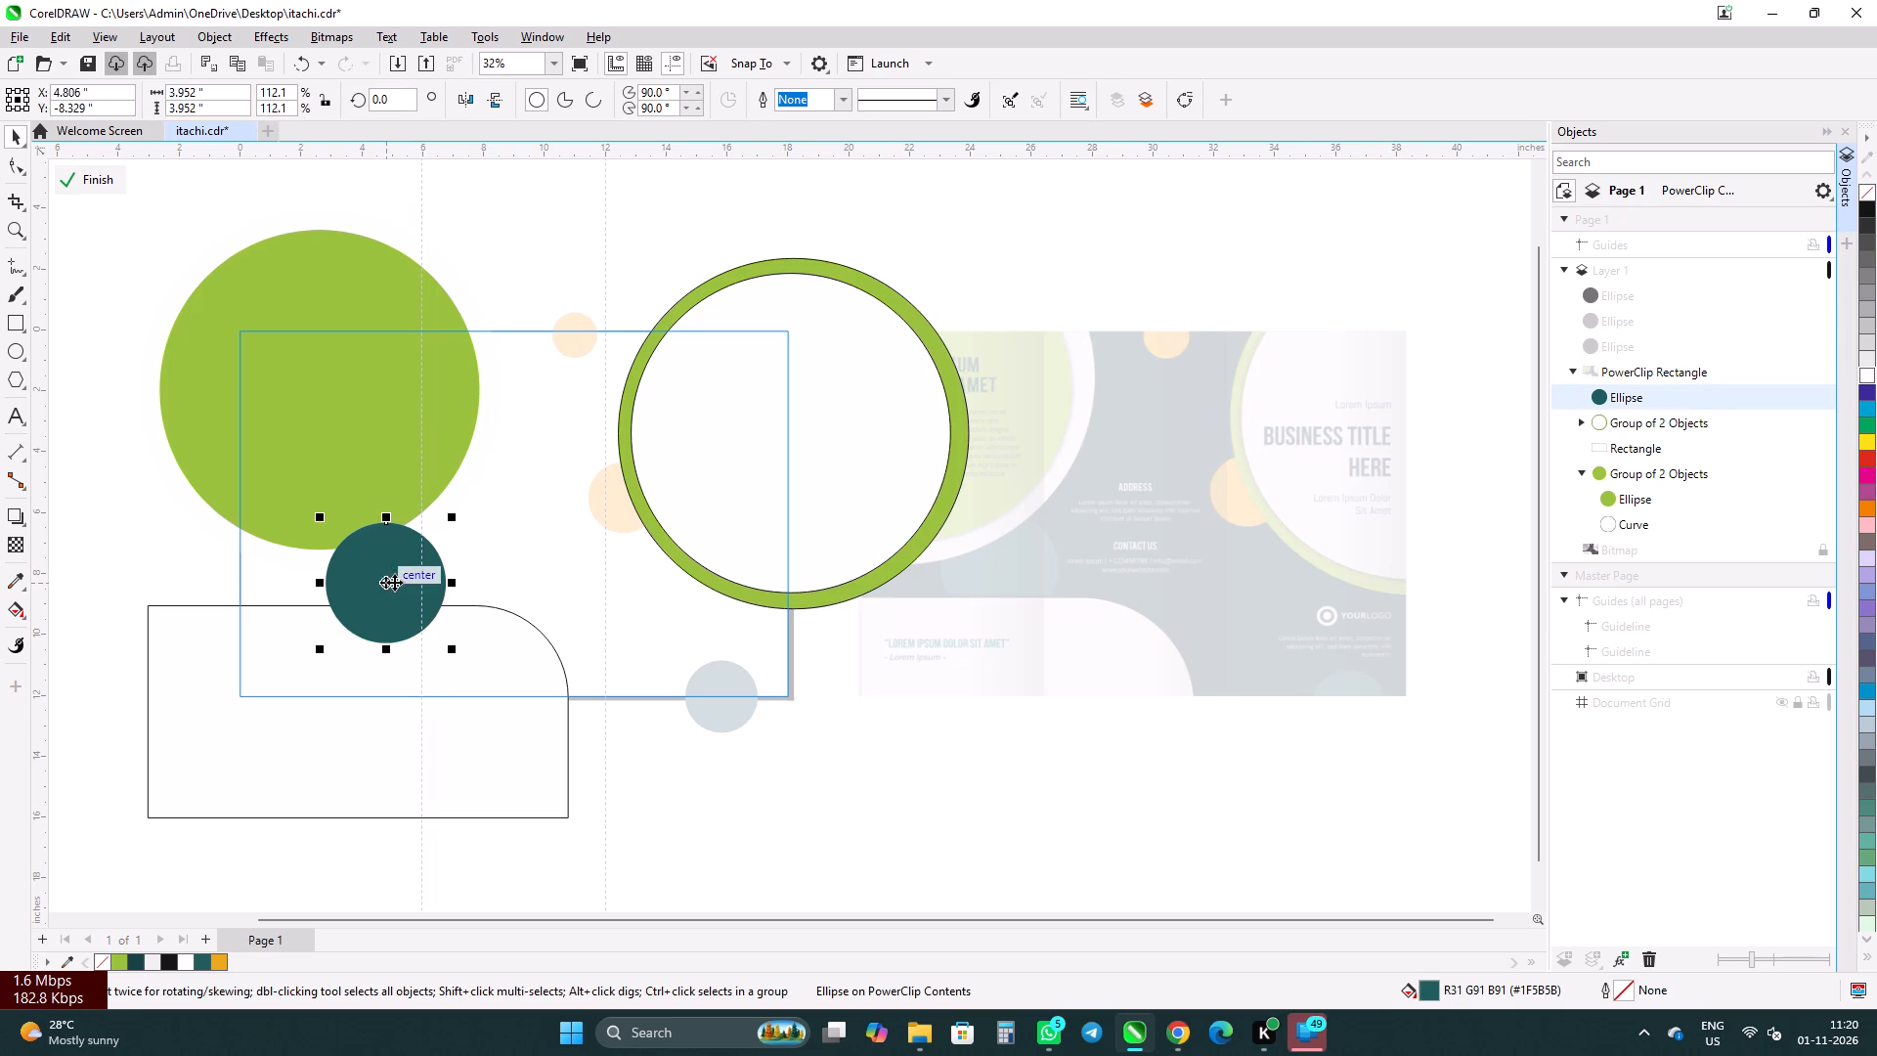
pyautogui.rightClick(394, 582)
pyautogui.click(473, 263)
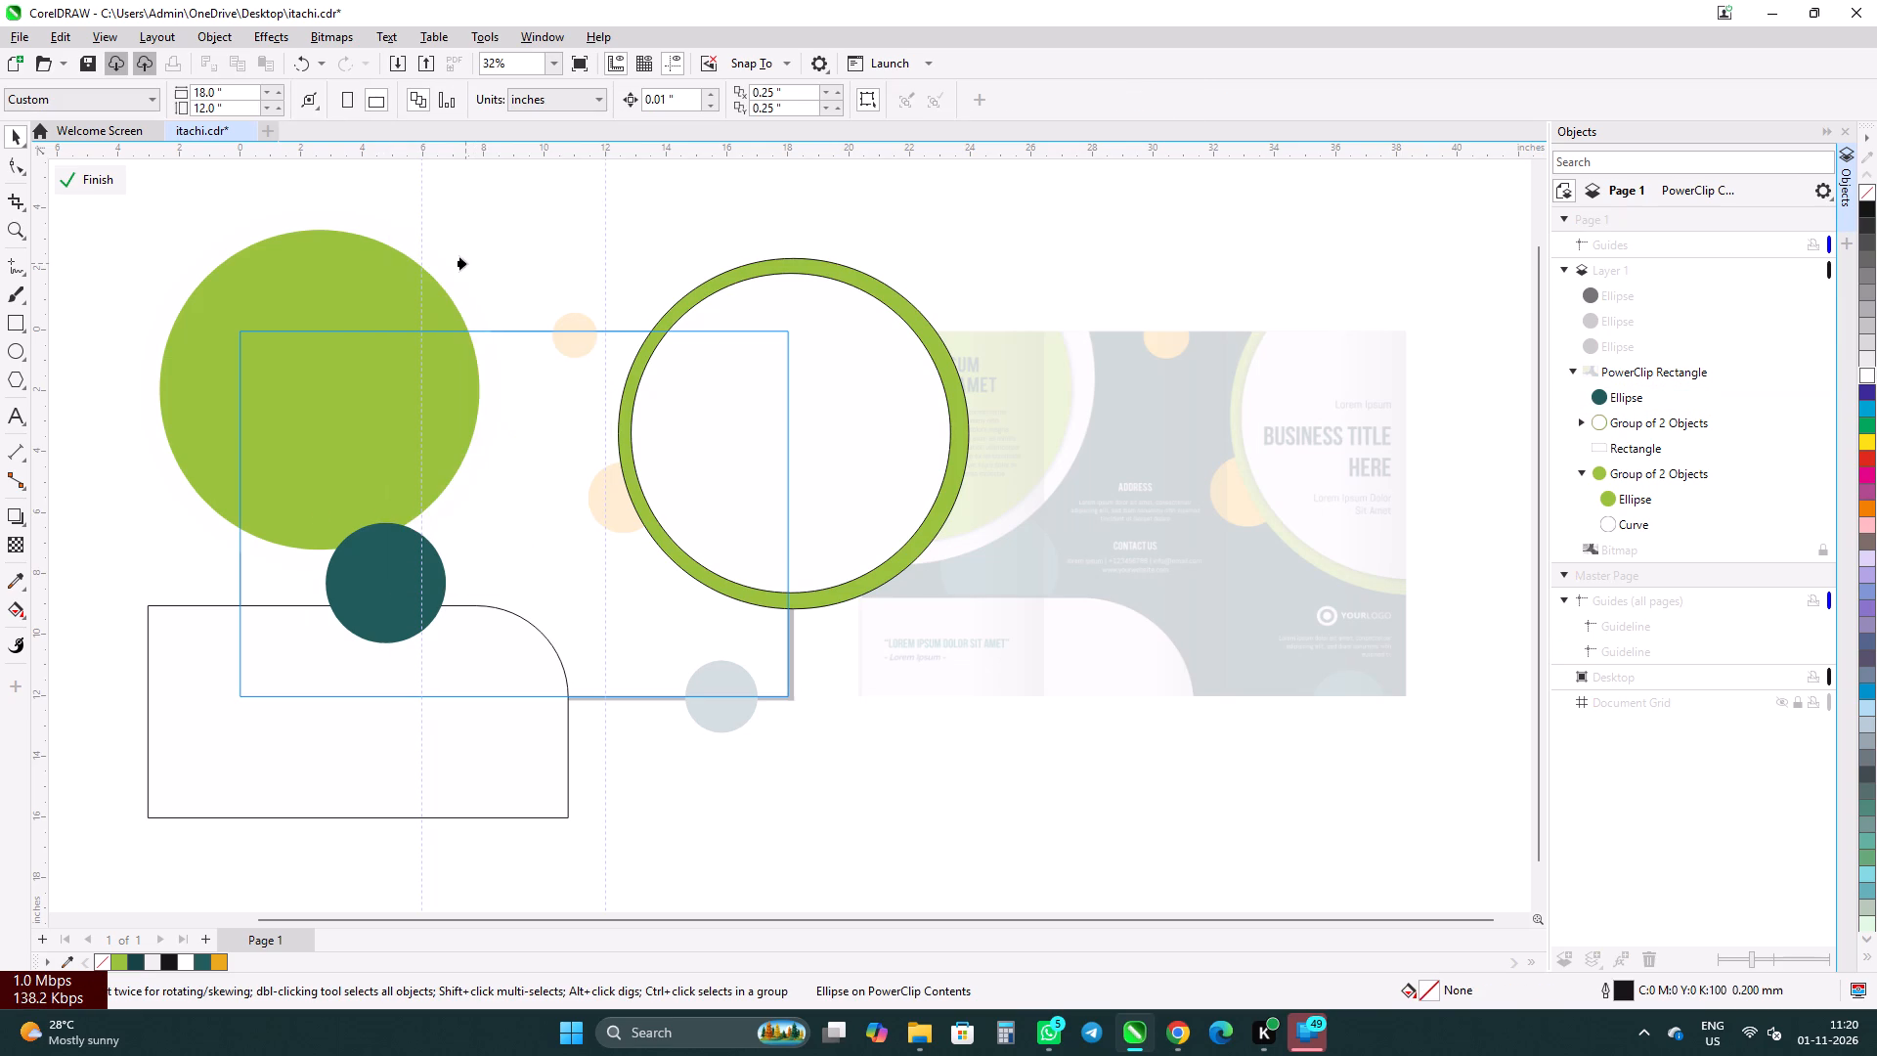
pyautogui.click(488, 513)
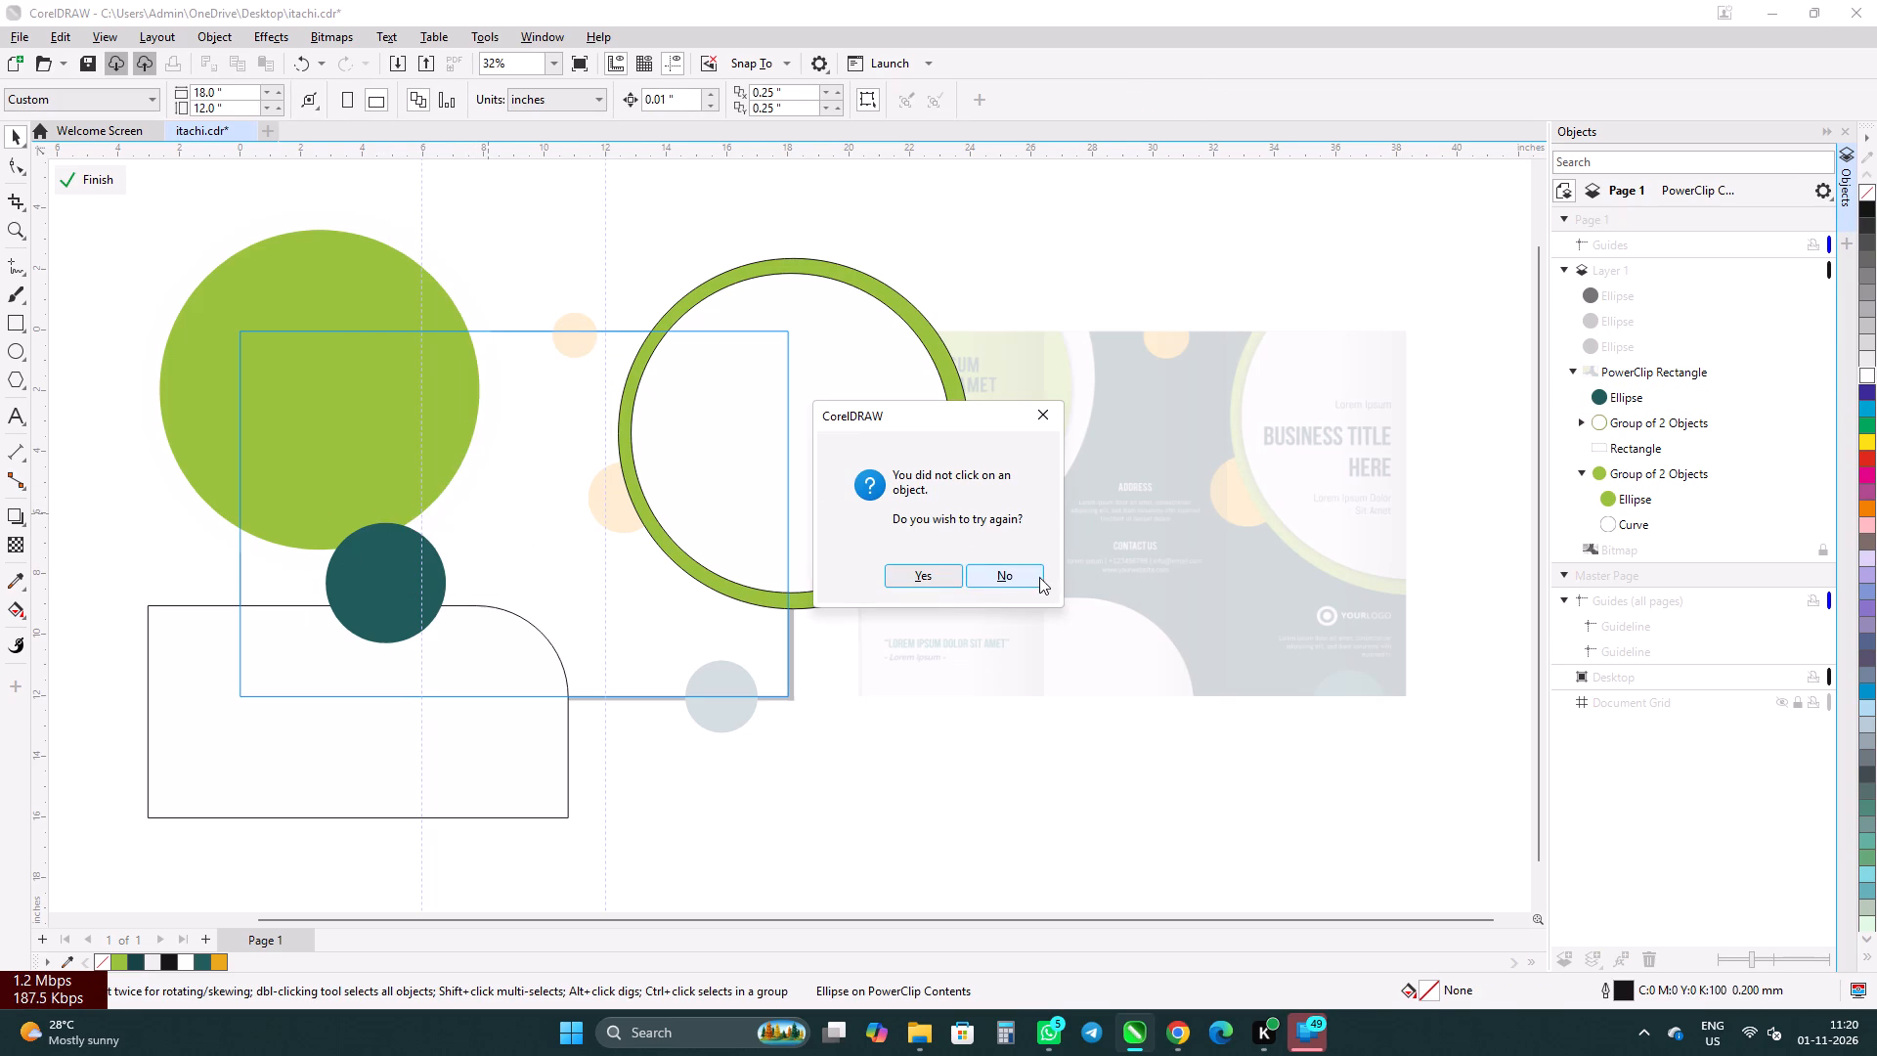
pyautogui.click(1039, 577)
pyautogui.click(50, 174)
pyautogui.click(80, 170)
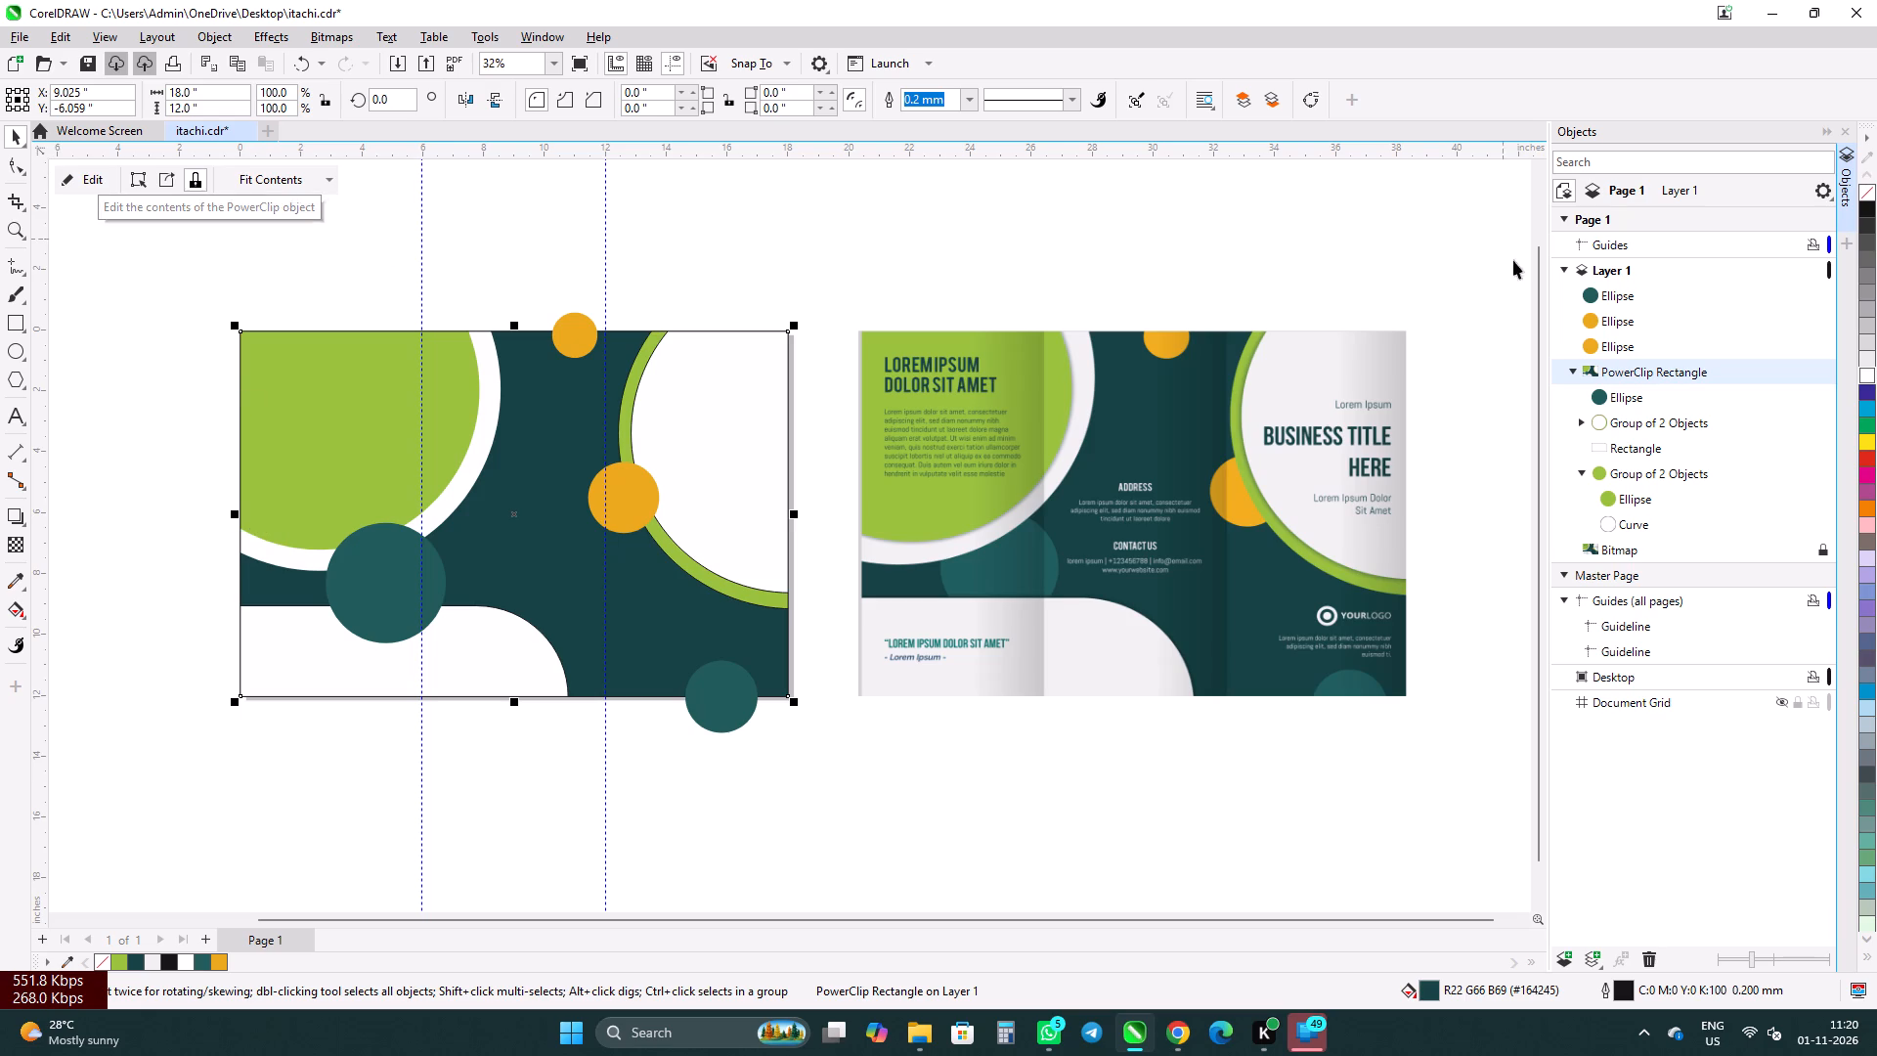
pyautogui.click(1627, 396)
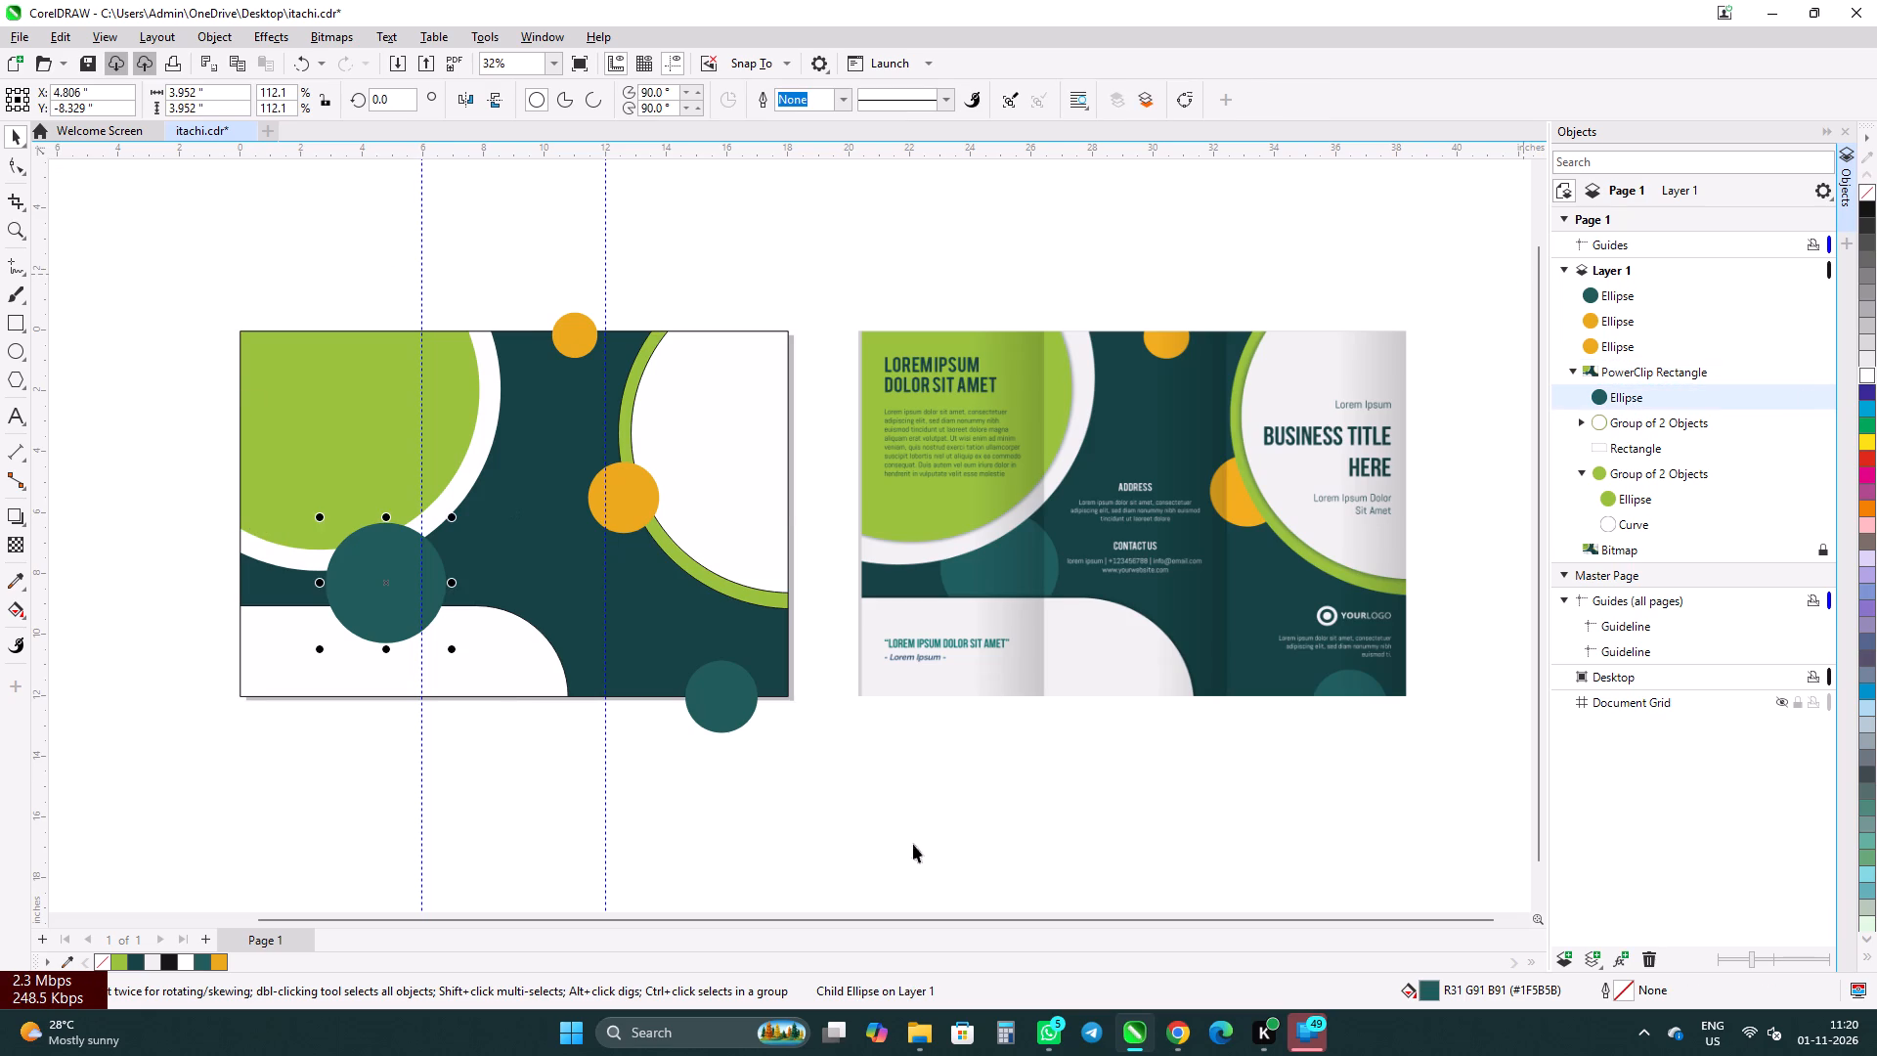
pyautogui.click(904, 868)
# PowerClip the smaller teal circle and both orange circles inside the page's dark teal background rectangle.
pyautogui.click(735, 705)
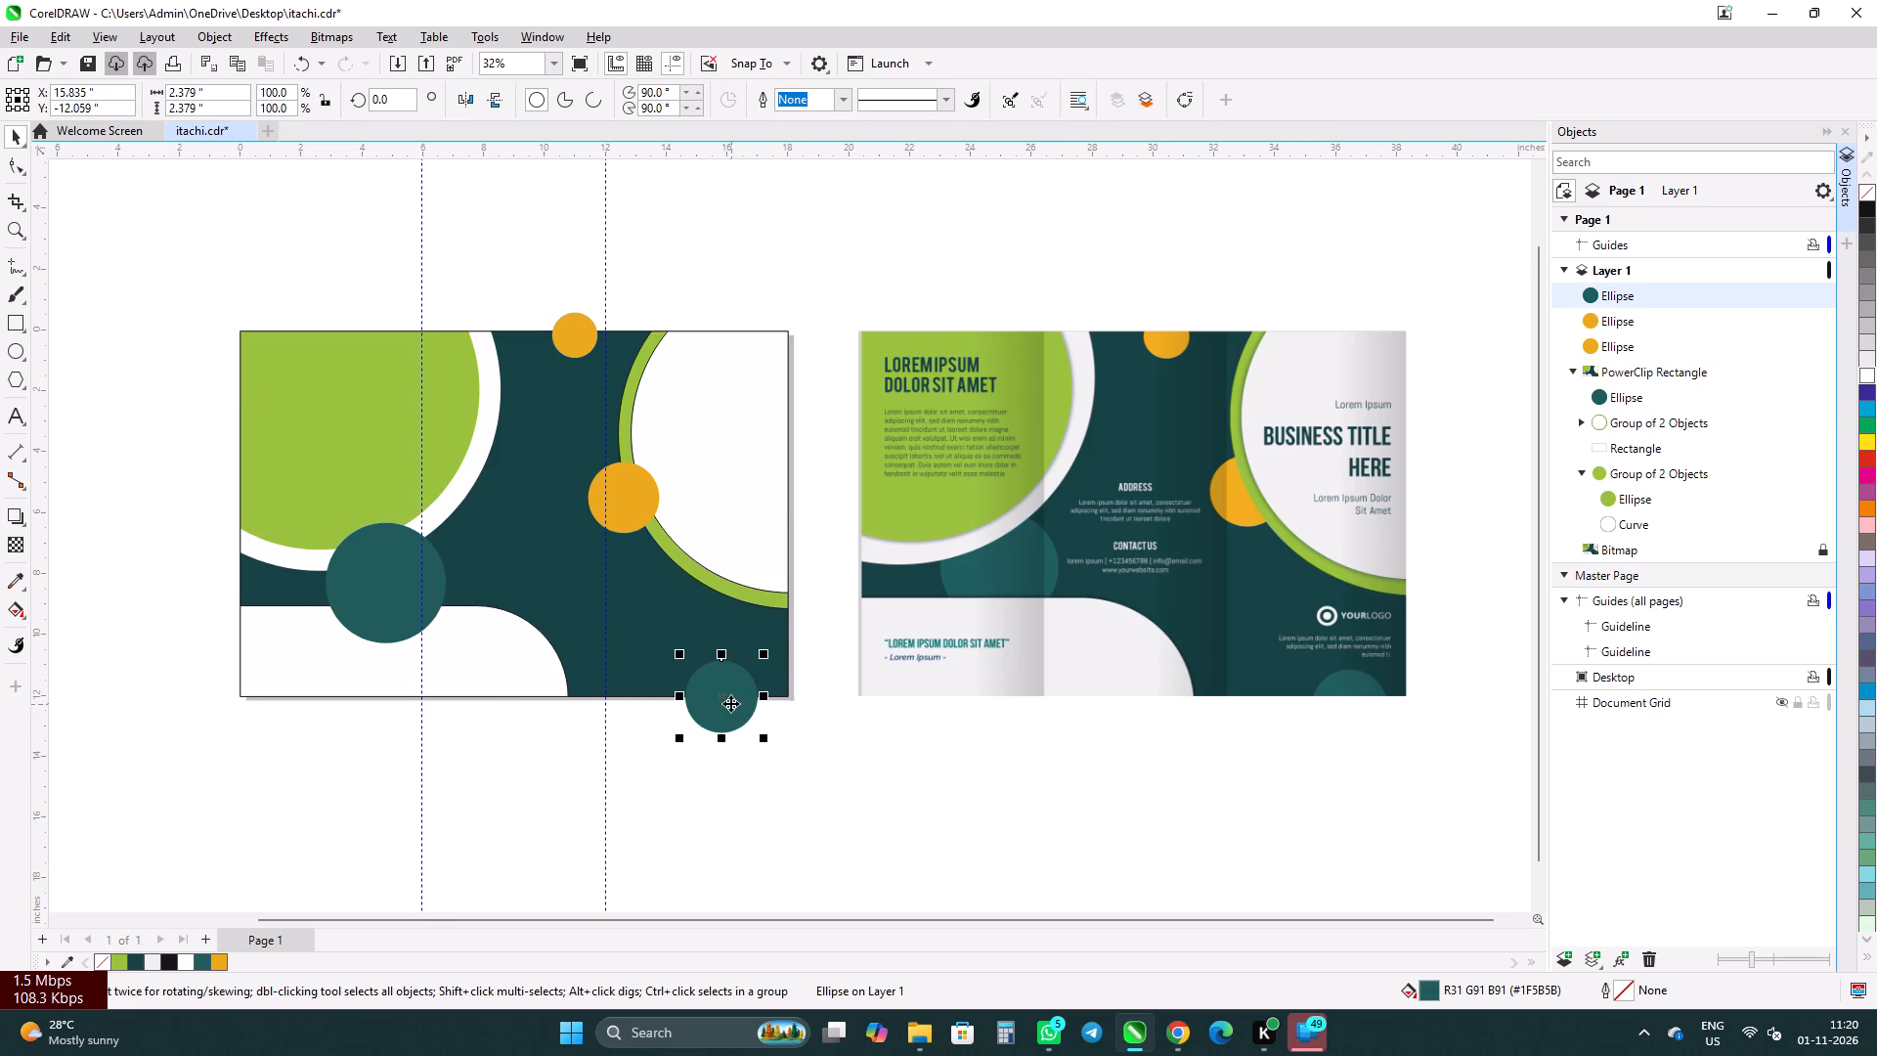
pyautogui.rightClick(730, 703)
pyautogui.click(791, 361)
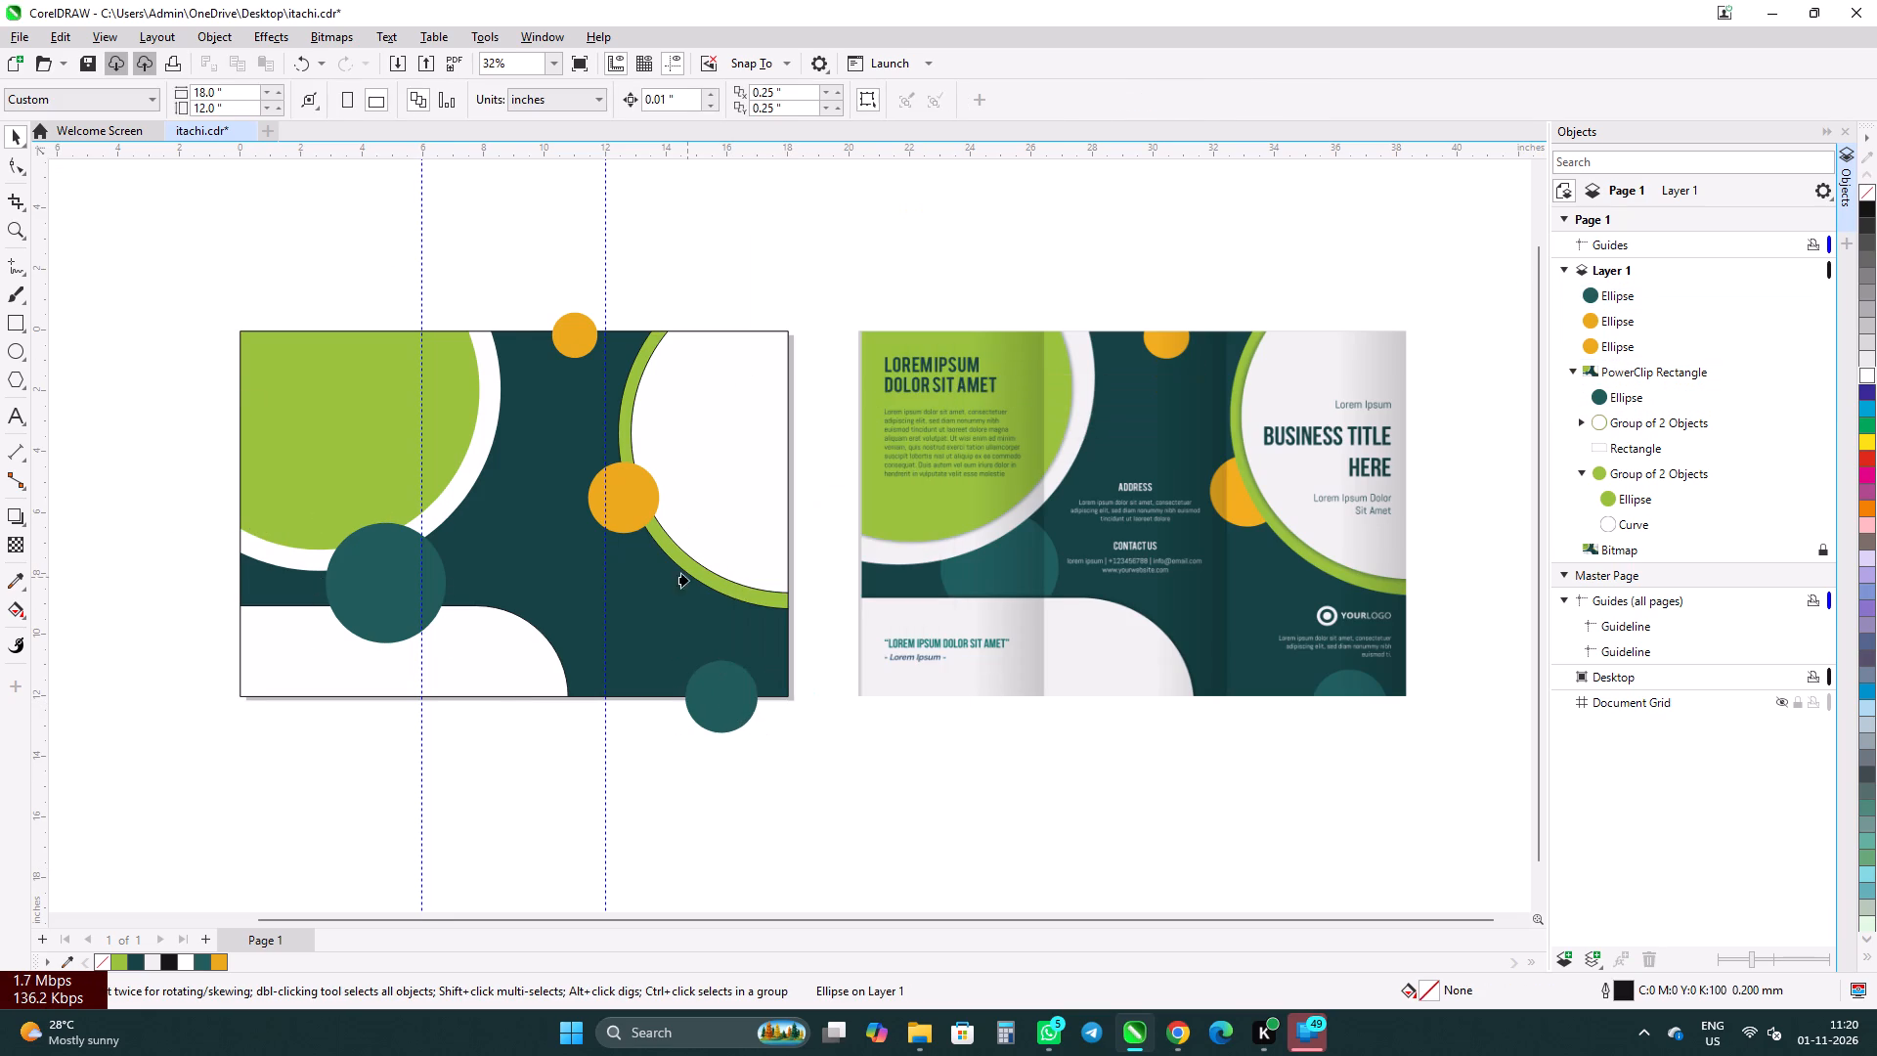
pyautogui.click(687, 614)
pyautogui.click(623, 489)
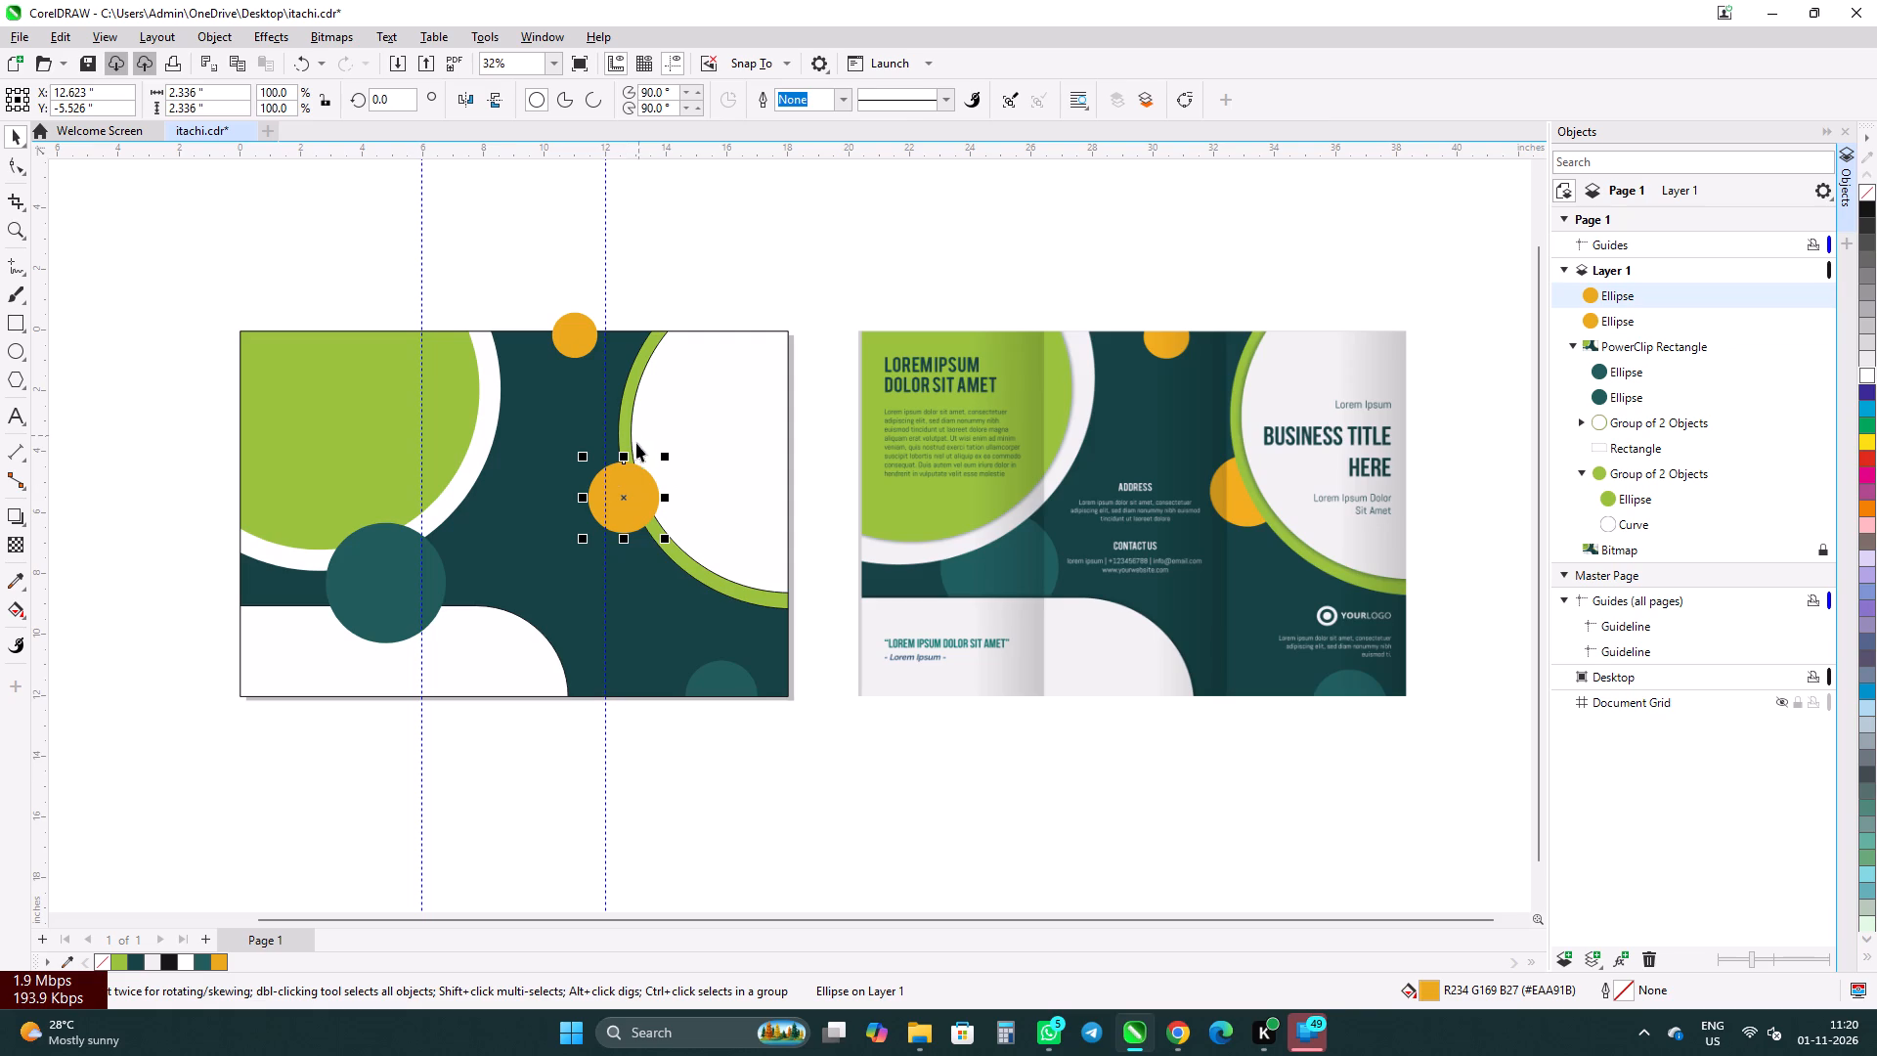
pyautogui.rightClick(618, 477)
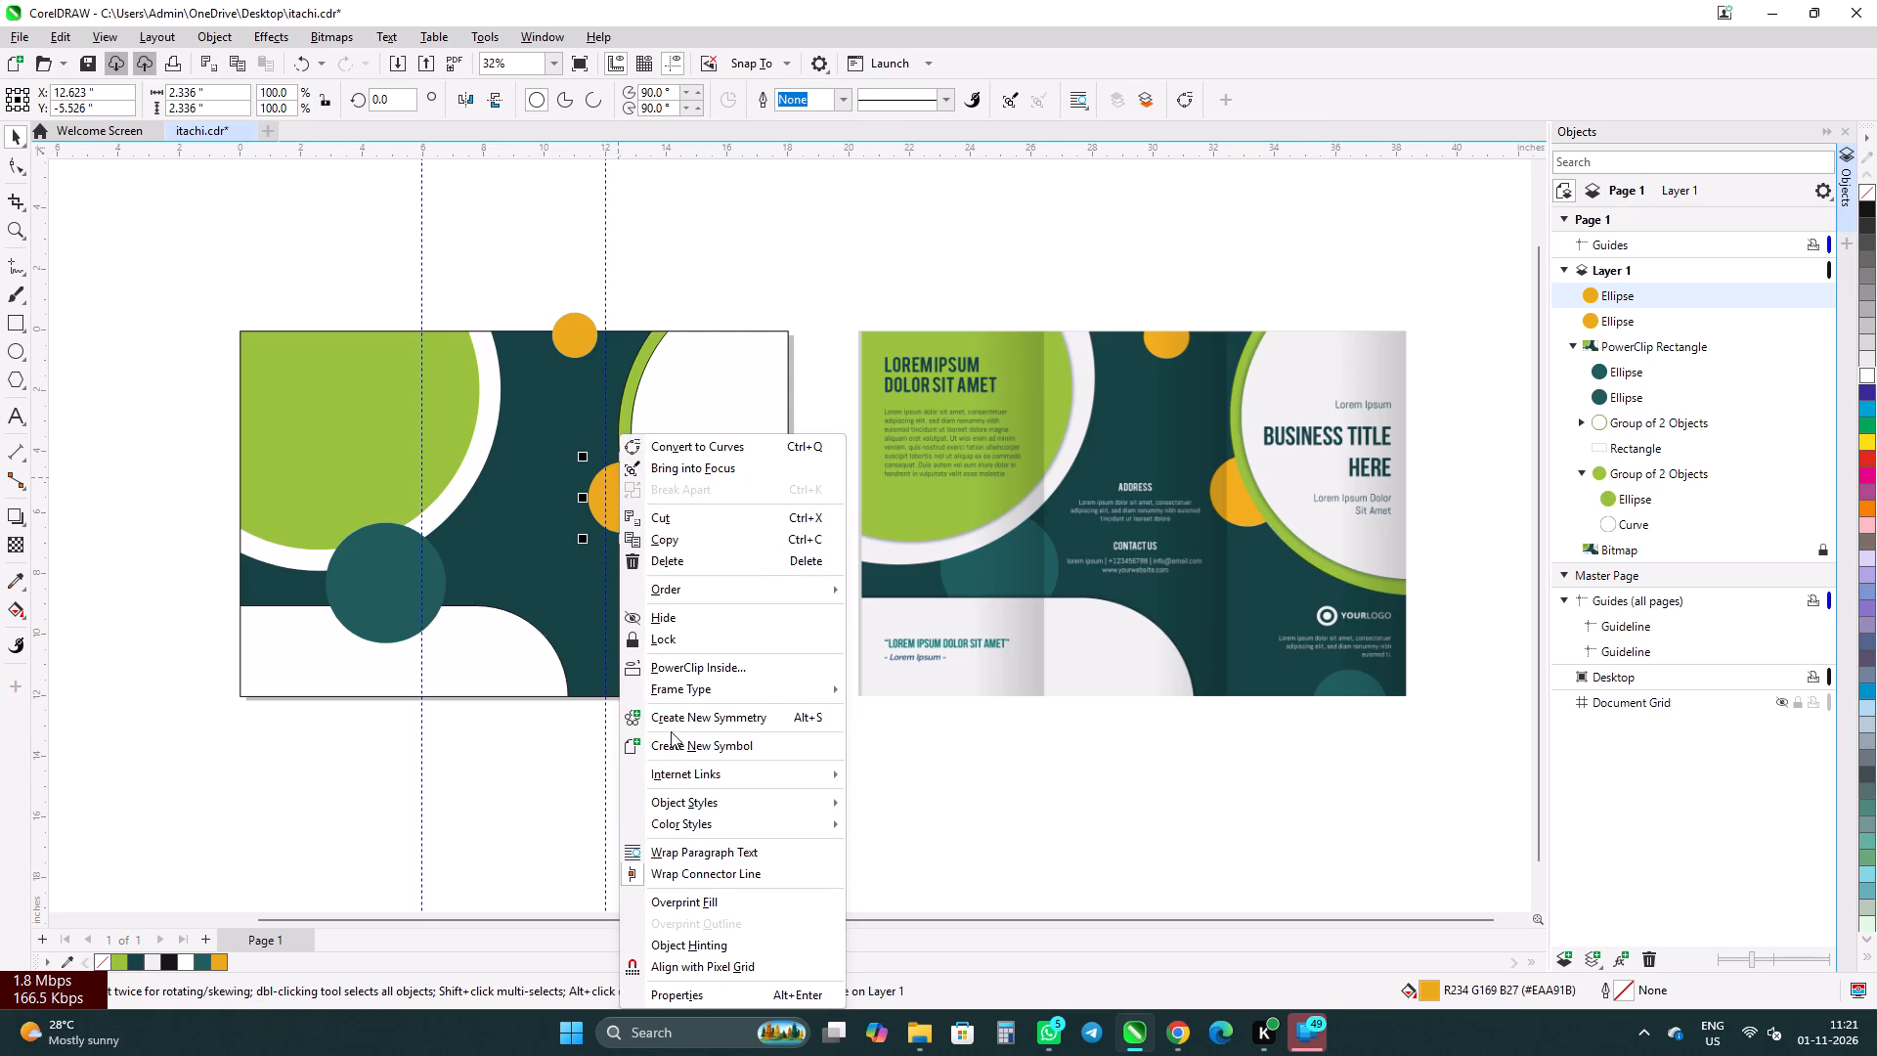
pyautogui.click(667, 664)
pyautogui.click(515, 579)
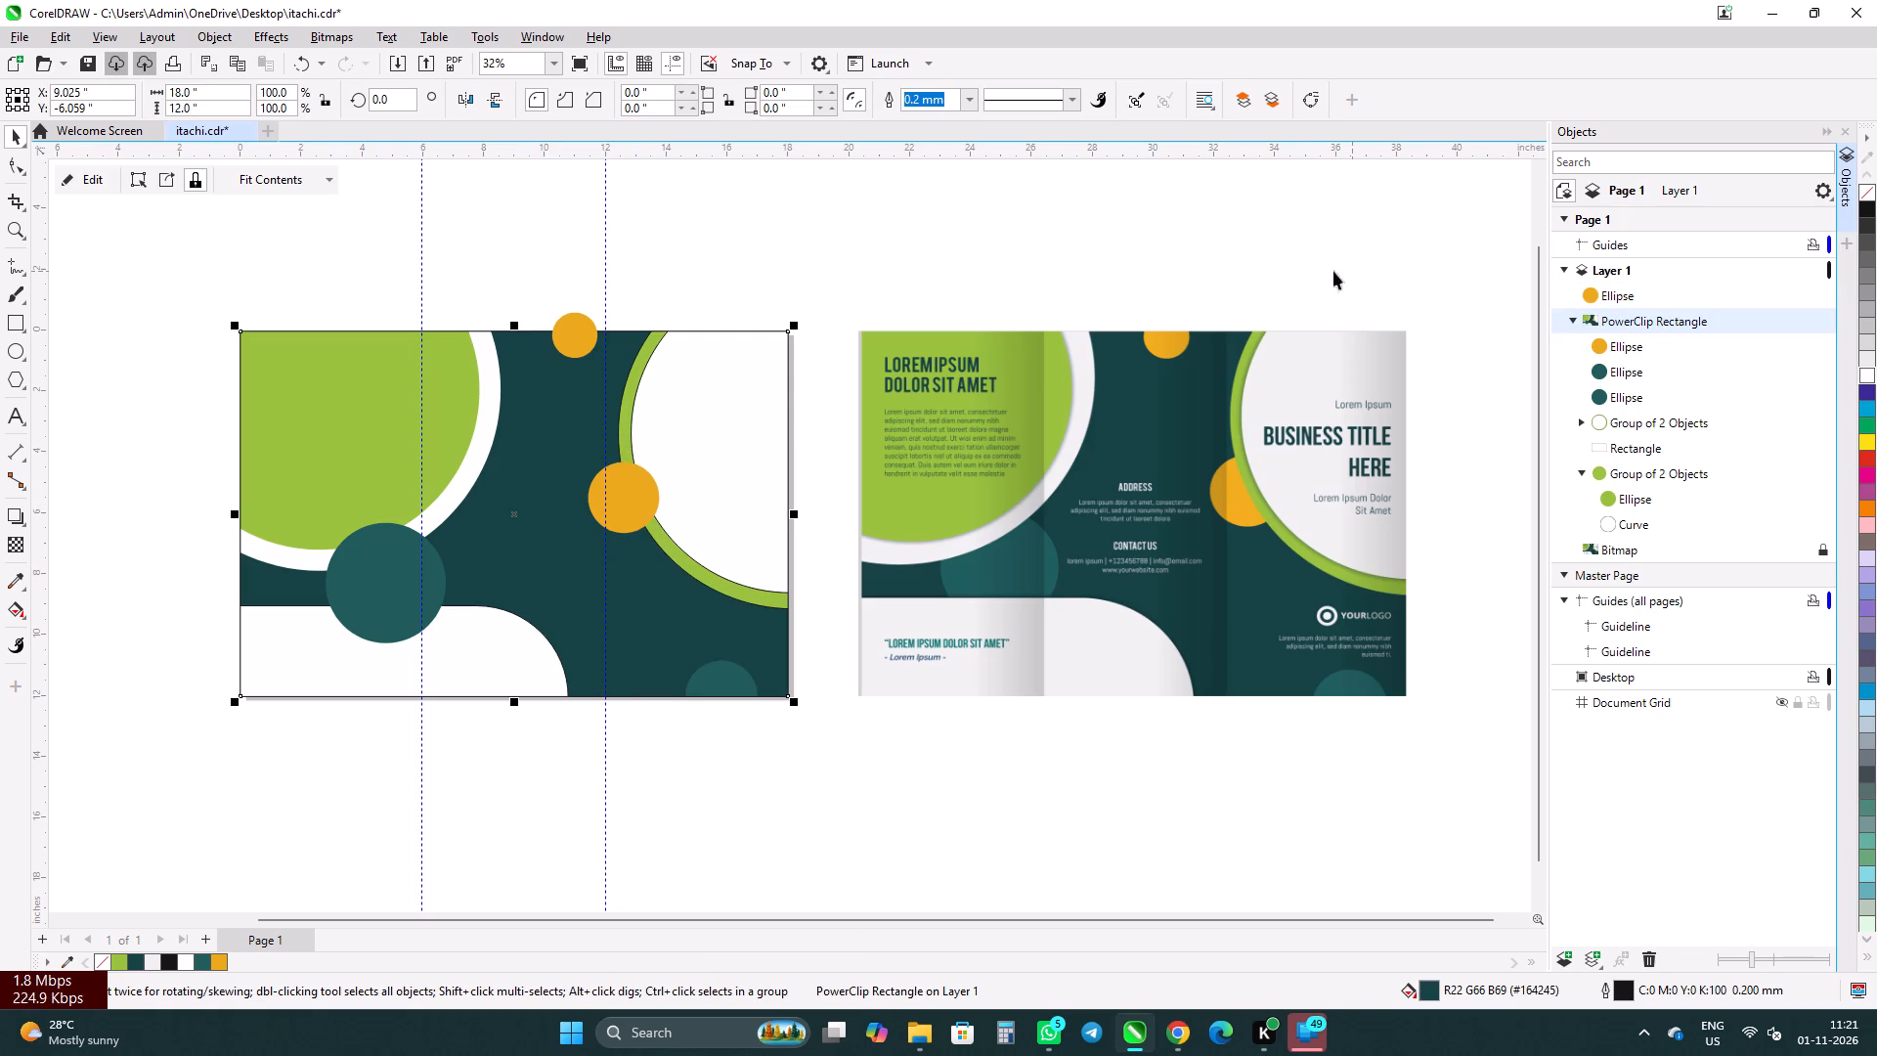
pyautogui.click(585, 341)
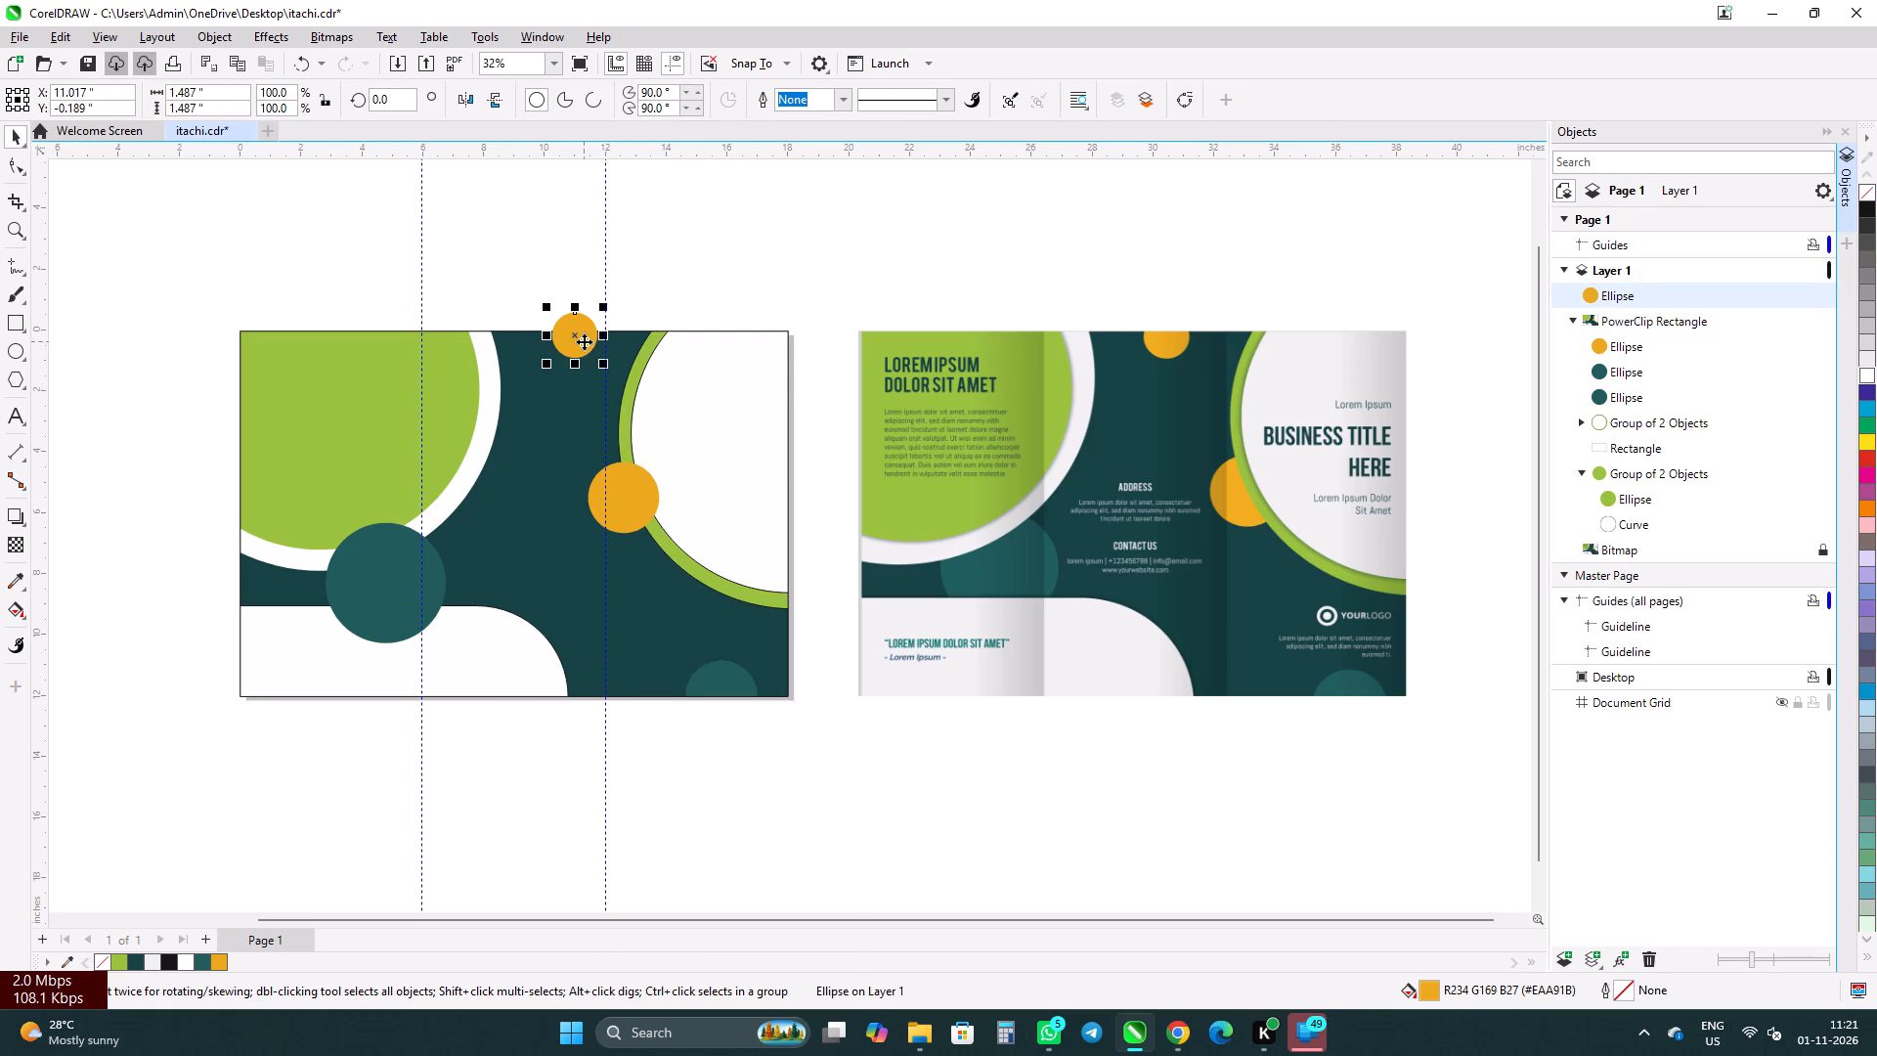
pyautogui.rightClick(584, 341)
pyautogui.click(620, 577)
pyautogui.click(572, 467)
# Inside the PowerClip, restack the largest teal circle at the bottom of the green circle's group, beneath its white curve.
pyautogui.click(83, 183)
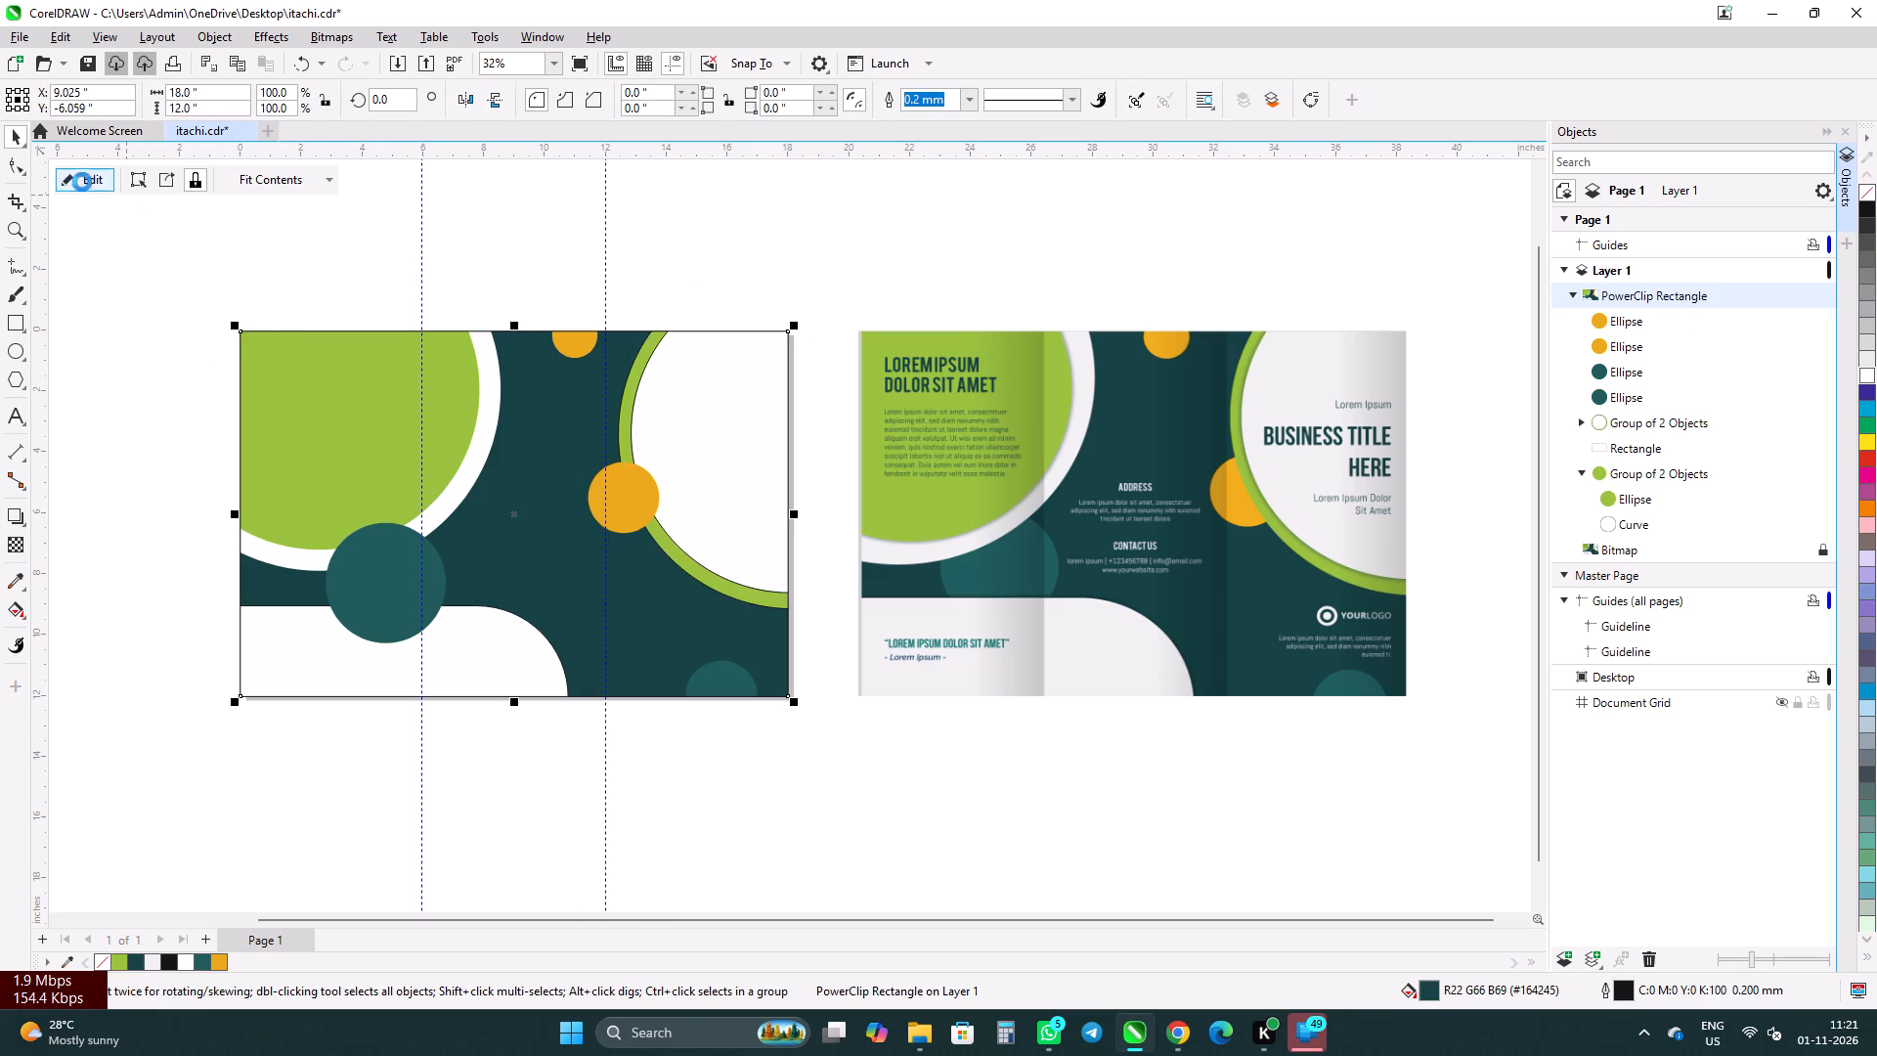
pyautogui.click(353, 587)
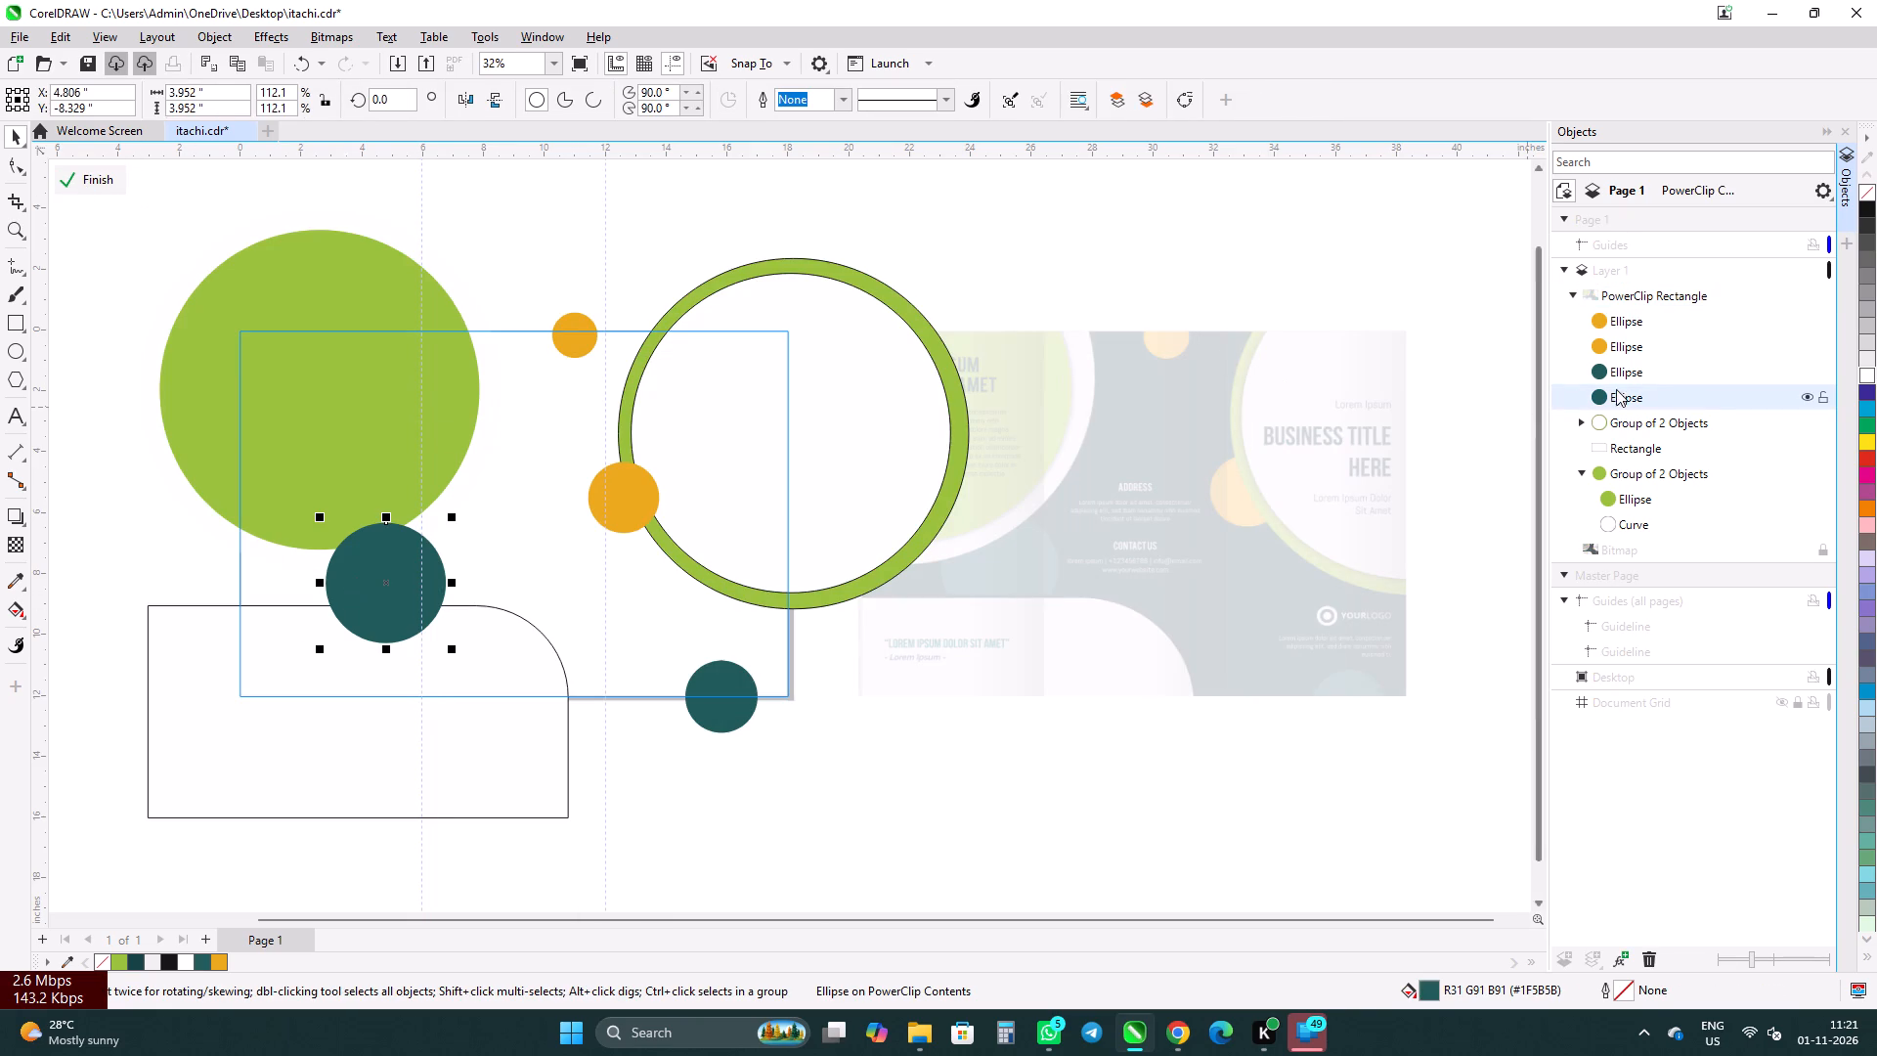
pyautogui.moveTo(1583, 397); pyautogui.dragTo(1589, 466)
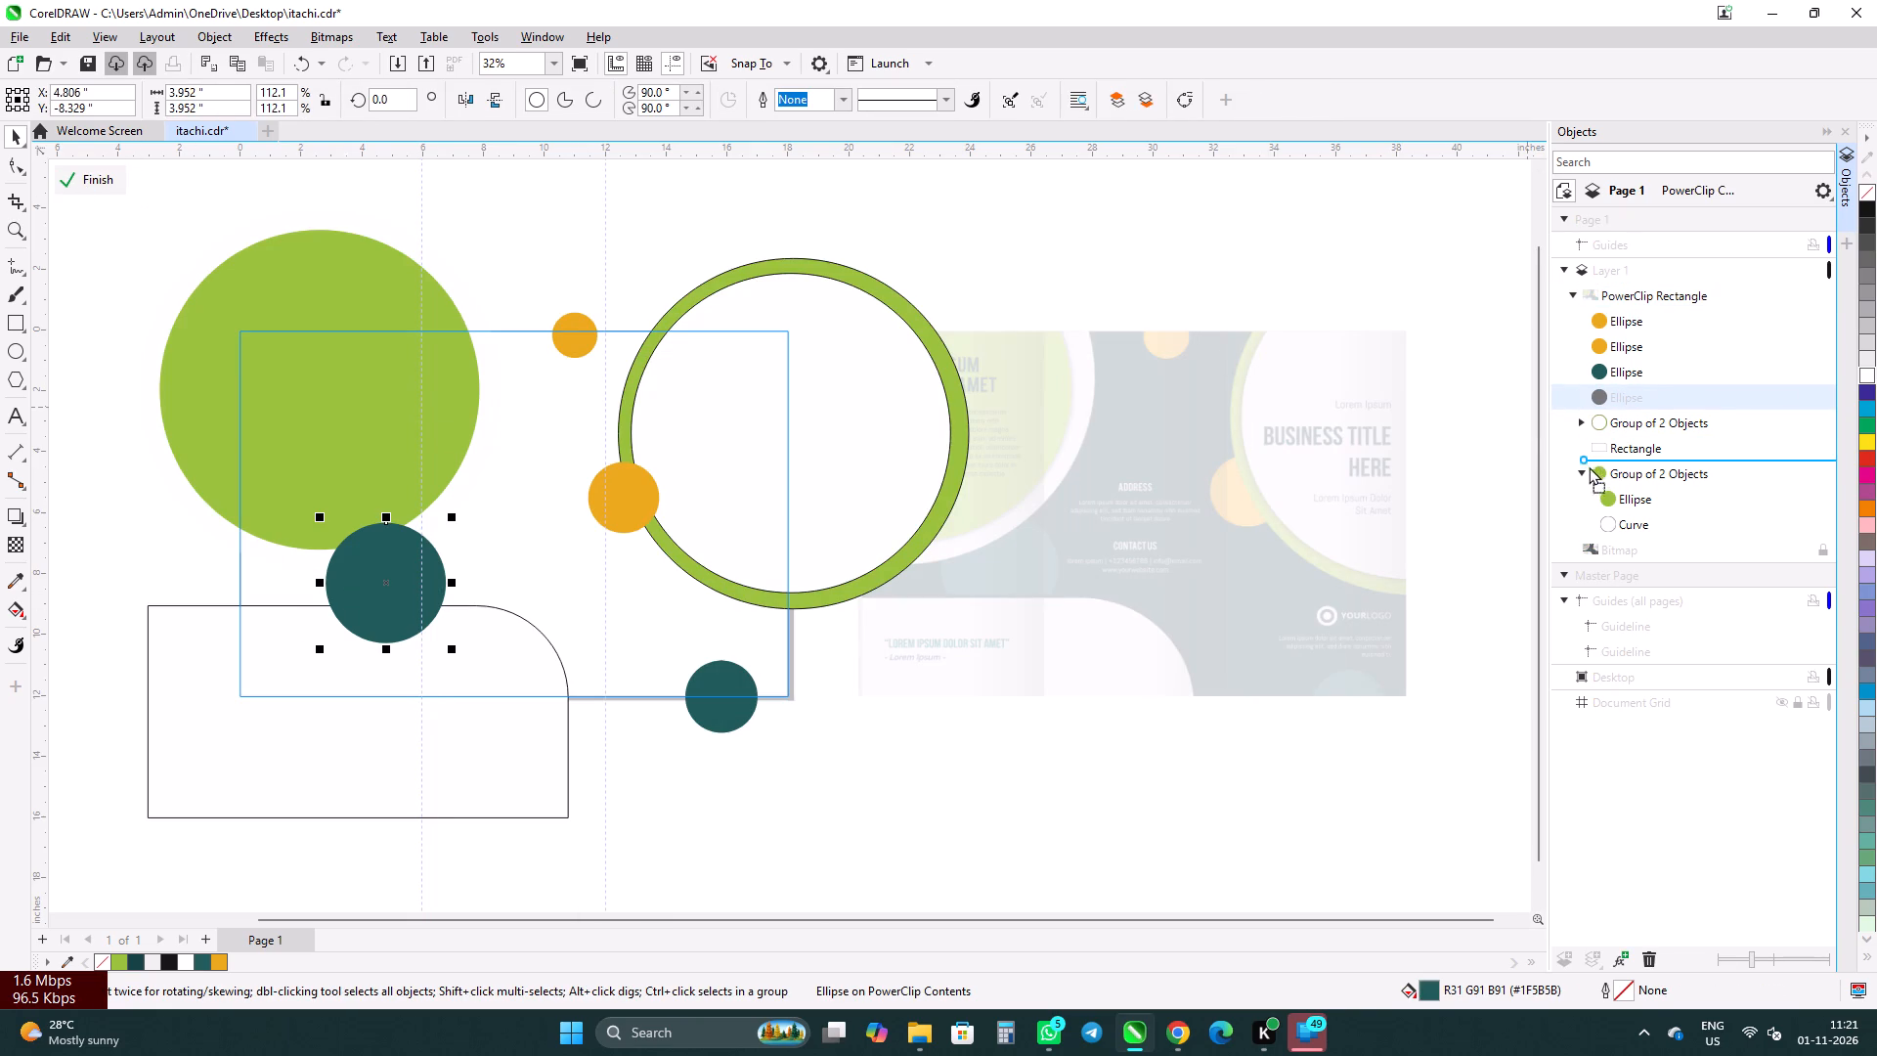
pyautogui.moveTo(1589, 466); pyautogui.dragTo(1596, 506)
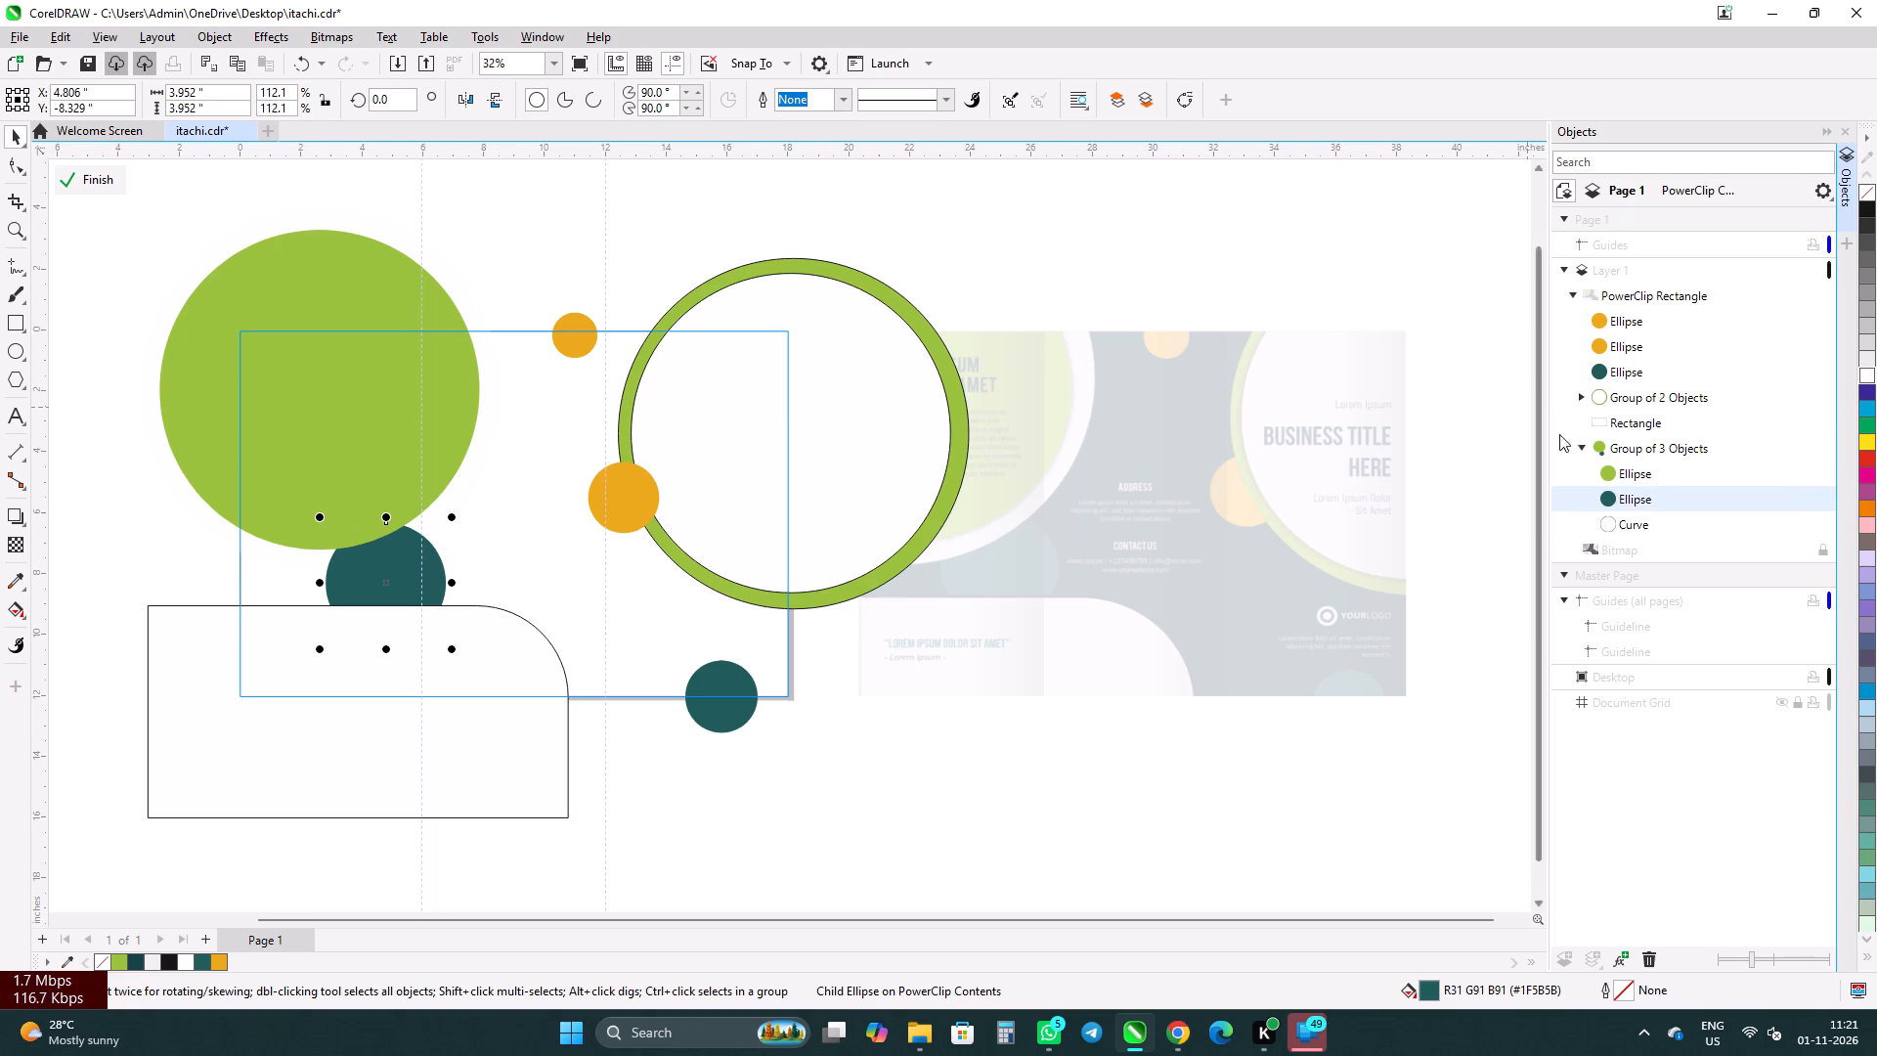
pyautogui.moveTo(1583, 503); pyautogui.dragTo(1584, 512)
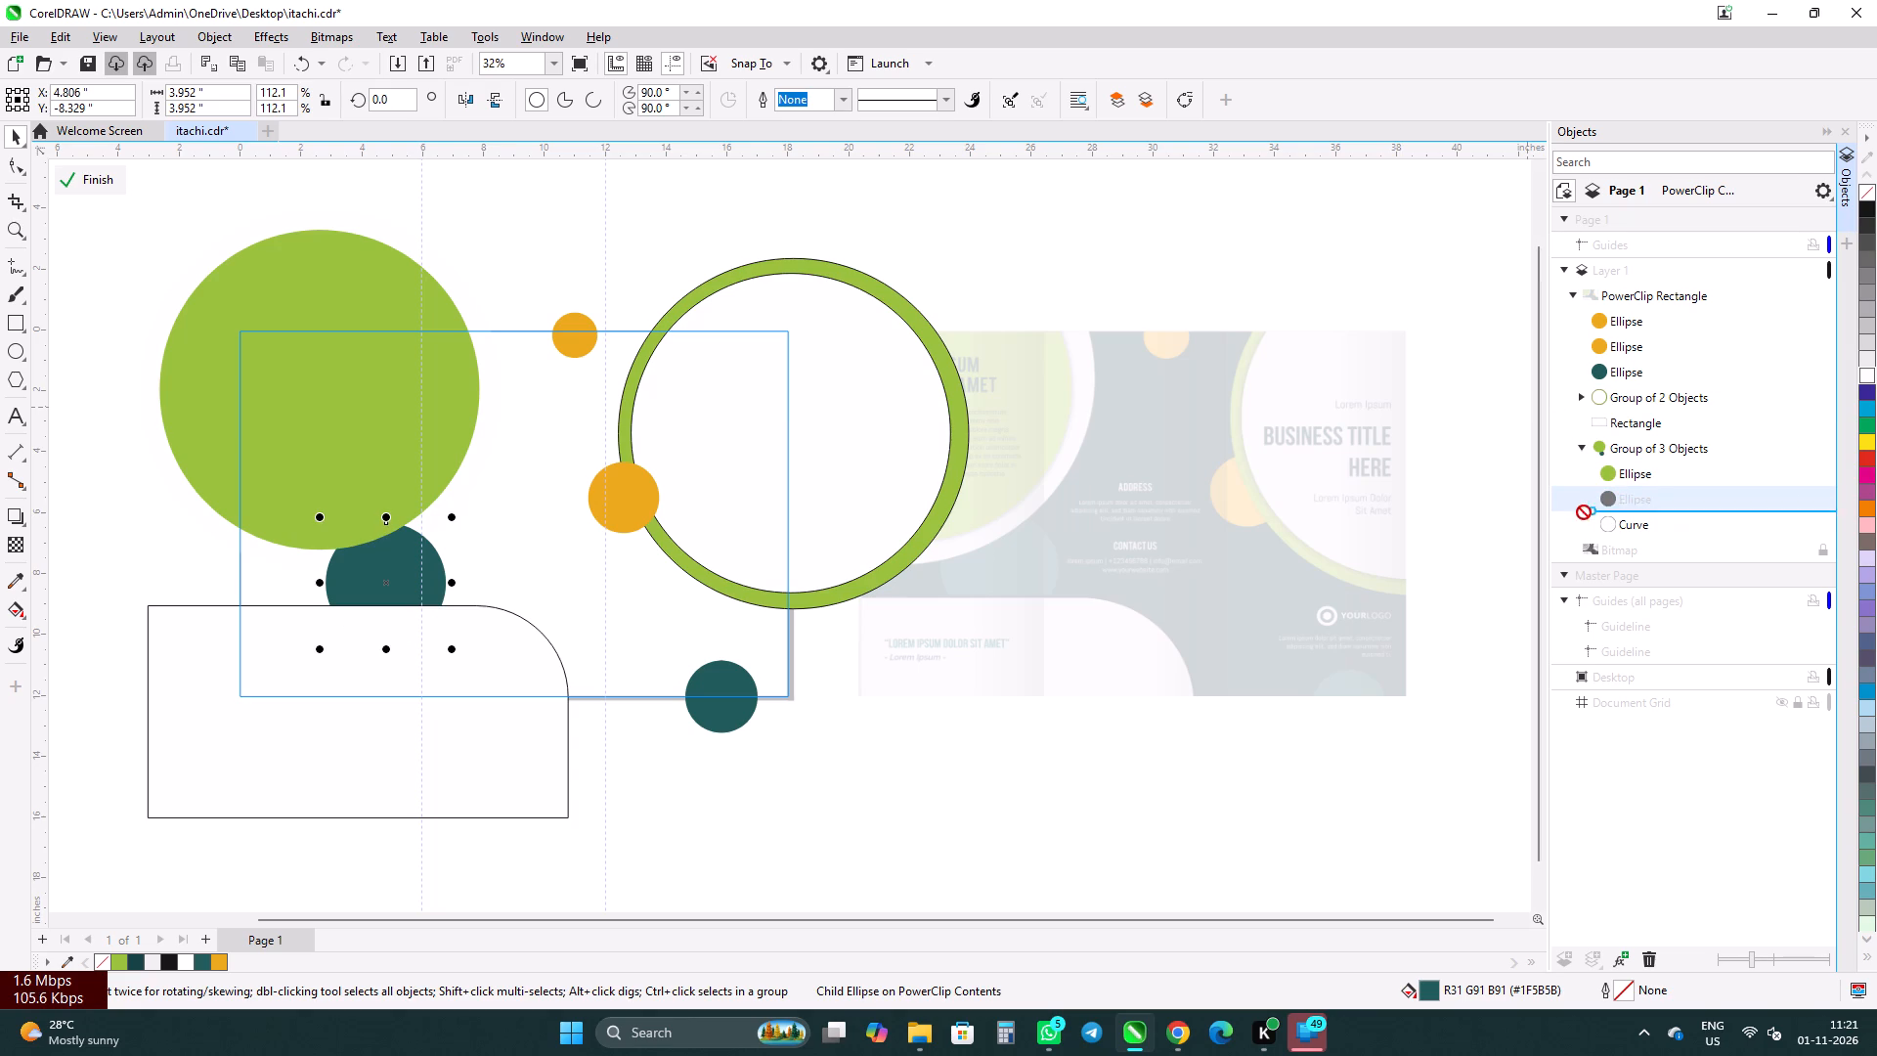
pyautogui.moveTo(1584, 512); pyautogui.dragTo(1584, 529)
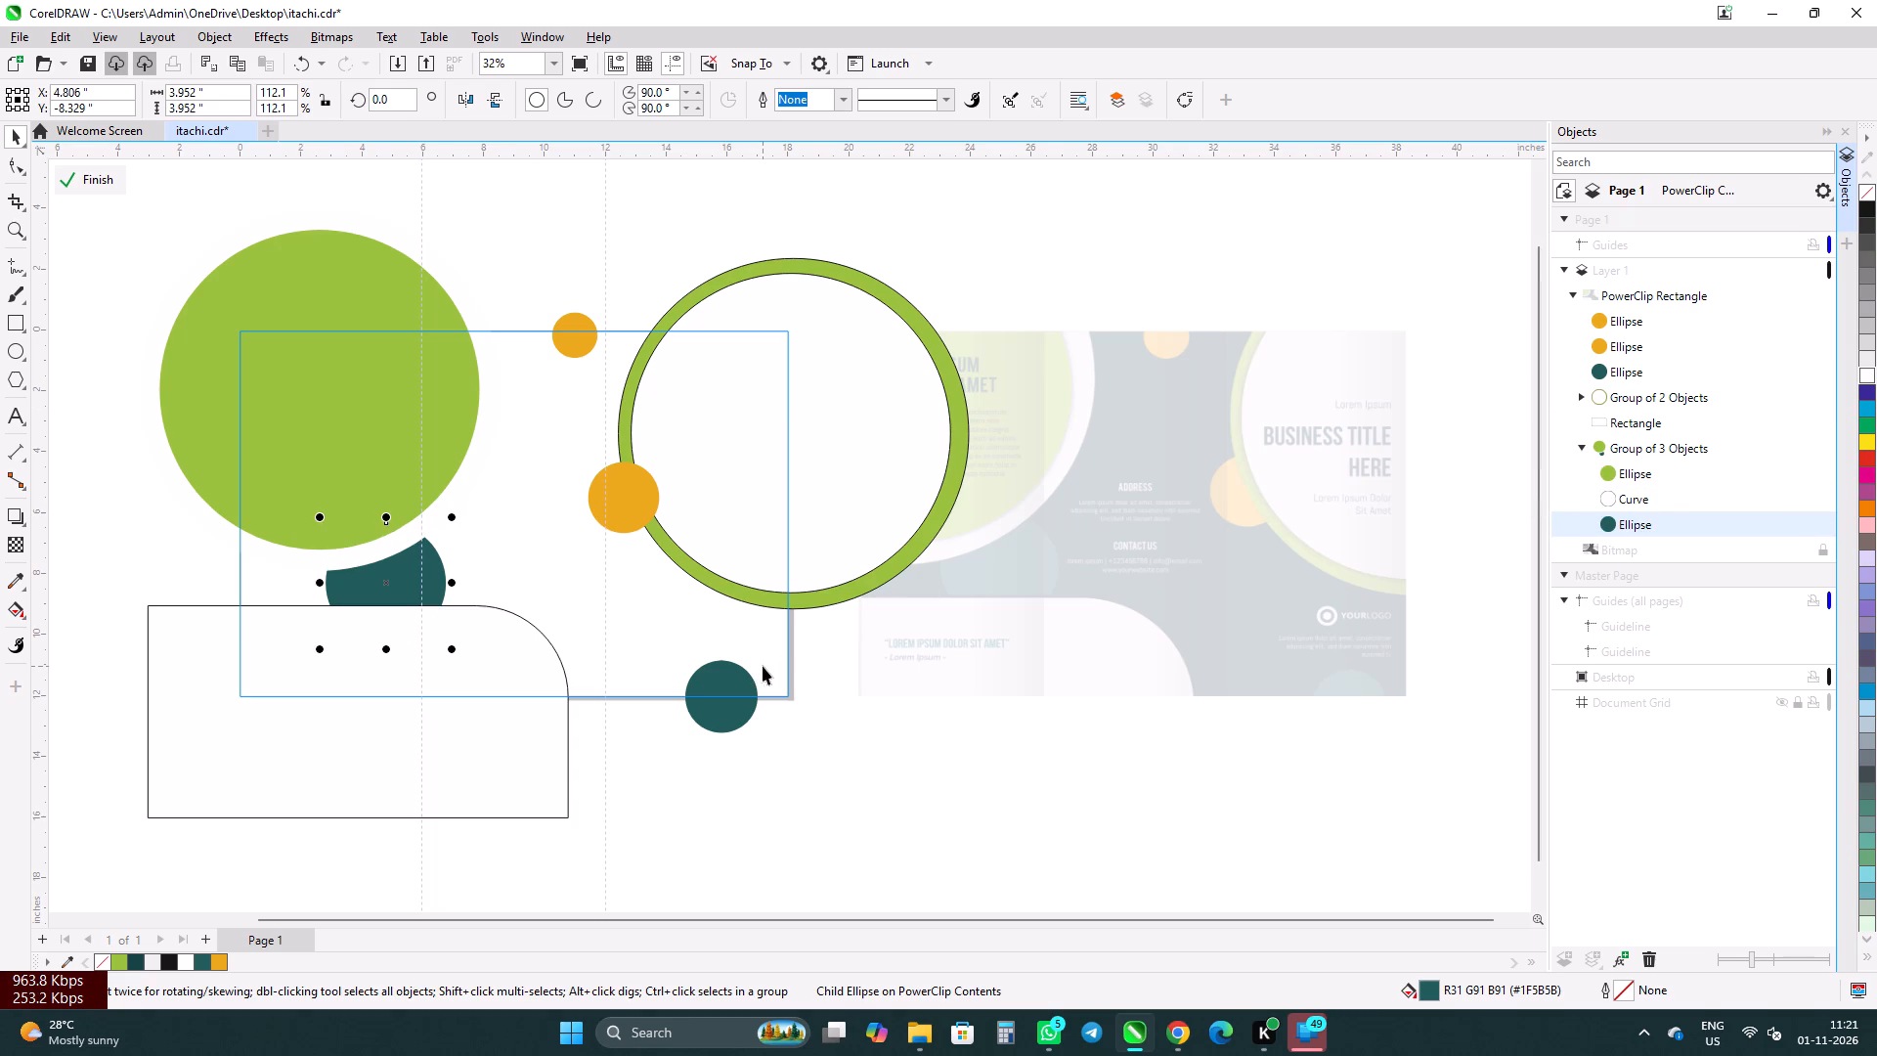
# Restack the smaller teal circle directly below the green-ringed white circle group in the PowerClip contents.
pyautogui.click(739, 682)
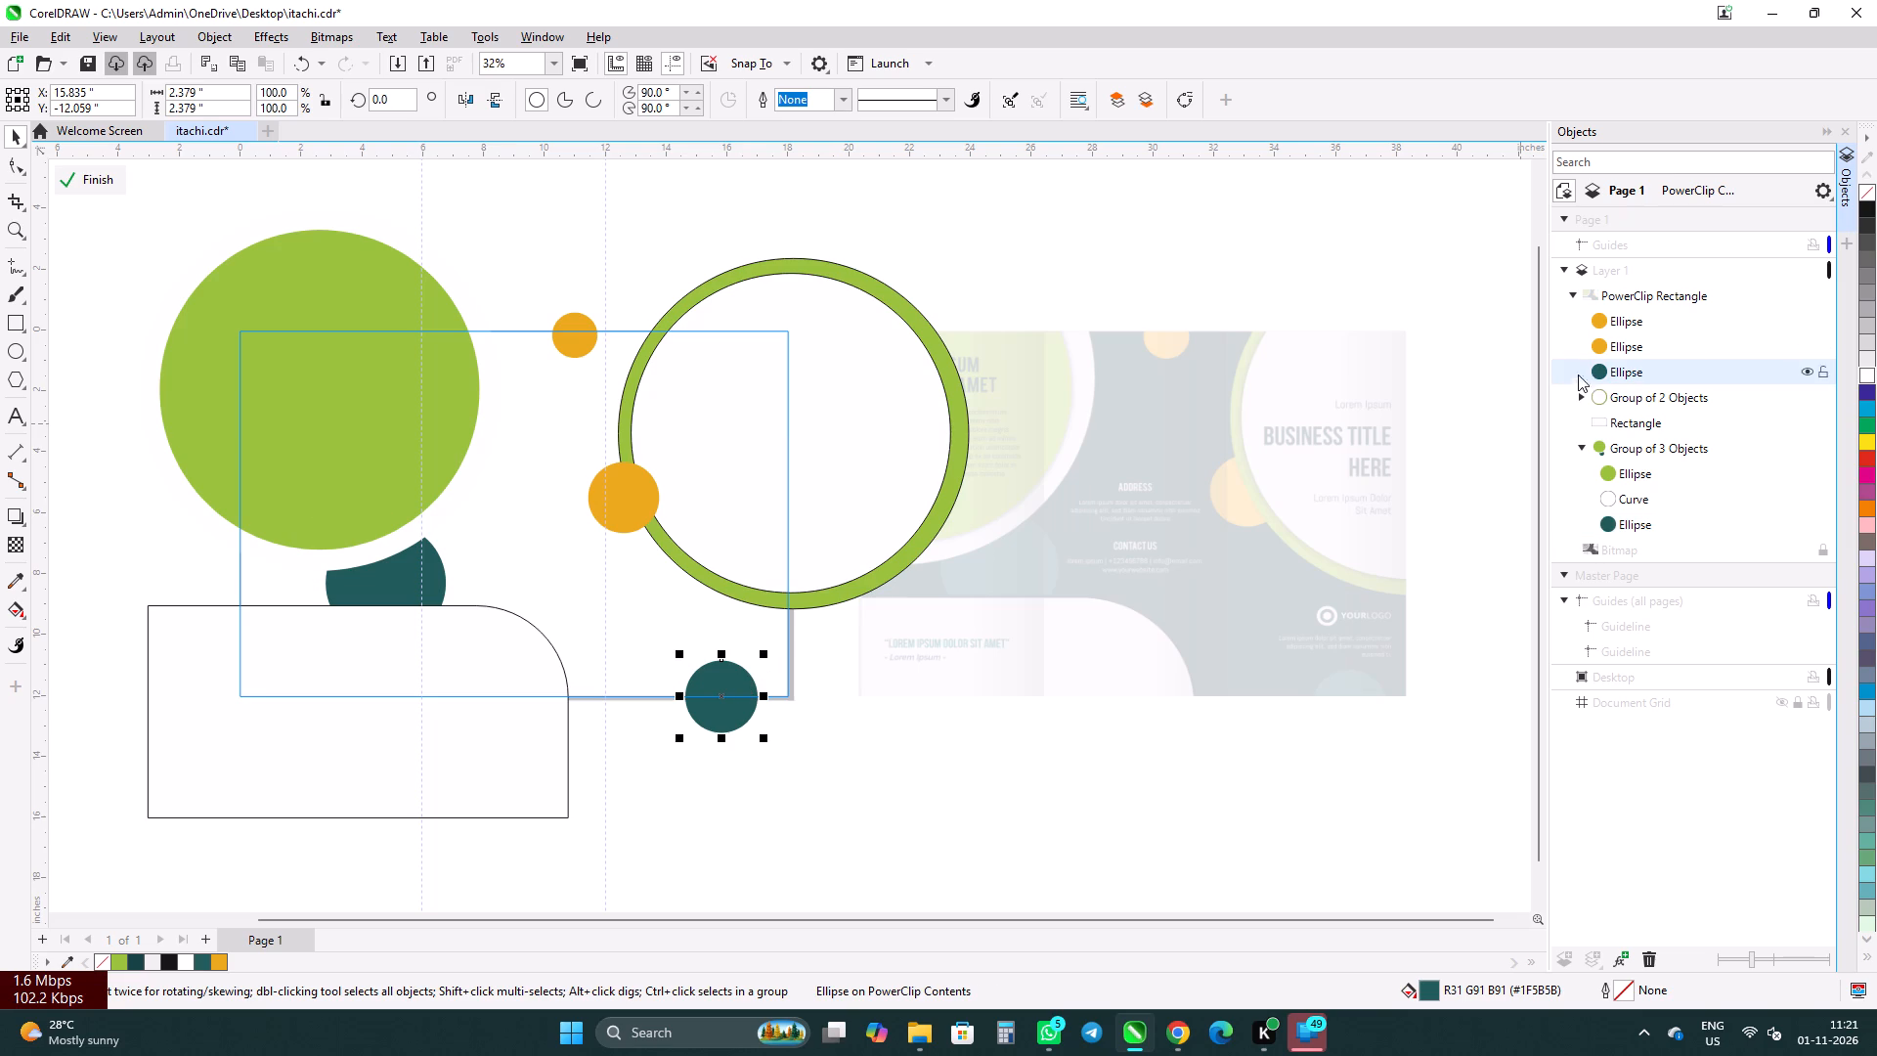
pyautogui.moveTo(1574, 372); pyautogui.dragTo(1581, 448)
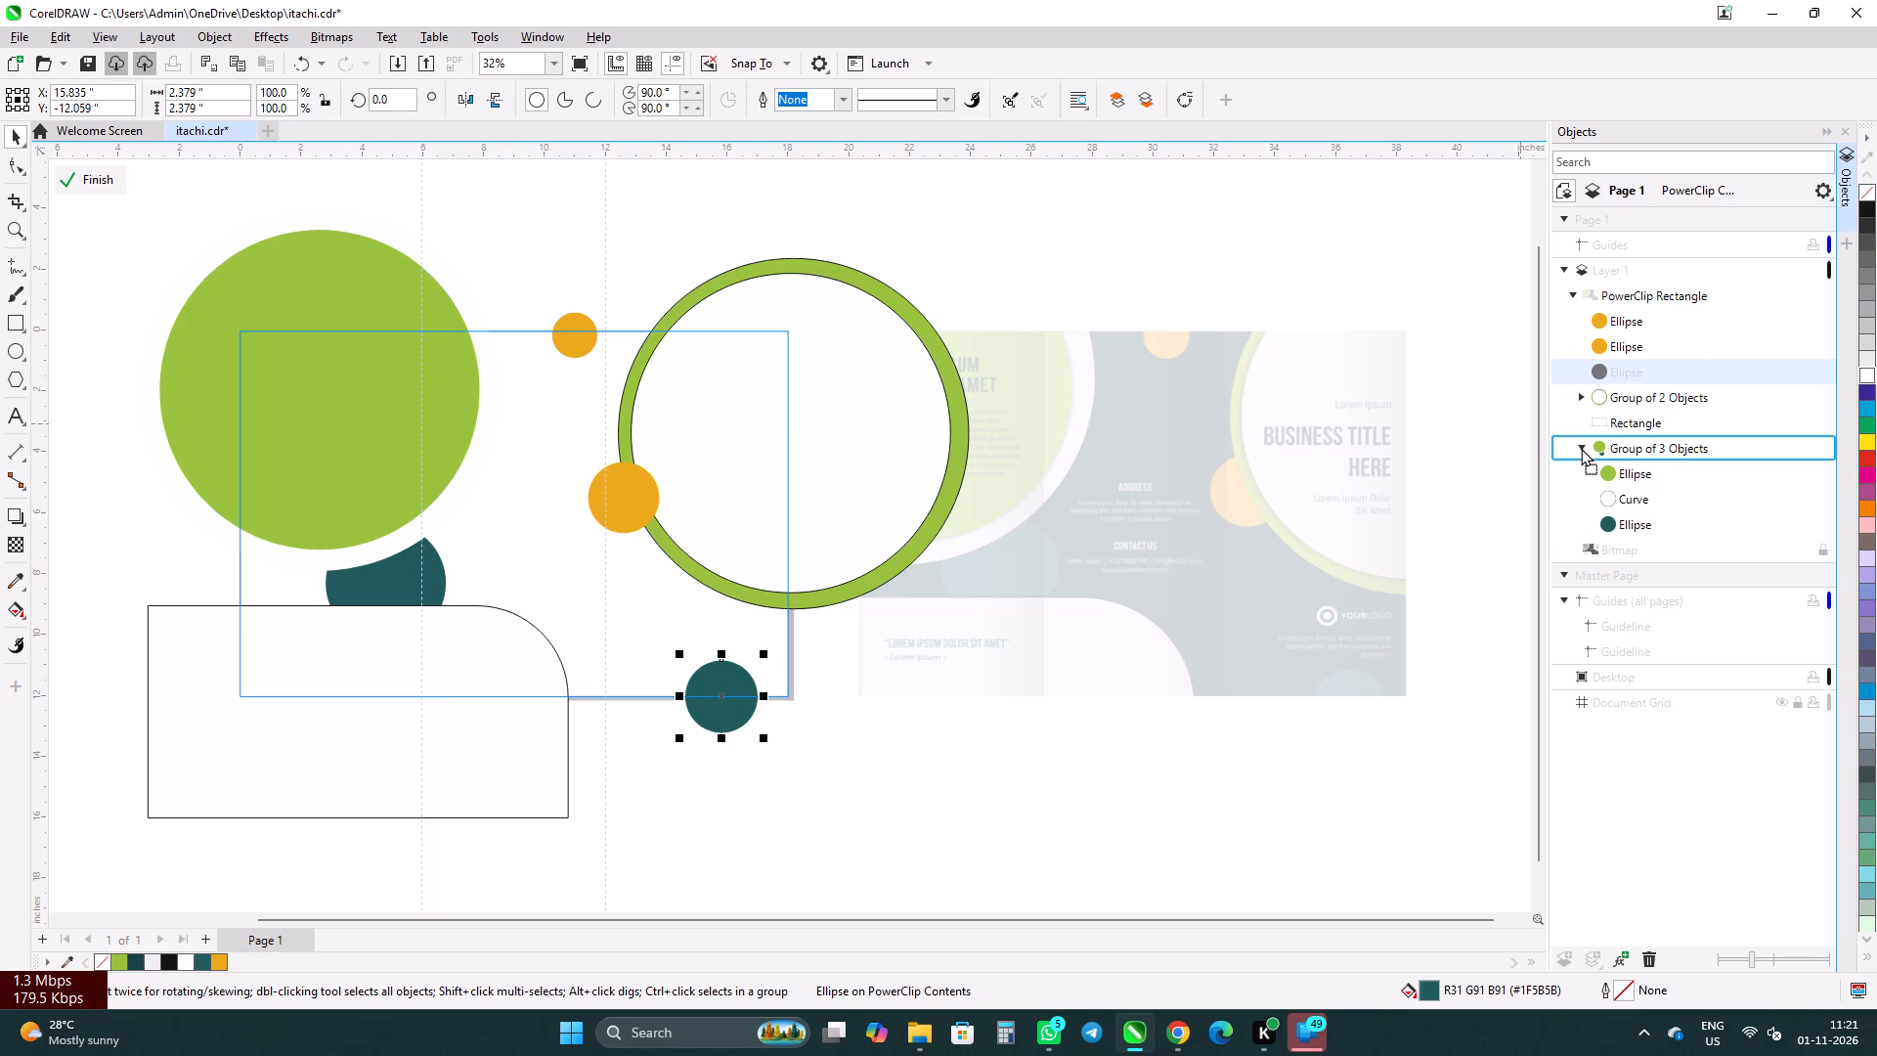
pyautogui.moveTo(1581, 448); pyautogui.dragTo(1577, 417)
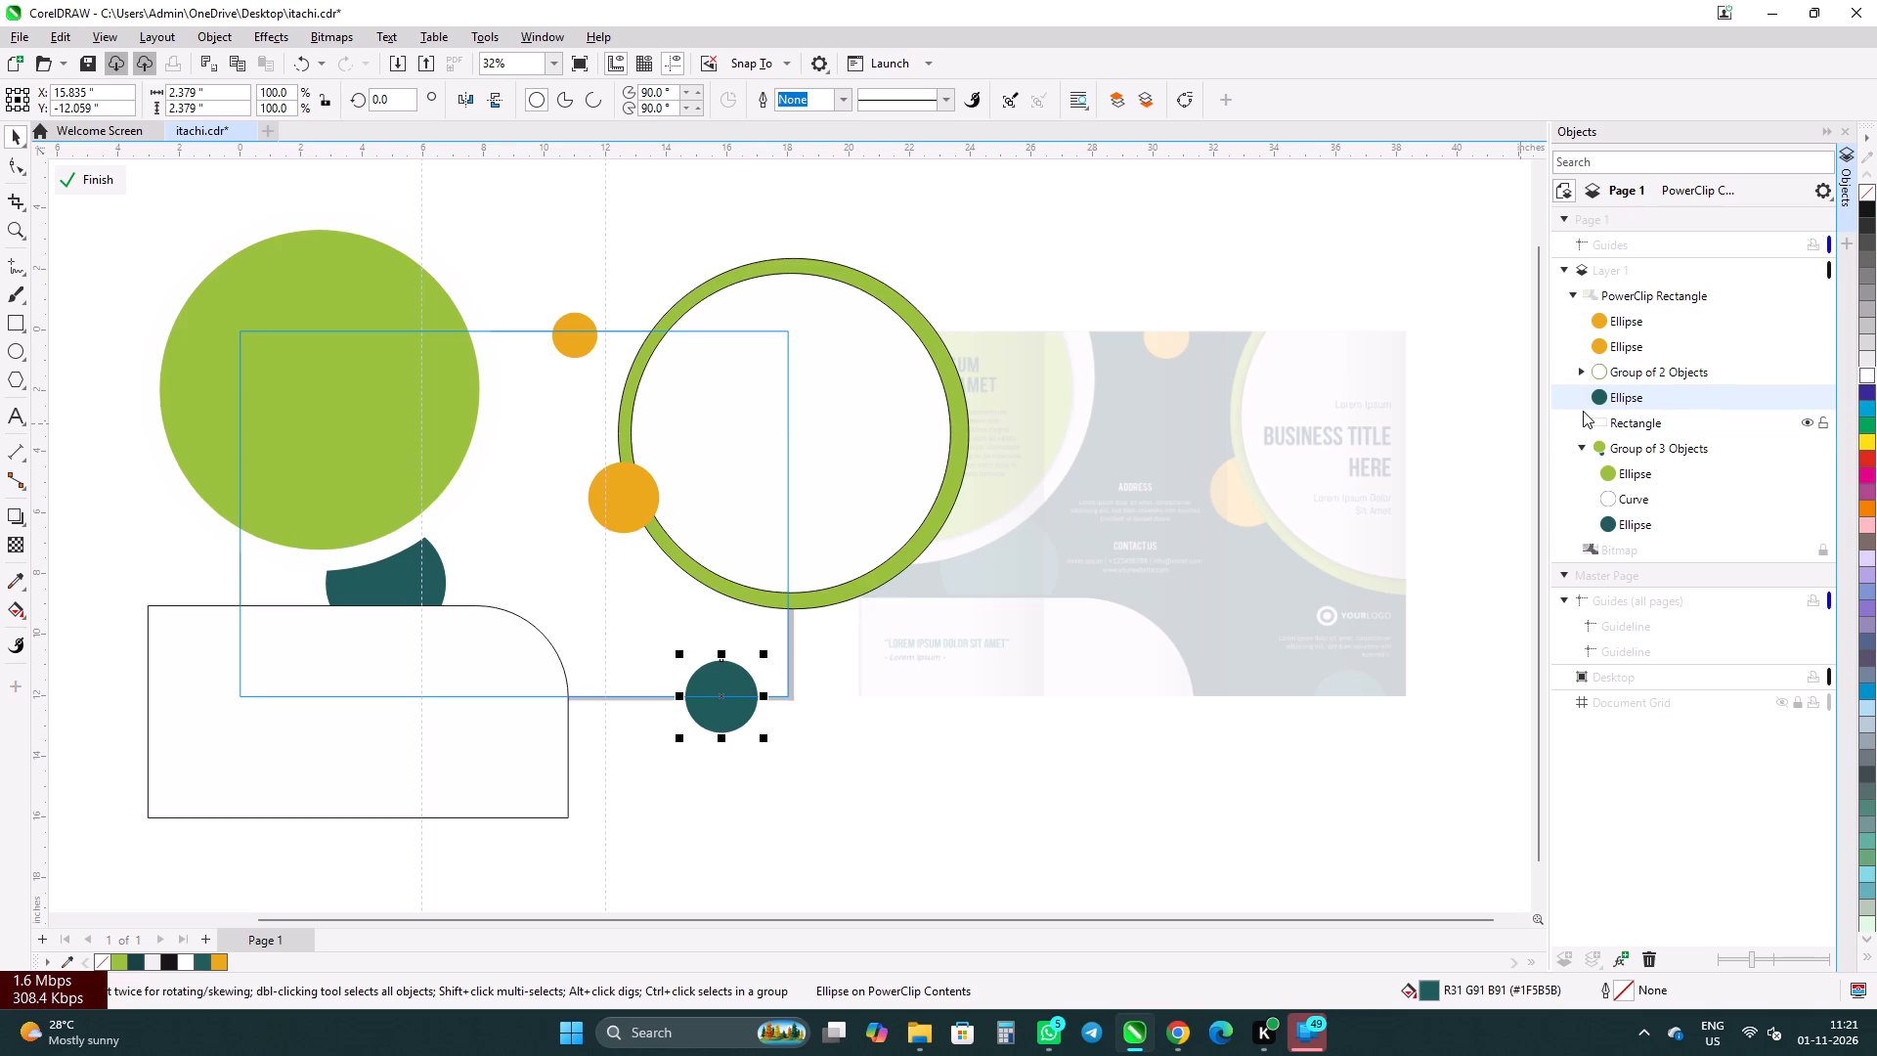
# Restack the larger orange circle at the bottom of the green circle's group, behind the green-ringed white circle.
pyautogui.click(1602, 350)
pyautogui.moveTo(1572, 343); pyautogui.dragTo(1580, 475)
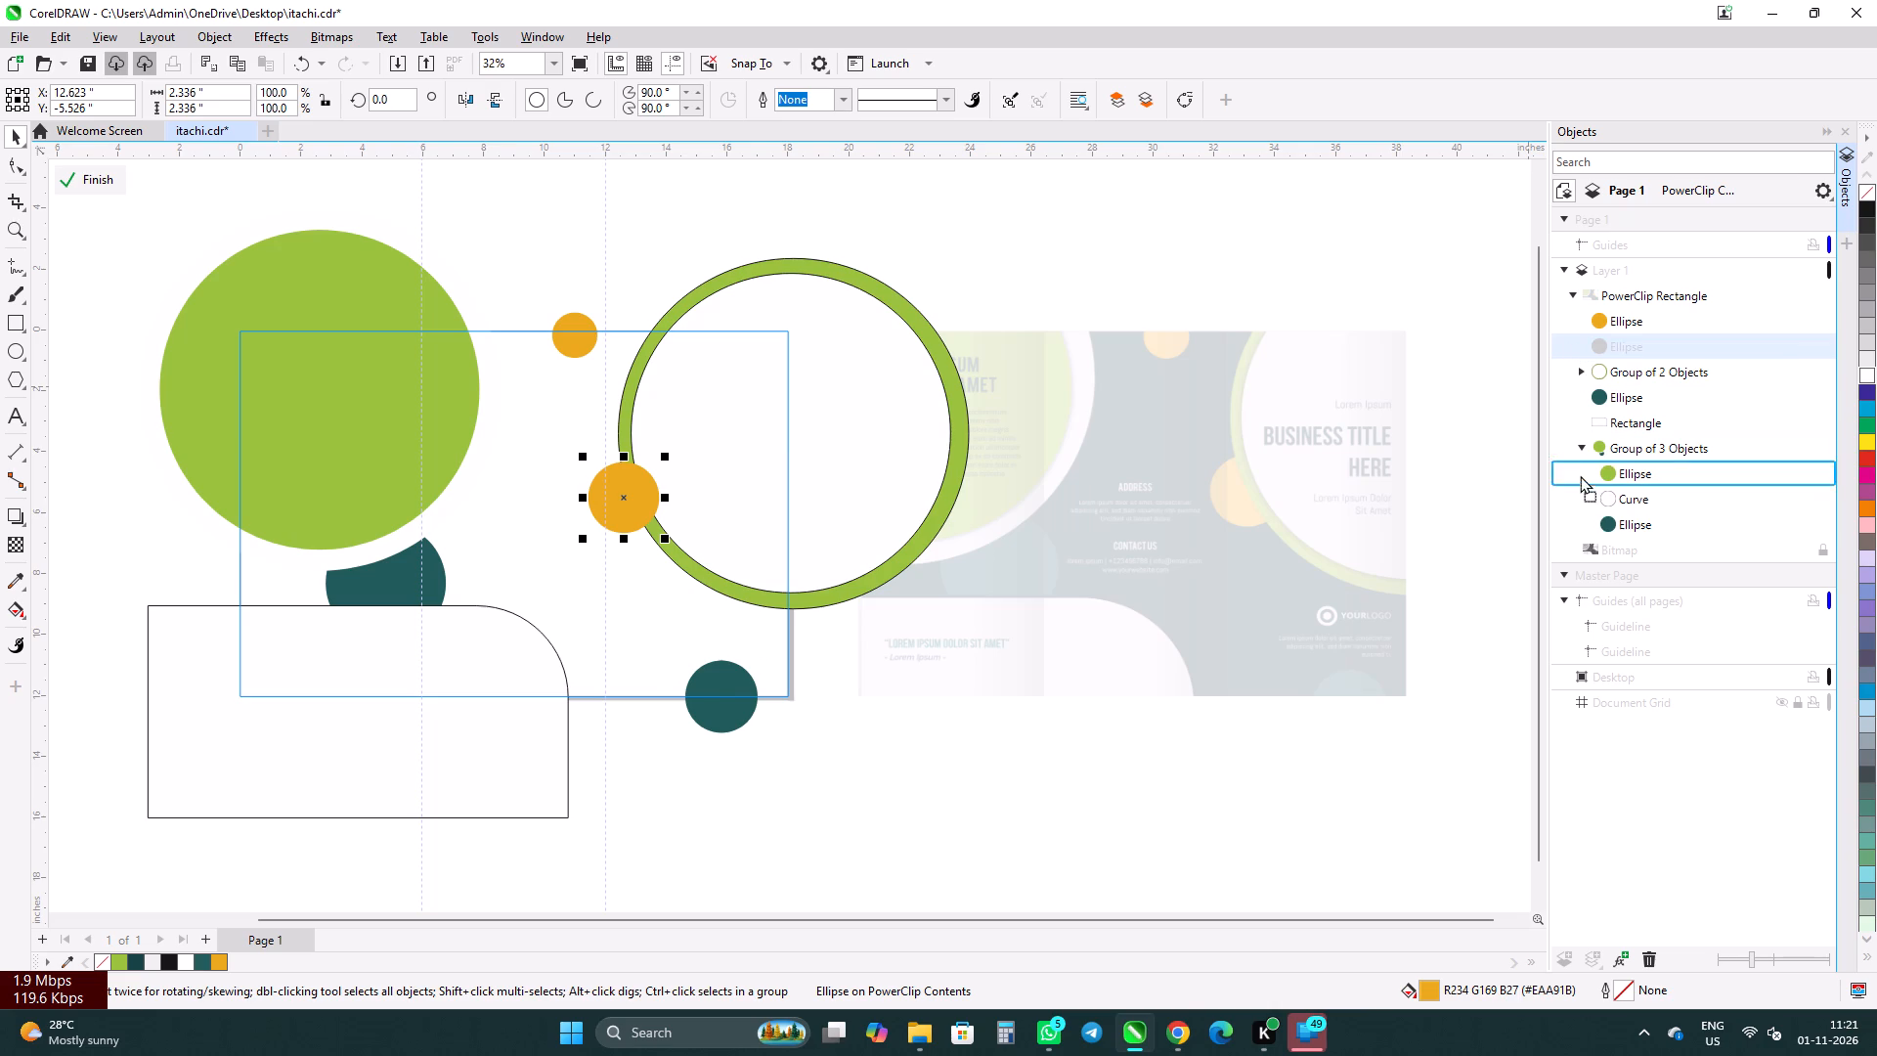
pyautogui.moveTo(1580, 475); pyautogui.dragTo(1584, 531)
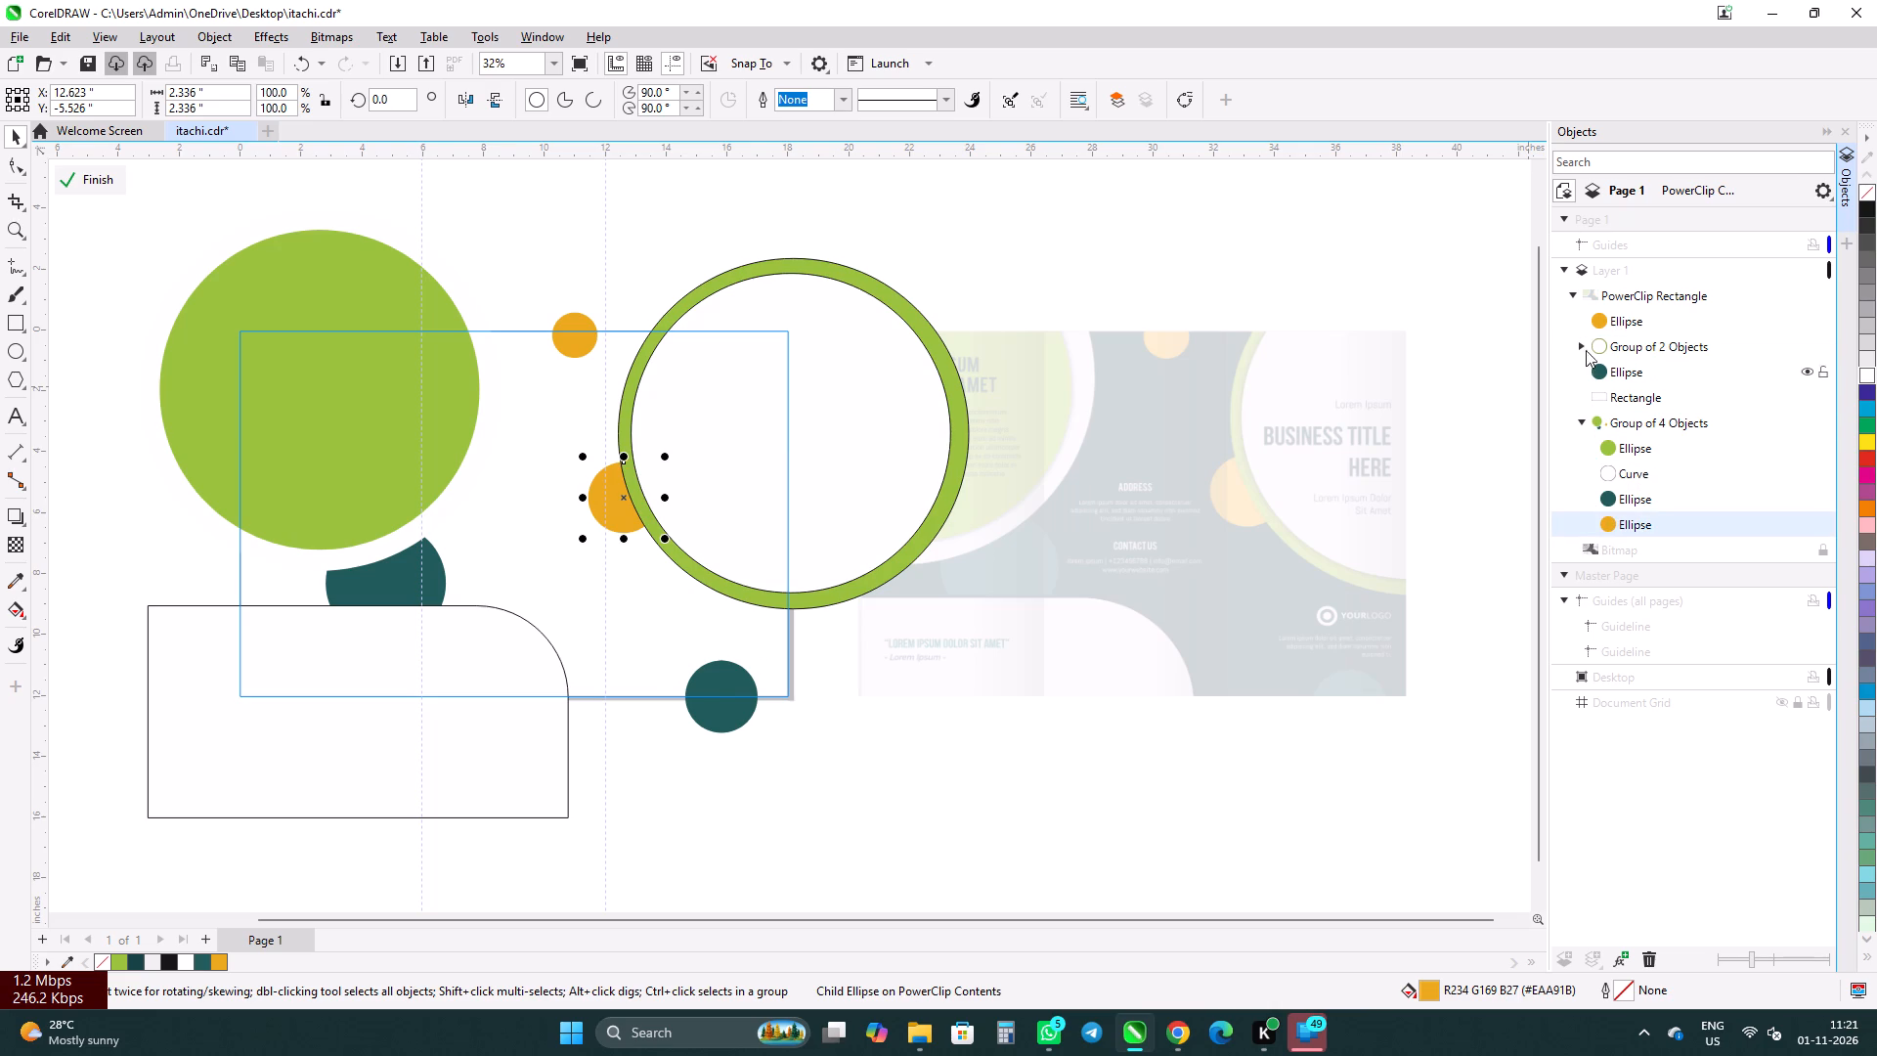
# Send the small orange circle at the page's top edge to the bottom of the PowerClip contents and finish editing.
pyautogui.click(1588, 324)
pyautogui.moveTo(1567, 323); pyautogui.dragTo(1565, 389)
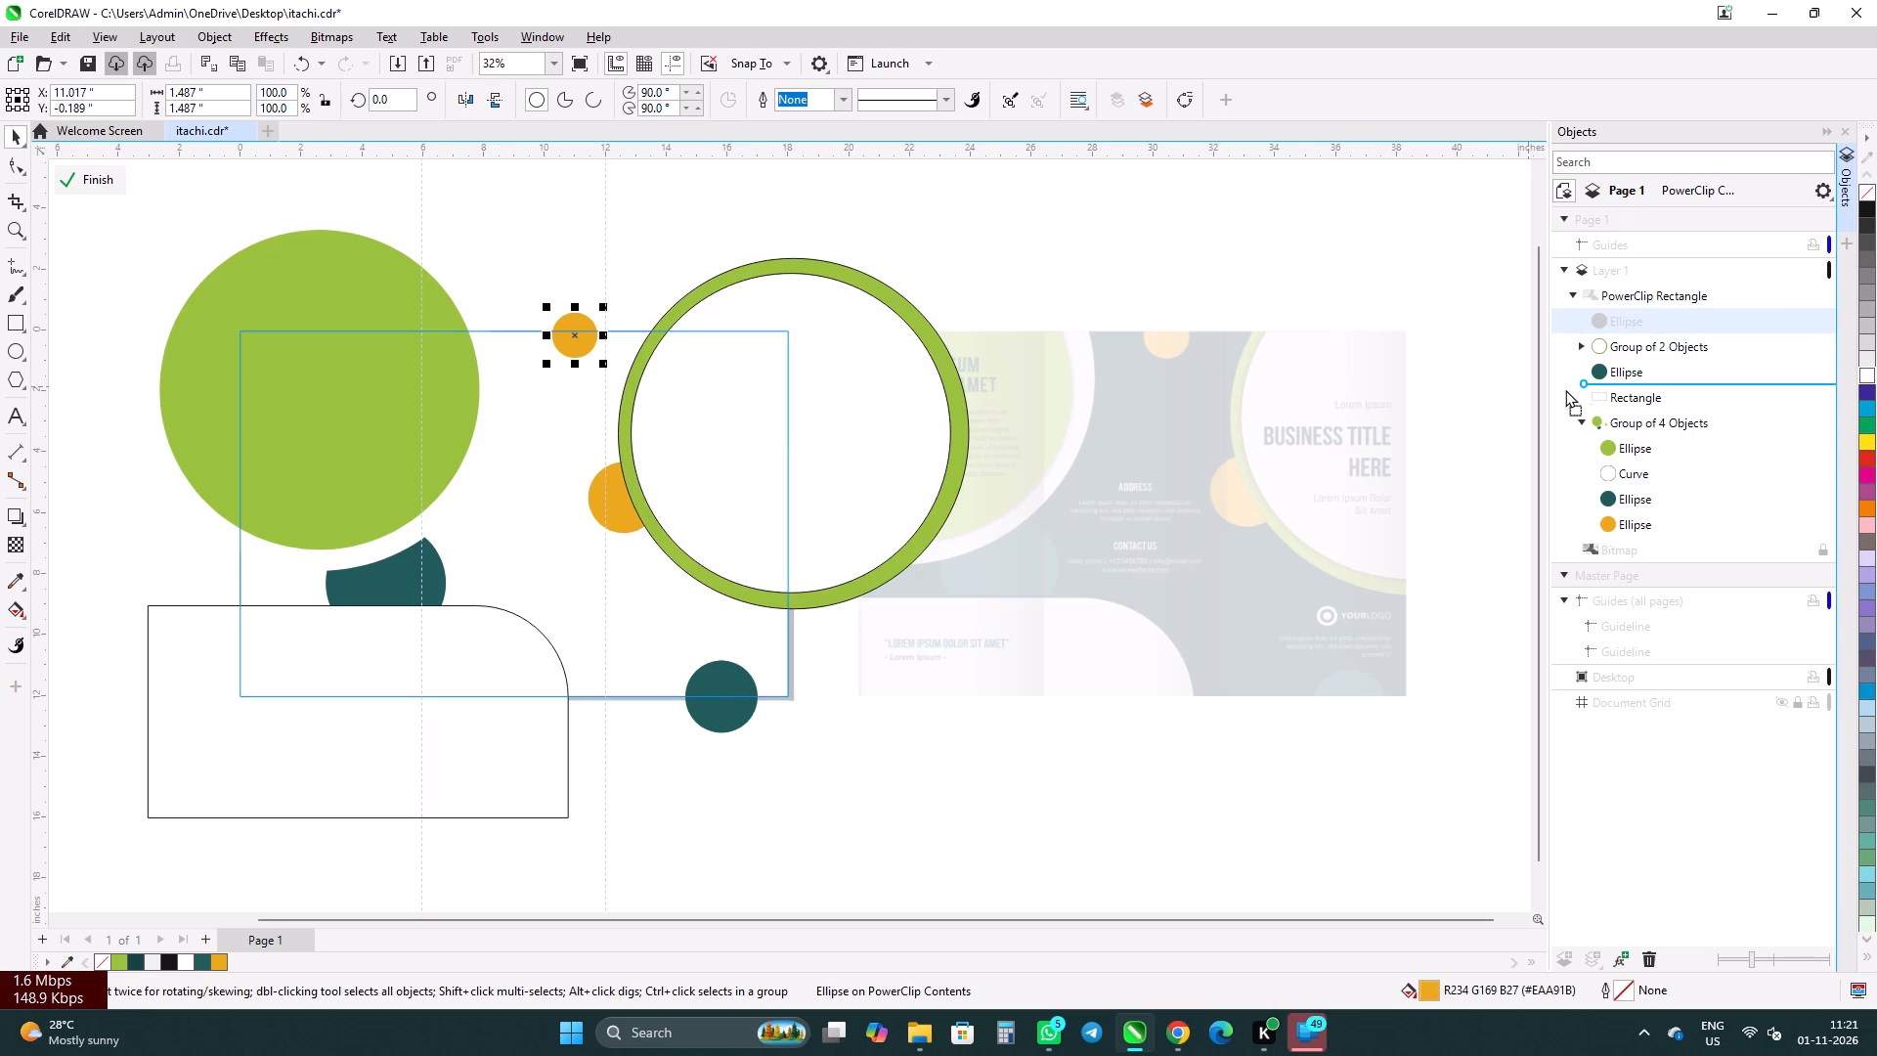
pyautogui.moveTo(1565, 389); pyautogui.dragTo(1564, 431)
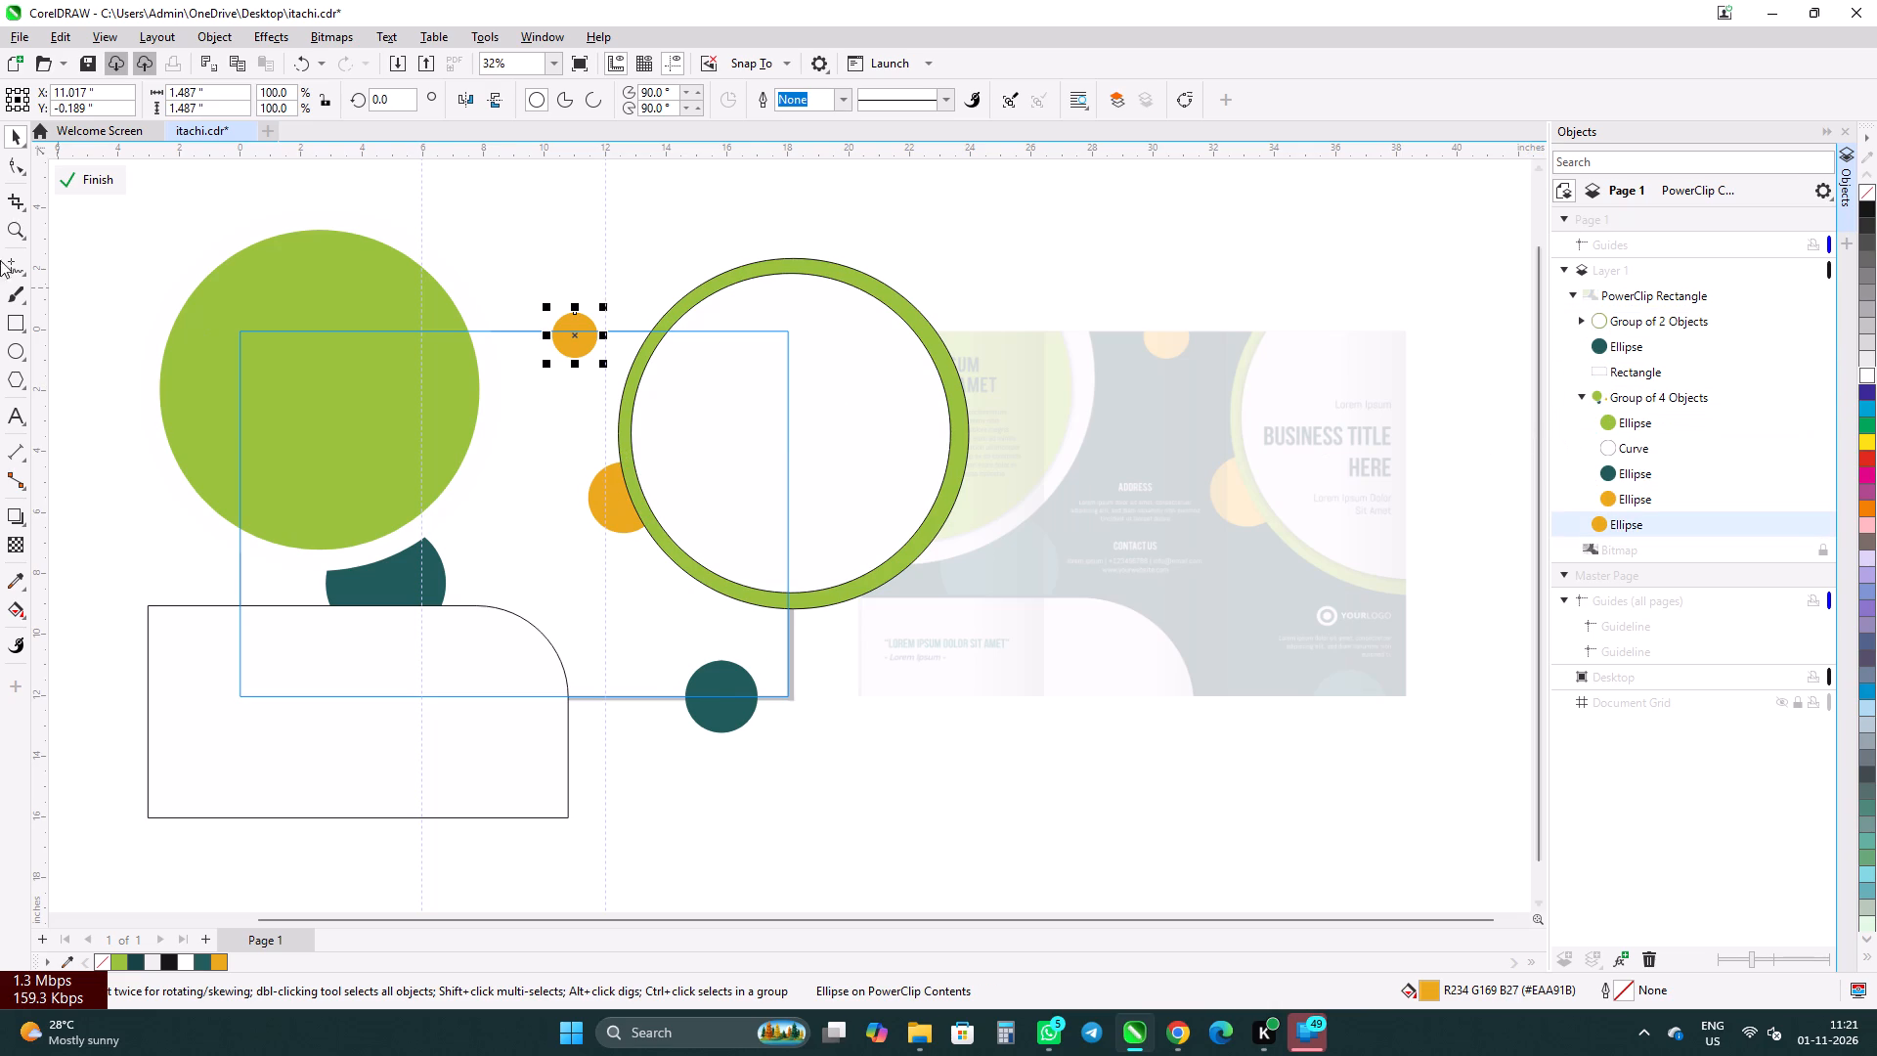
pyautogui.click(81, 185)
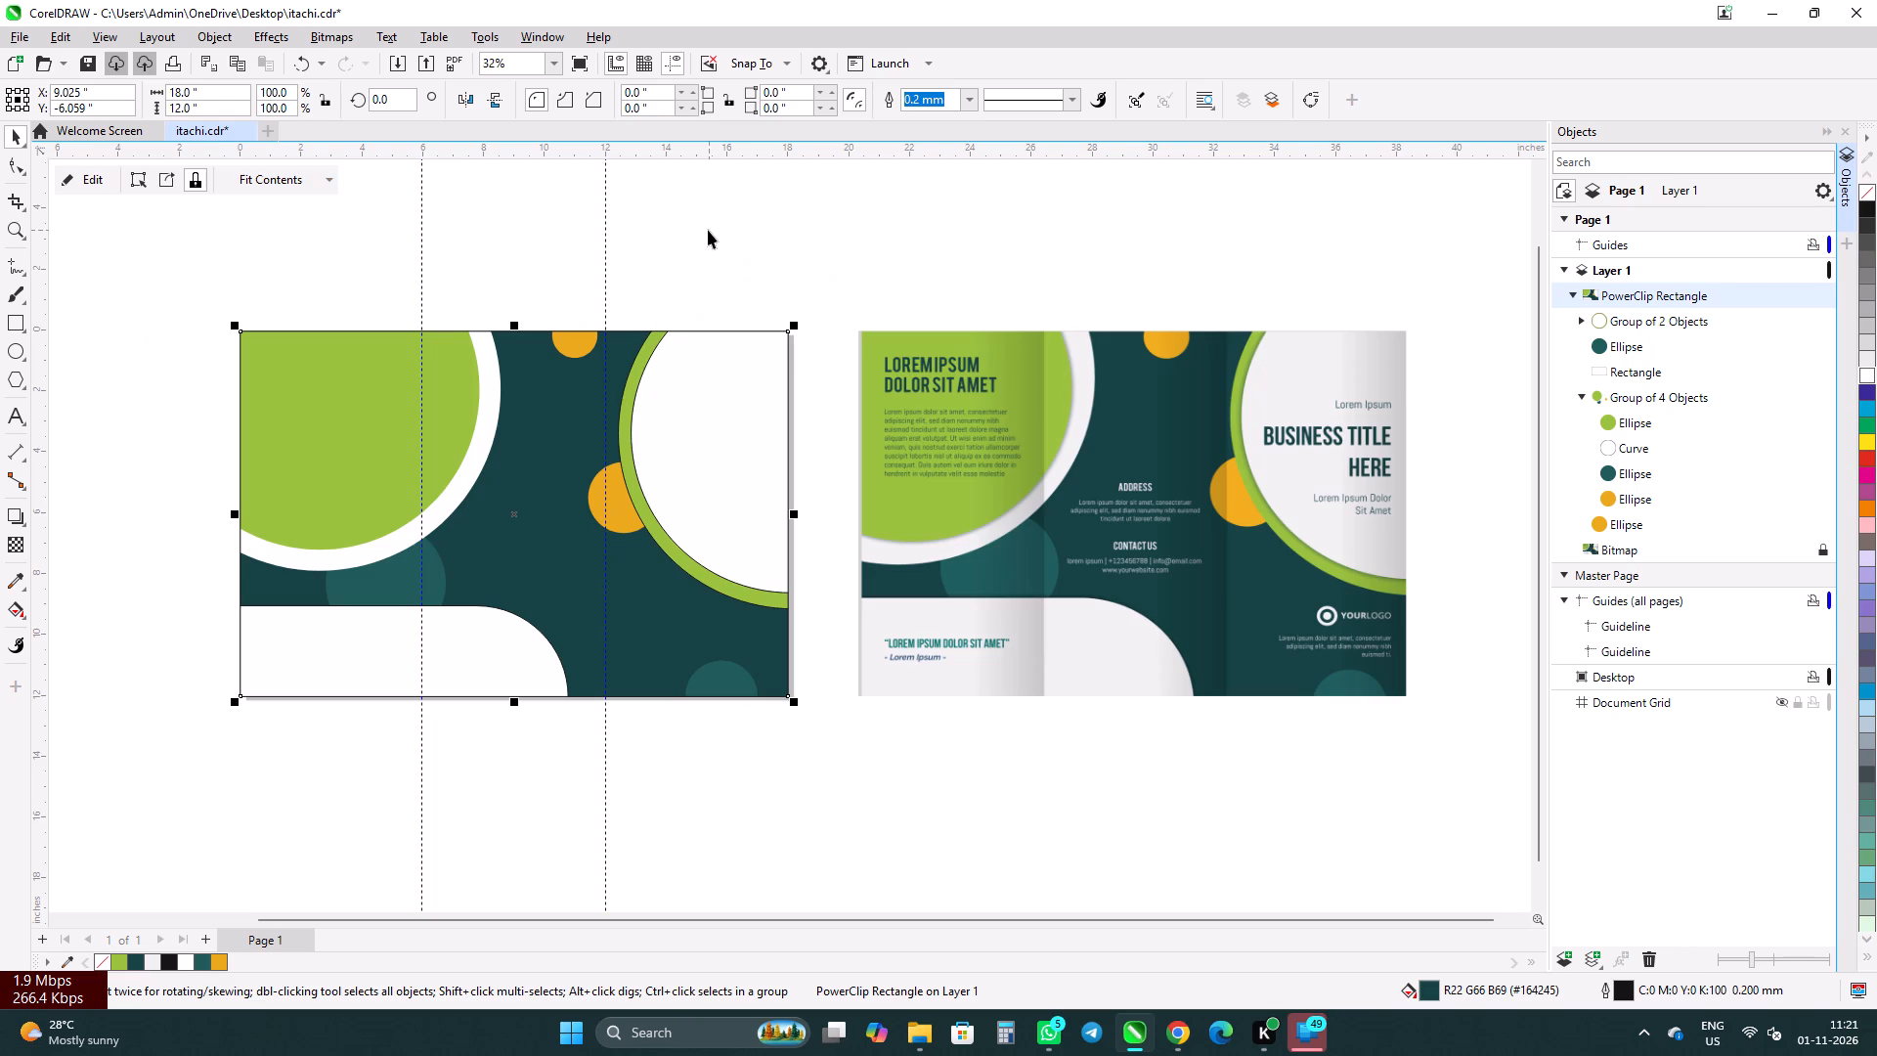
pyautogui.click(703, 220)
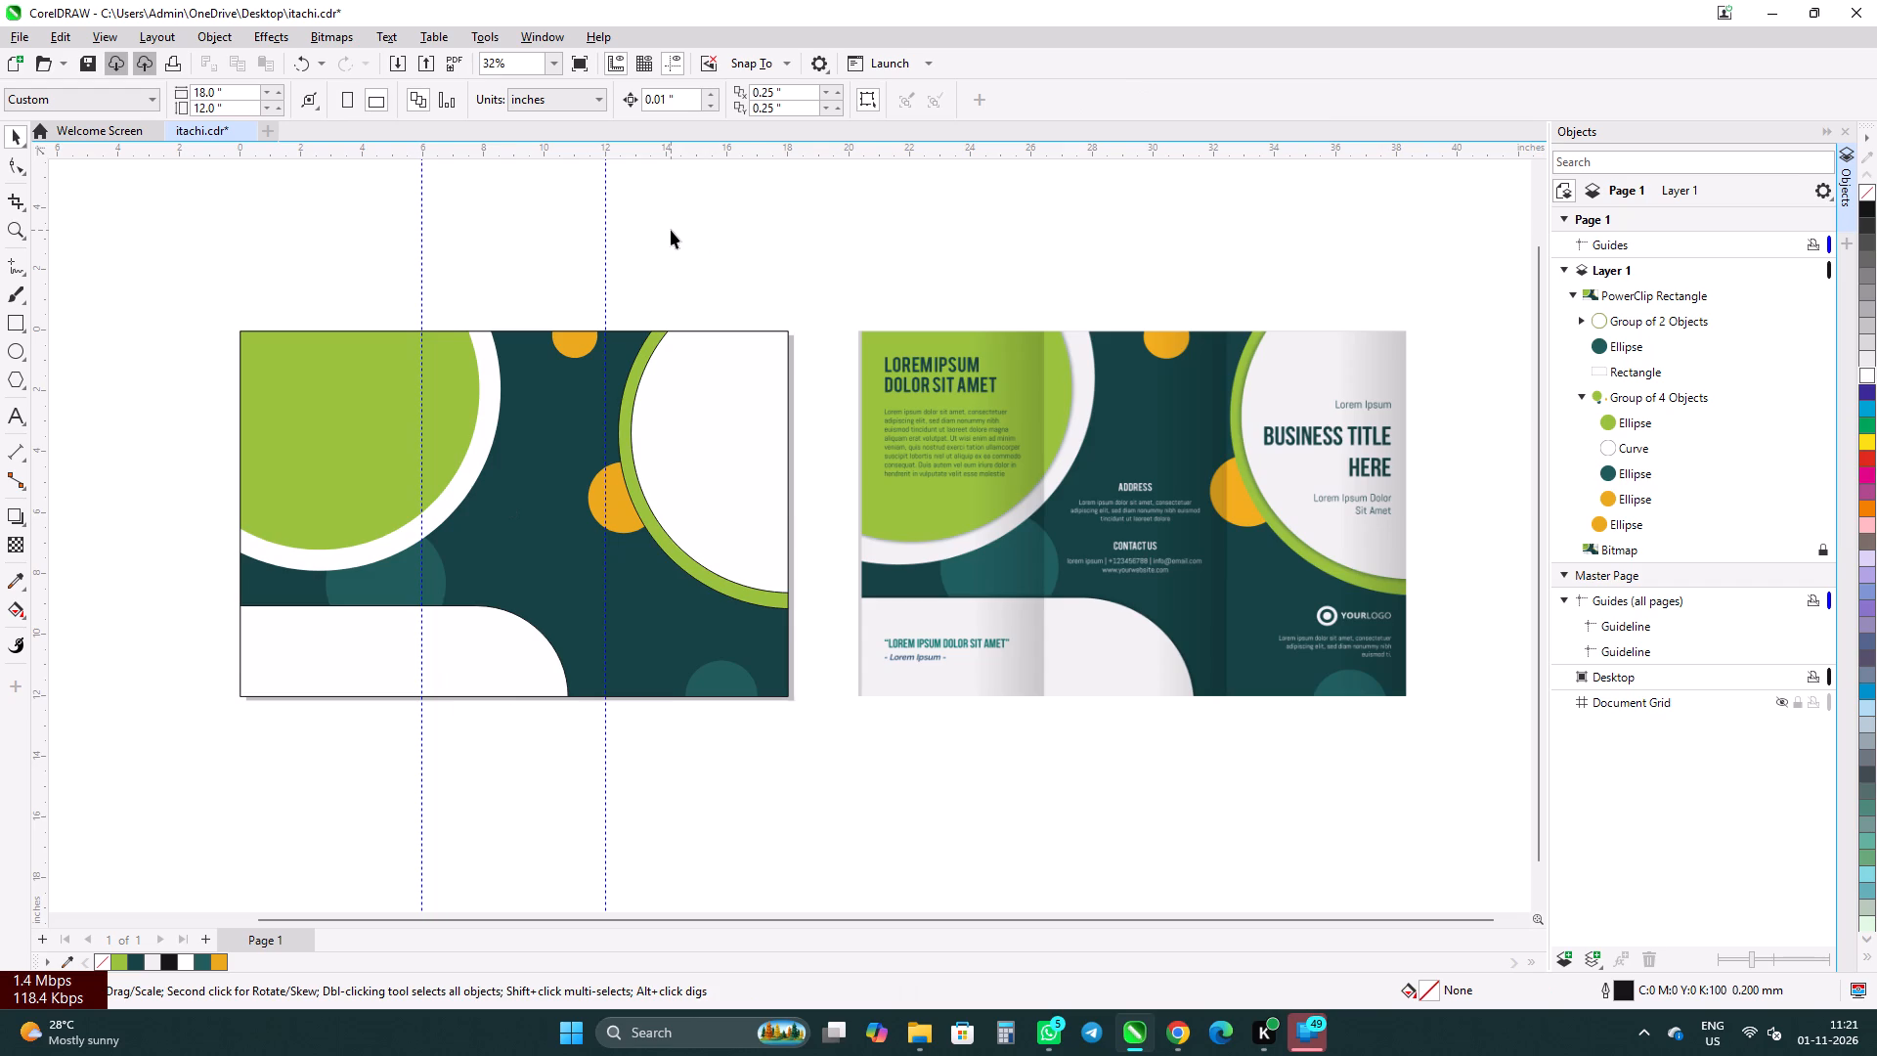
# Save the brochure document.
pyautogui.hotkey('ctrl', 's')
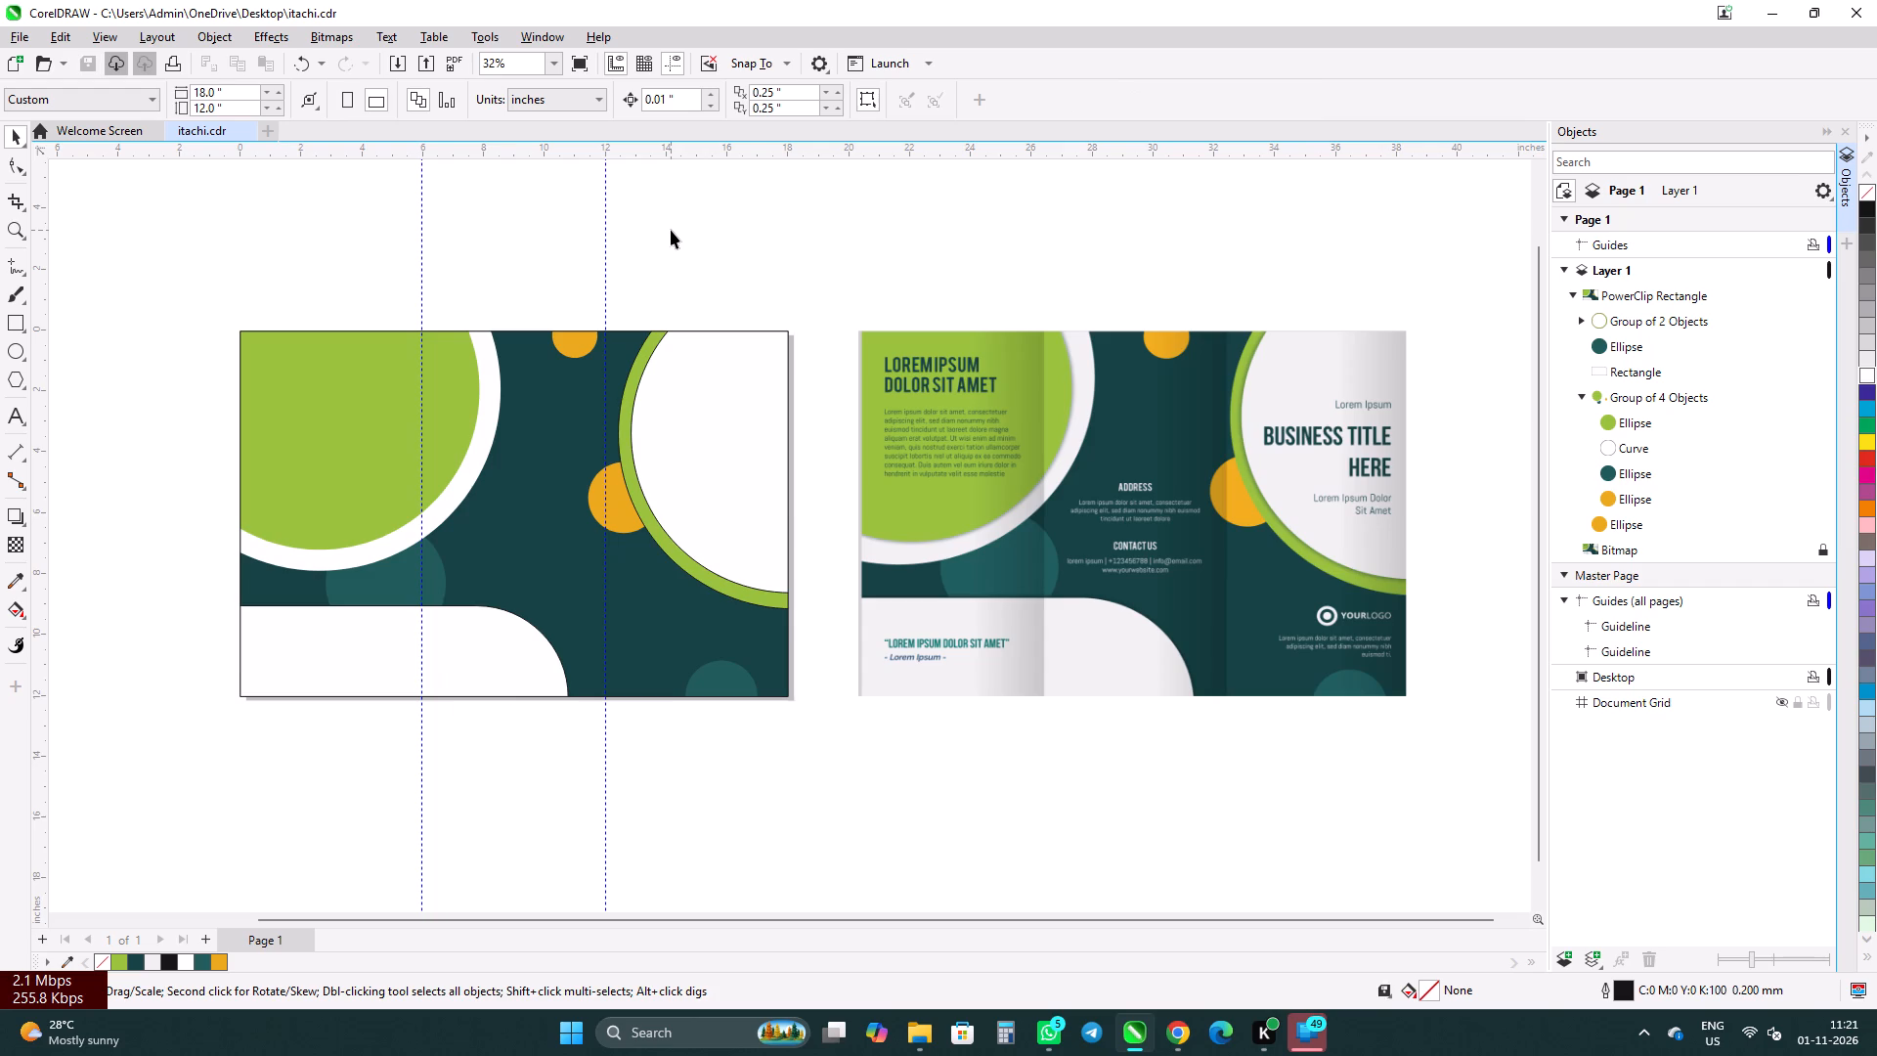
pyautogui.hotkey('ctrl', 's')
pyautogui.hotkey('ctrl', 's')
pyautogui.hotkey('ctrl', 's')
pyautogui.hotkey('ctrl', 's')
# Open the PowerClip contents and nudge the green-ringed white circle group about 0.2 inches left.
pyautogui.click(637, 392)
pyautogui.click(108, 172)
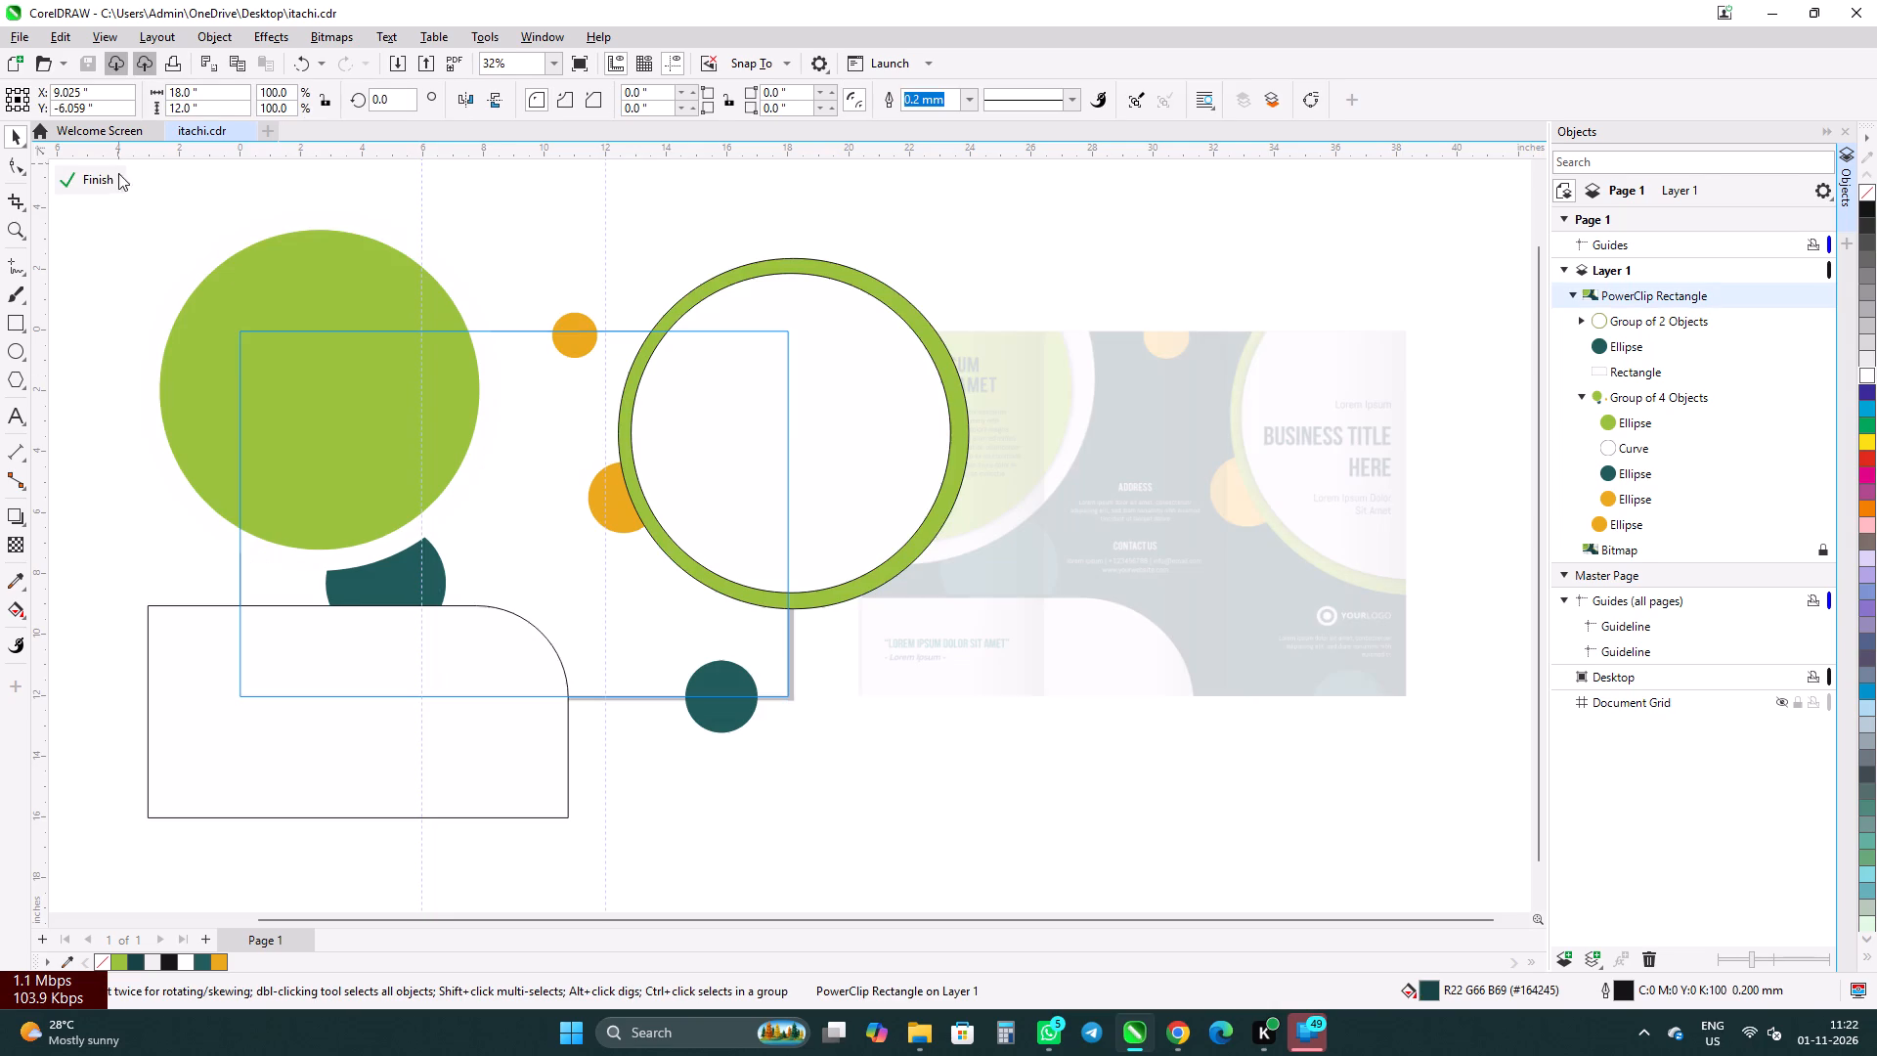
pyautogui.click(629, 437)
pyautogui.press('Left')
pyautogui.press('Left')
pyautogui.press('Left')
pyautogui.press('Left')
pyautogui.press('Left')
pyautogui.press('Left')
pyautogui.press('Left')
pyautogui.press('Left')
pyautogui.press('Left')
pyautogui.press('Left')
pyautogui.press('Left')
pyautogui.press('Left')
pyautogui.press('Left')
pyautogui.press('Left')
pyautogui.press('Left')
pyautogui.press('Left')
pyautogui.press('Left')
pyautogui.press('Left')
pyautogui.press('Left')
pyautogui.press('Left')
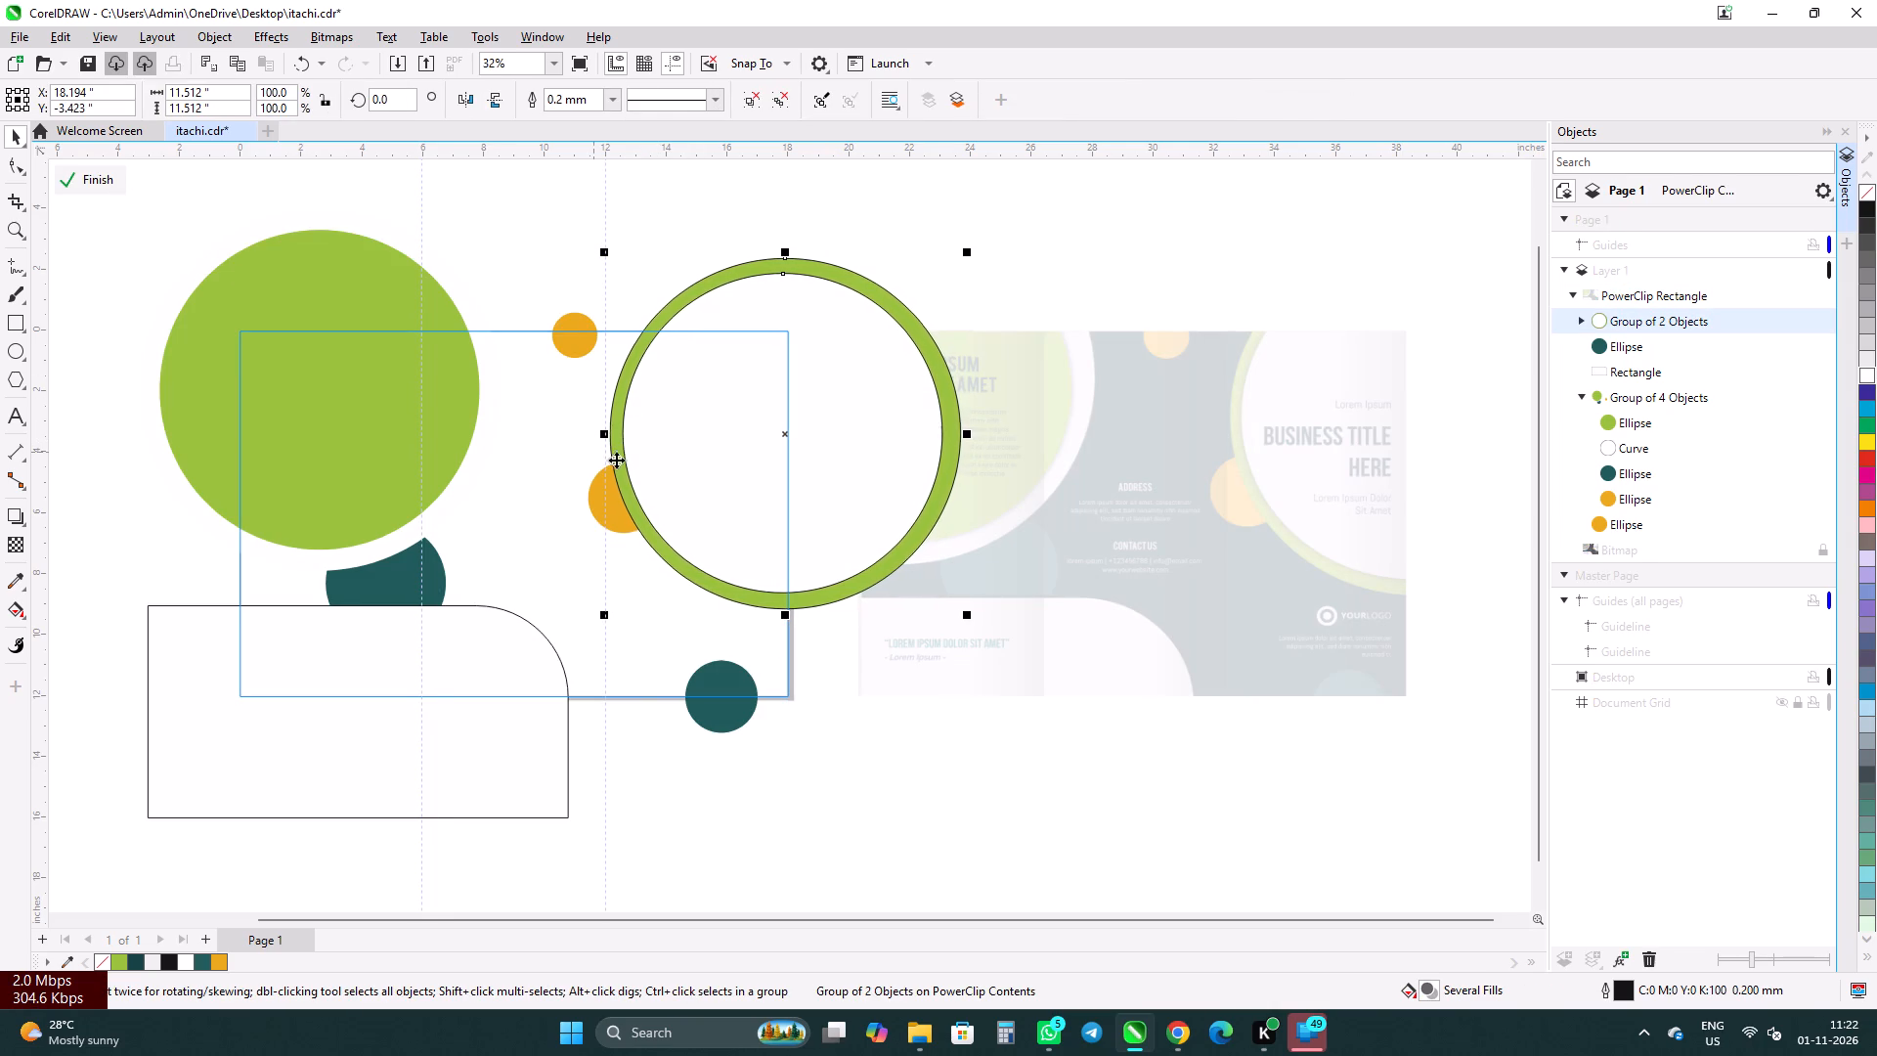
pyautogui.press('Left')
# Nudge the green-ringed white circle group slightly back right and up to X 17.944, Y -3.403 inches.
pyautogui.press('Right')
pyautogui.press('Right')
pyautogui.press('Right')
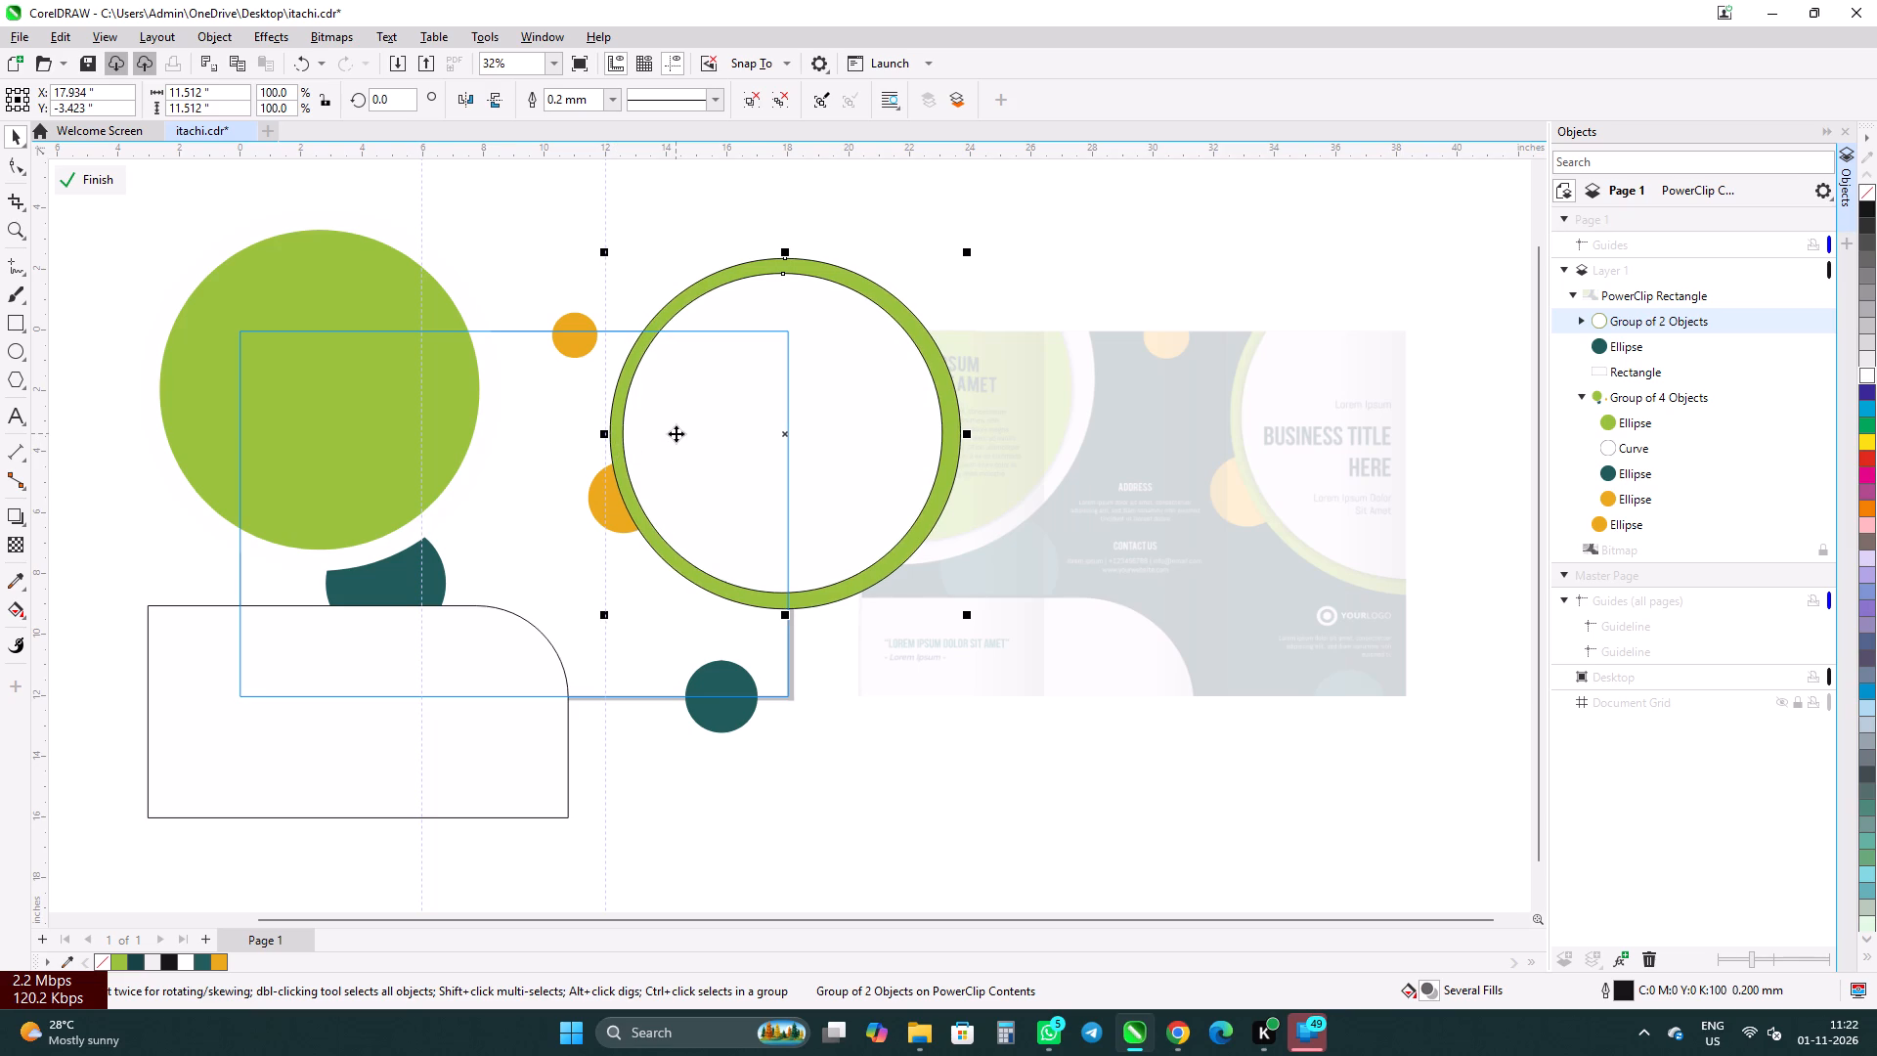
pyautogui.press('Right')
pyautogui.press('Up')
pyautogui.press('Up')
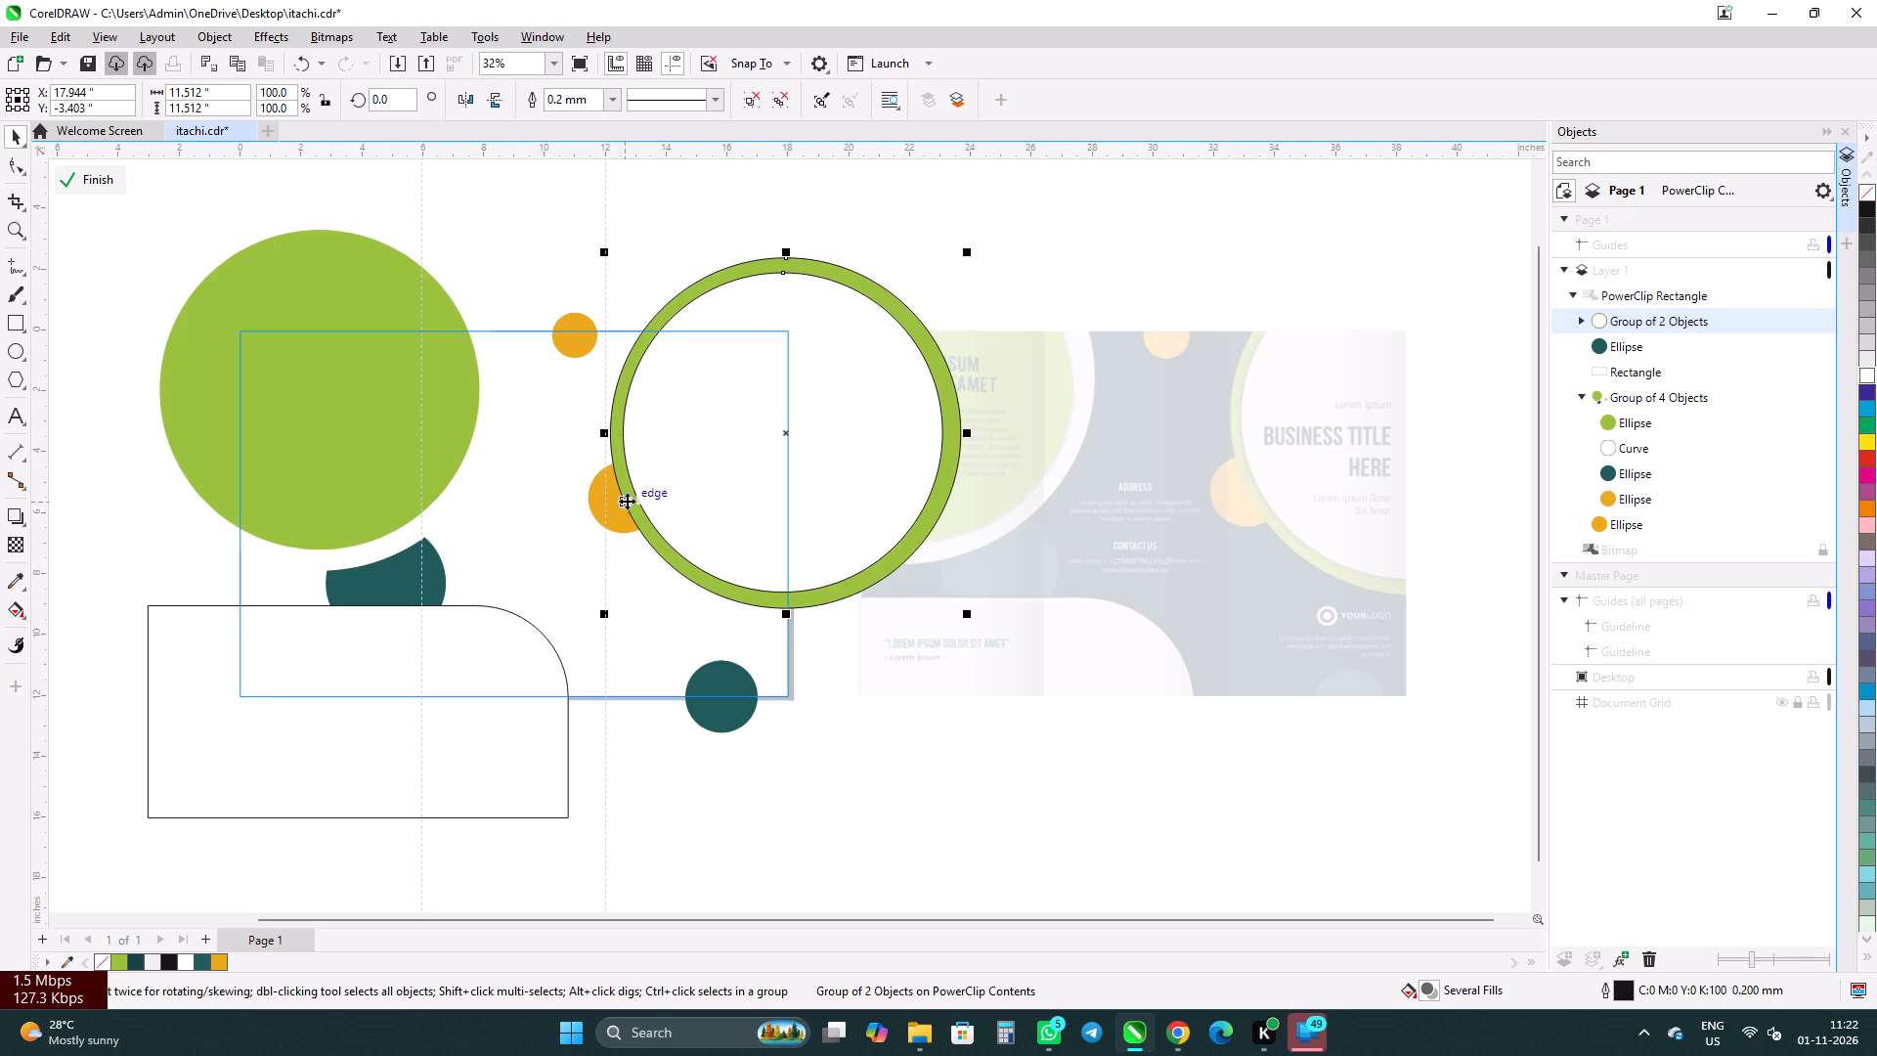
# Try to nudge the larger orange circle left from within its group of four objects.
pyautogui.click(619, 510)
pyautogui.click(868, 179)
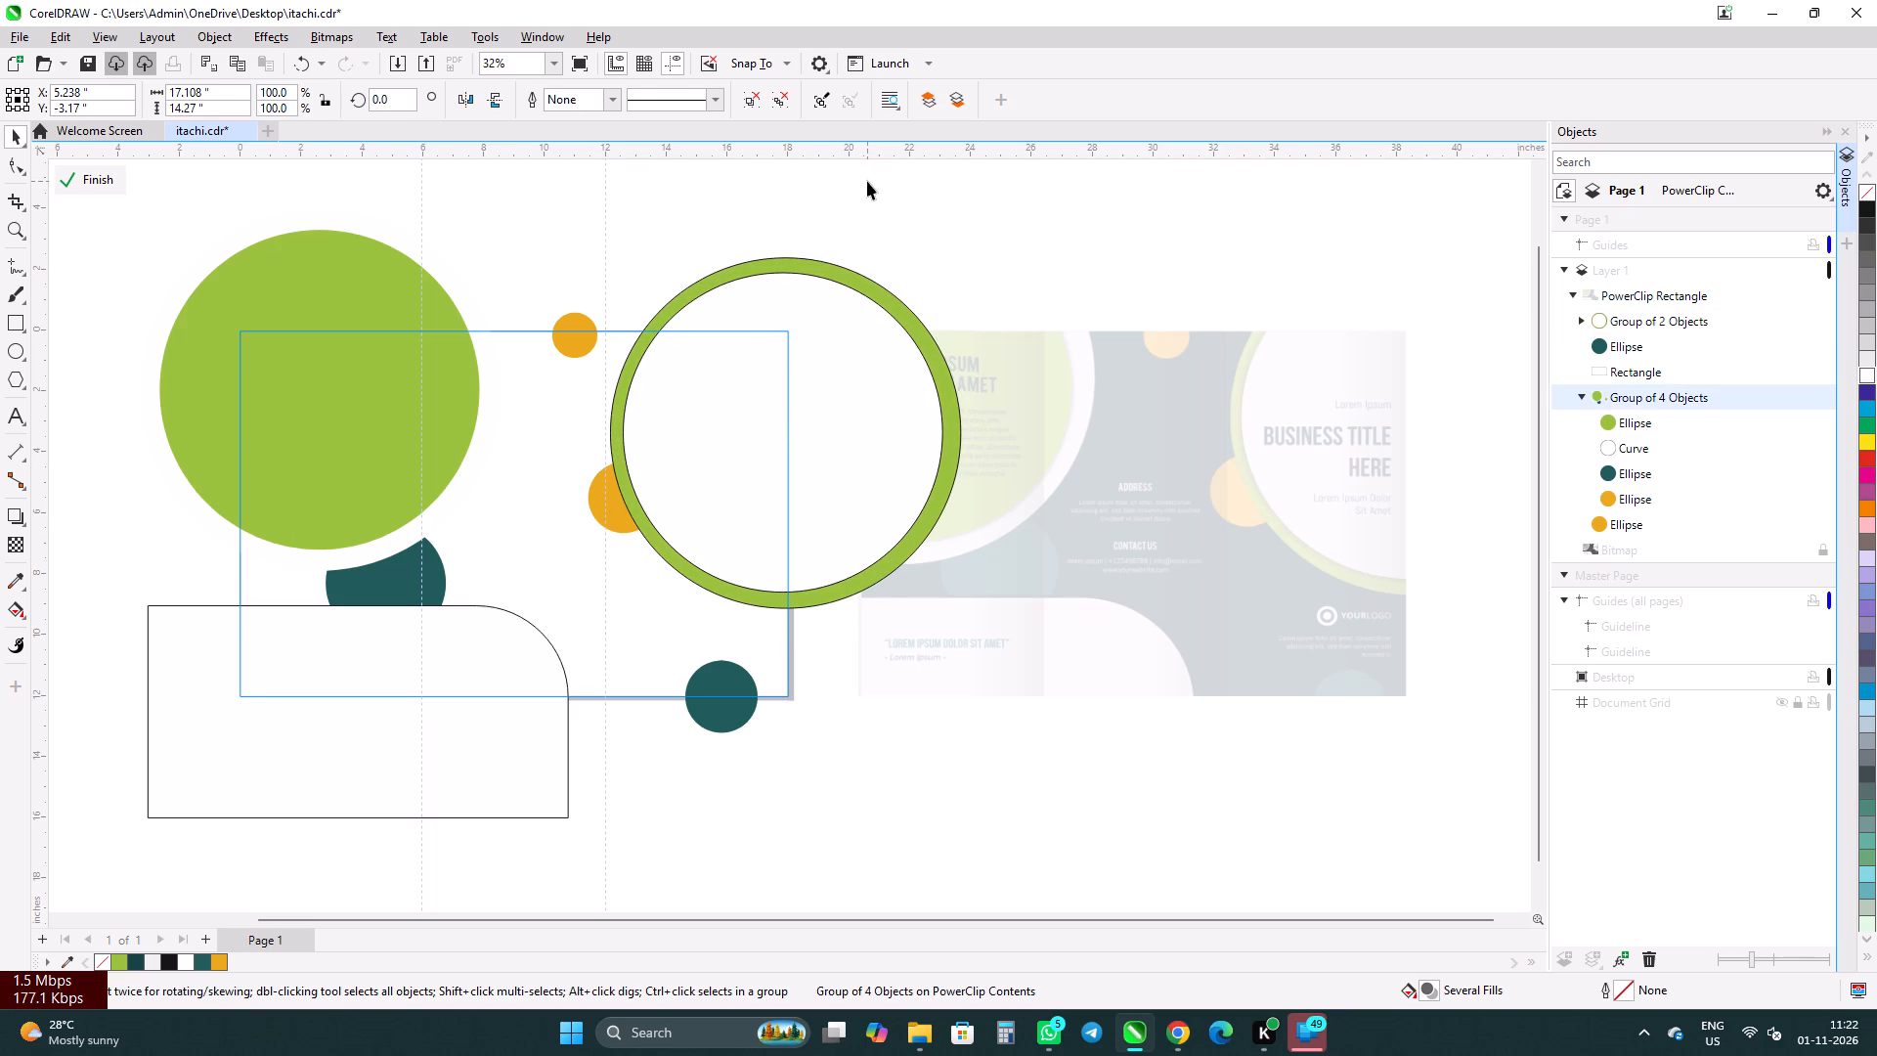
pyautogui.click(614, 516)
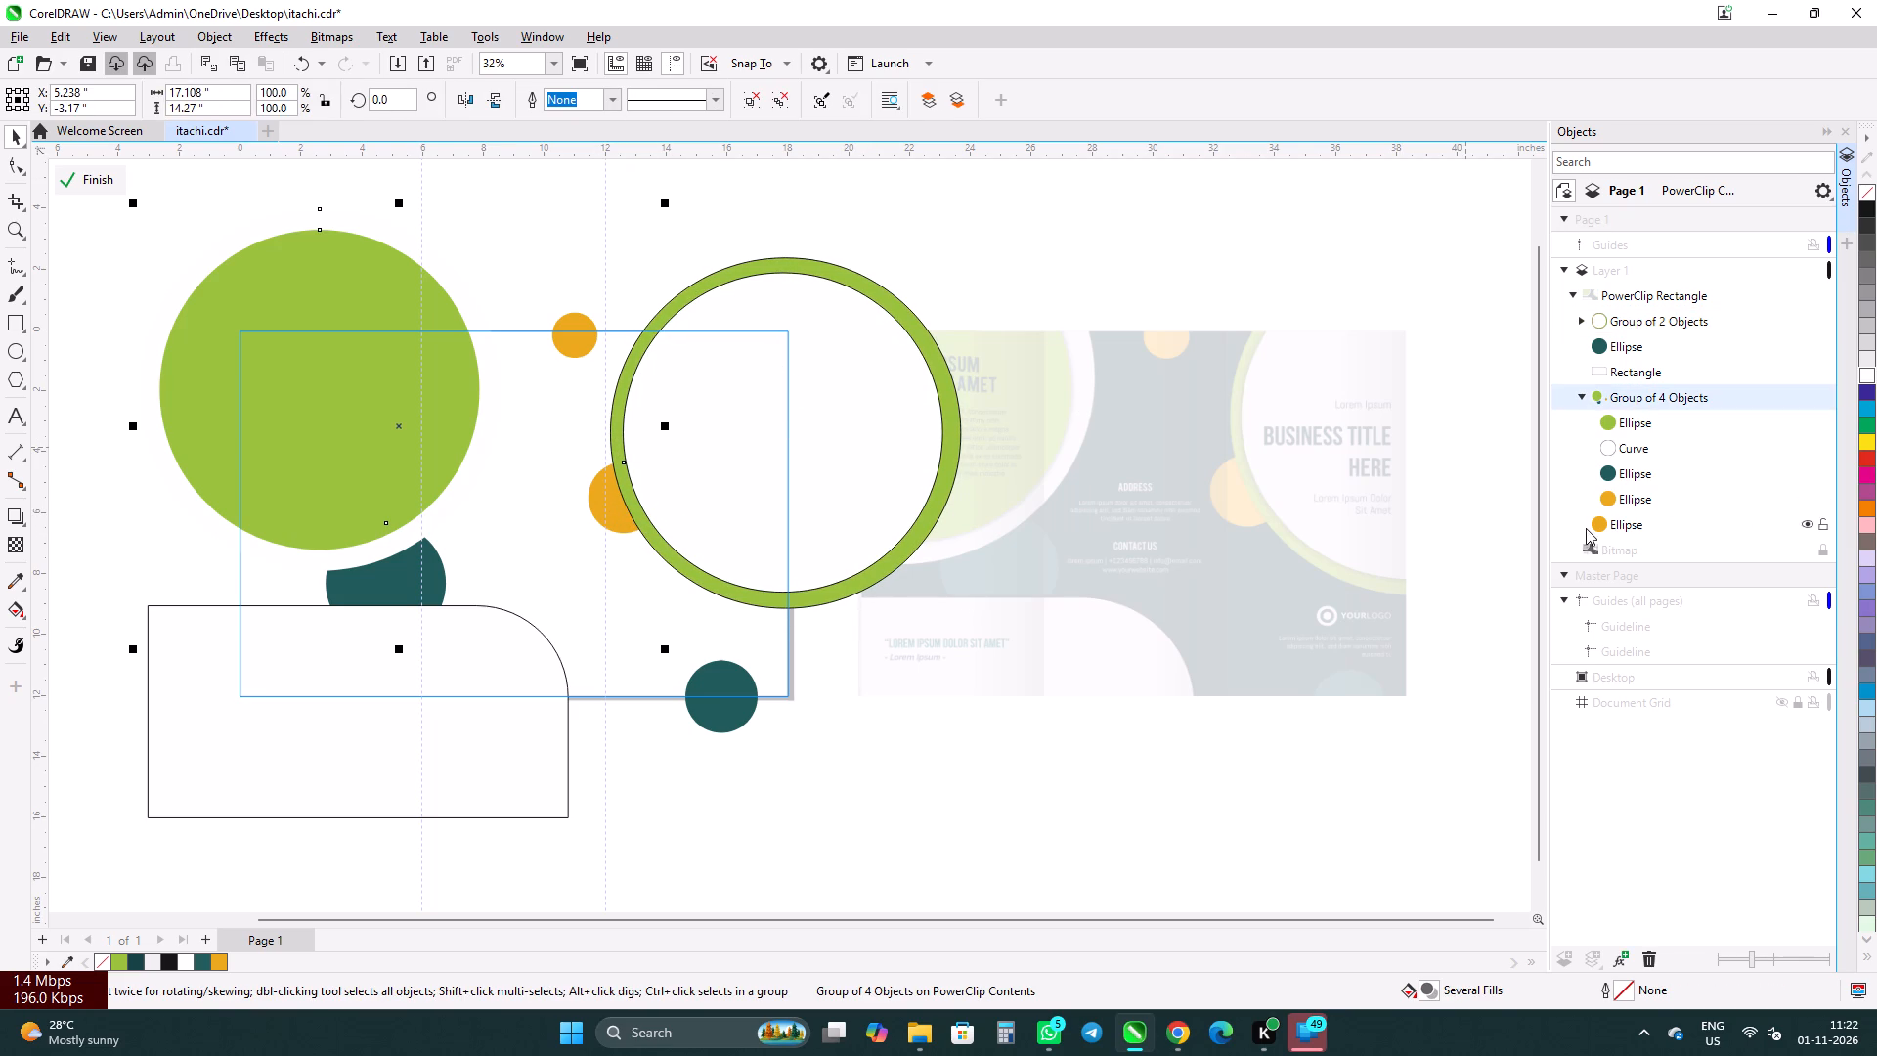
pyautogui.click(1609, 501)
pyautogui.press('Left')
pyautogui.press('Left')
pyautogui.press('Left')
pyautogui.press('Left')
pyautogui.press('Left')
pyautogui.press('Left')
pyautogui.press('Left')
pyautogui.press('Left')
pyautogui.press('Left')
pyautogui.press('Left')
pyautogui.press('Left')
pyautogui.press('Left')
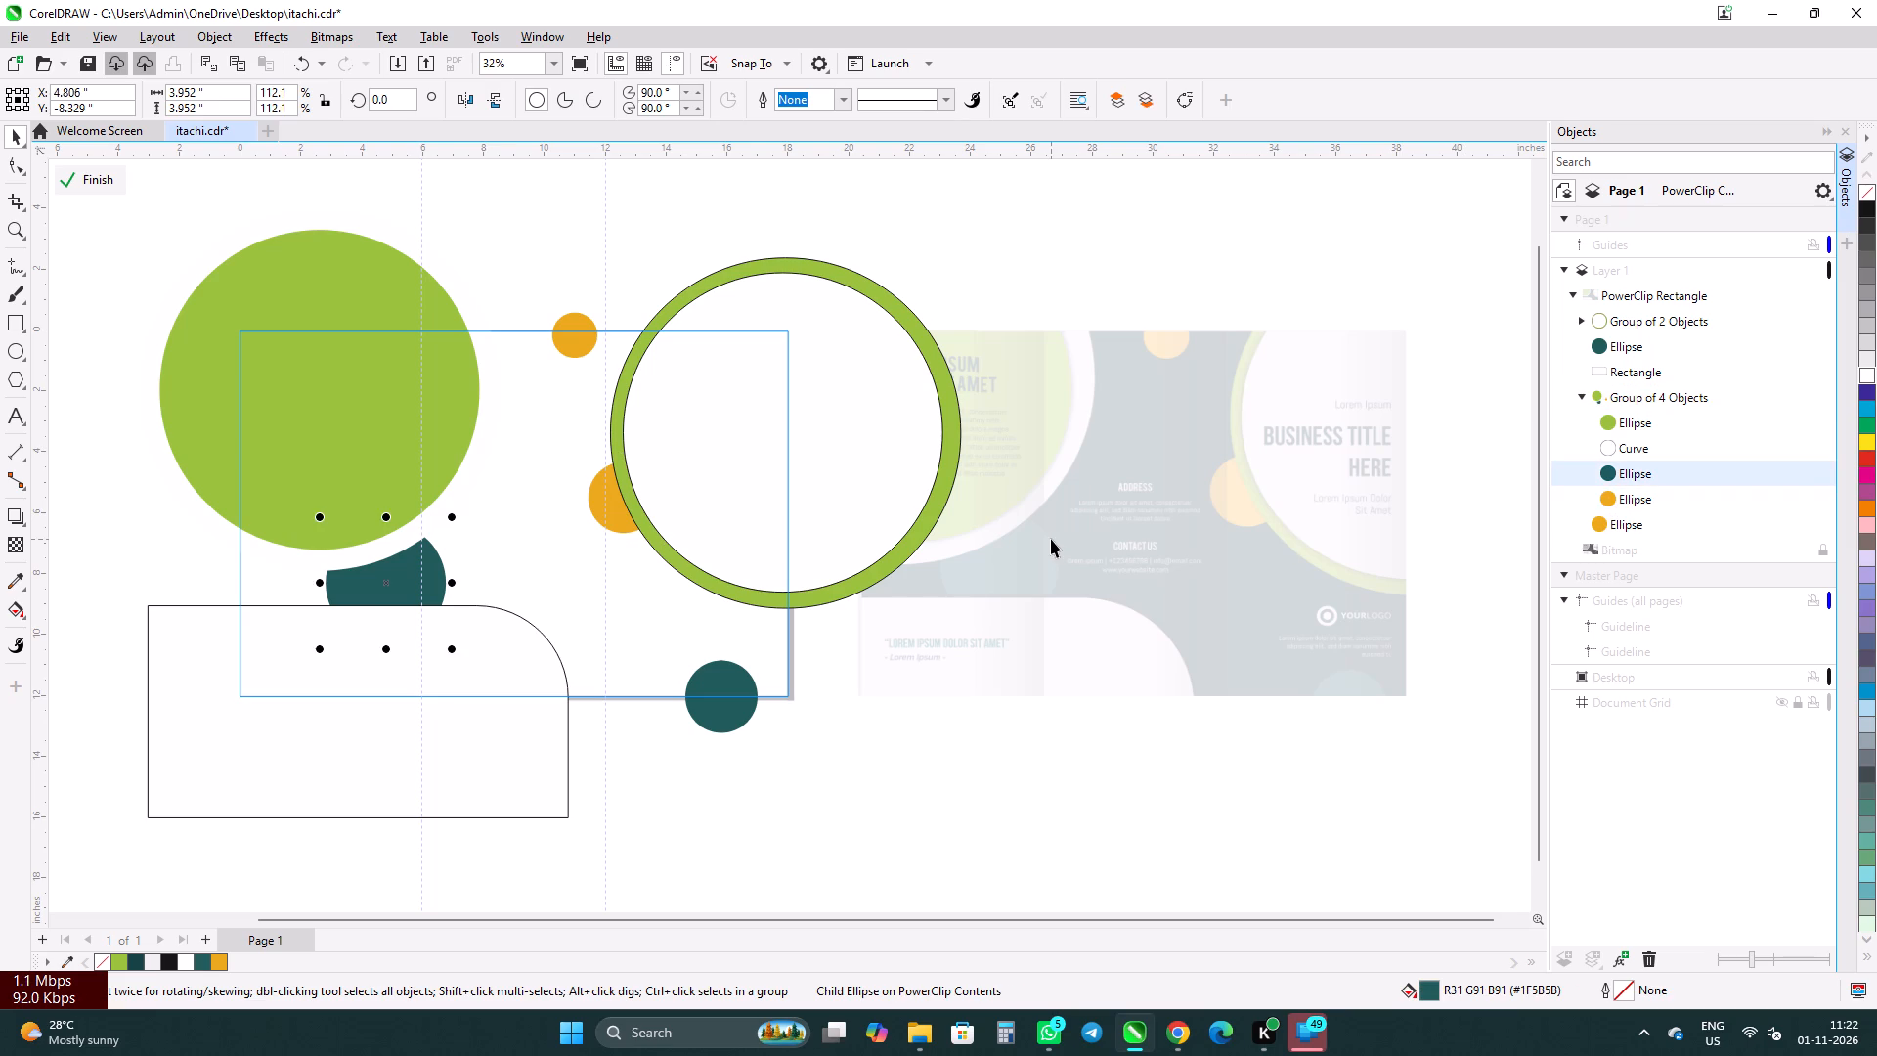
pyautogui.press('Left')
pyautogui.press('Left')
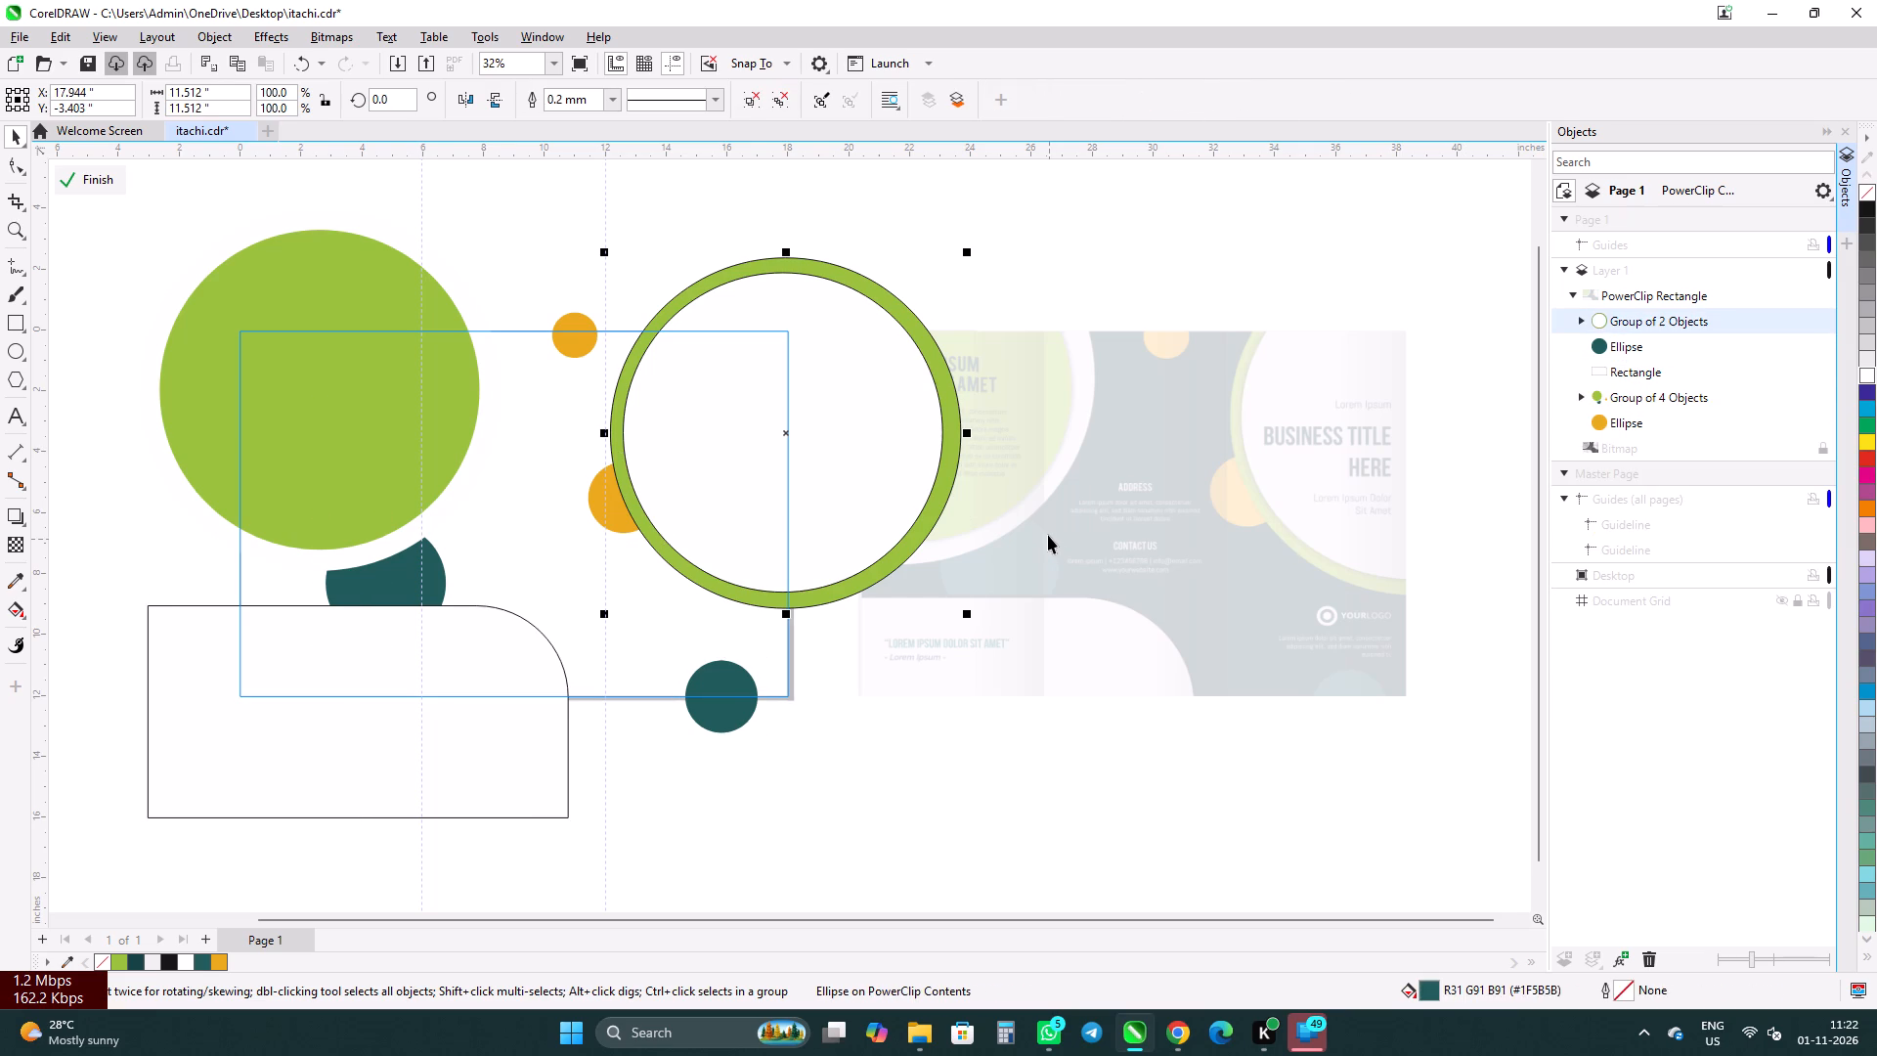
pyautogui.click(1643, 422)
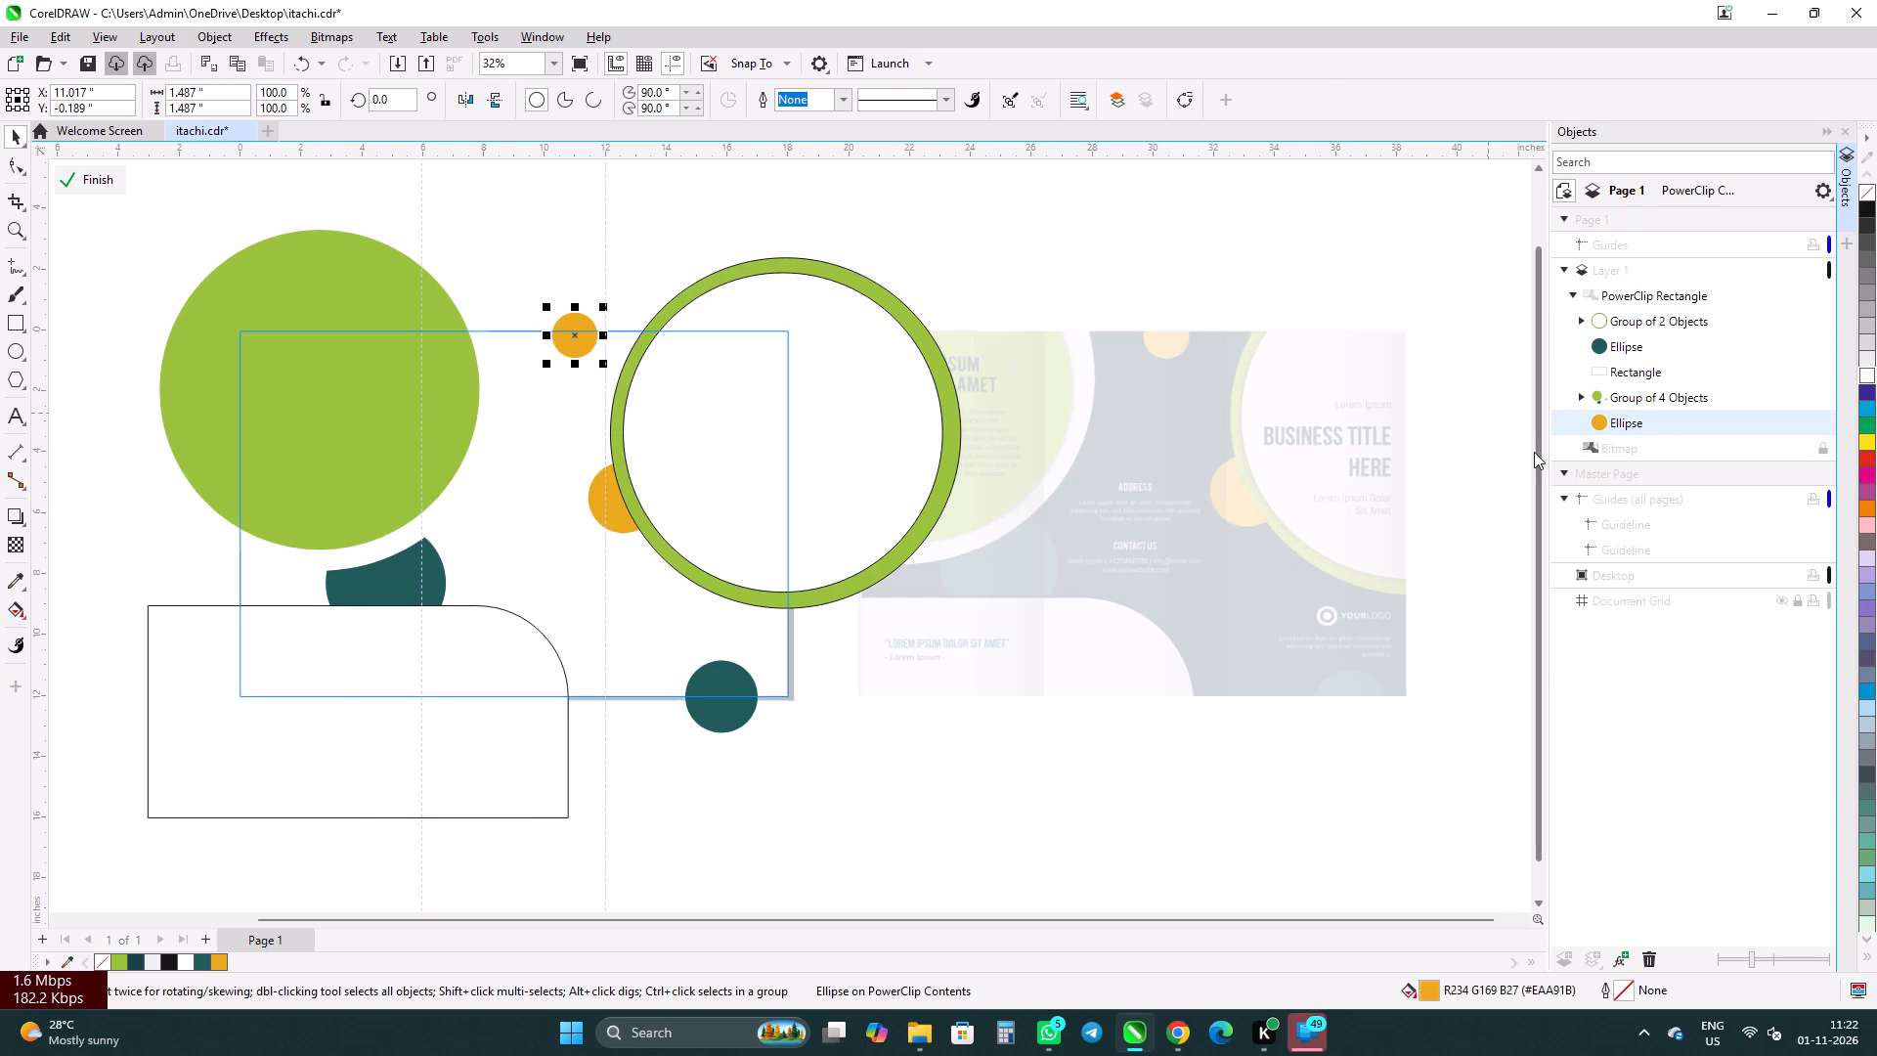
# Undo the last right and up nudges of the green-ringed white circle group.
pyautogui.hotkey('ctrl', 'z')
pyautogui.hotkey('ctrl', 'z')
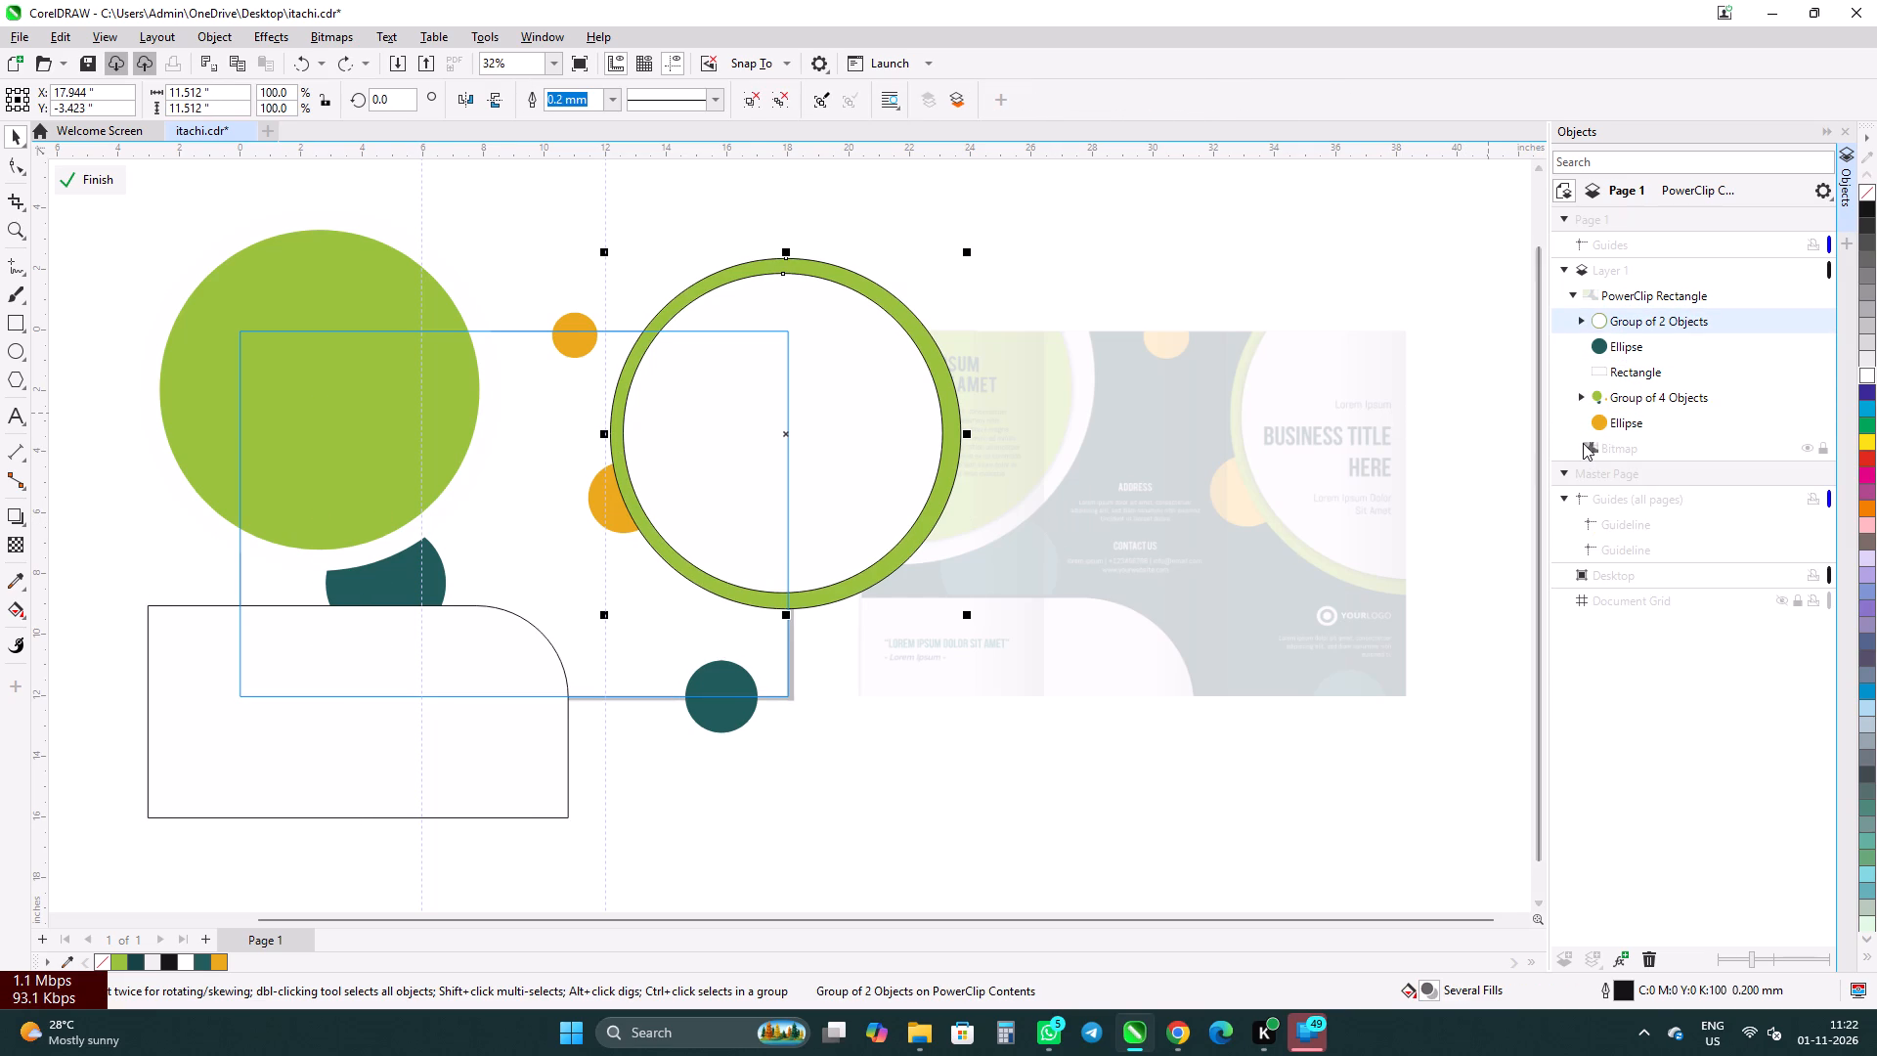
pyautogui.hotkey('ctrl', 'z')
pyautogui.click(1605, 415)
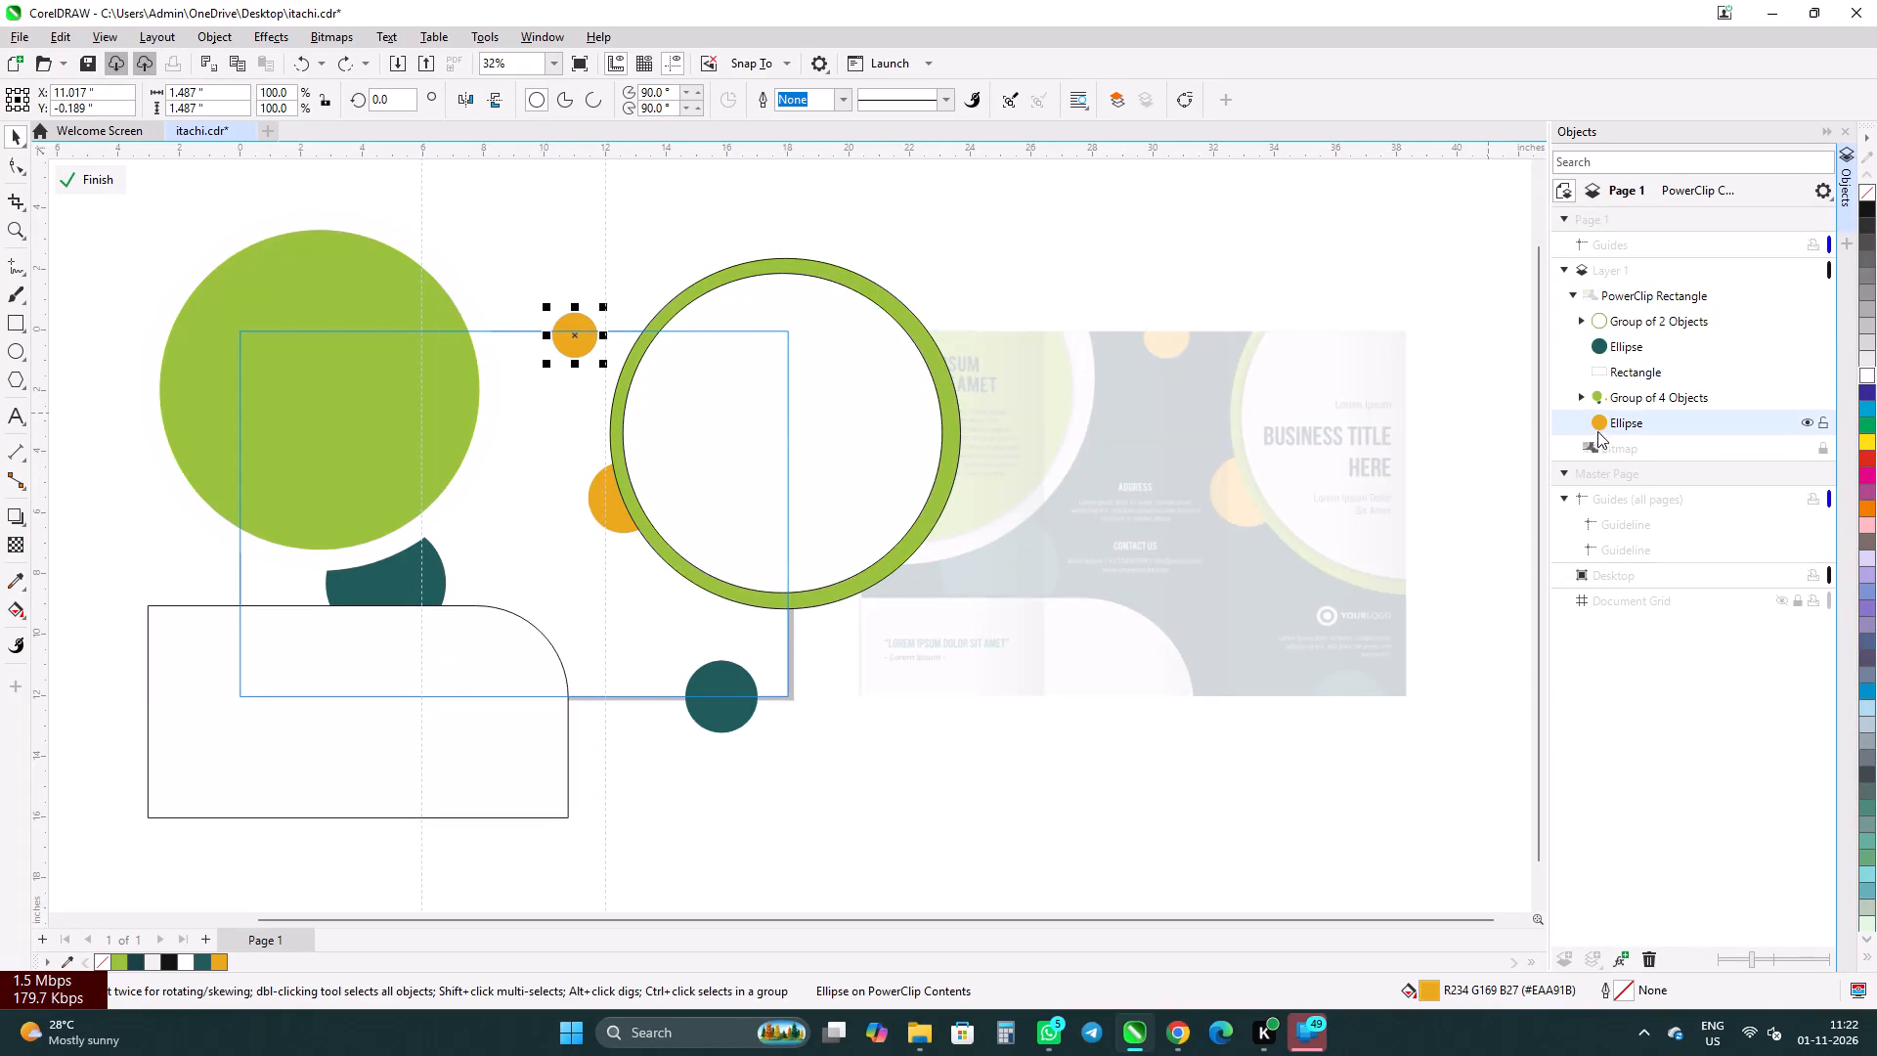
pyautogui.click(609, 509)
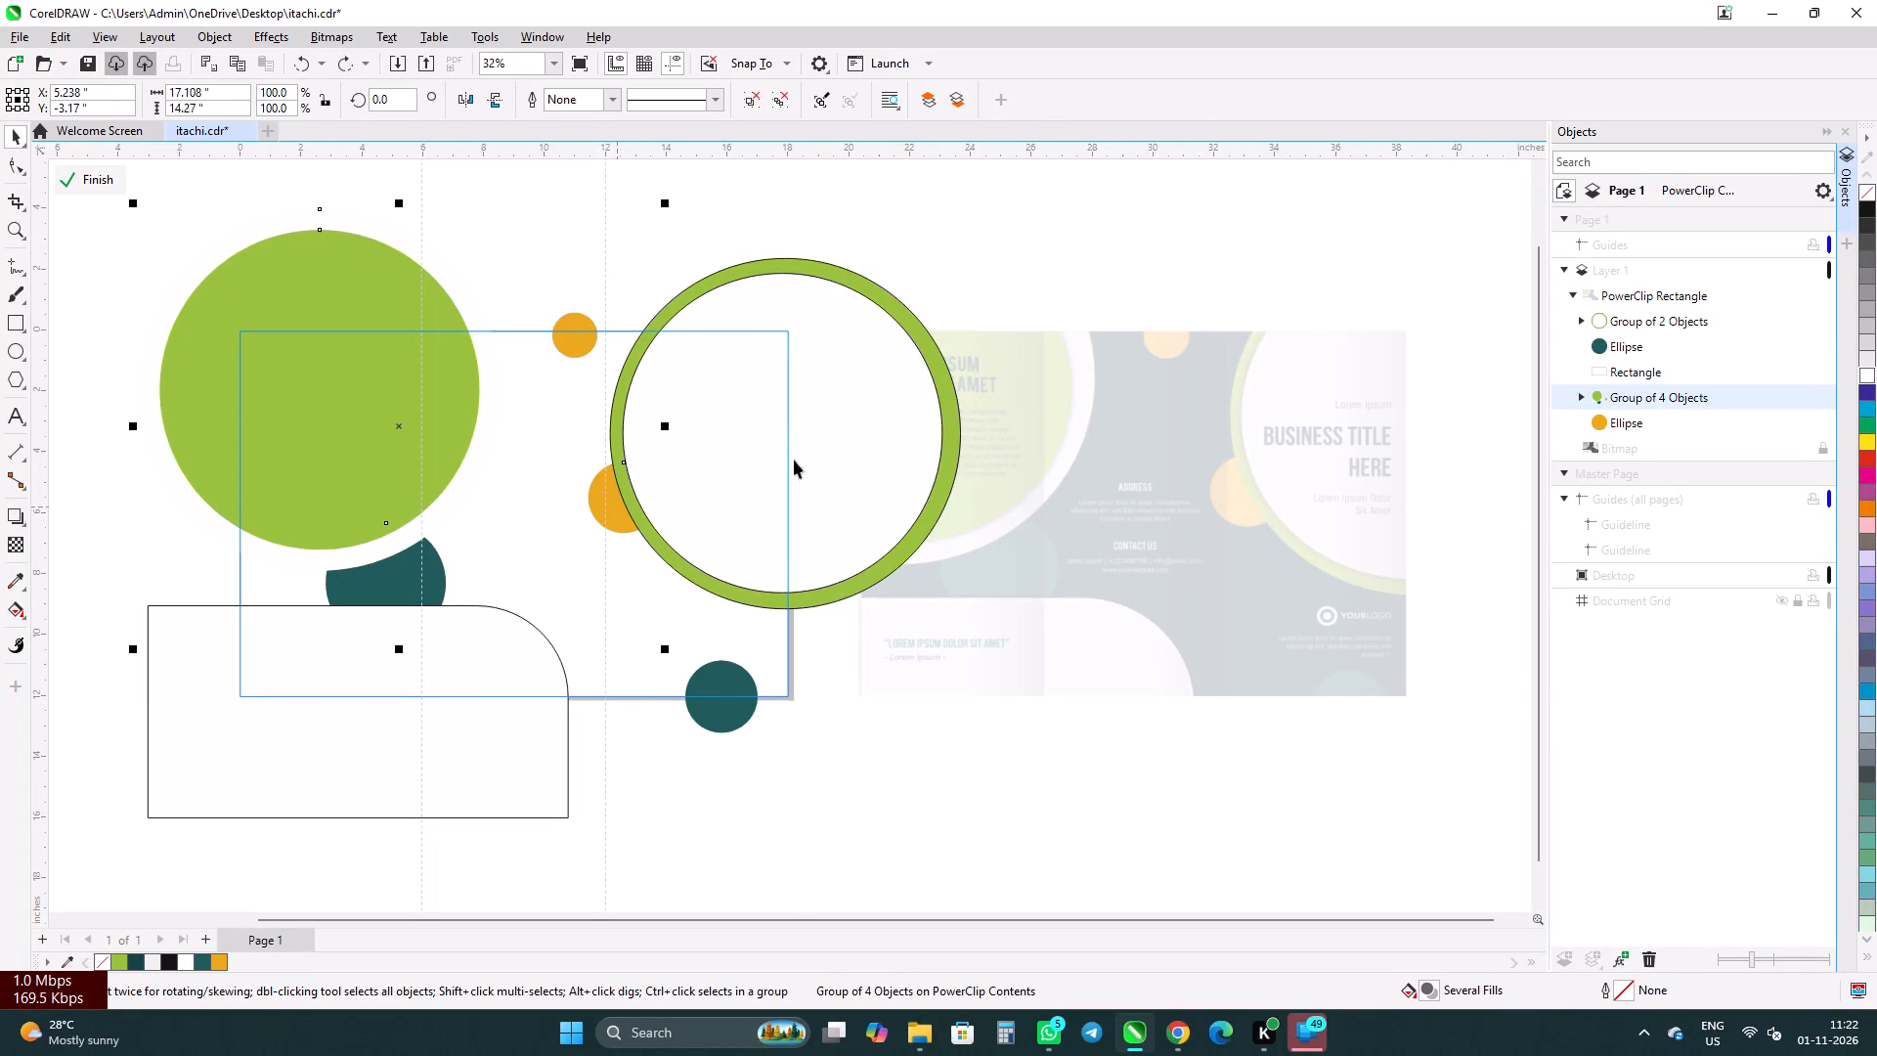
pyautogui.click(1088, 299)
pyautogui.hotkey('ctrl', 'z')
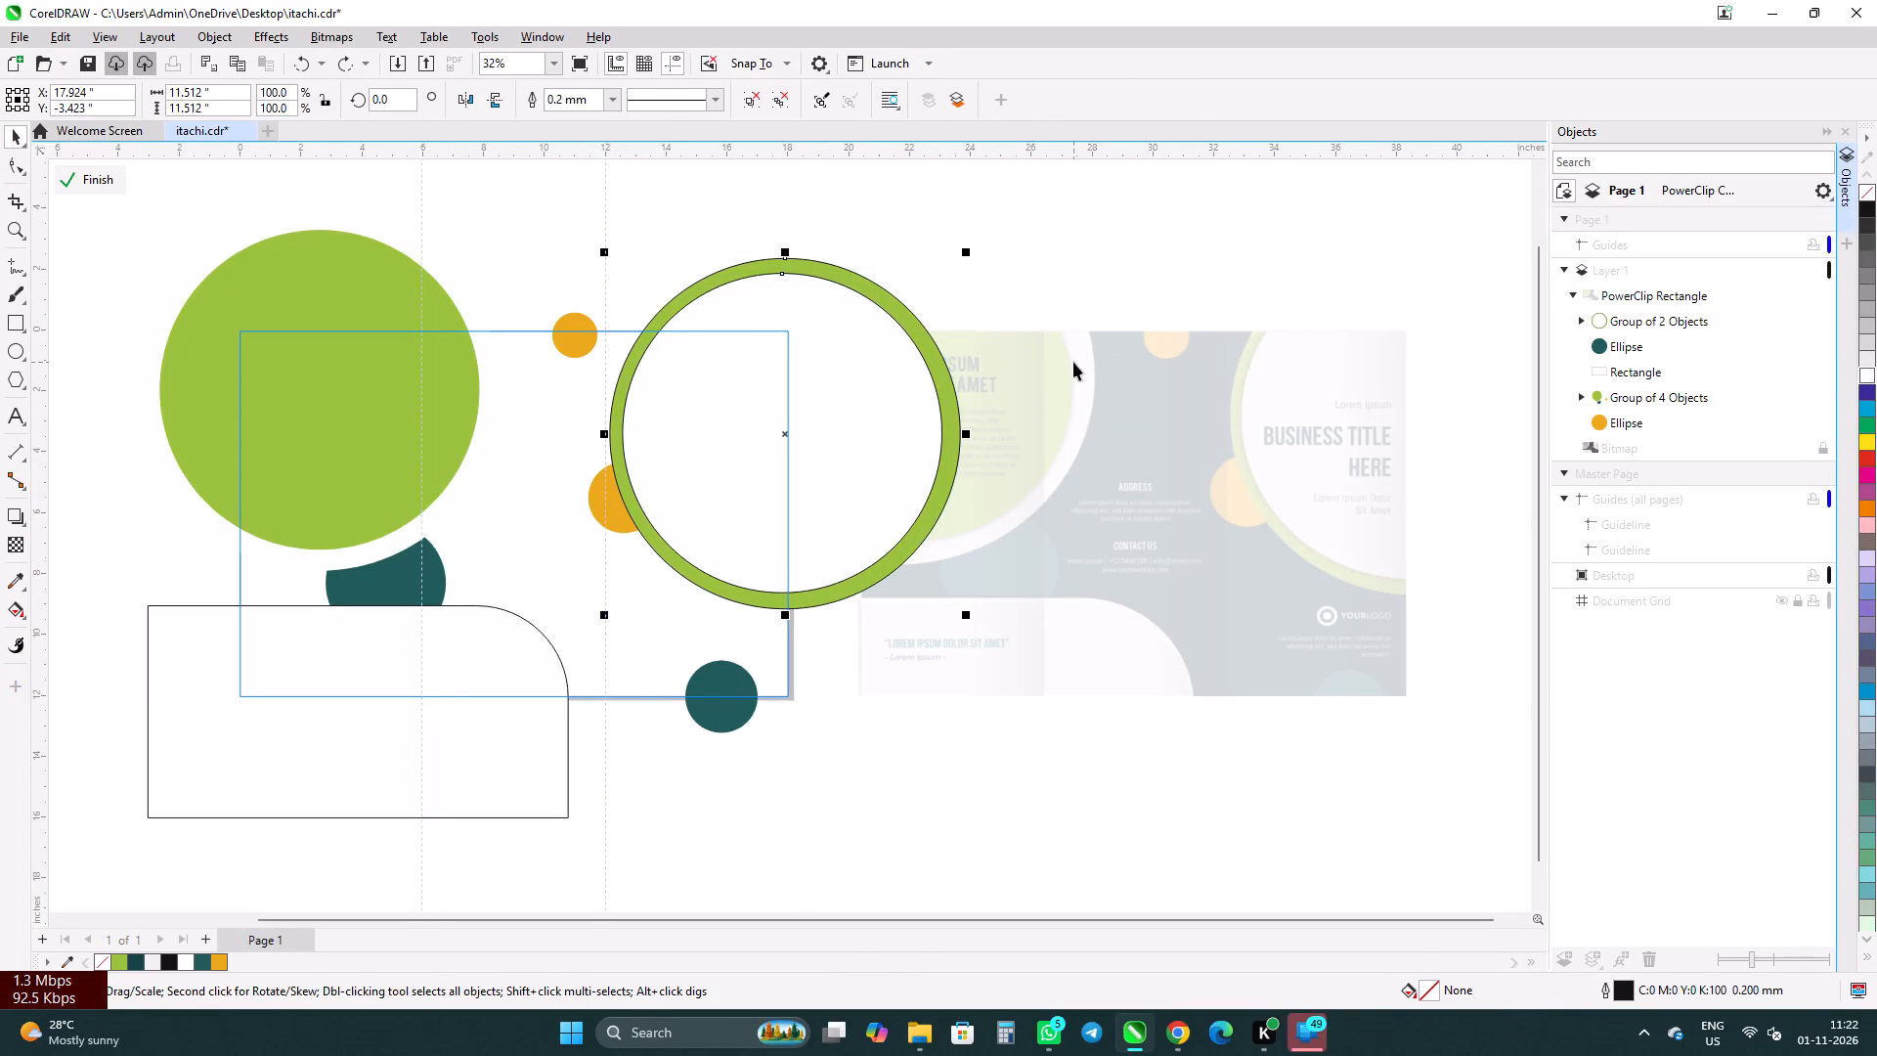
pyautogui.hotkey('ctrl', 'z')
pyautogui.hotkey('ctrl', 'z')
# Ungroup the four-object group containing the large green circle, white curve, teal circle and larger orange circle.
pyautogui.click(1643, 398)
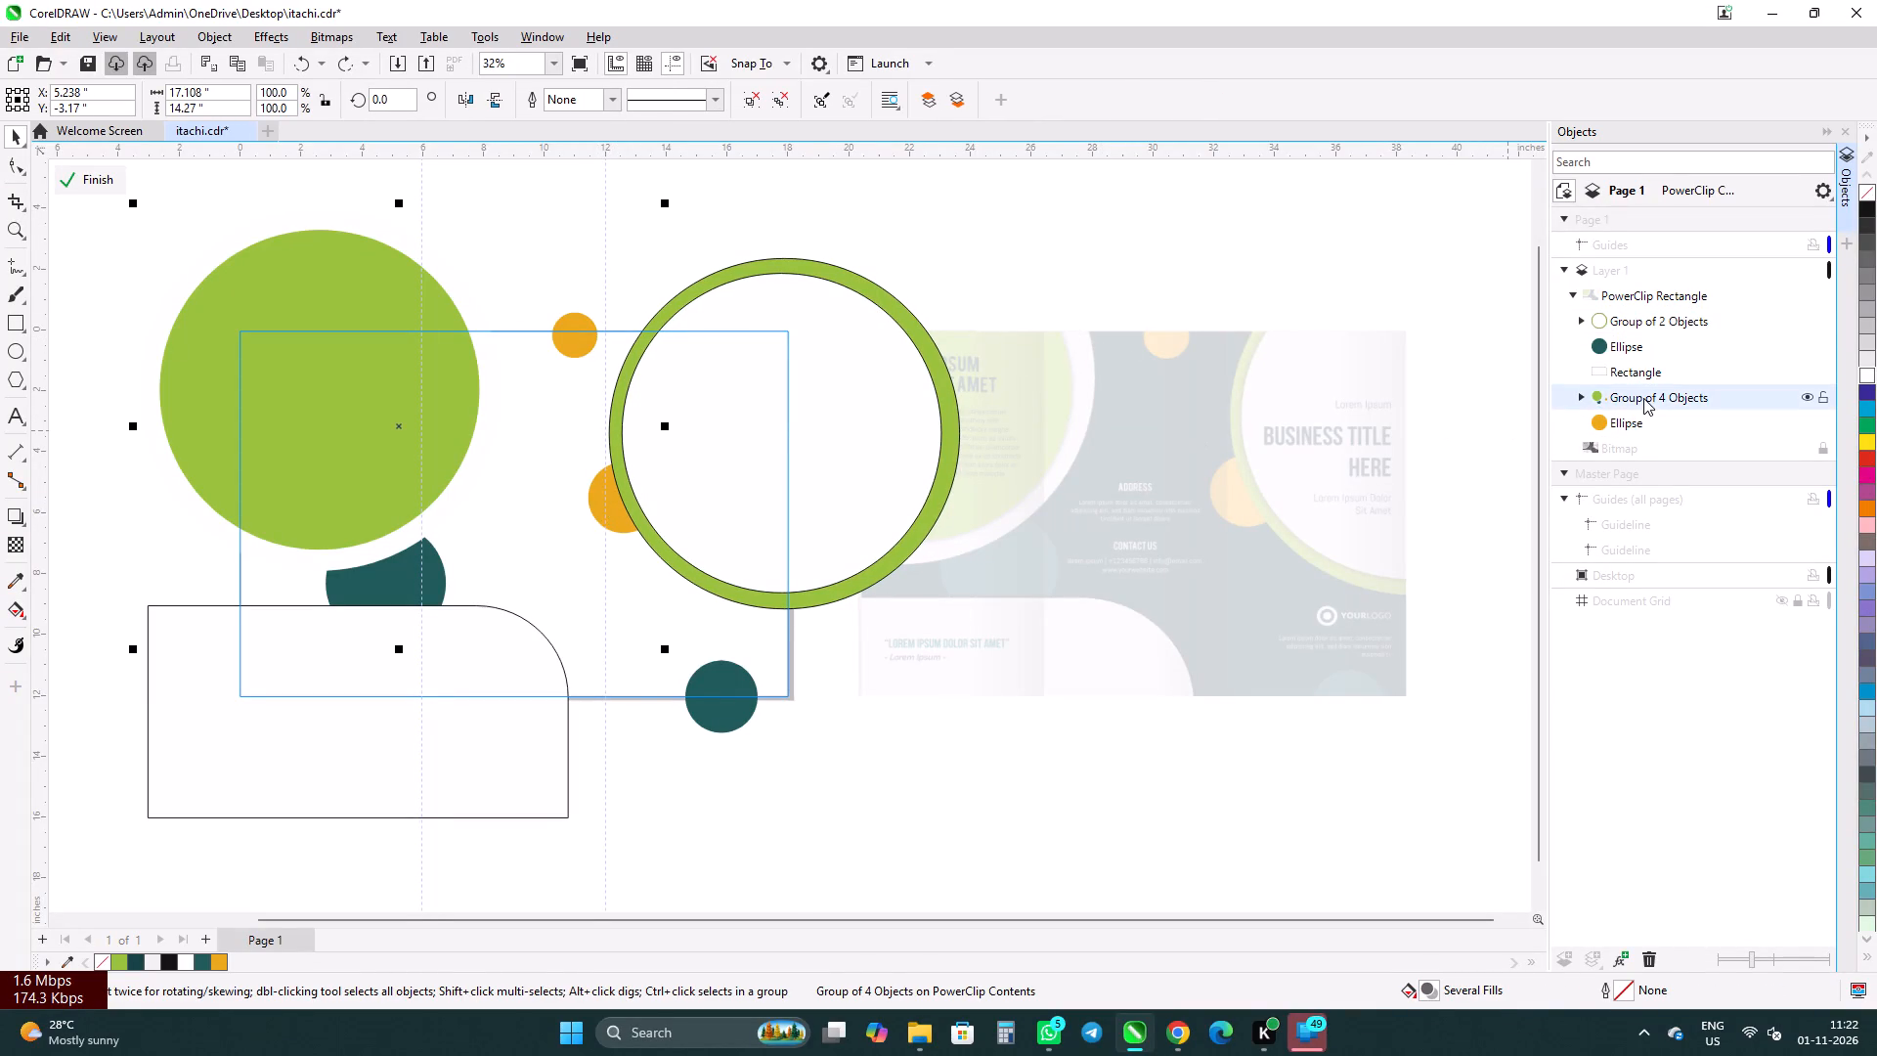
pyautogui.click(739, 101)
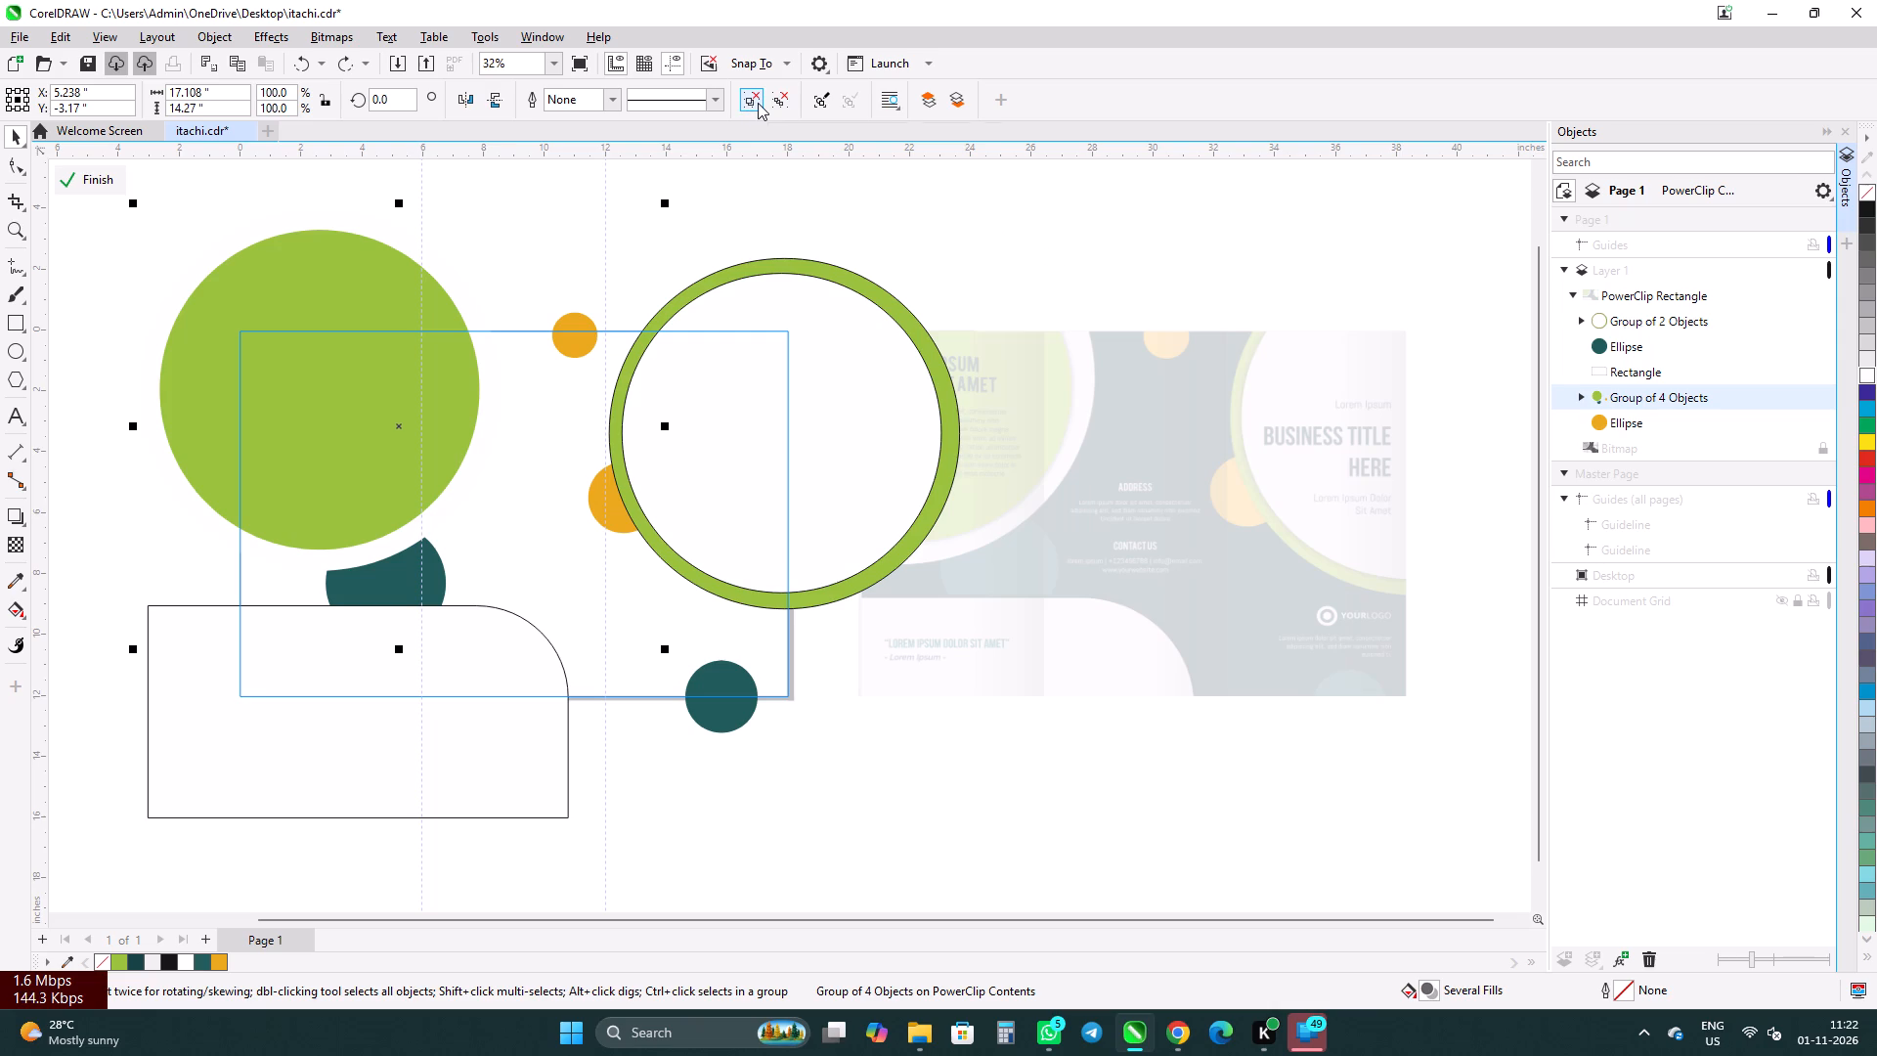
pyautogui.click(758, 104)
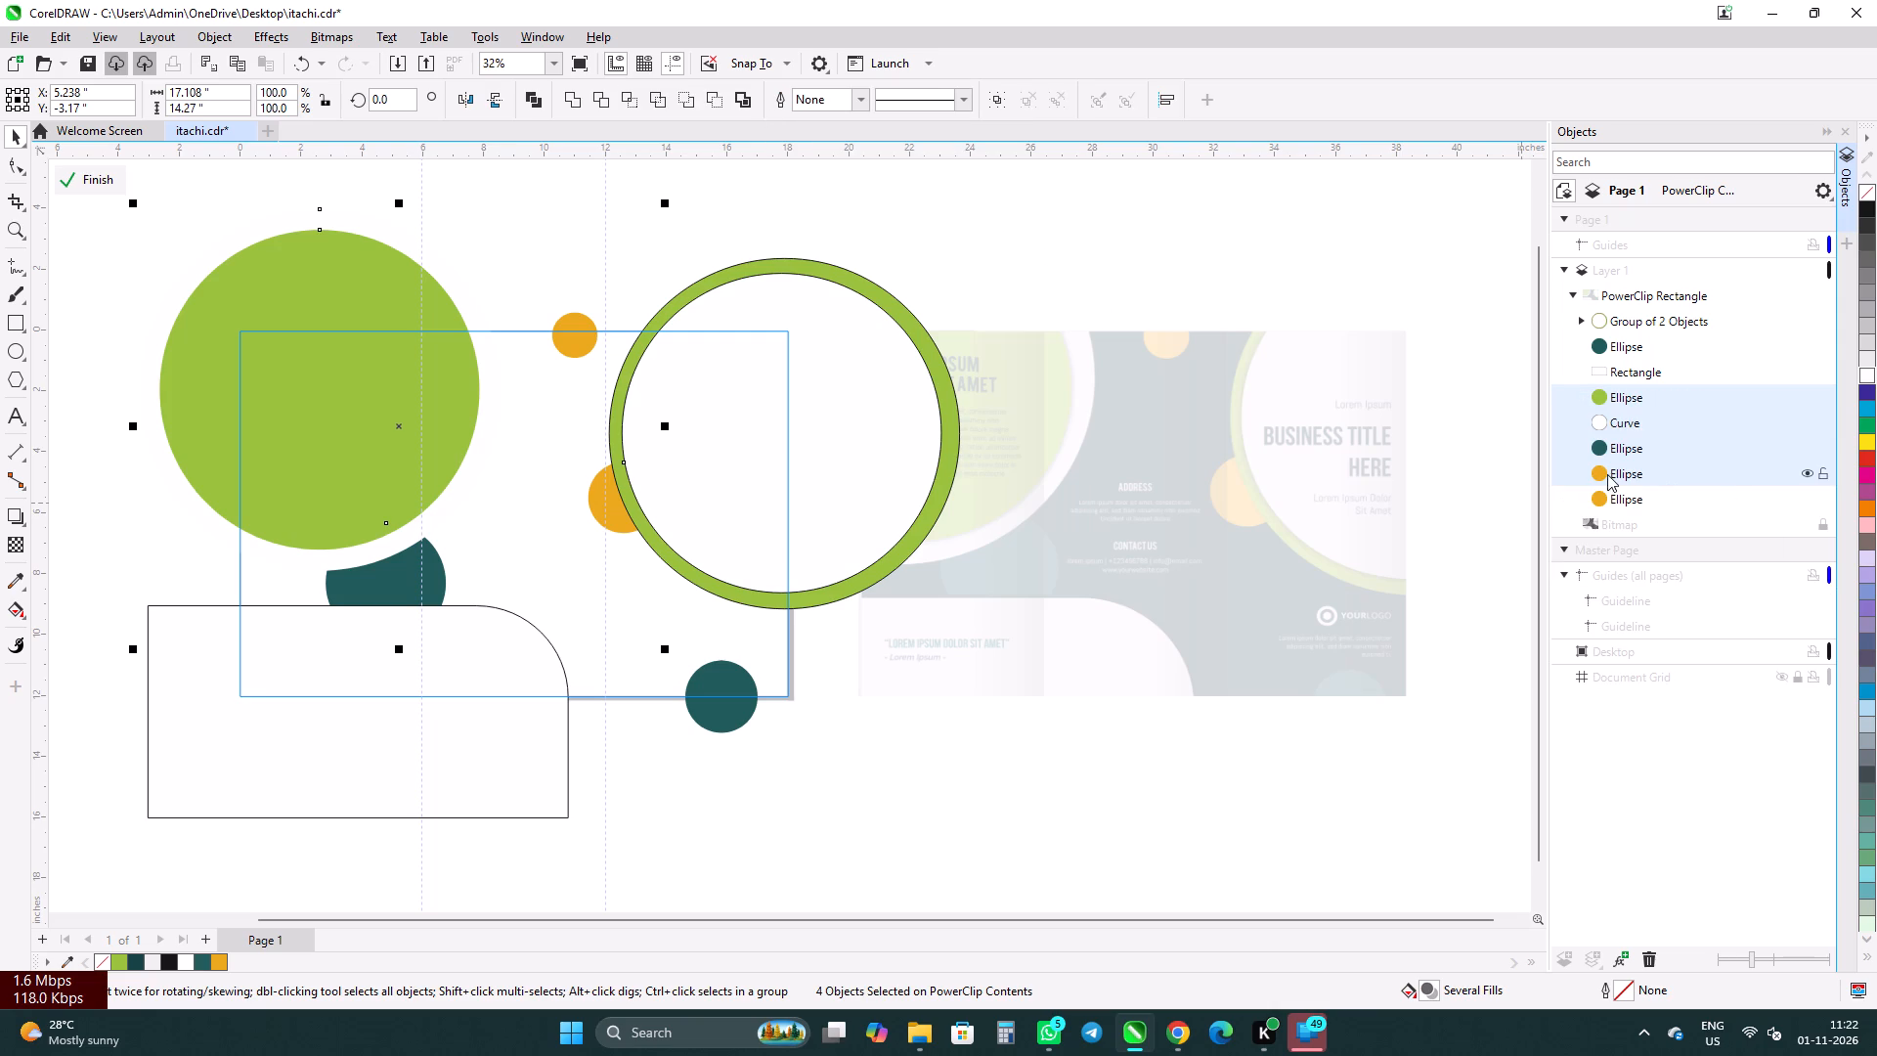
pyautogui.click(1601, 476)
pyautogui.click(1473, 323)
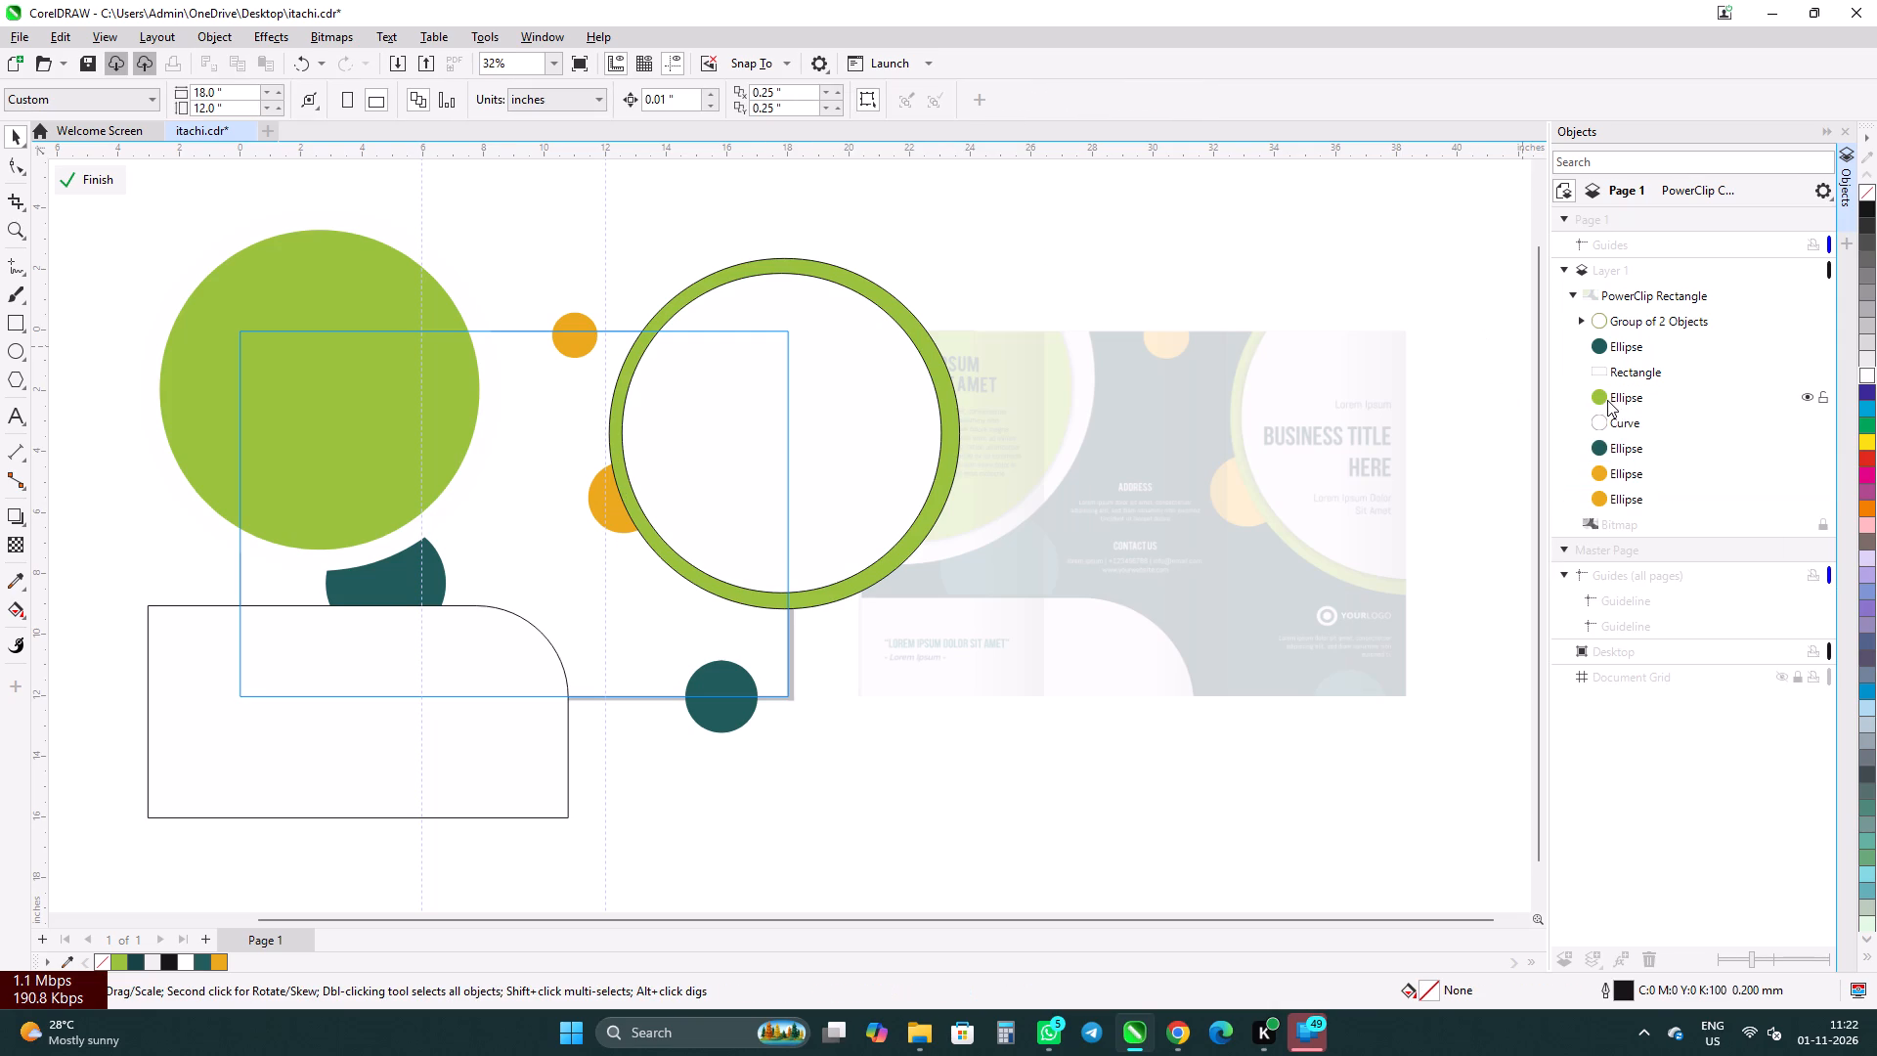
# Group the large green circle with the white curve behind it.
pyautogui.click(1607, 400)
pyautogui.keyDown('shift'); pyautogui.click(1608, 430); pyautogui.keyUp('shift')
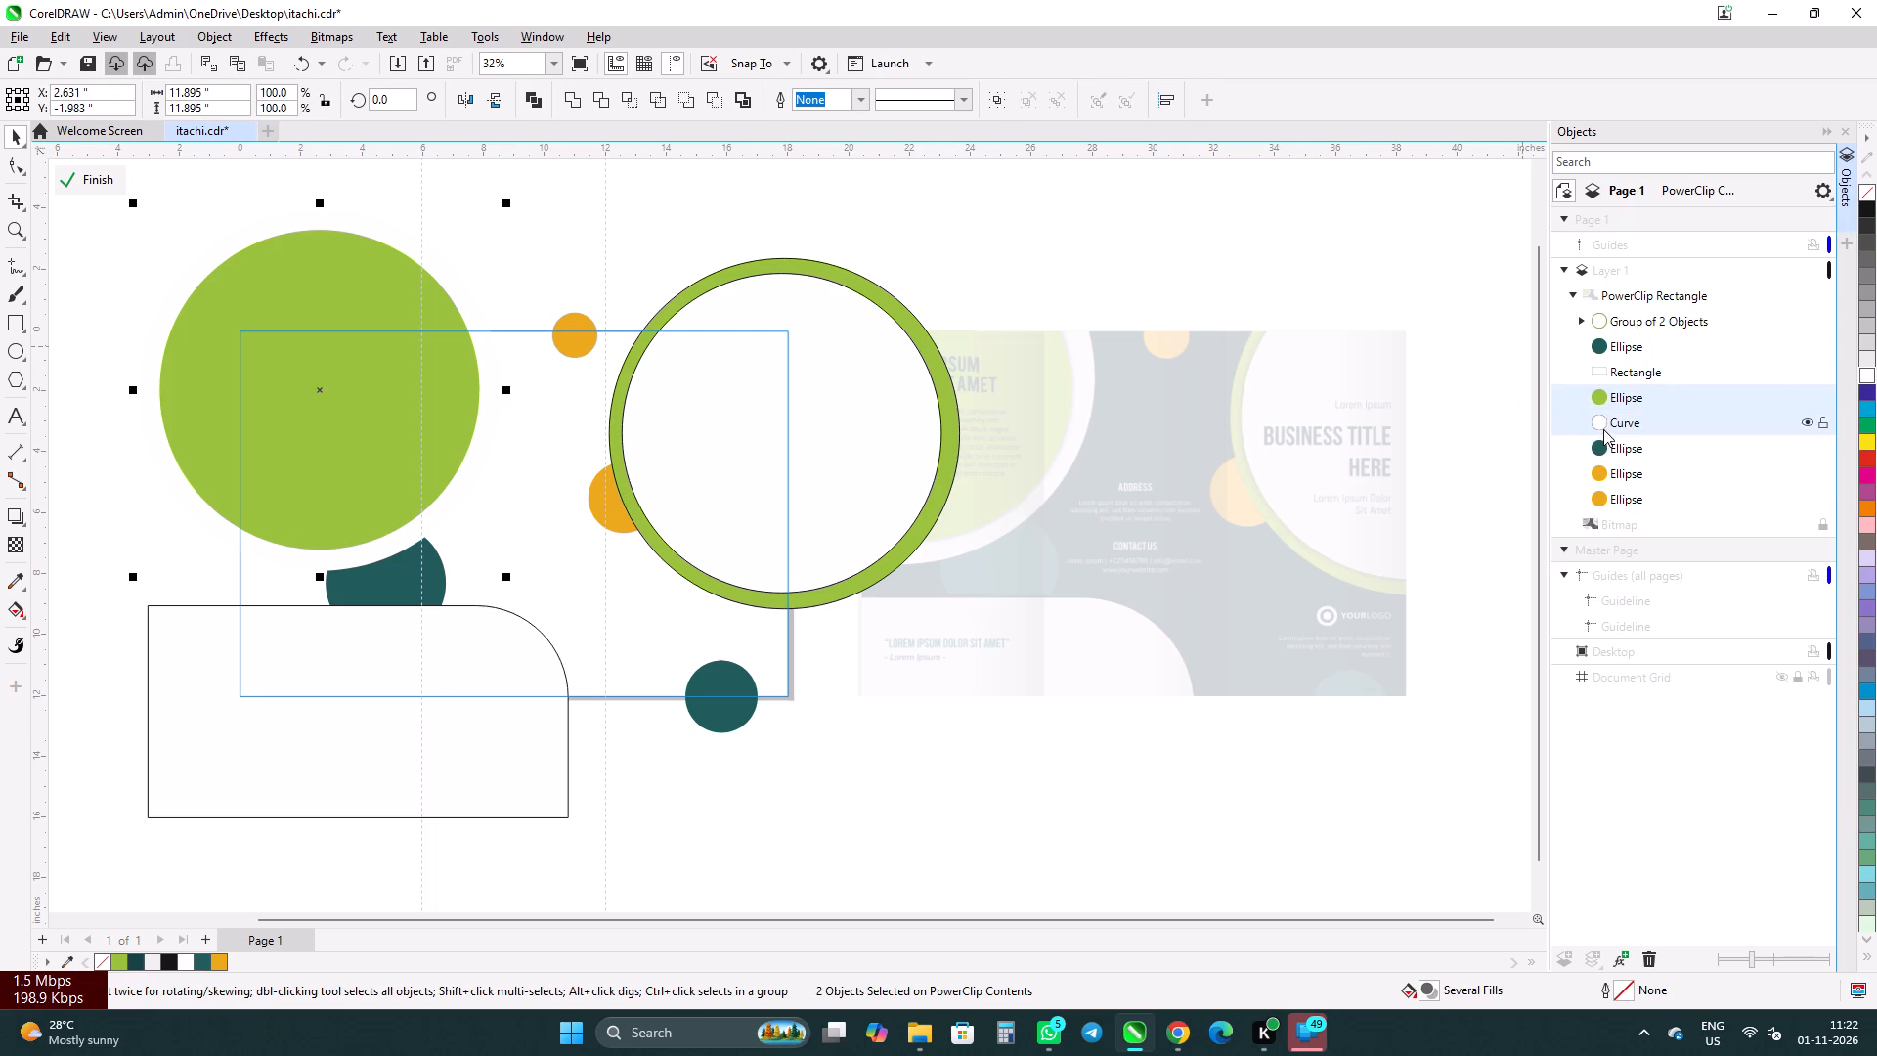
pyautogui.press('g')
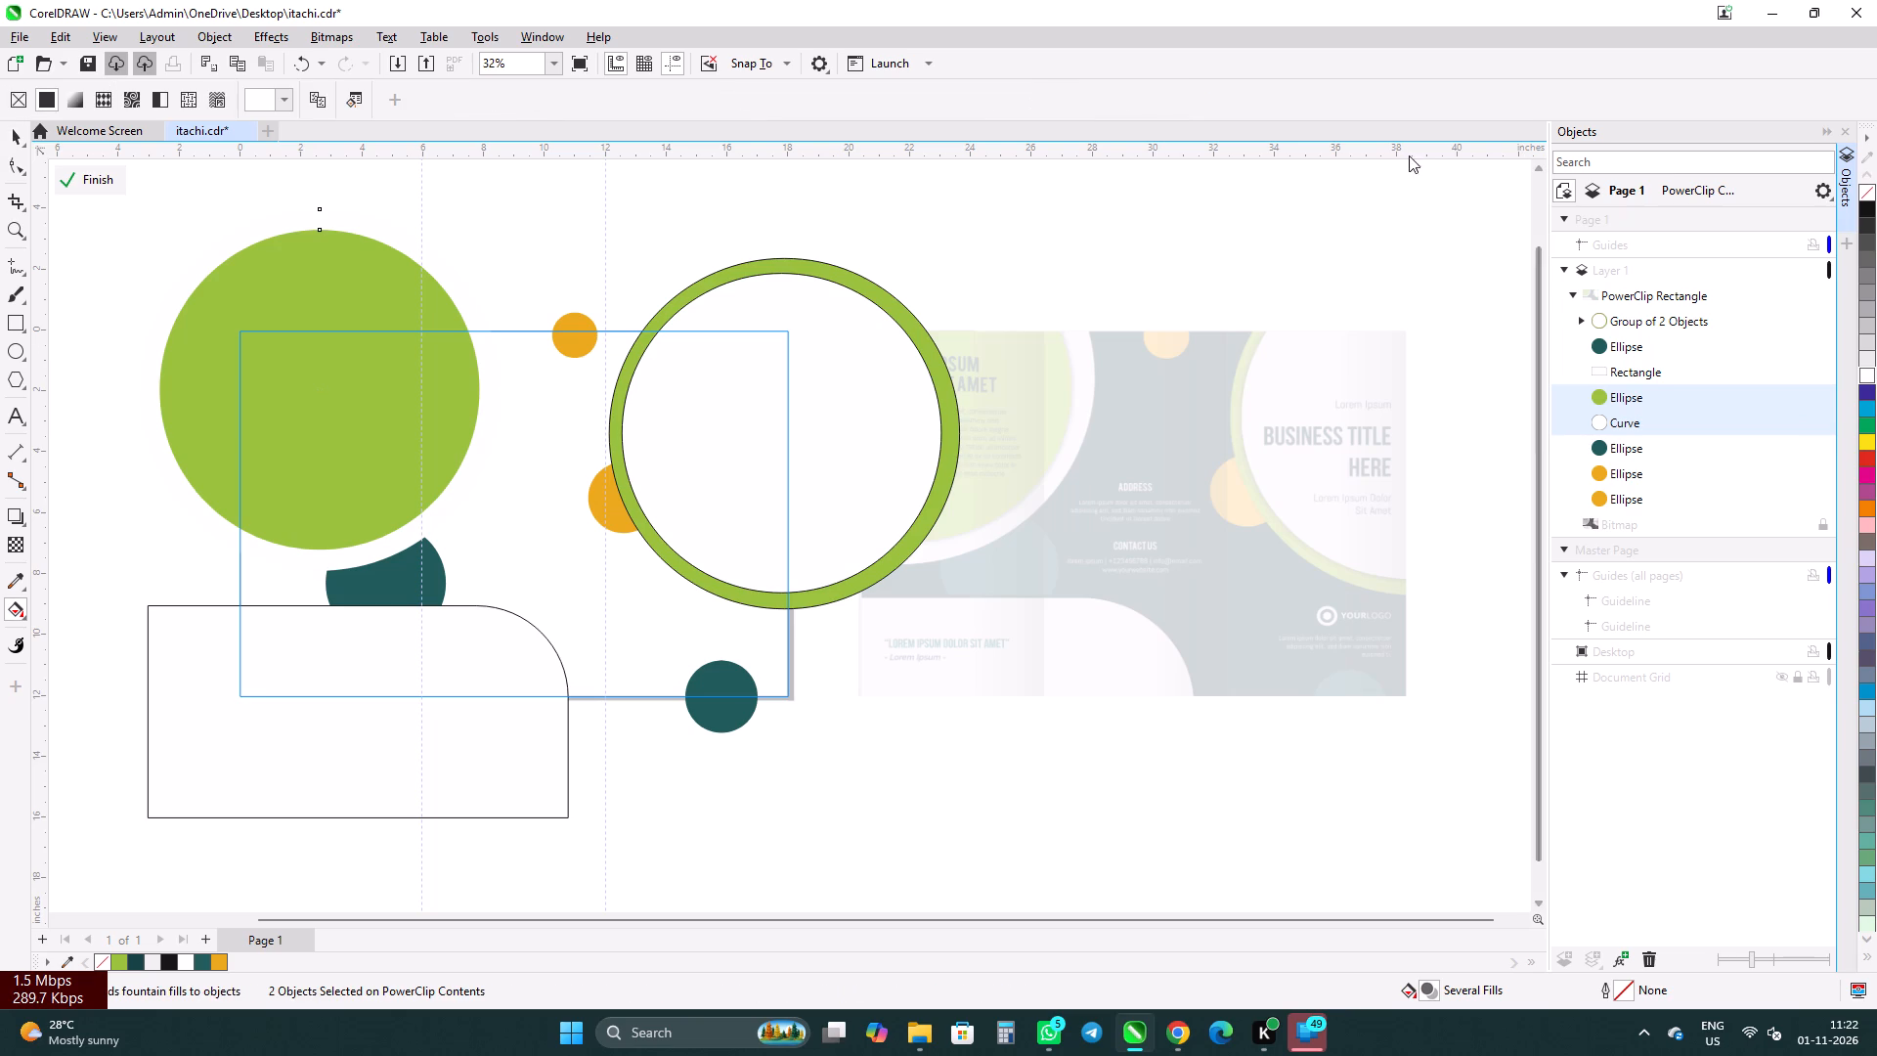
pyautogui.hotkey('ctrl', 'g')
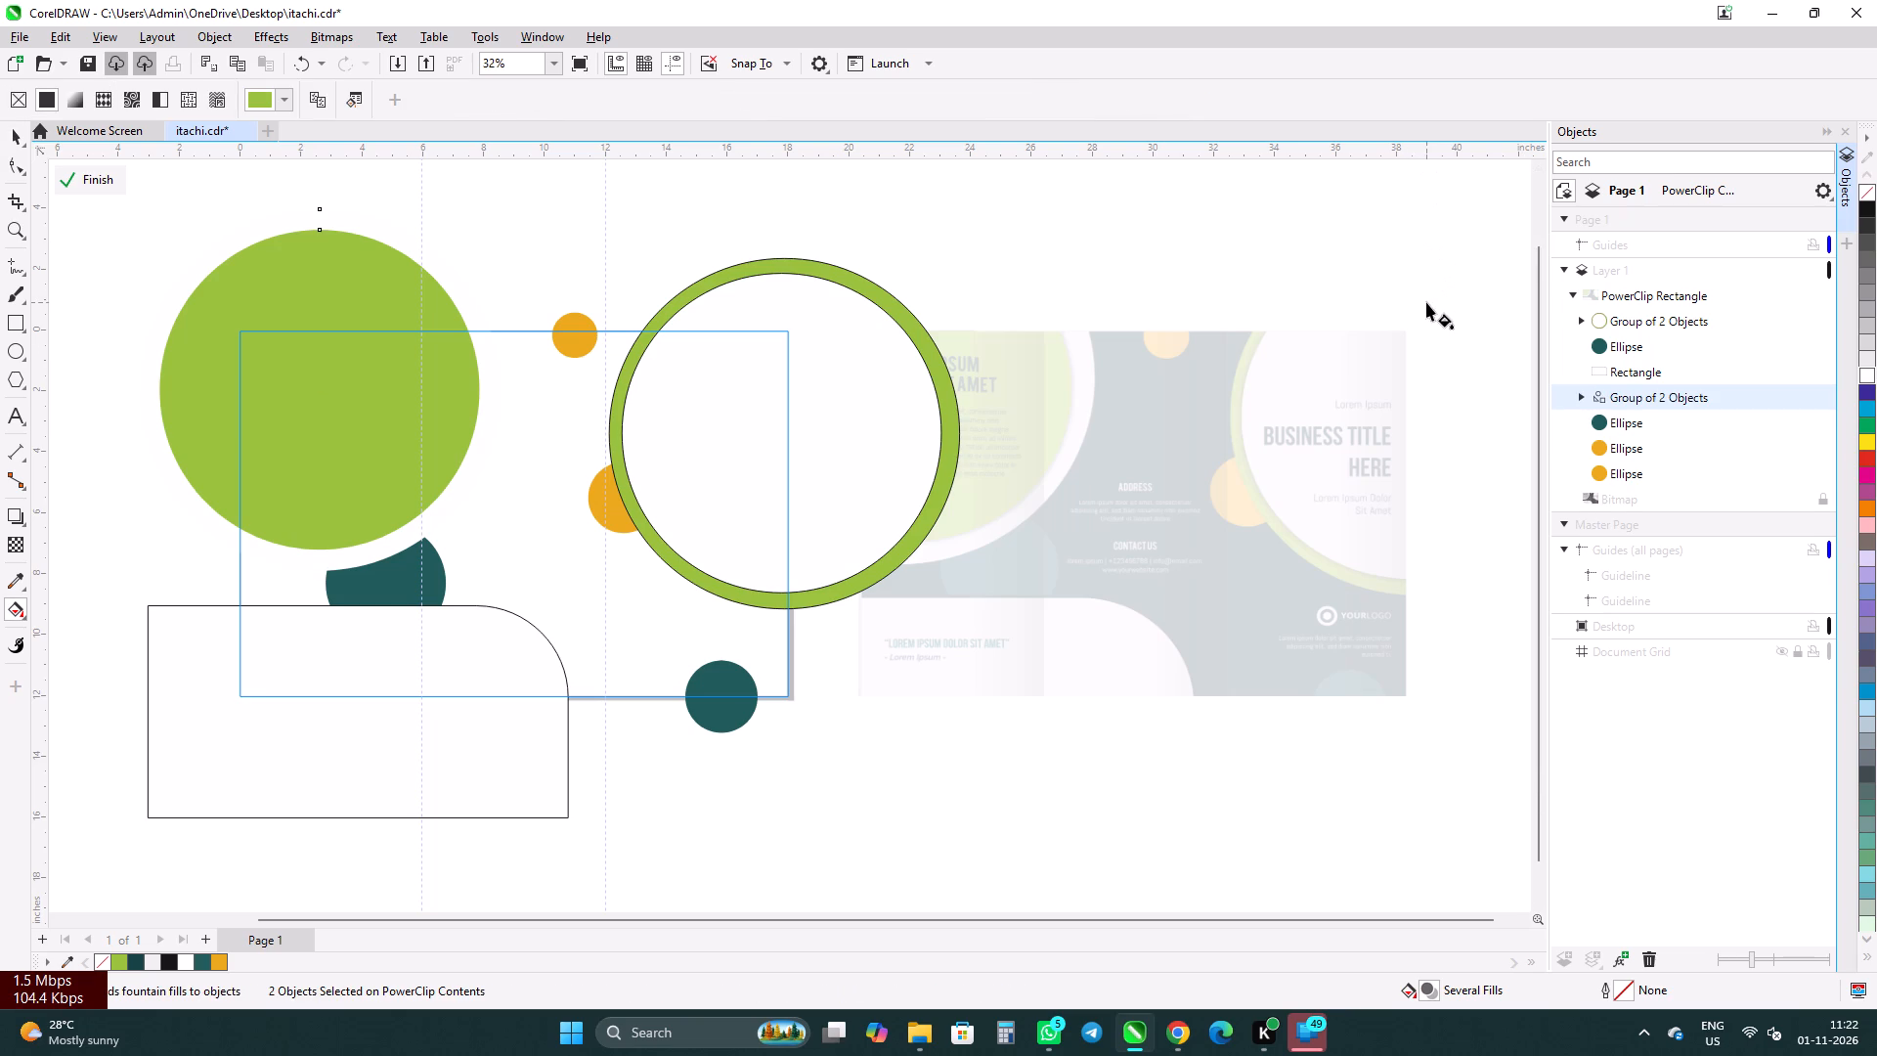
# Move the larger orange circle left to X 12.368, Y -5.59 inches and finish editing the PowerClip contents.
pyautogui.click(1613, 445)
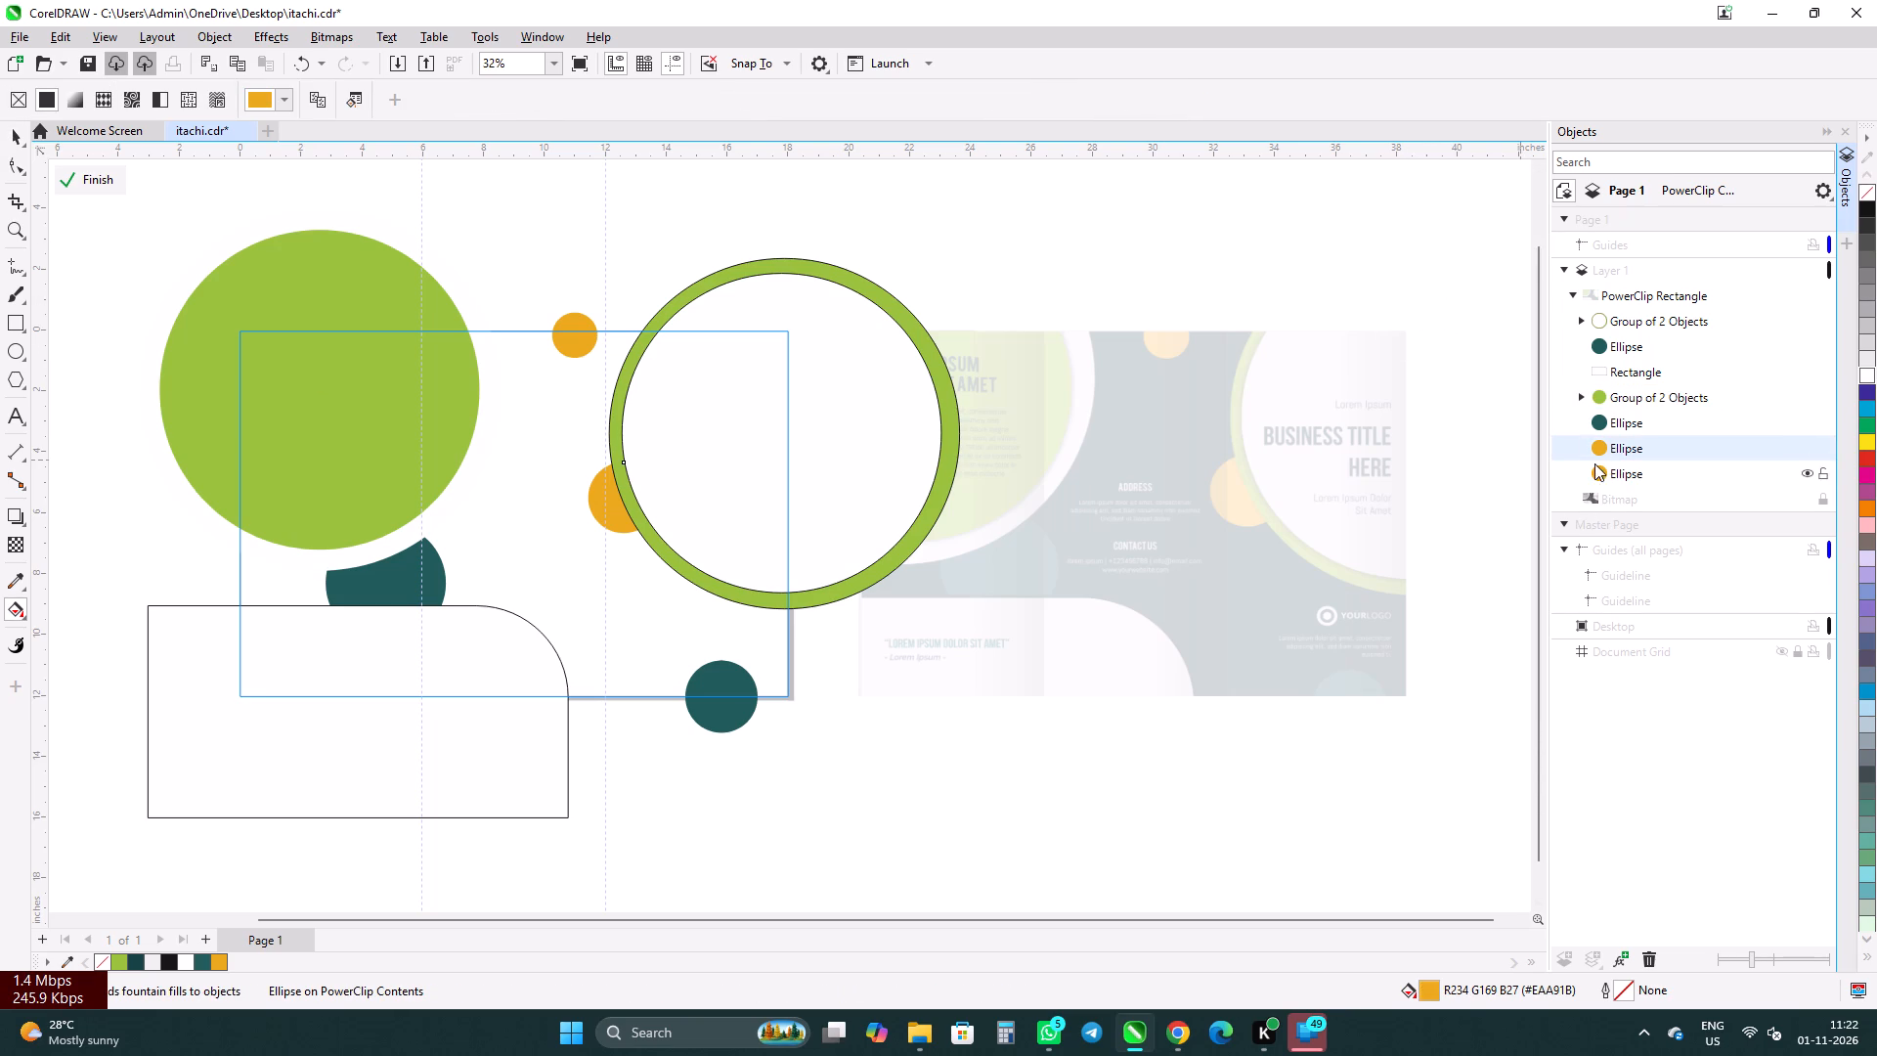
pyautogui.click(1221, 225)
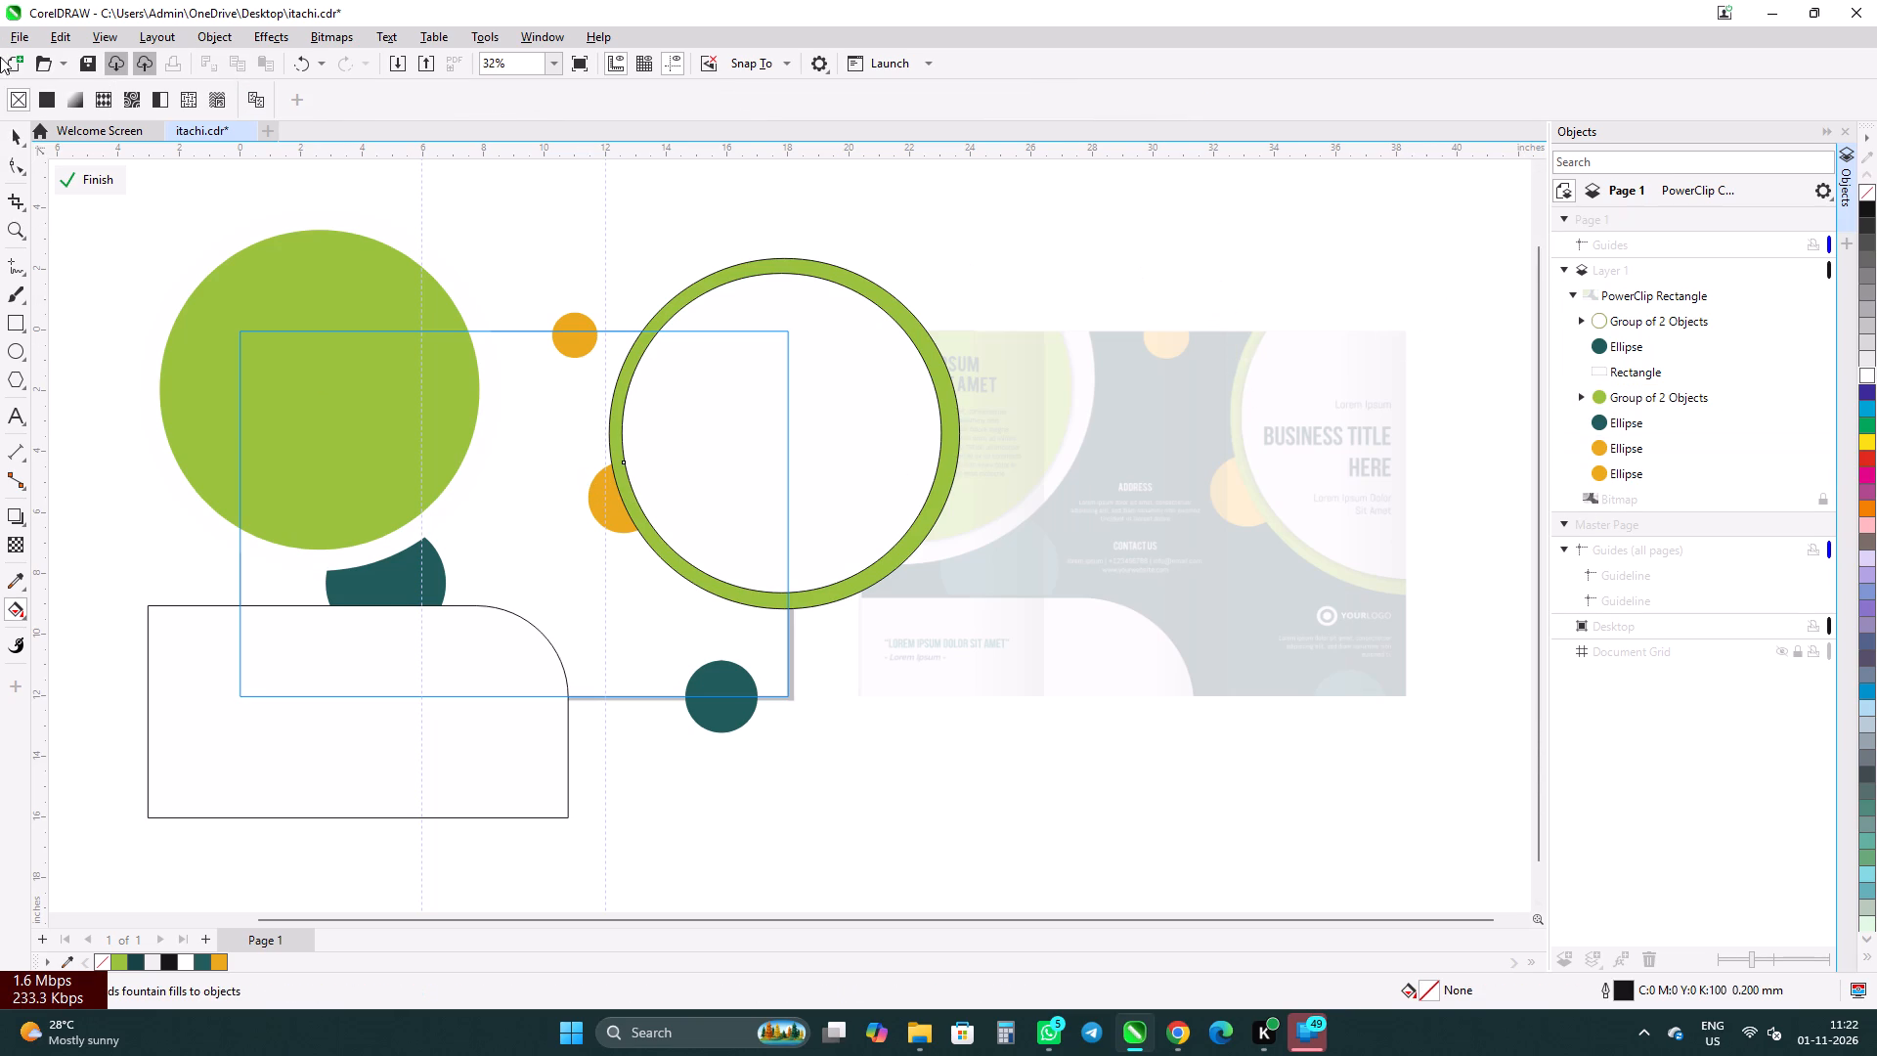
pyautogui.click(12, 131)
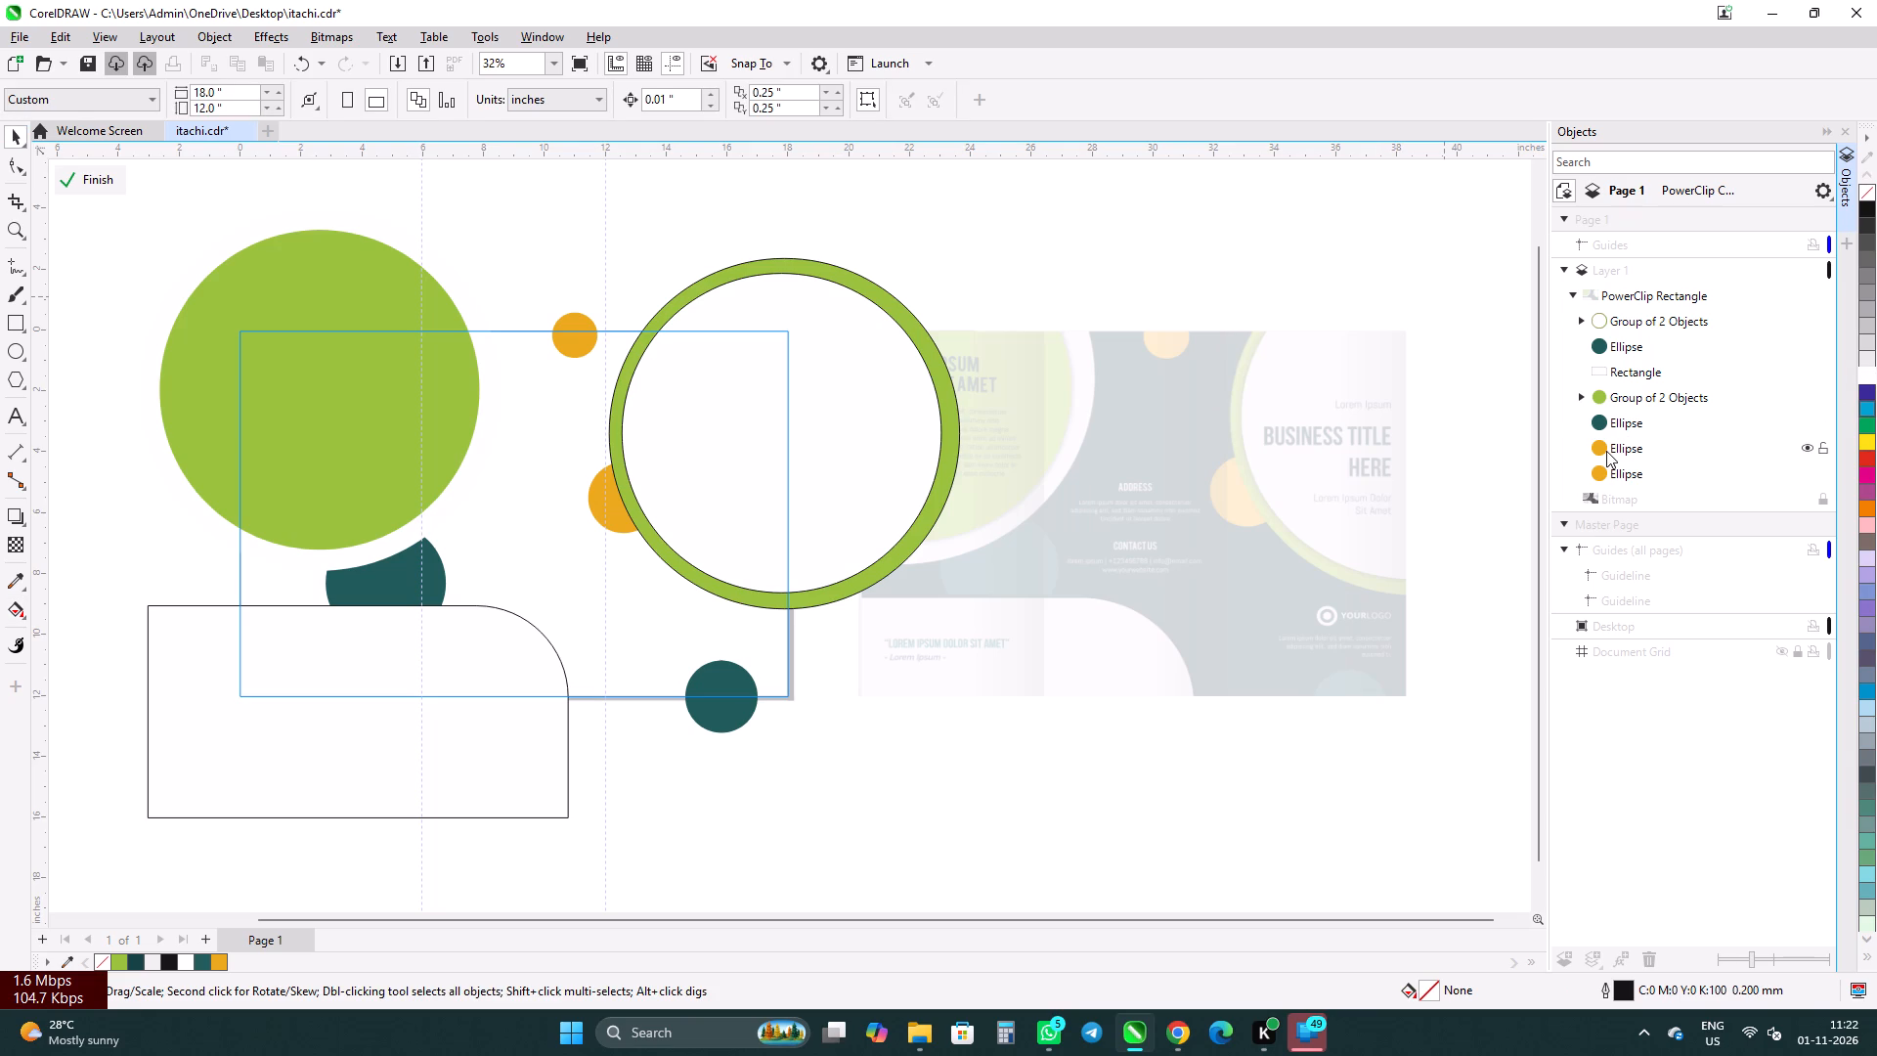
pyautogui.click(1606, 450)
pyautogui.press('Left')
pyautogui.press('Left')
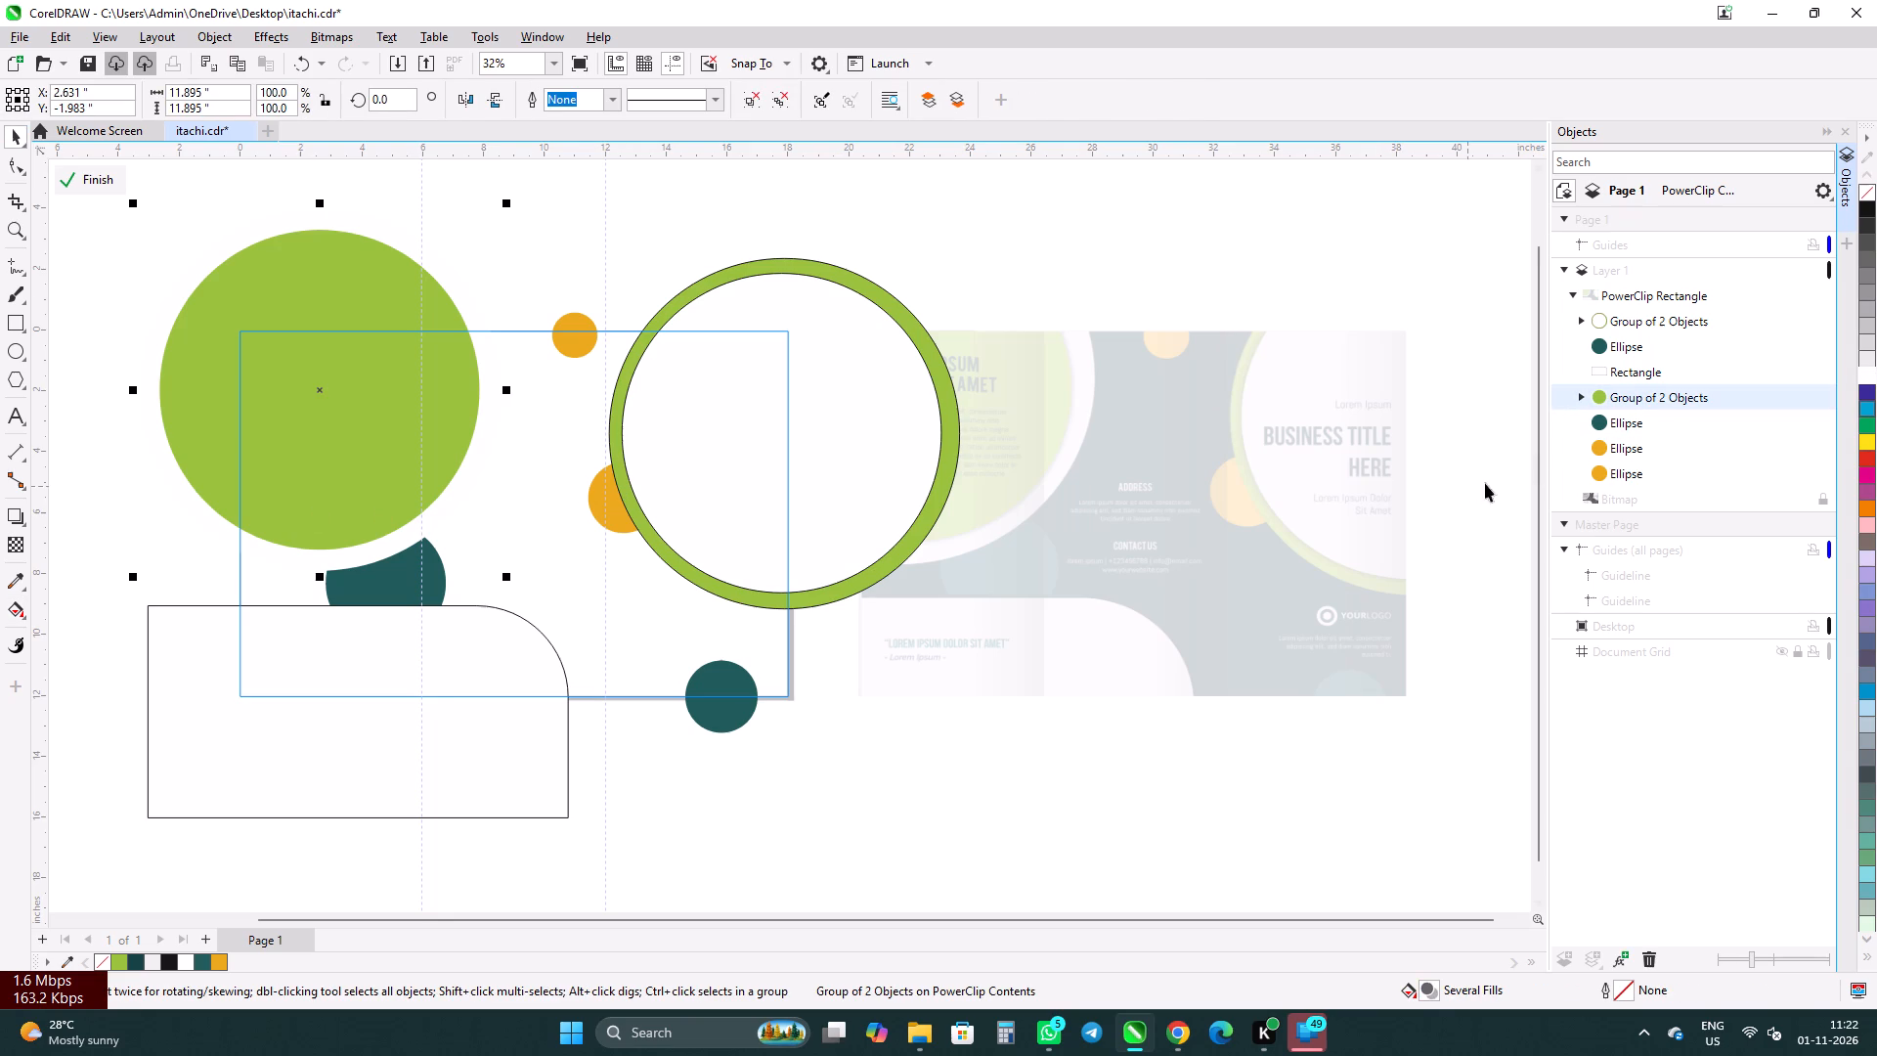
pyautogui.click(1619, 439)
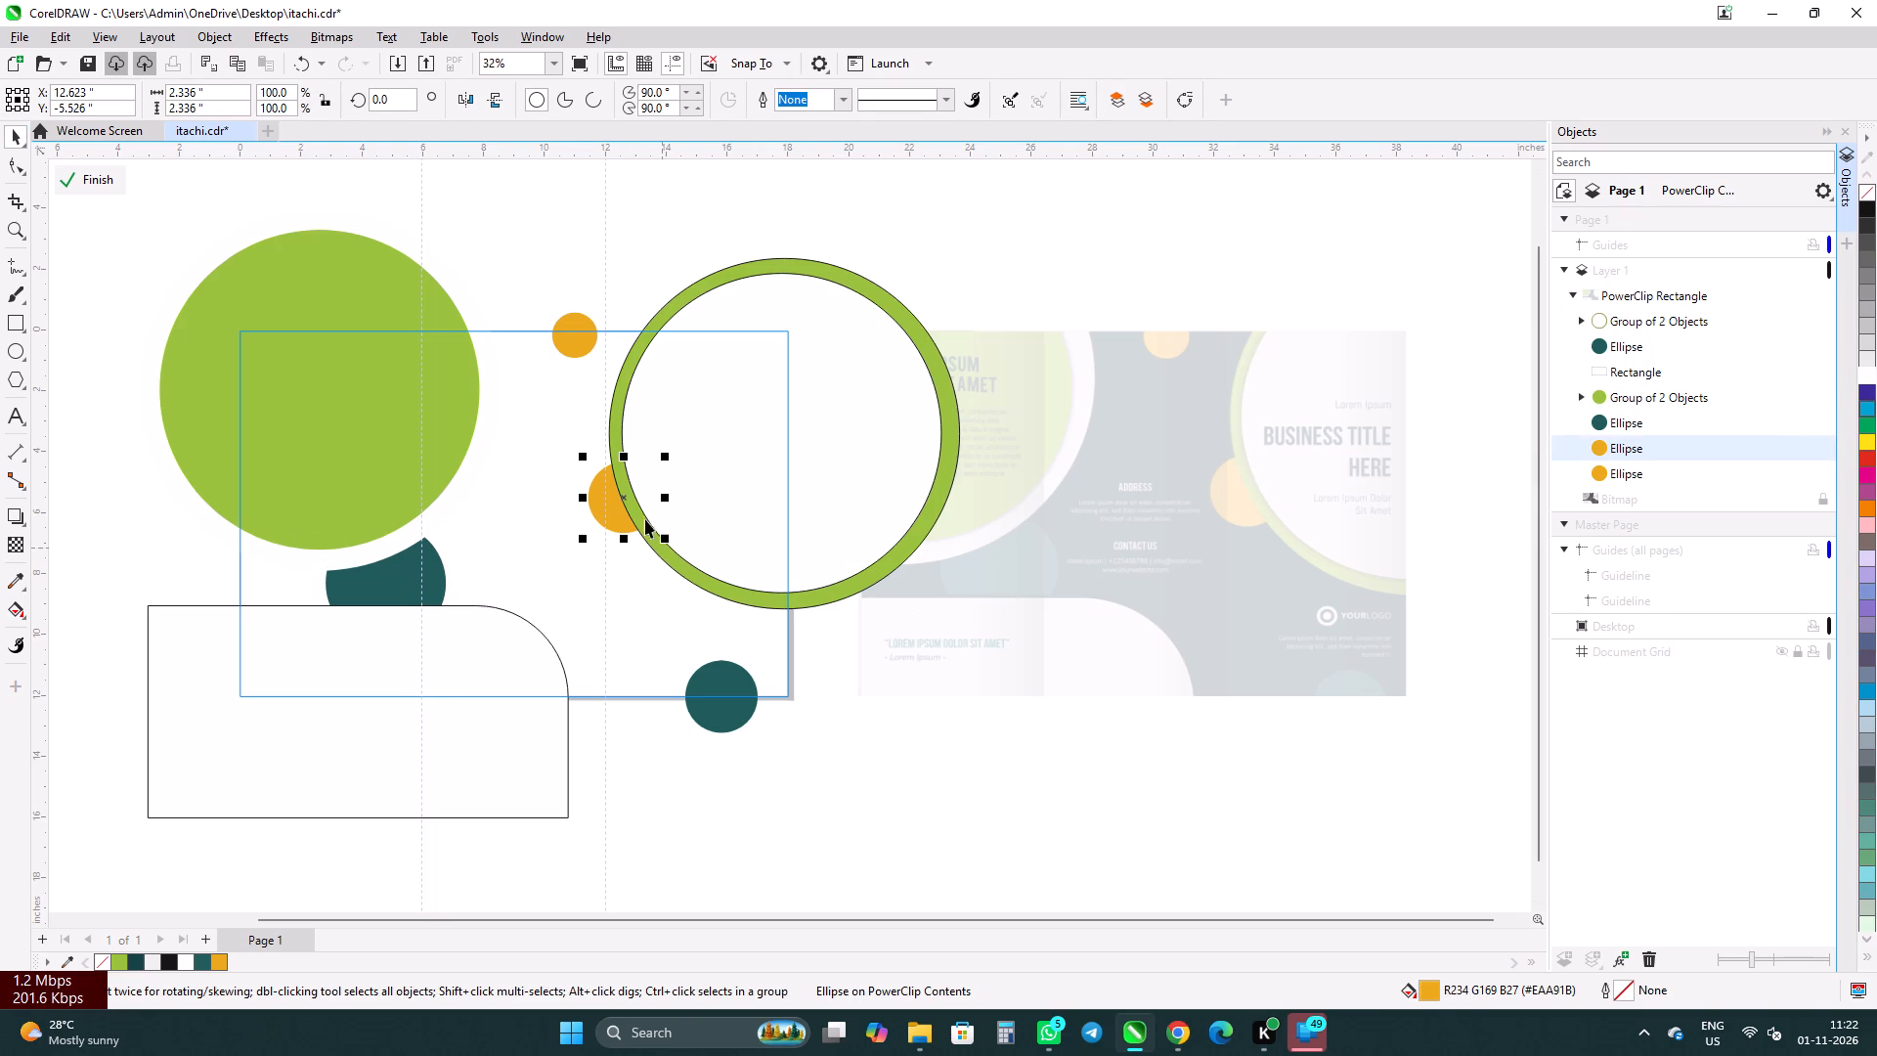
pyautogui.click(617, 500)
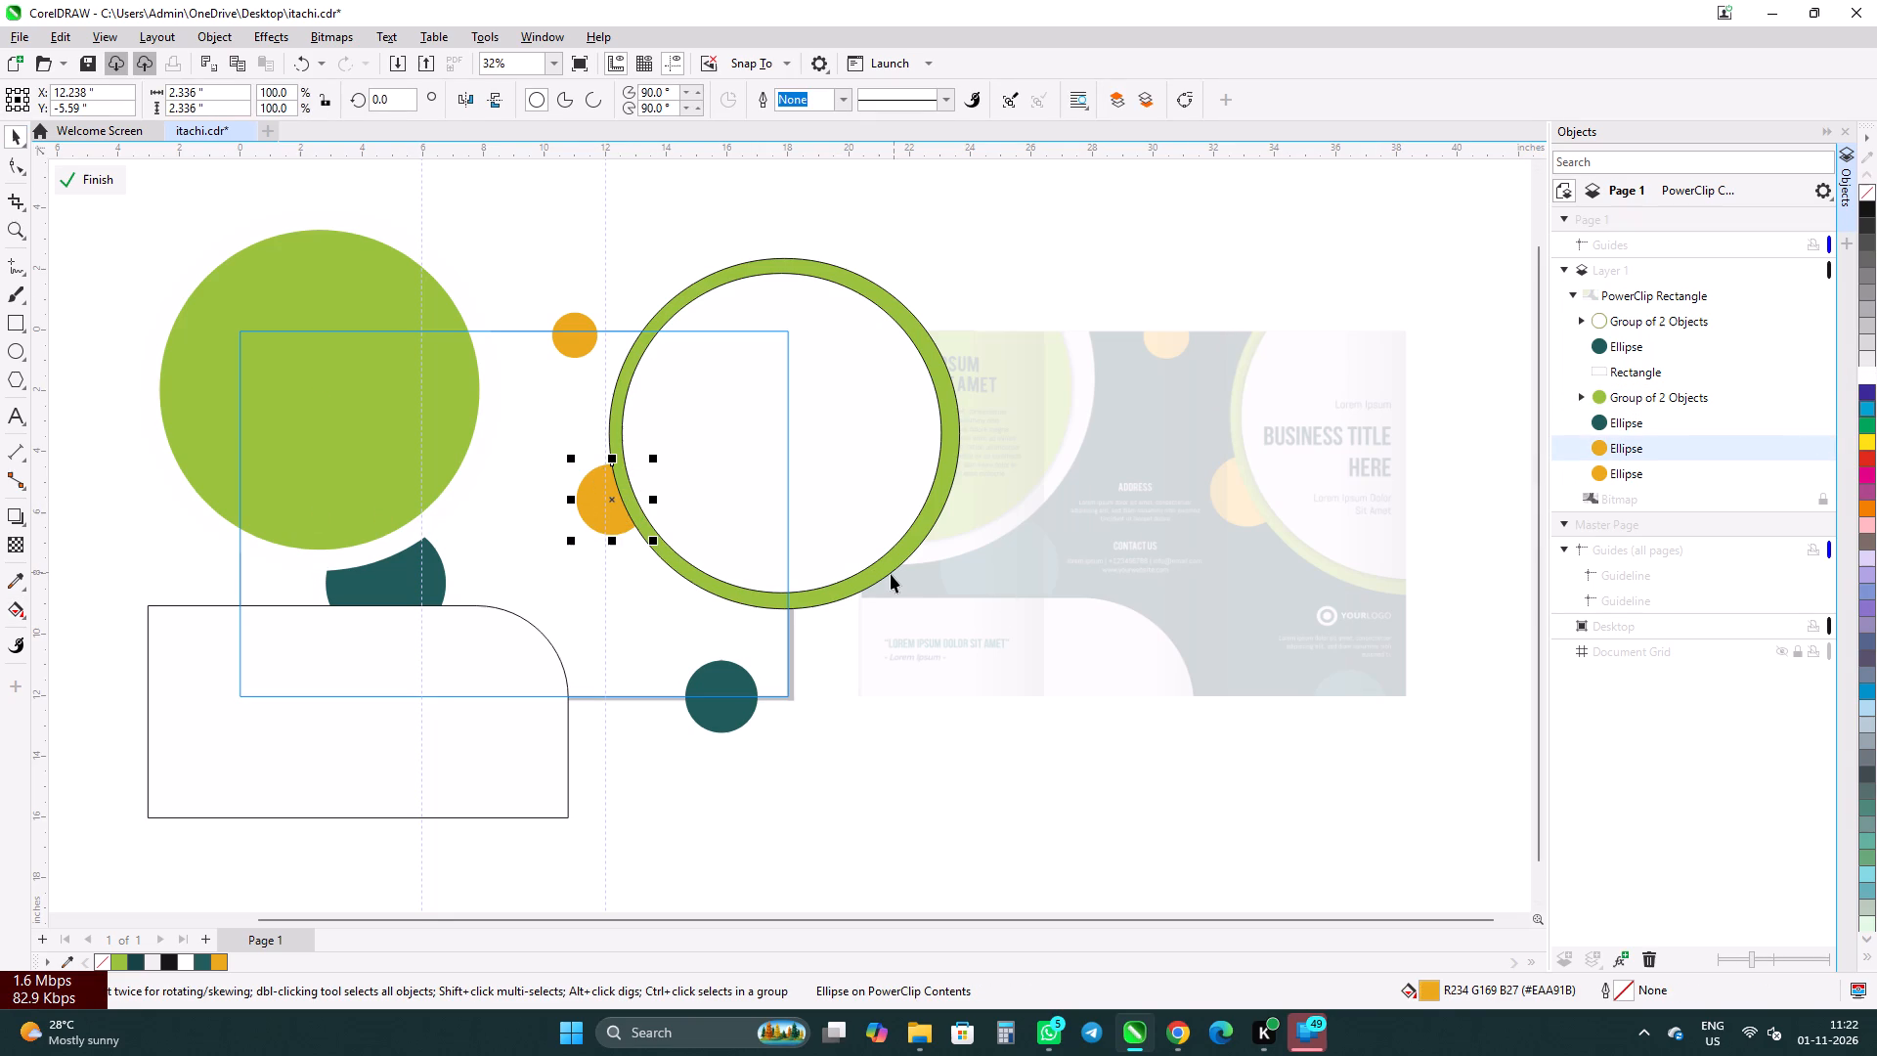
pyautogui.press('Right')
pyautogui.press('Right')
pyautogui.press('Right')
pyautogui.press('Right')
pyautogui.press('Right')
pyautogui.press('Right')
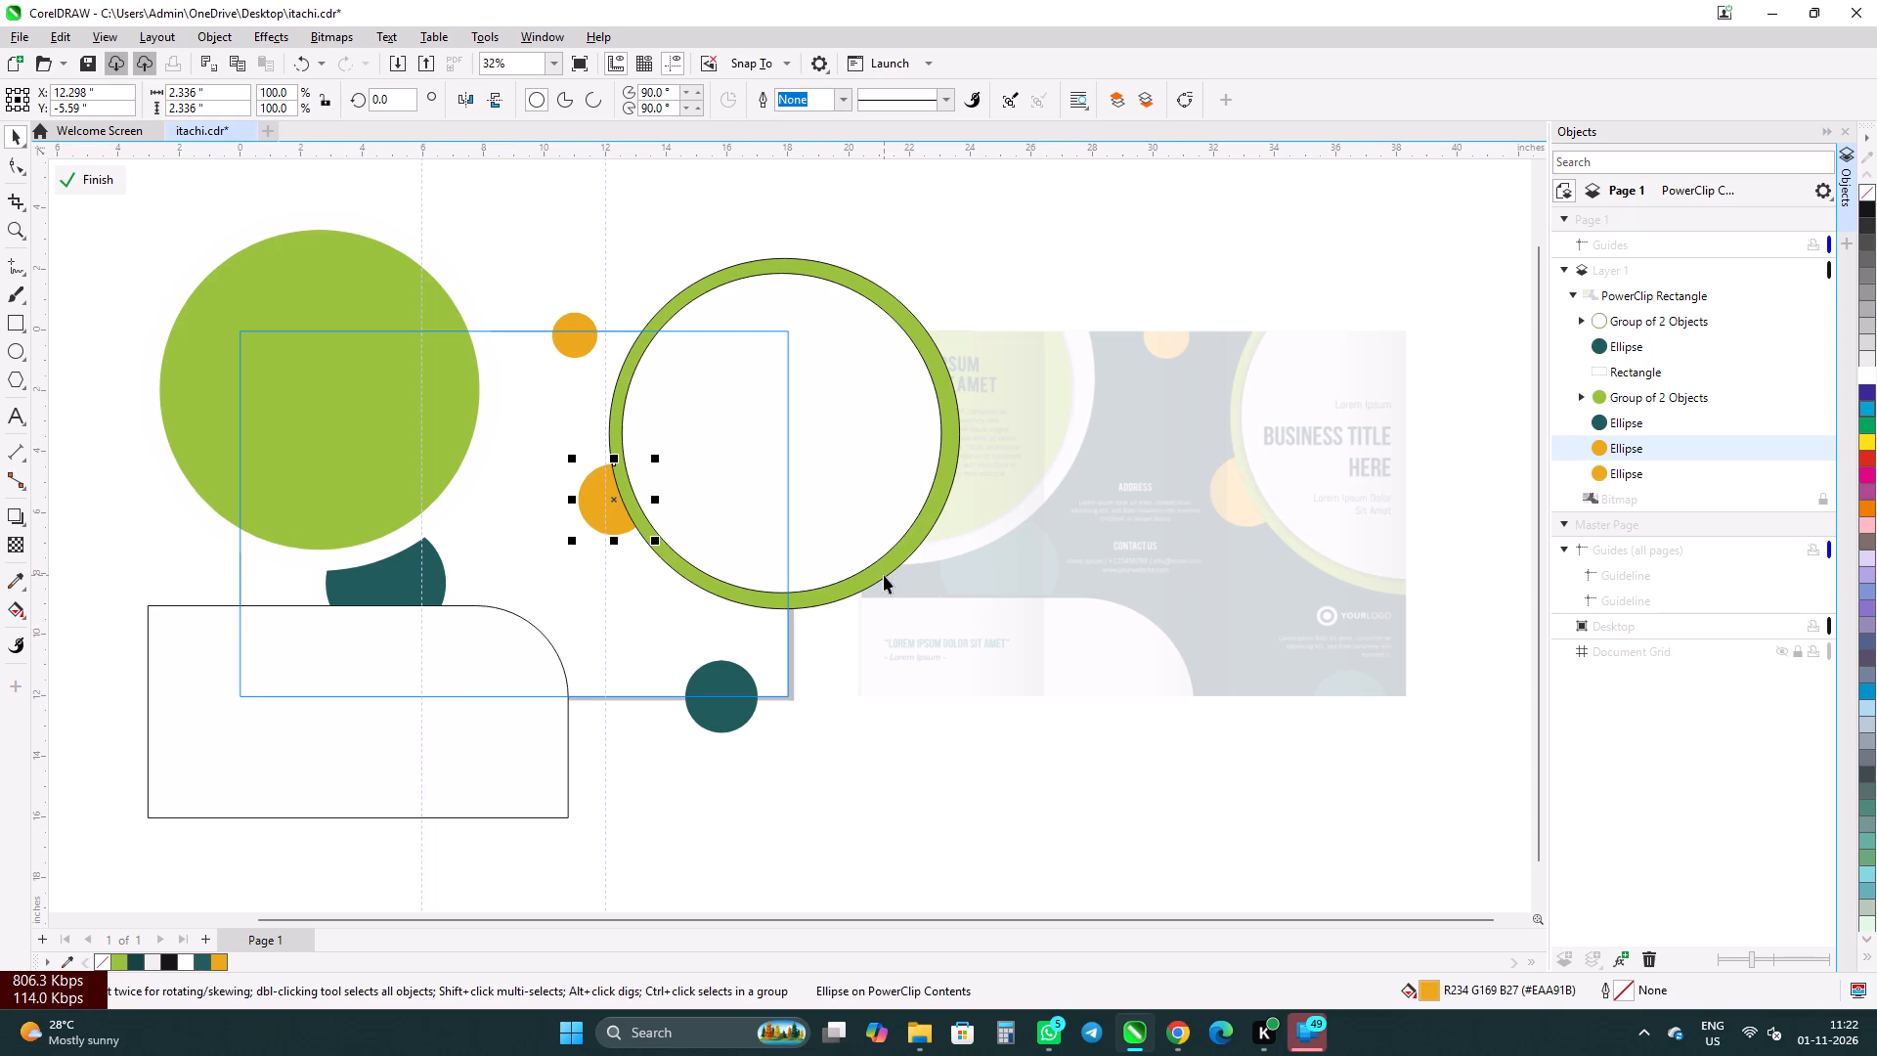
pyautogui.press('Right')
pyautogui.press('Right')
pyautogui.press('Right')
pyautogui.press('Right')
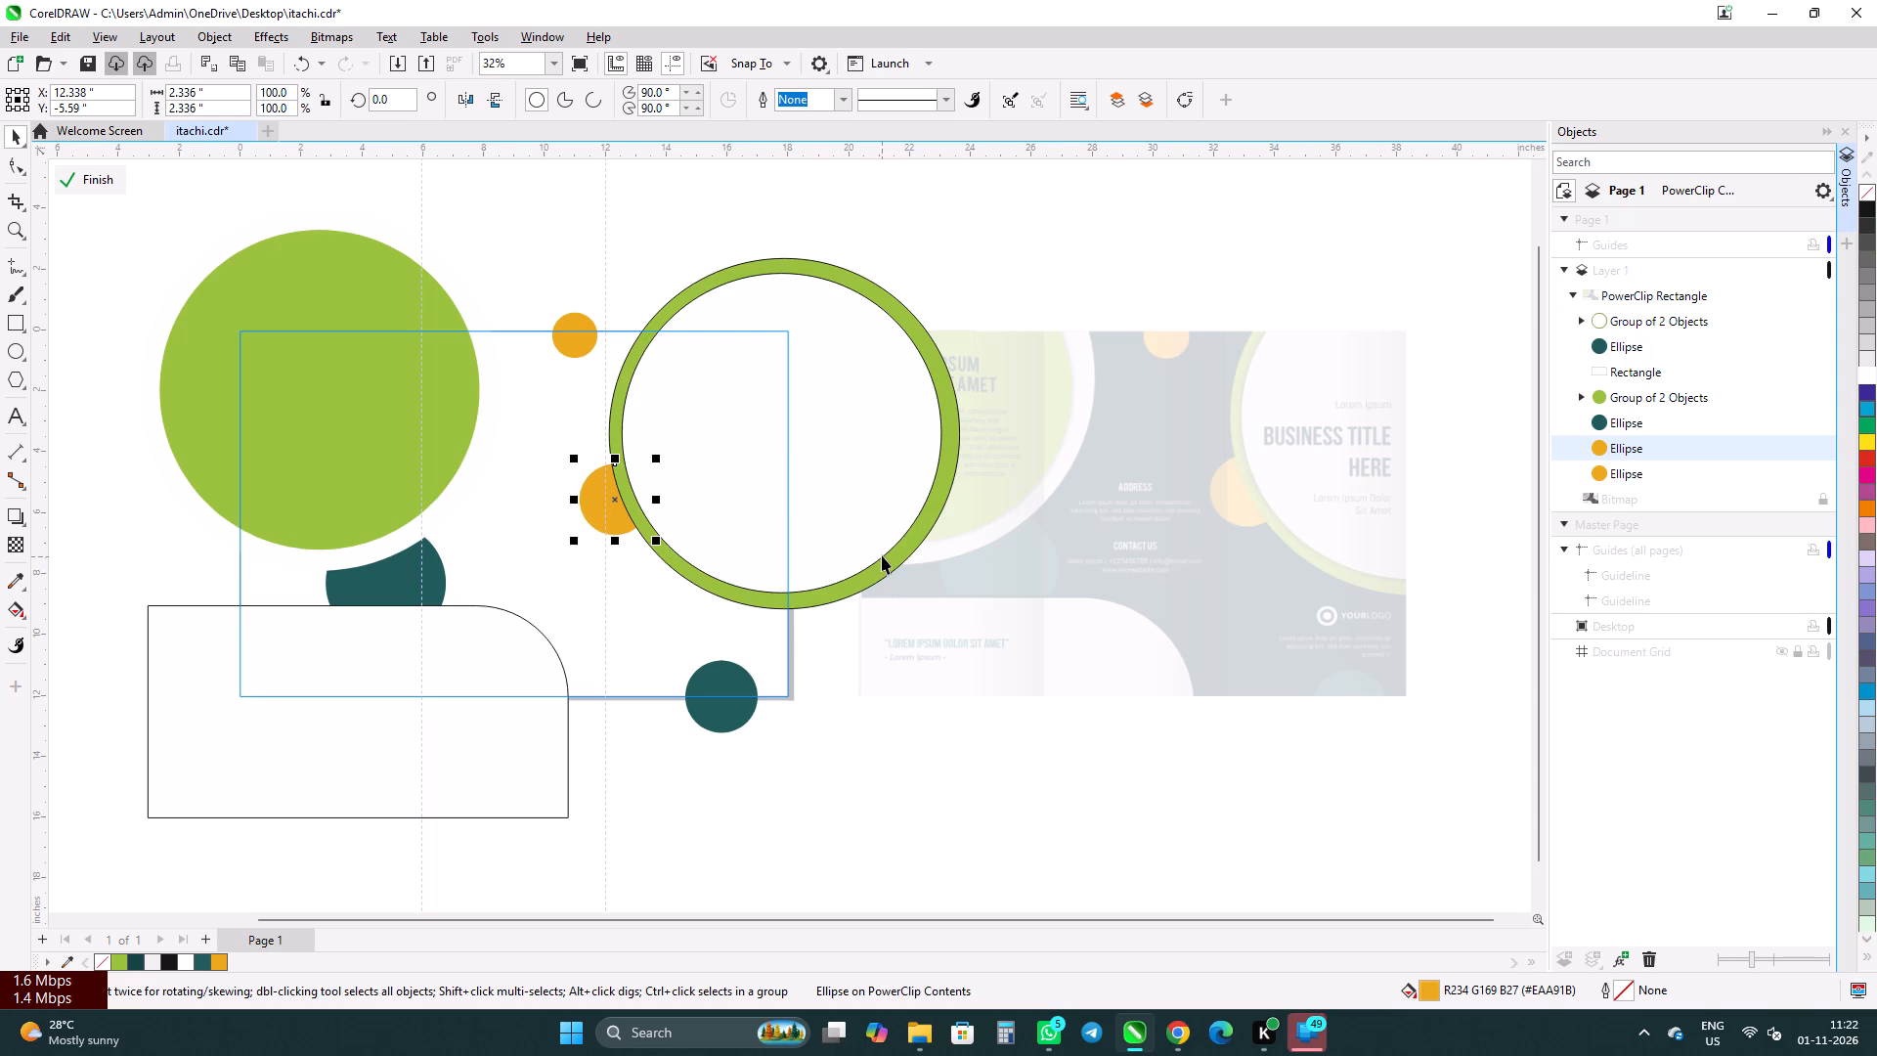
pyautogui.press('Right')
pyautogui.press('Right')
pyautogui.press('Right')
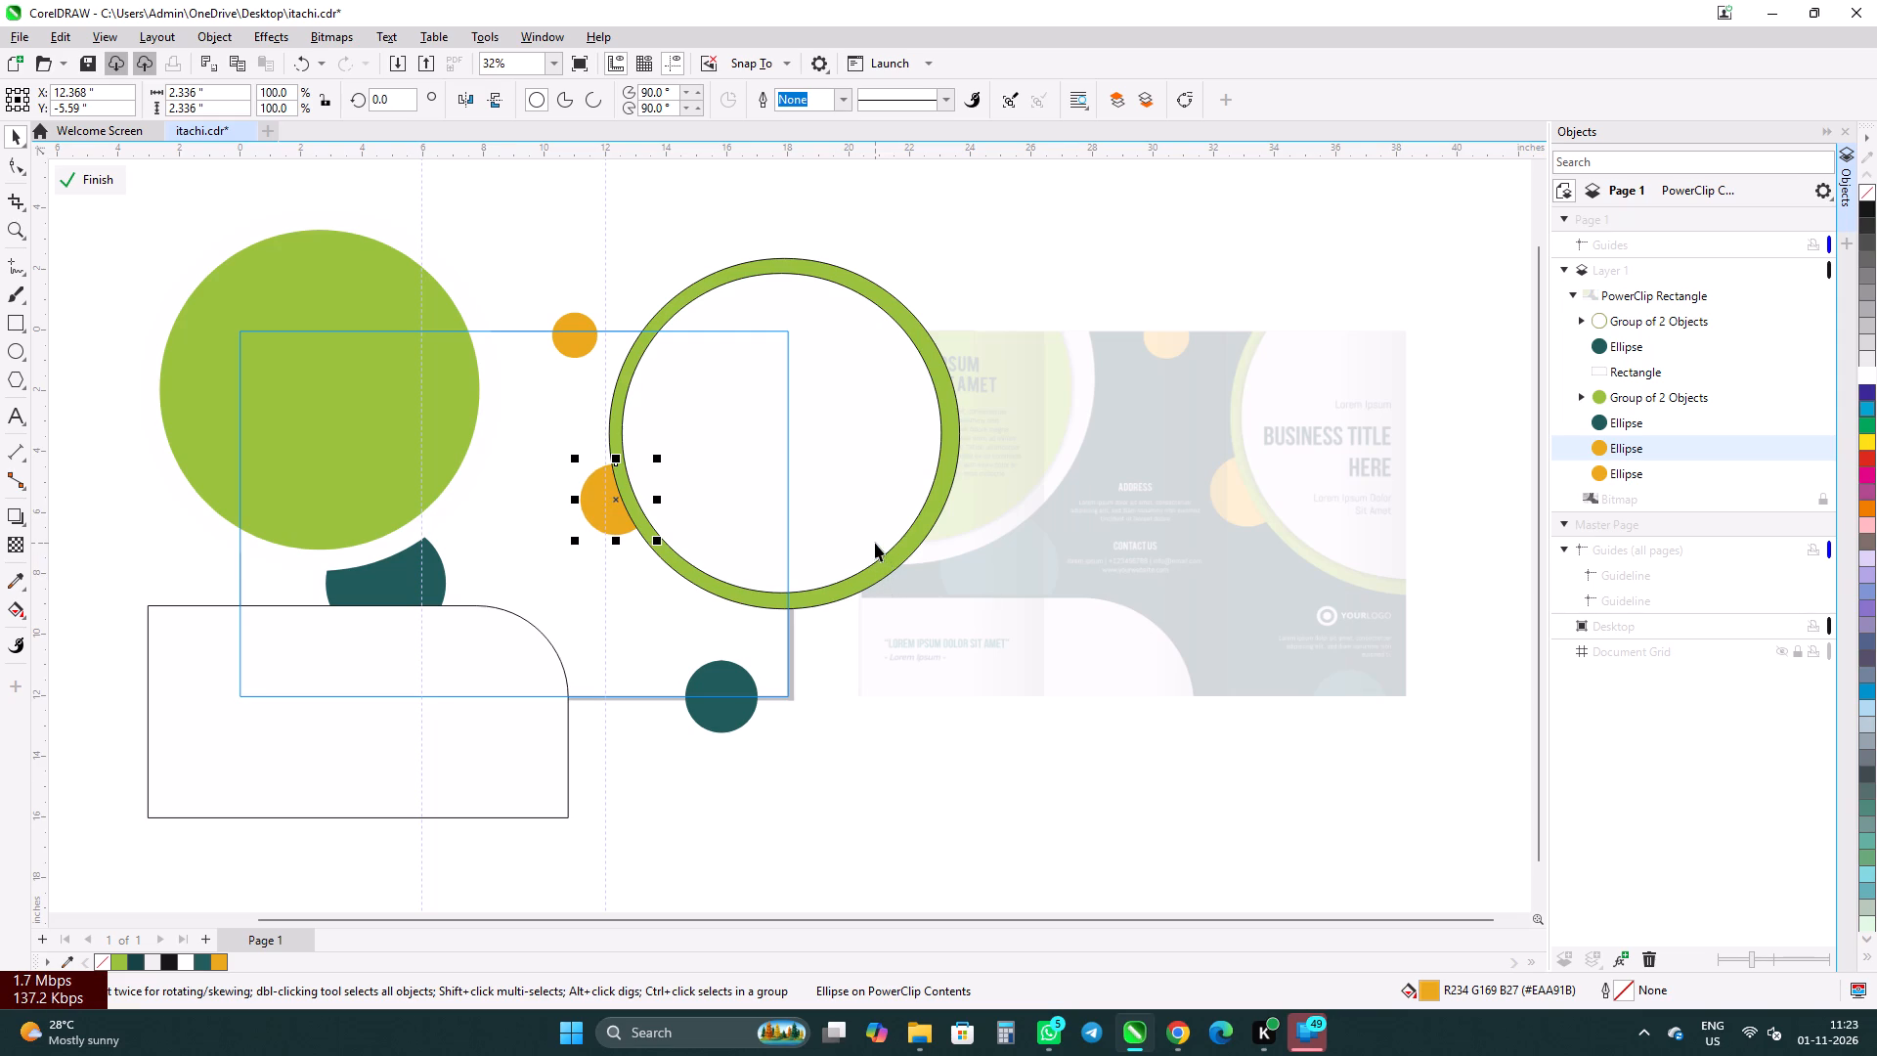
pyautogui.click(99, 178)
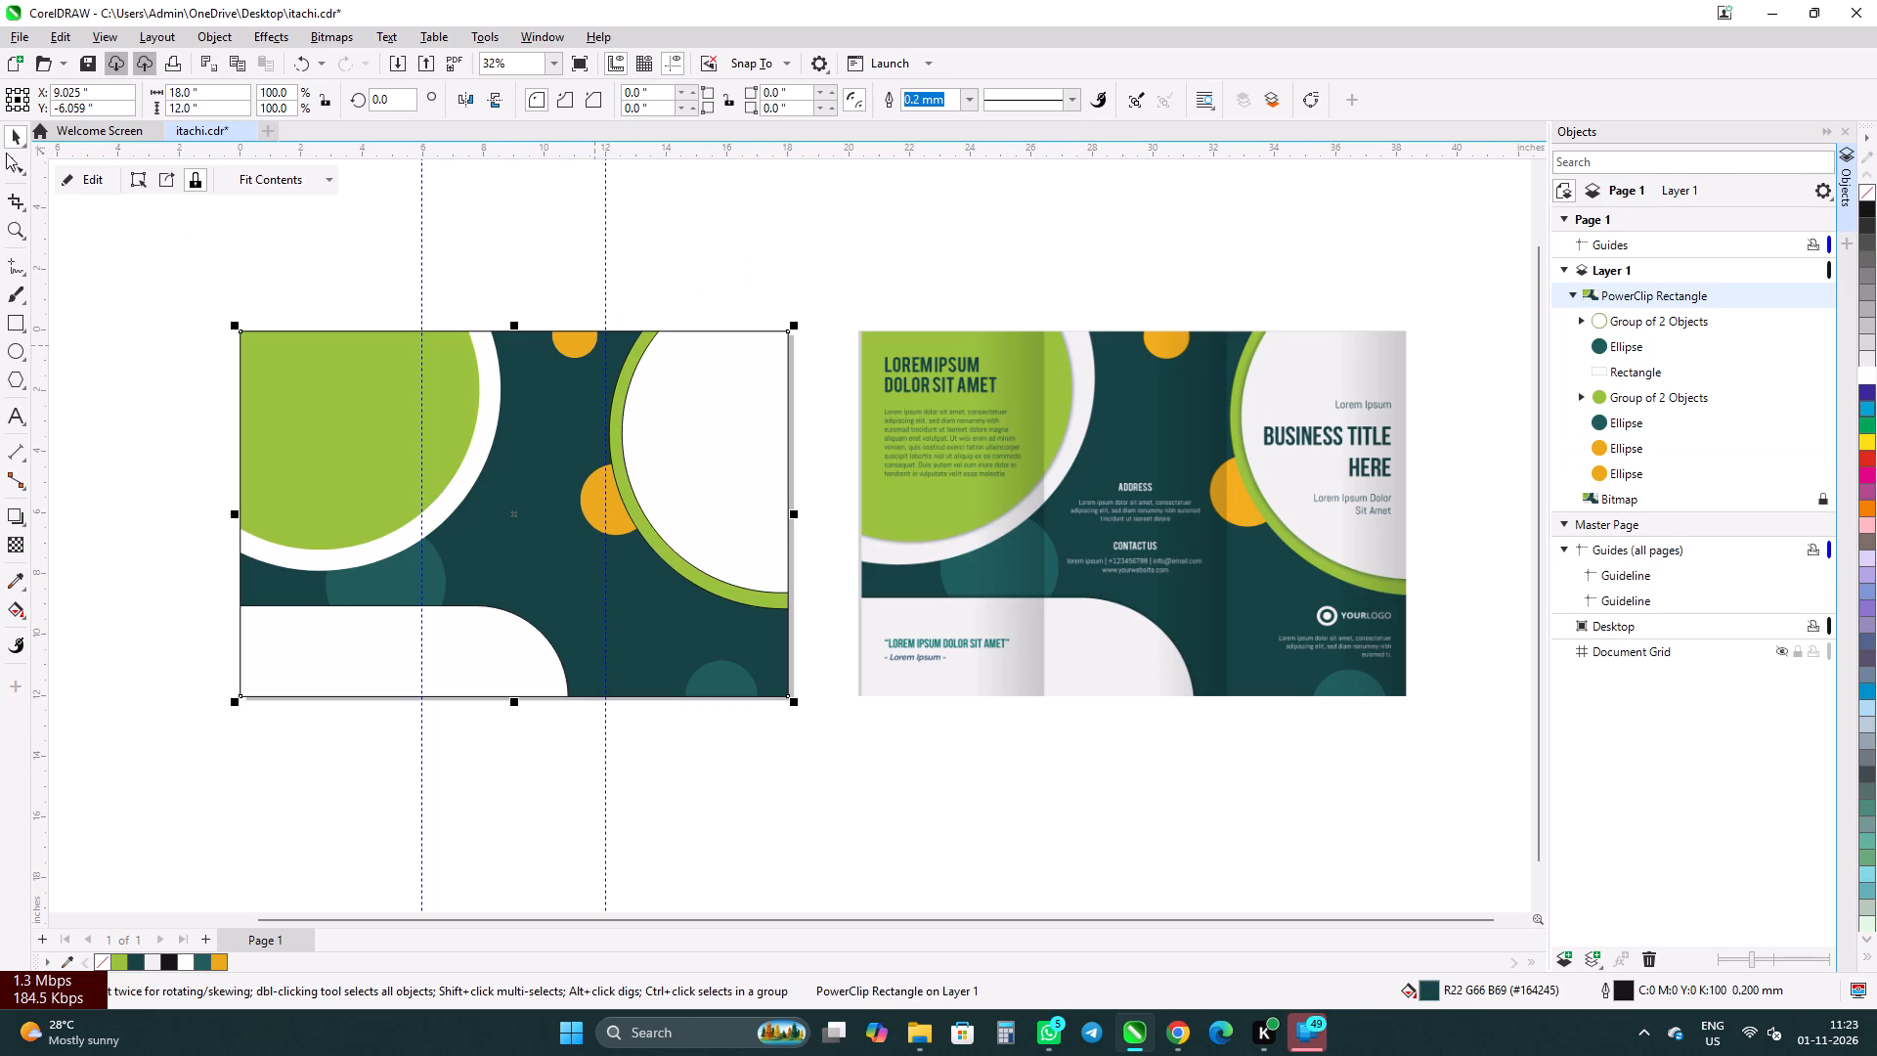
# Reopen the PowerClip contents, nudge the green-ringed white circle group right to X 17.964 inches, and finish editing.
pyautogui.click(65, 165)
pyautogui.click(72, 183)
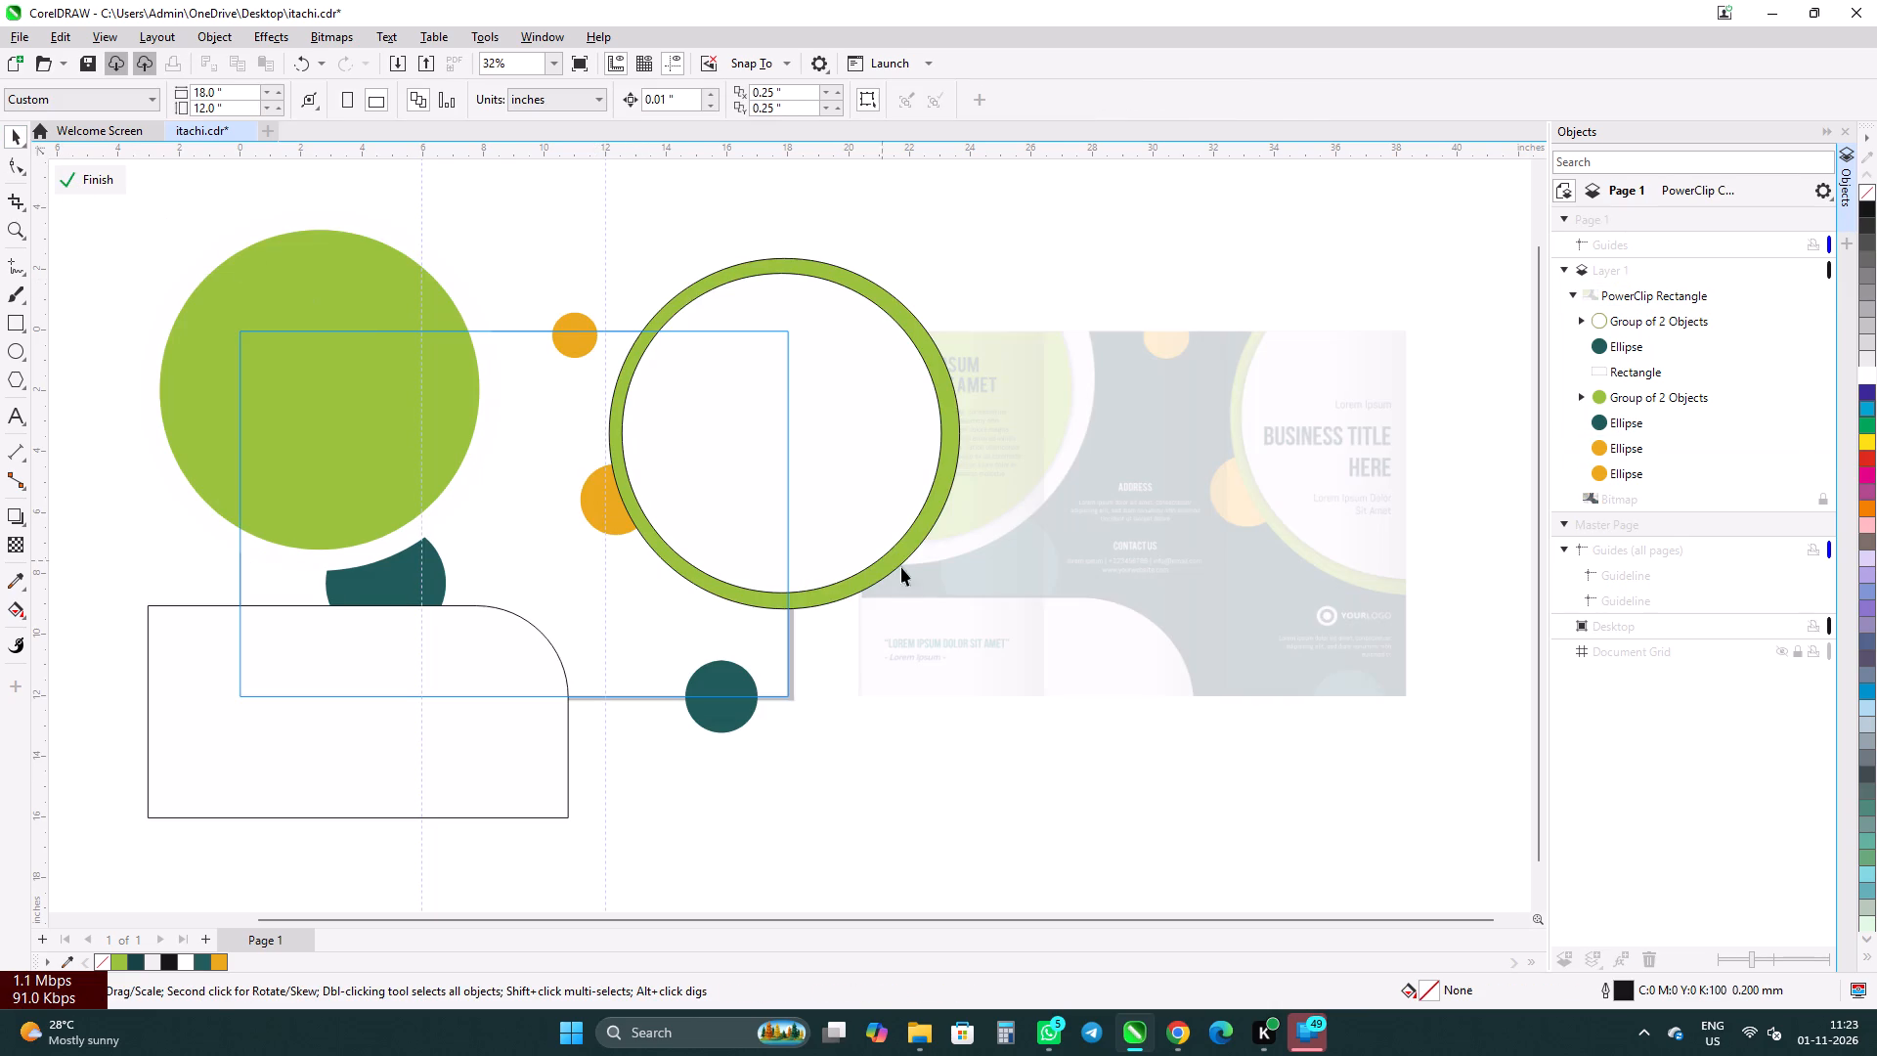
pyautogui.click(930, 524)
pyautogui.press('Right')
pyautogui.press('Right')
pyautogui.press('Right')
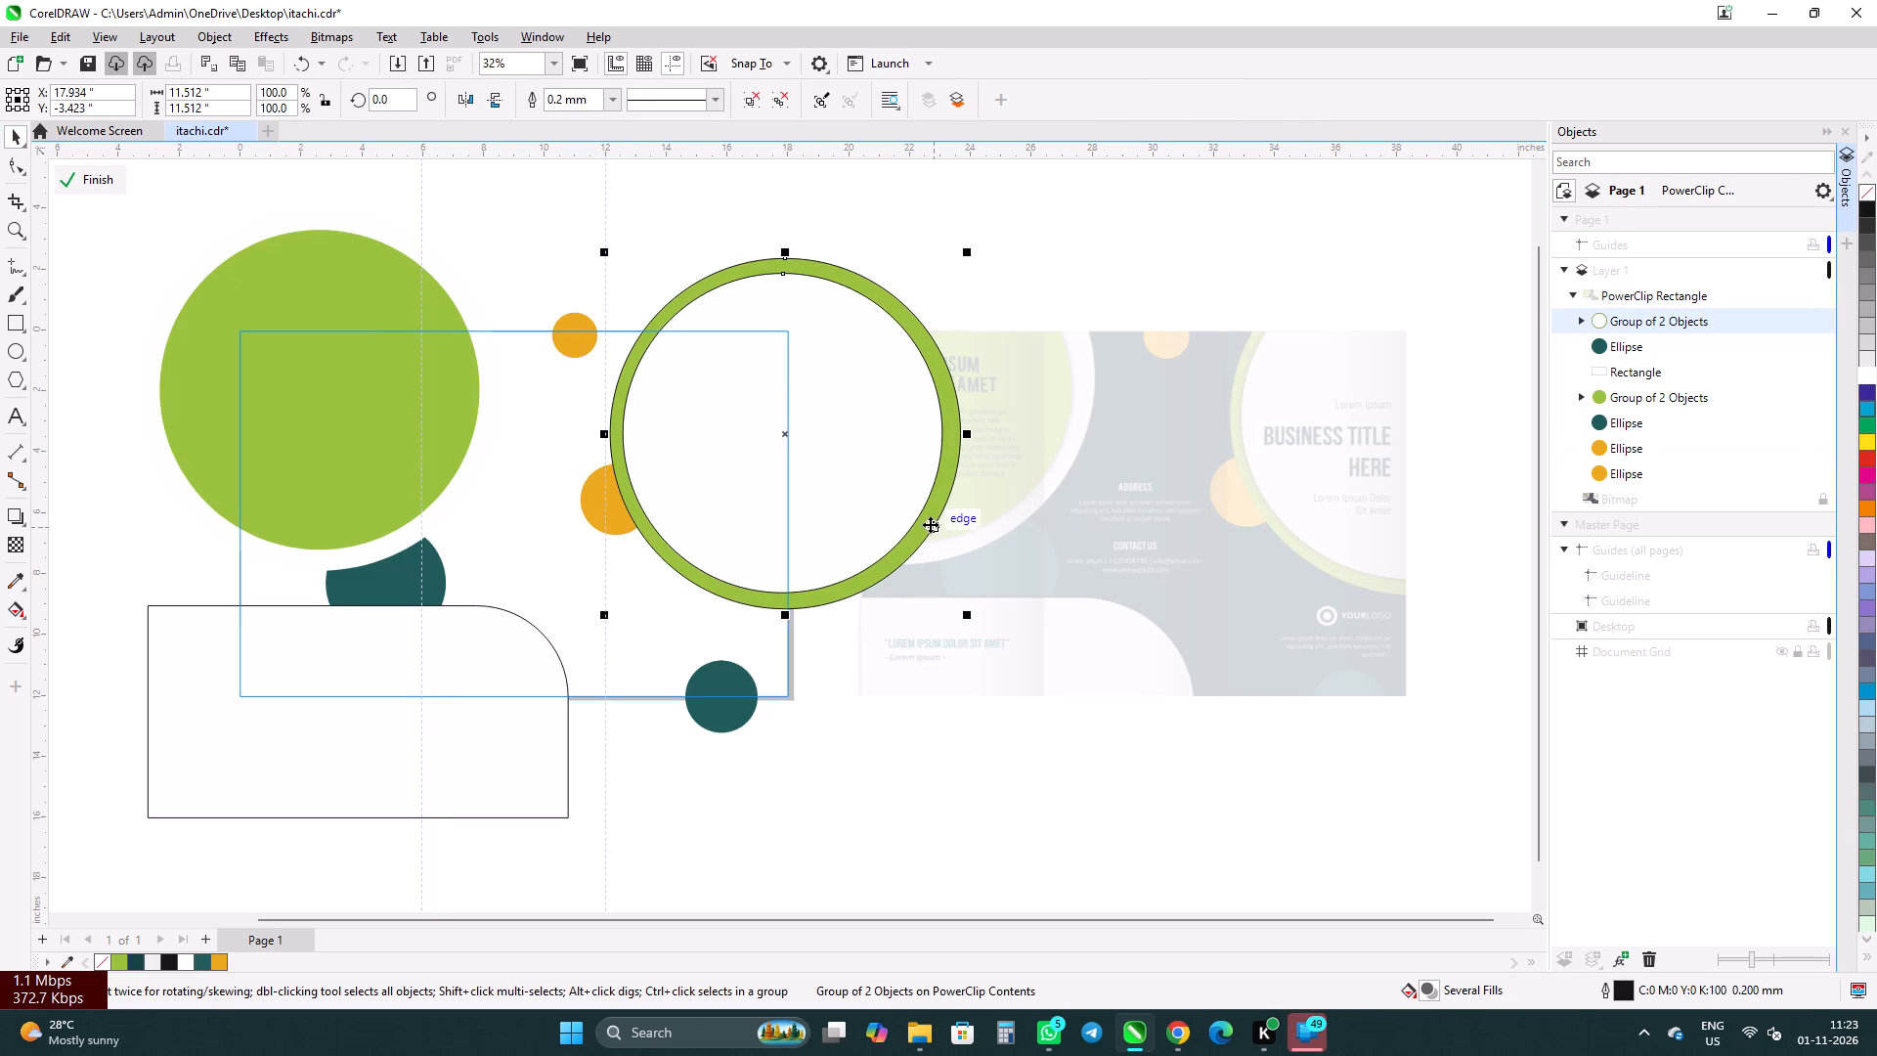
pyautogui.press('Right')
pyautogui.press('Right')
pyautogui.press('Right')
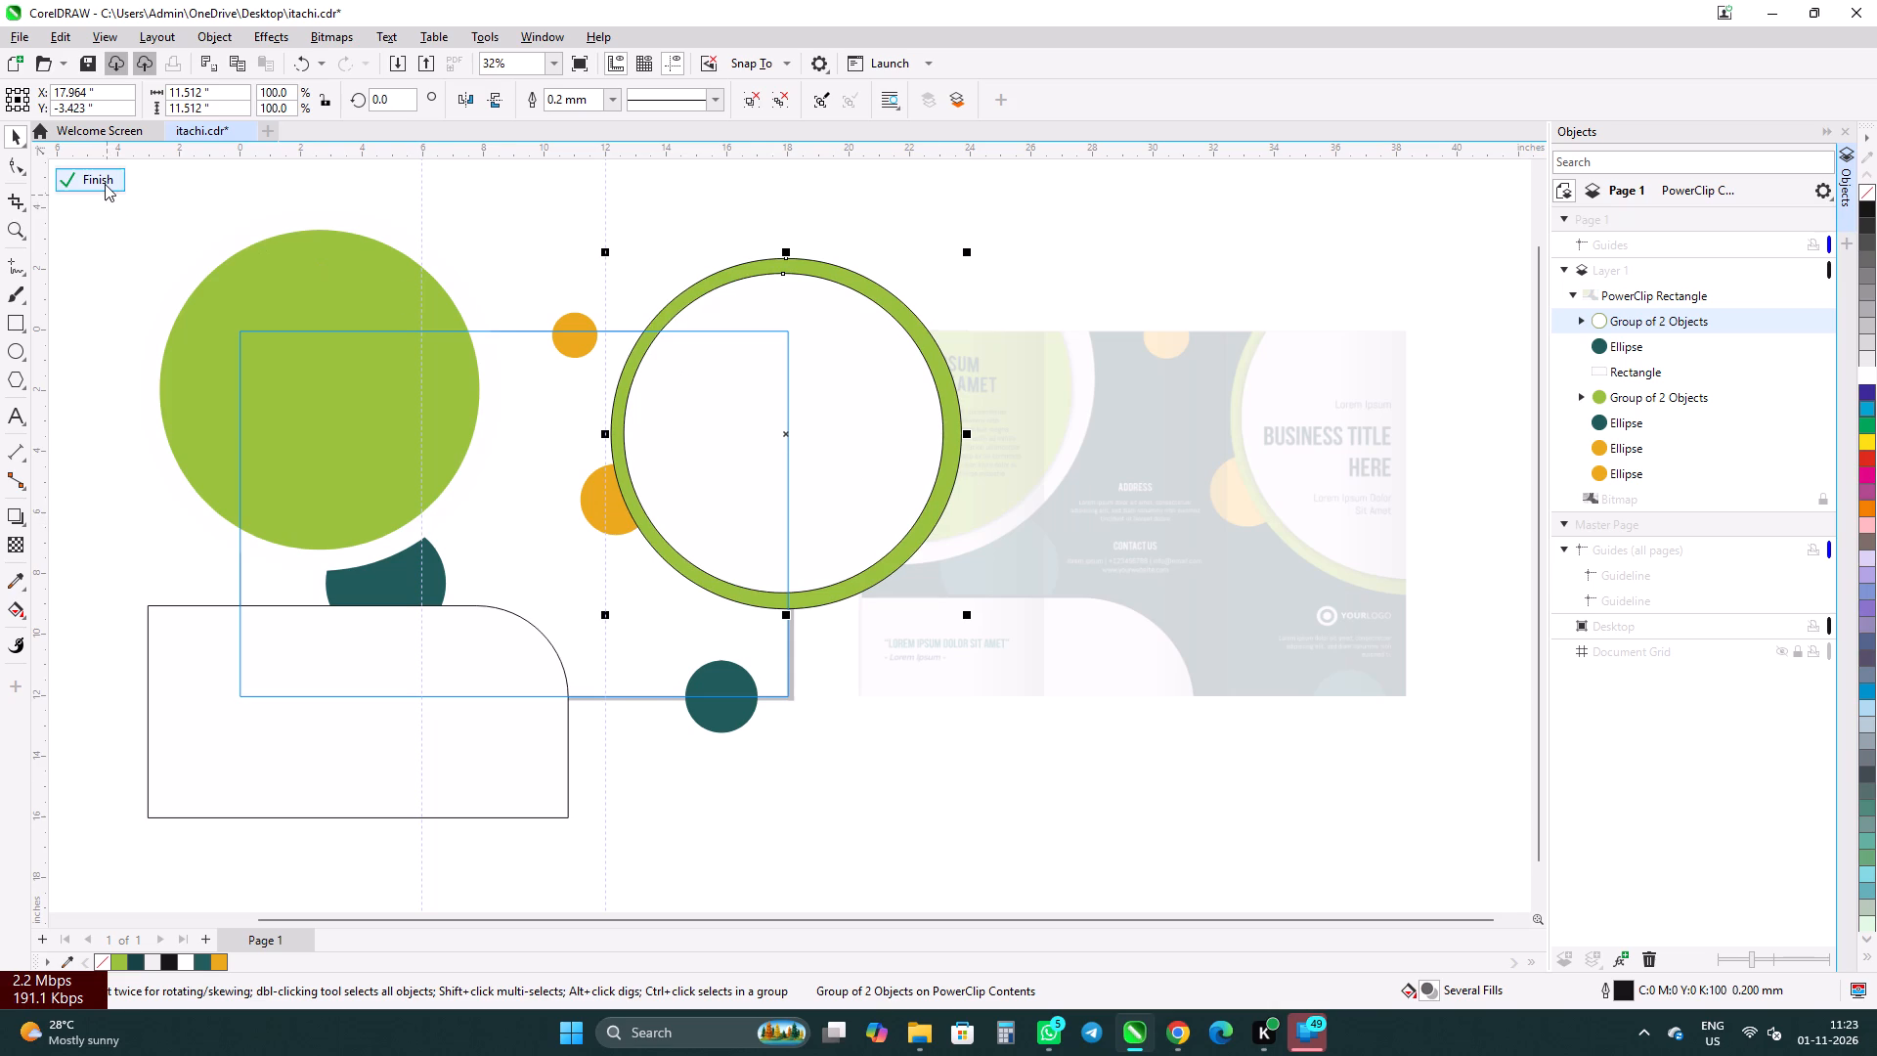
pyautogui.click(105, 184)
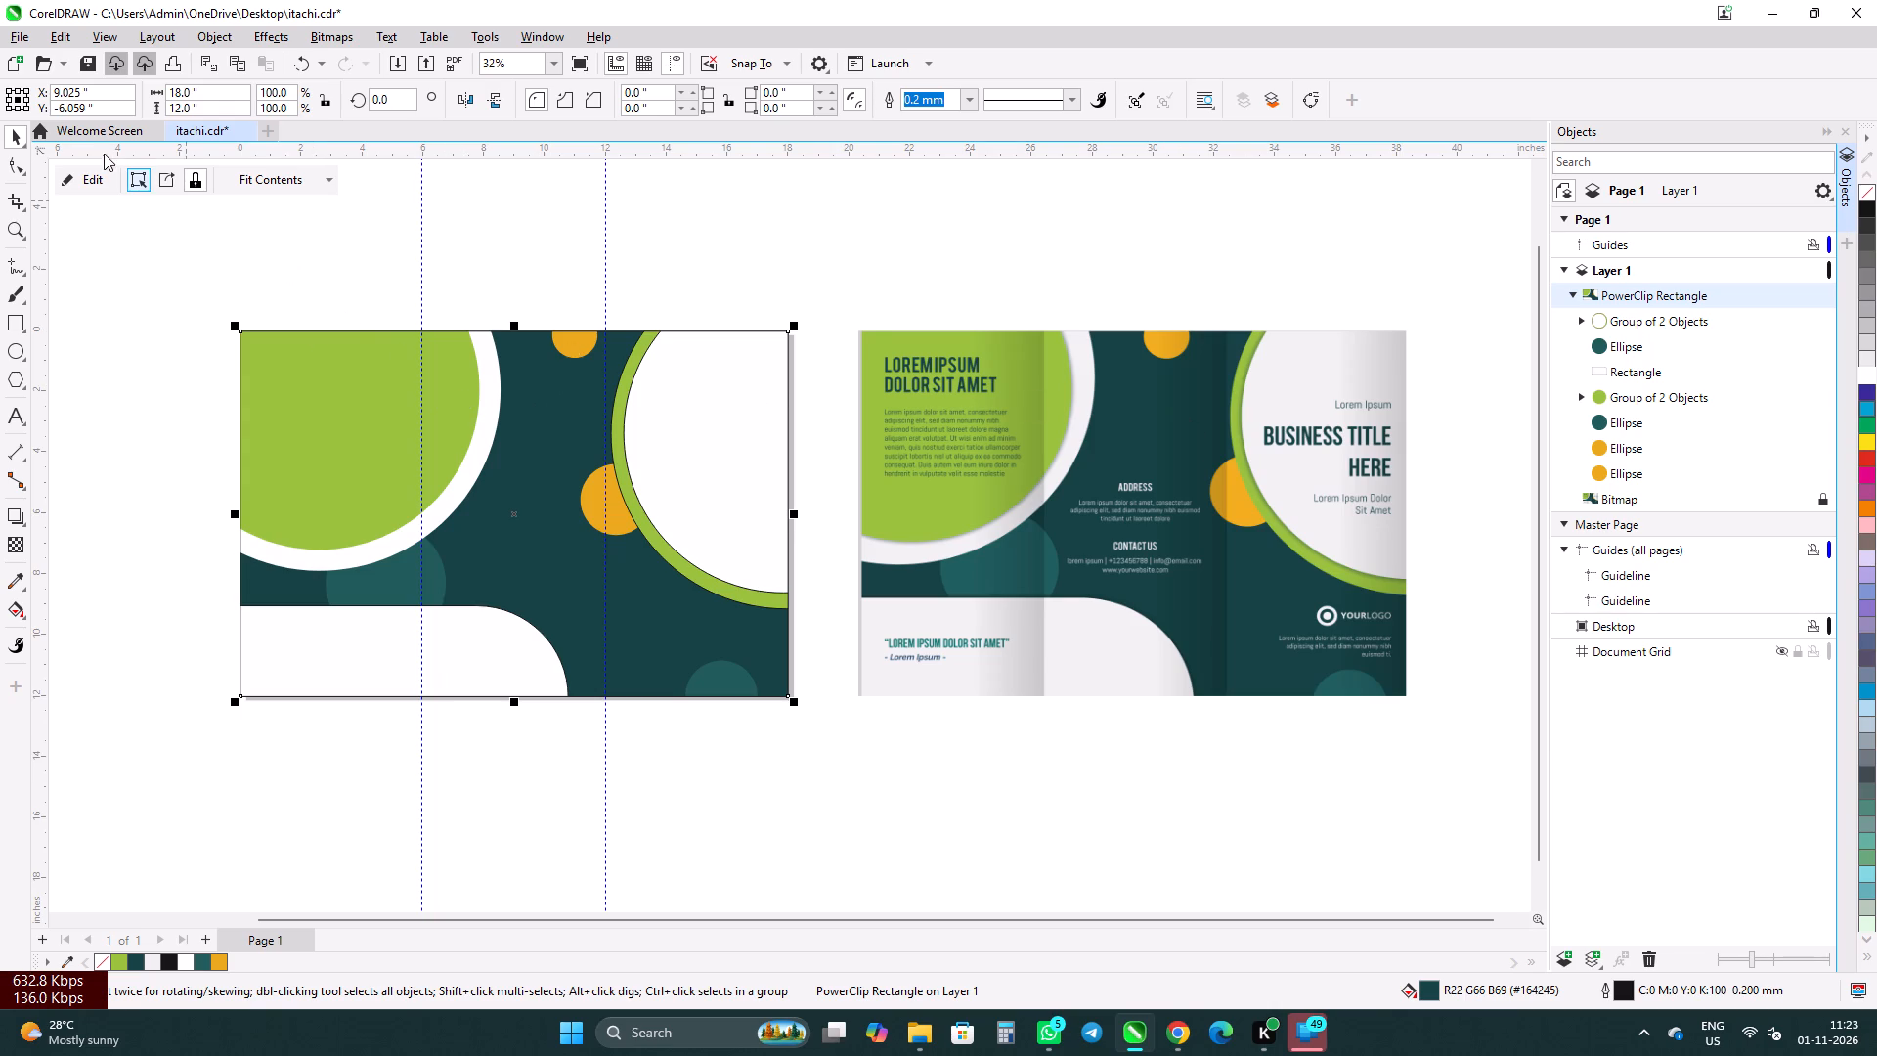
# Edit the PowerClip contents, nudge the large green circle group left to about X 1.921, Y -1.973 inches, and finish editing.
pyautogui.click(109, 181)
pyautogui.click(442, 406)
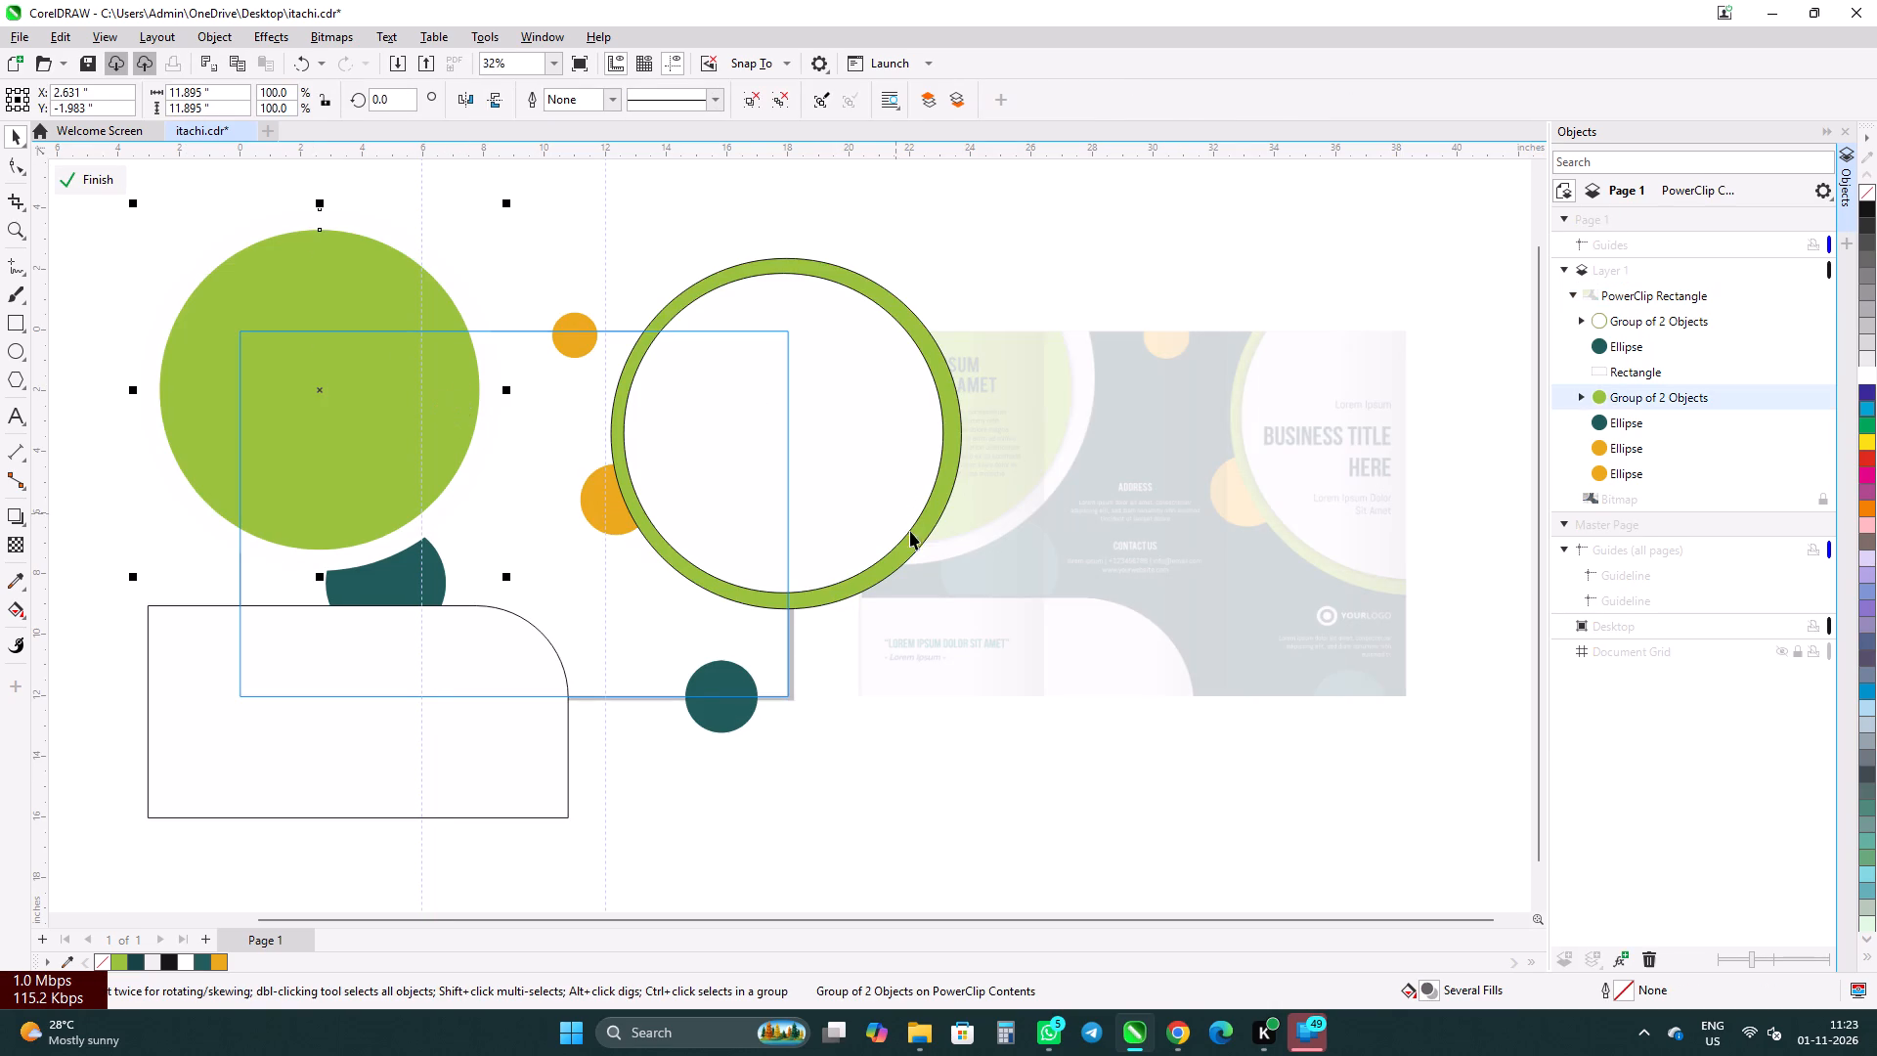
pyautogui.press('Left')
pyautogui.press('Left')
pyautogui.press('Left')
pyautogui.press('Left')
pyautogui.press('Left')
pyautogui.press('Left')
pyautogui.press('Left')
pyautogui.press('Left')
pyautogui.press('Left')
pyautogui.press('Left')
pyautogui.press('Left')
pyautogui.press('Left')
pyautogui.press('Left')
pyautogui.press('Left')
pyautogui.press('Left')
pyautogui.press('Left')
pyautogui.press('Left')
pyautogui.press('Left')
pyautogui.press('Left')
pyautogui.press('Left')
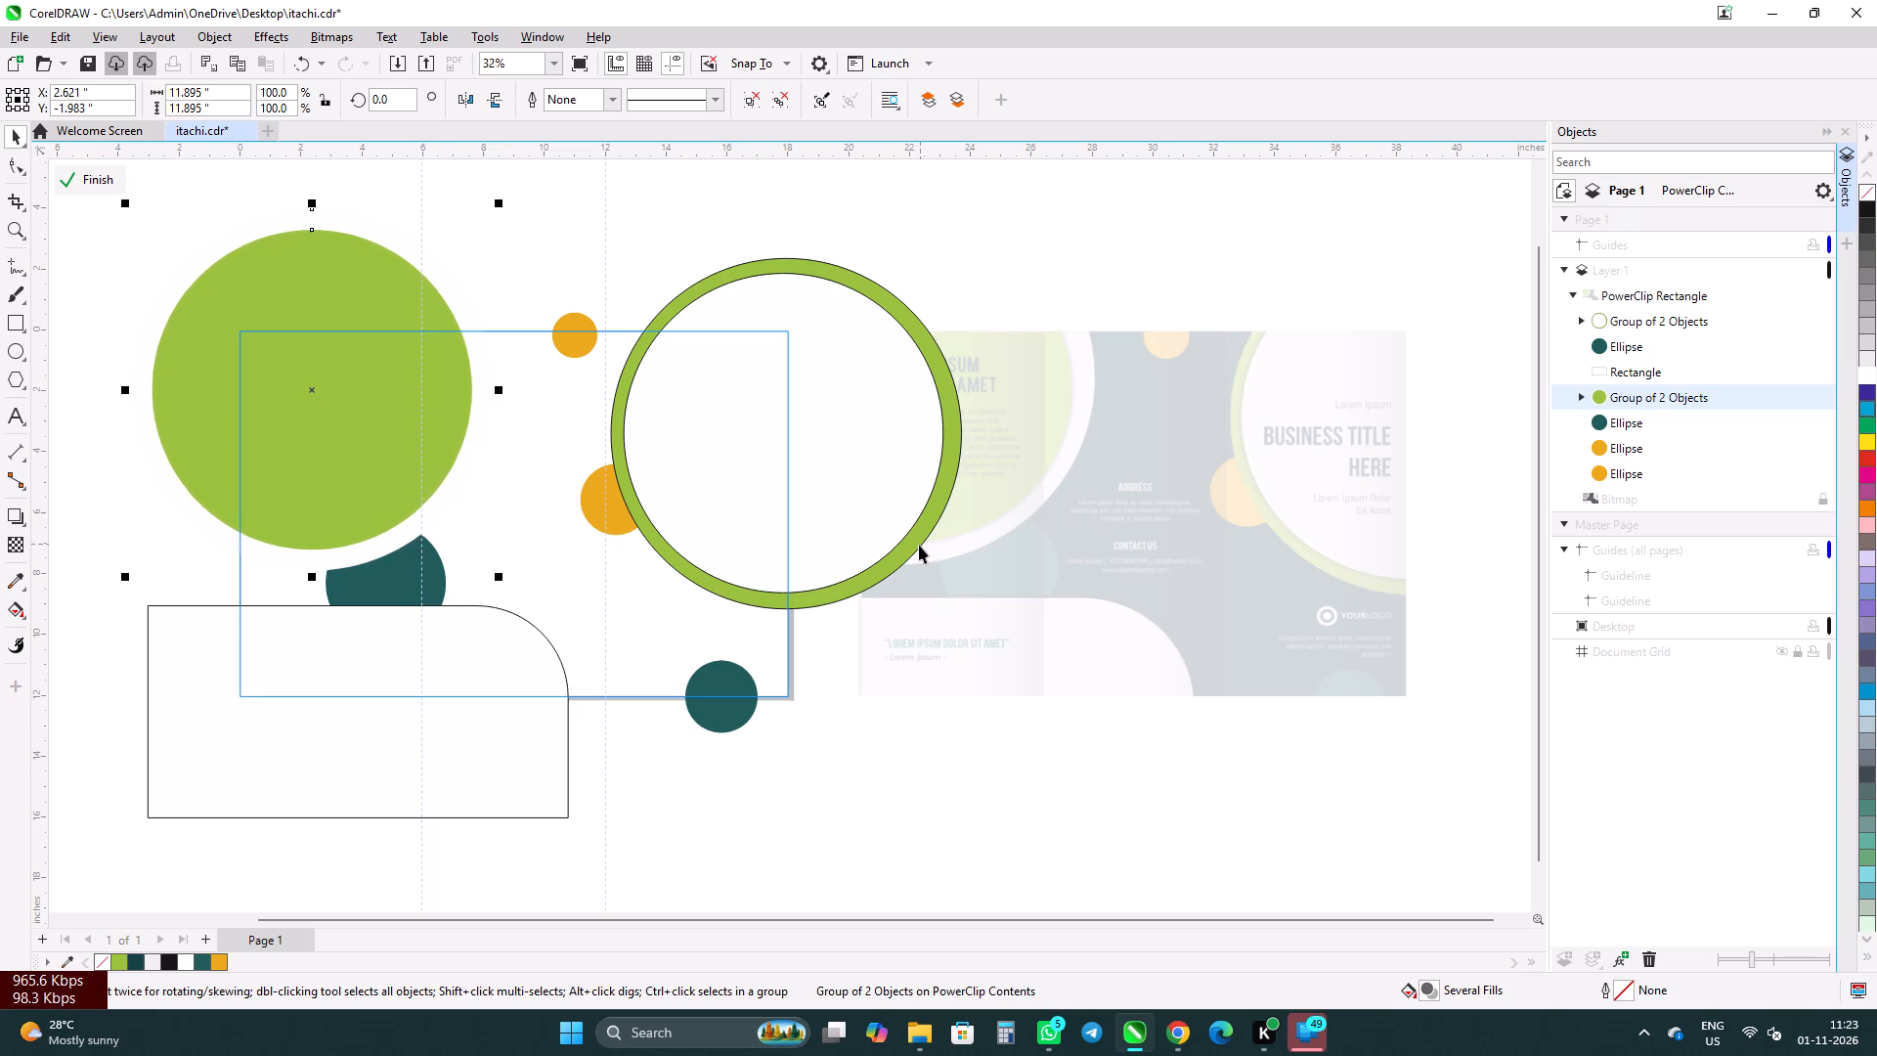
pyautogui.press('Up')
pyautogui.press('Left')
pyautogui.press('Left')
pyautogui.press('Left')
pyautogui.press('Left')
pyautogui.press('Left')
pyautogui.press('Left')
pyautogui.press('Left')
pyautogui.press('Left')
pyautogui.press('Left')
pyautogui.press('Left')
pyautogui.press('Left')
pyautogui.press('Left')
pyautogui.press('Left')
pyautogui.press('Left')
pyautogui.press('Left')
pyautogui.press('Left')
pyautogui.press('Left')
pyautogui.press('Left')
pyautogui.press('Left')
pyautogui.press('Left')
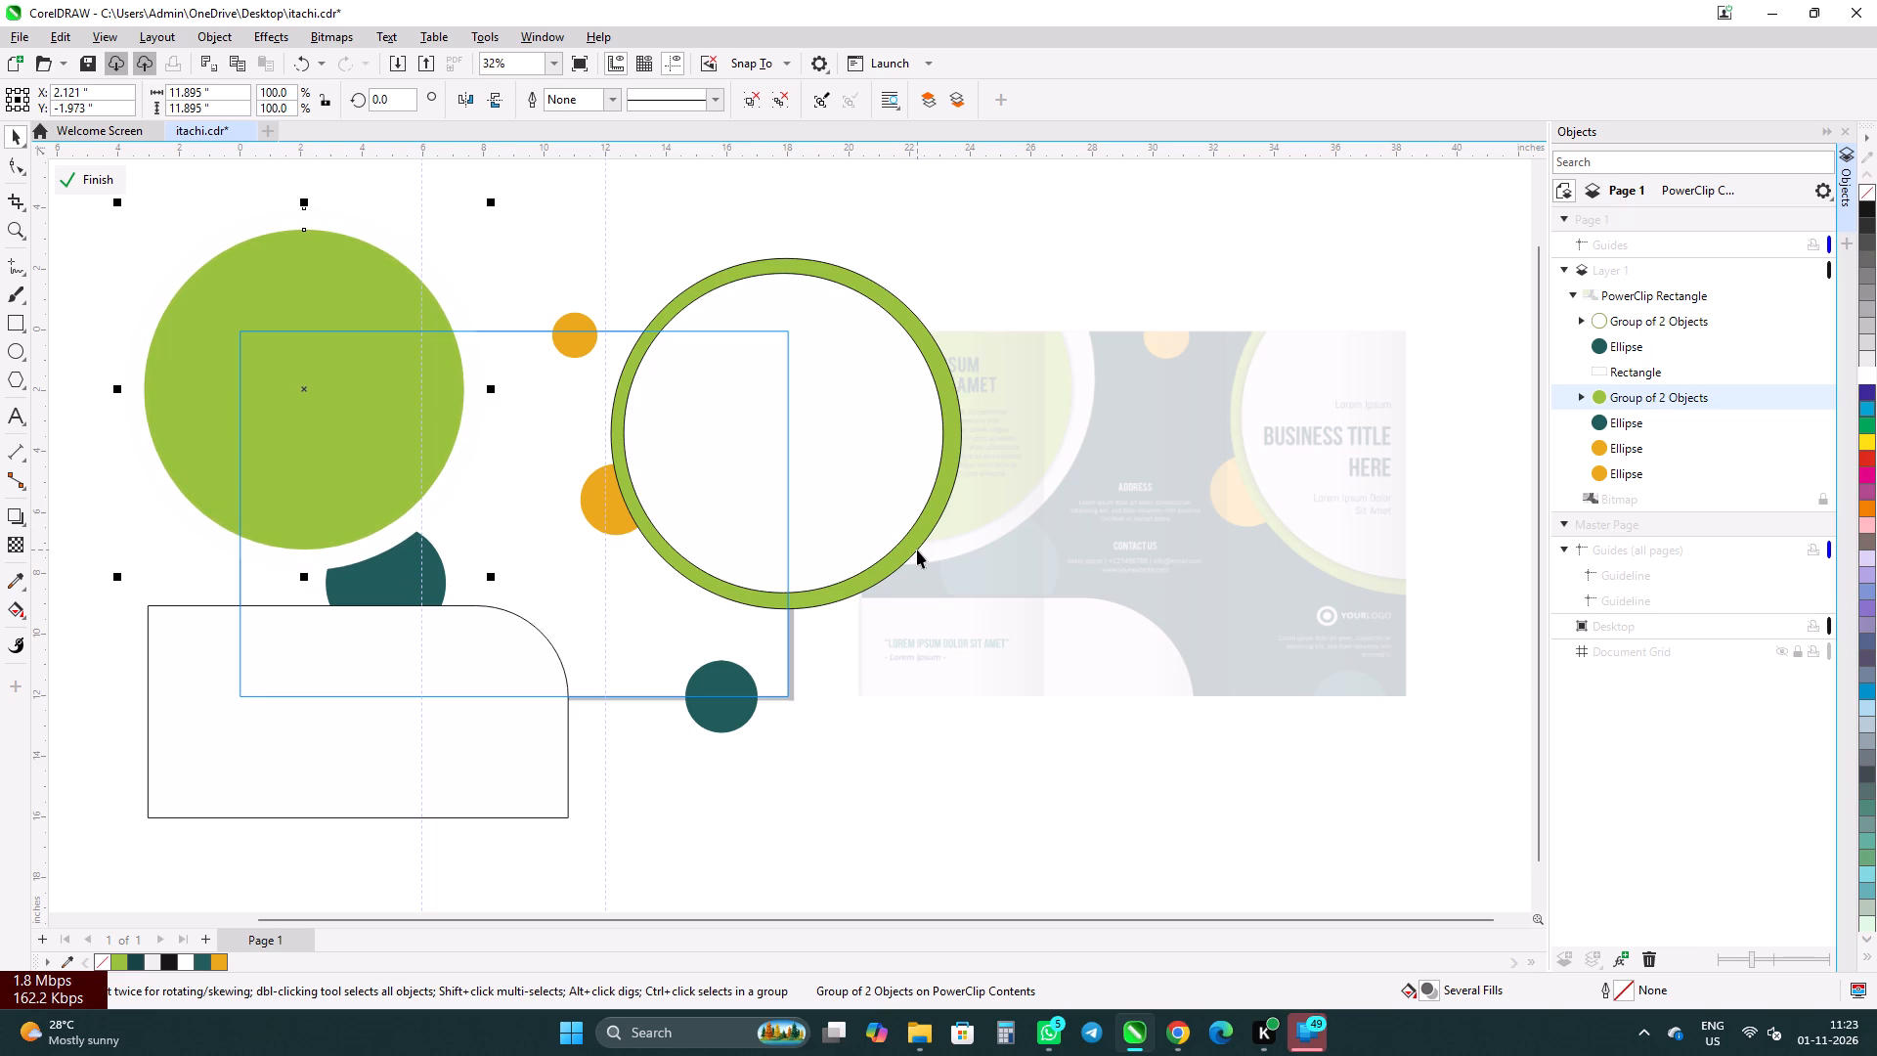
pyautogui.press('Left')
pyautogui.press('Left')
pyautogui.press('Left')
pyautogui.press('Left')
pyautogui.press('Left')
pyautogui.press('Left')
pyautogui.press('Left')
pyautogui.press('Left')
pyautogui.press('Left')
pyautogui.press('Left')
pyautogui.press('Left')
pyautogui.press('Left')
pyautogui.press('Left')
pyautogui.press('Left')
pyautogui.press('Left')
pyautogui.press('Left')
pyautogui.press('Left')
pyautogui.press('Left')
pyautogui.press('Left')
pyautogui.press('Left')
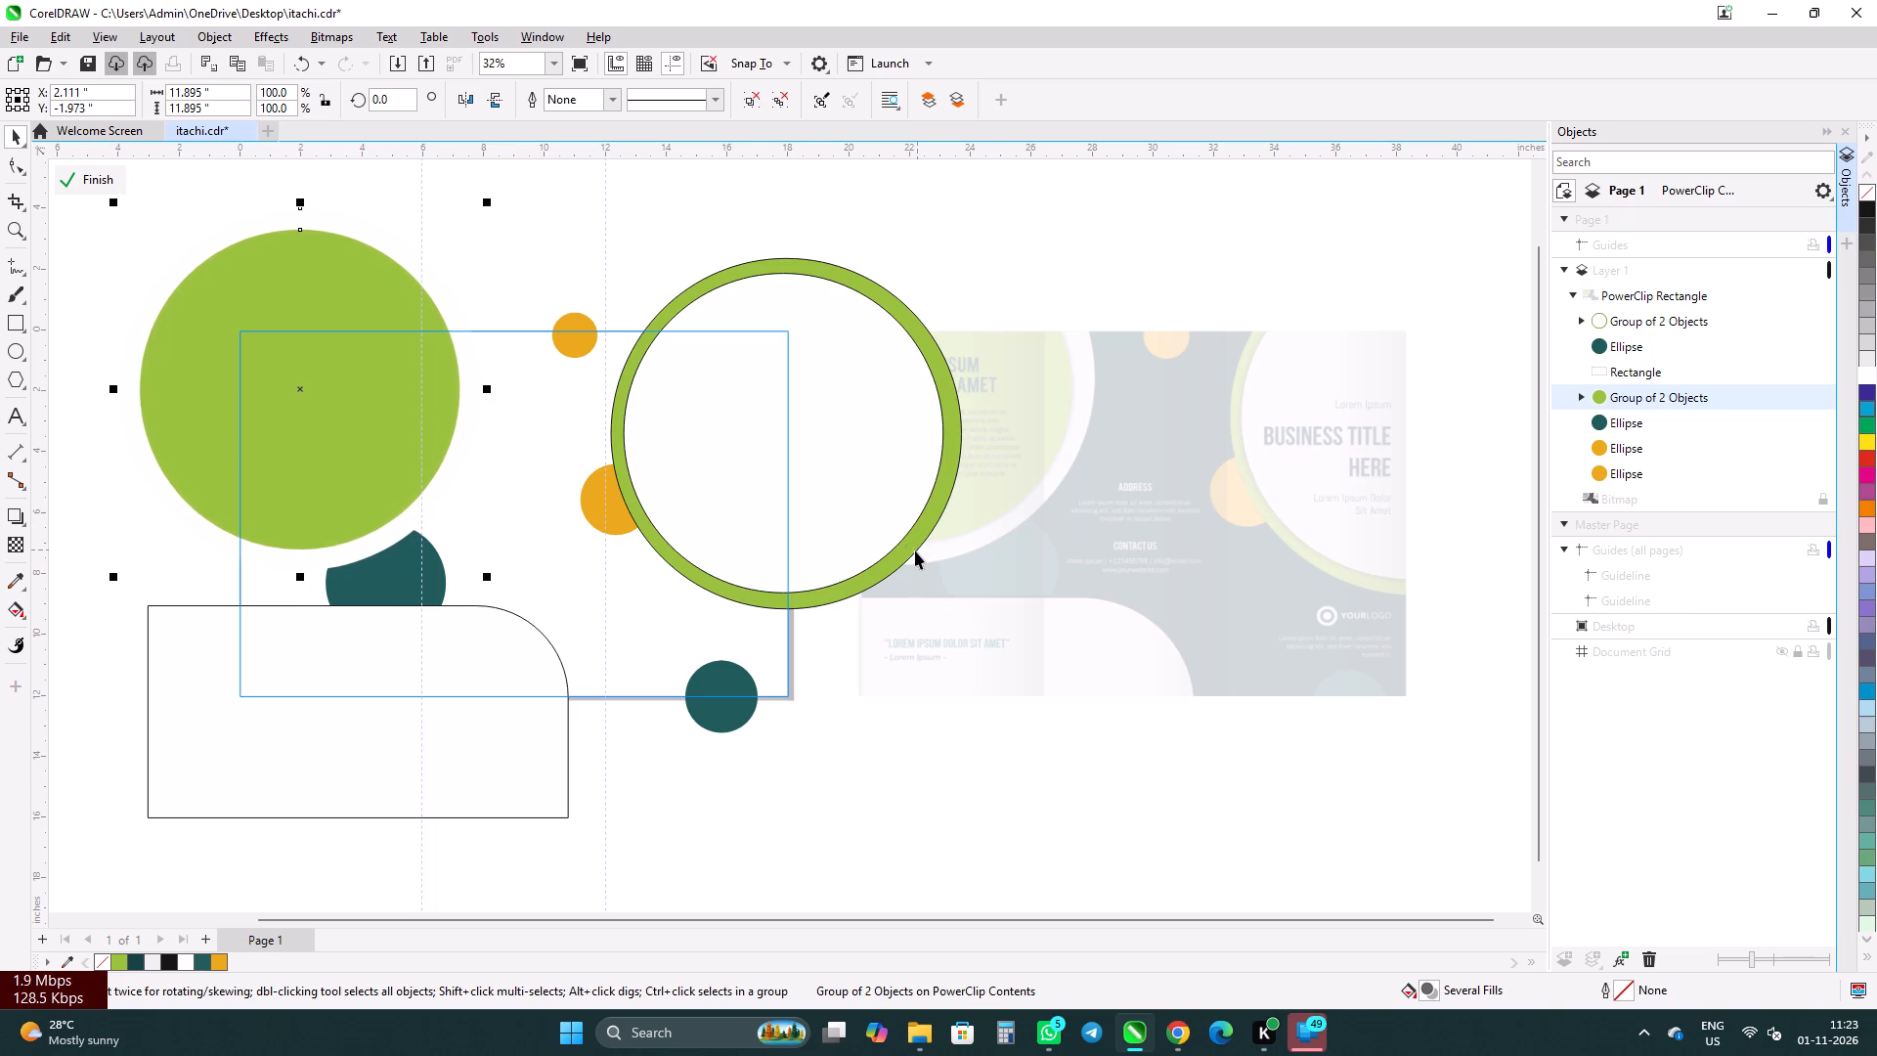
pyautogui.press('Left')
pyautogui.press('Left')
pyautogui.click(94, 183)
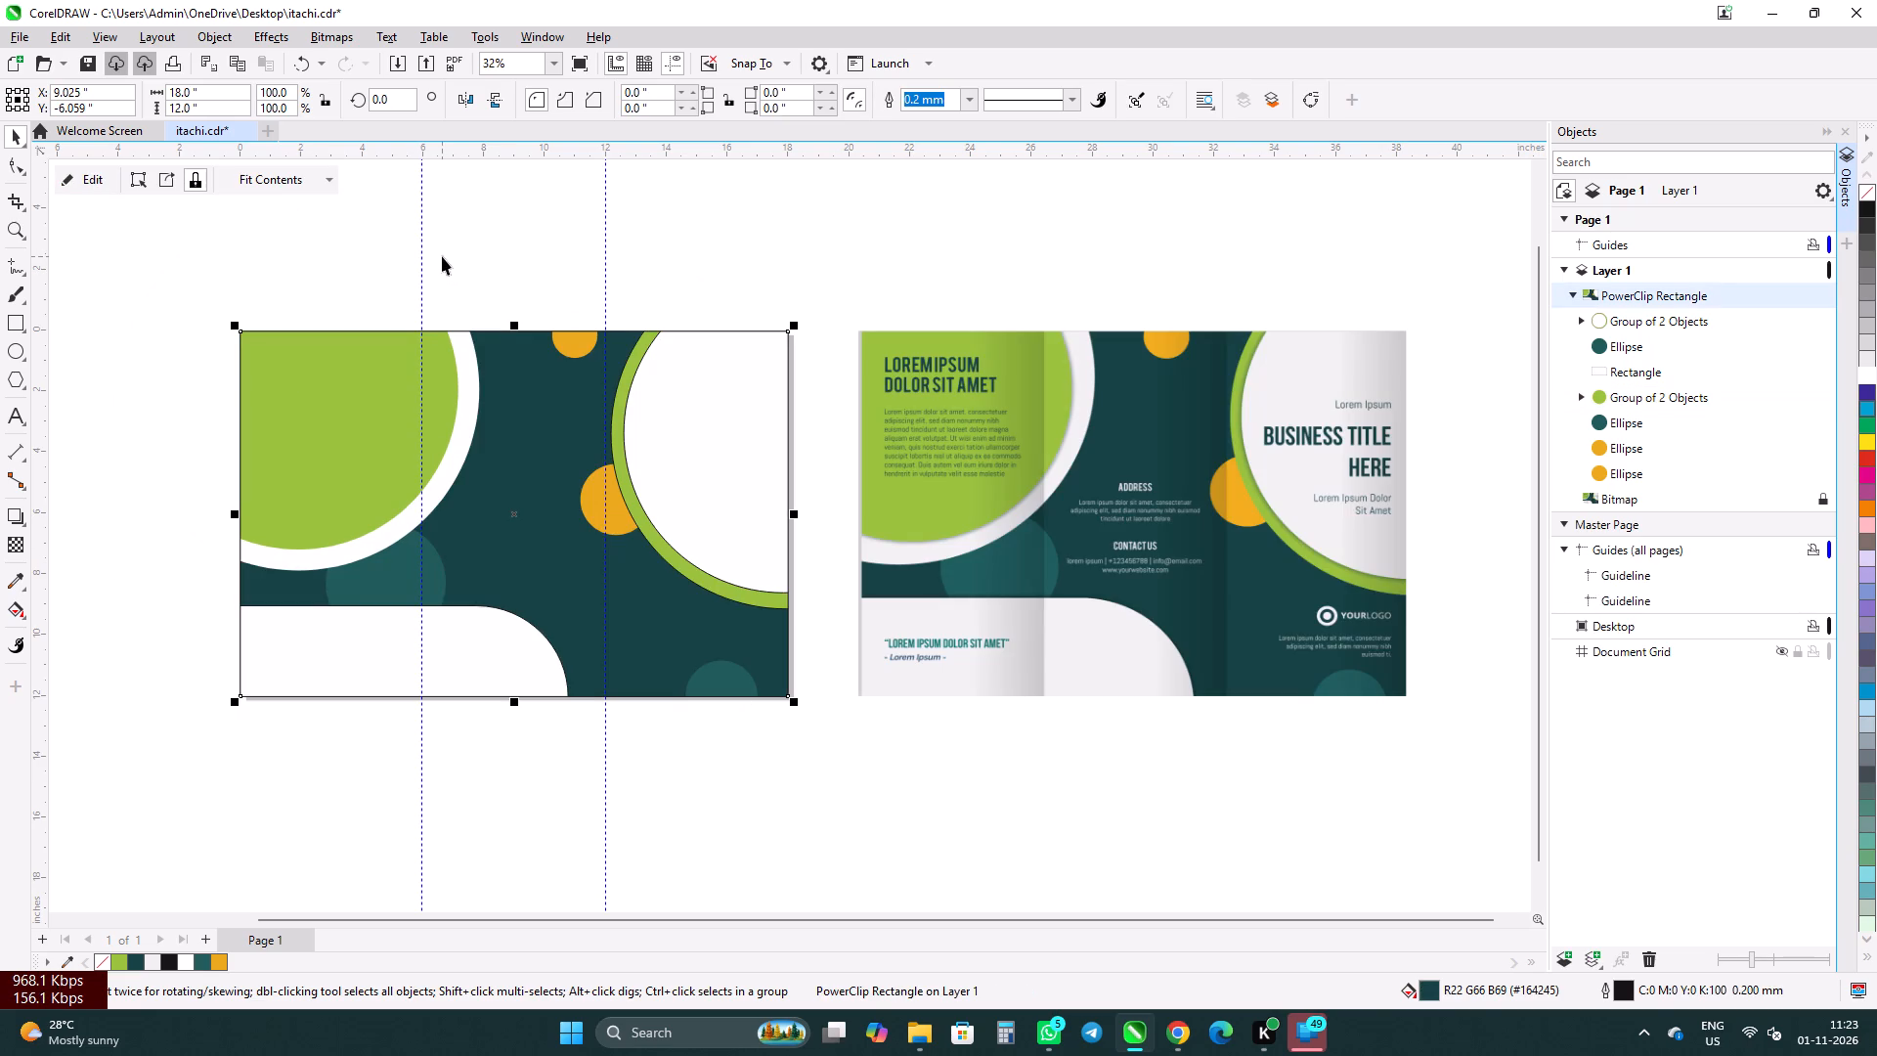
# Reopen the PowerClip contents, nudge the large green circle group further left to about X 1.75 inches, and finish editing.
pyautogui.click(86, 180)
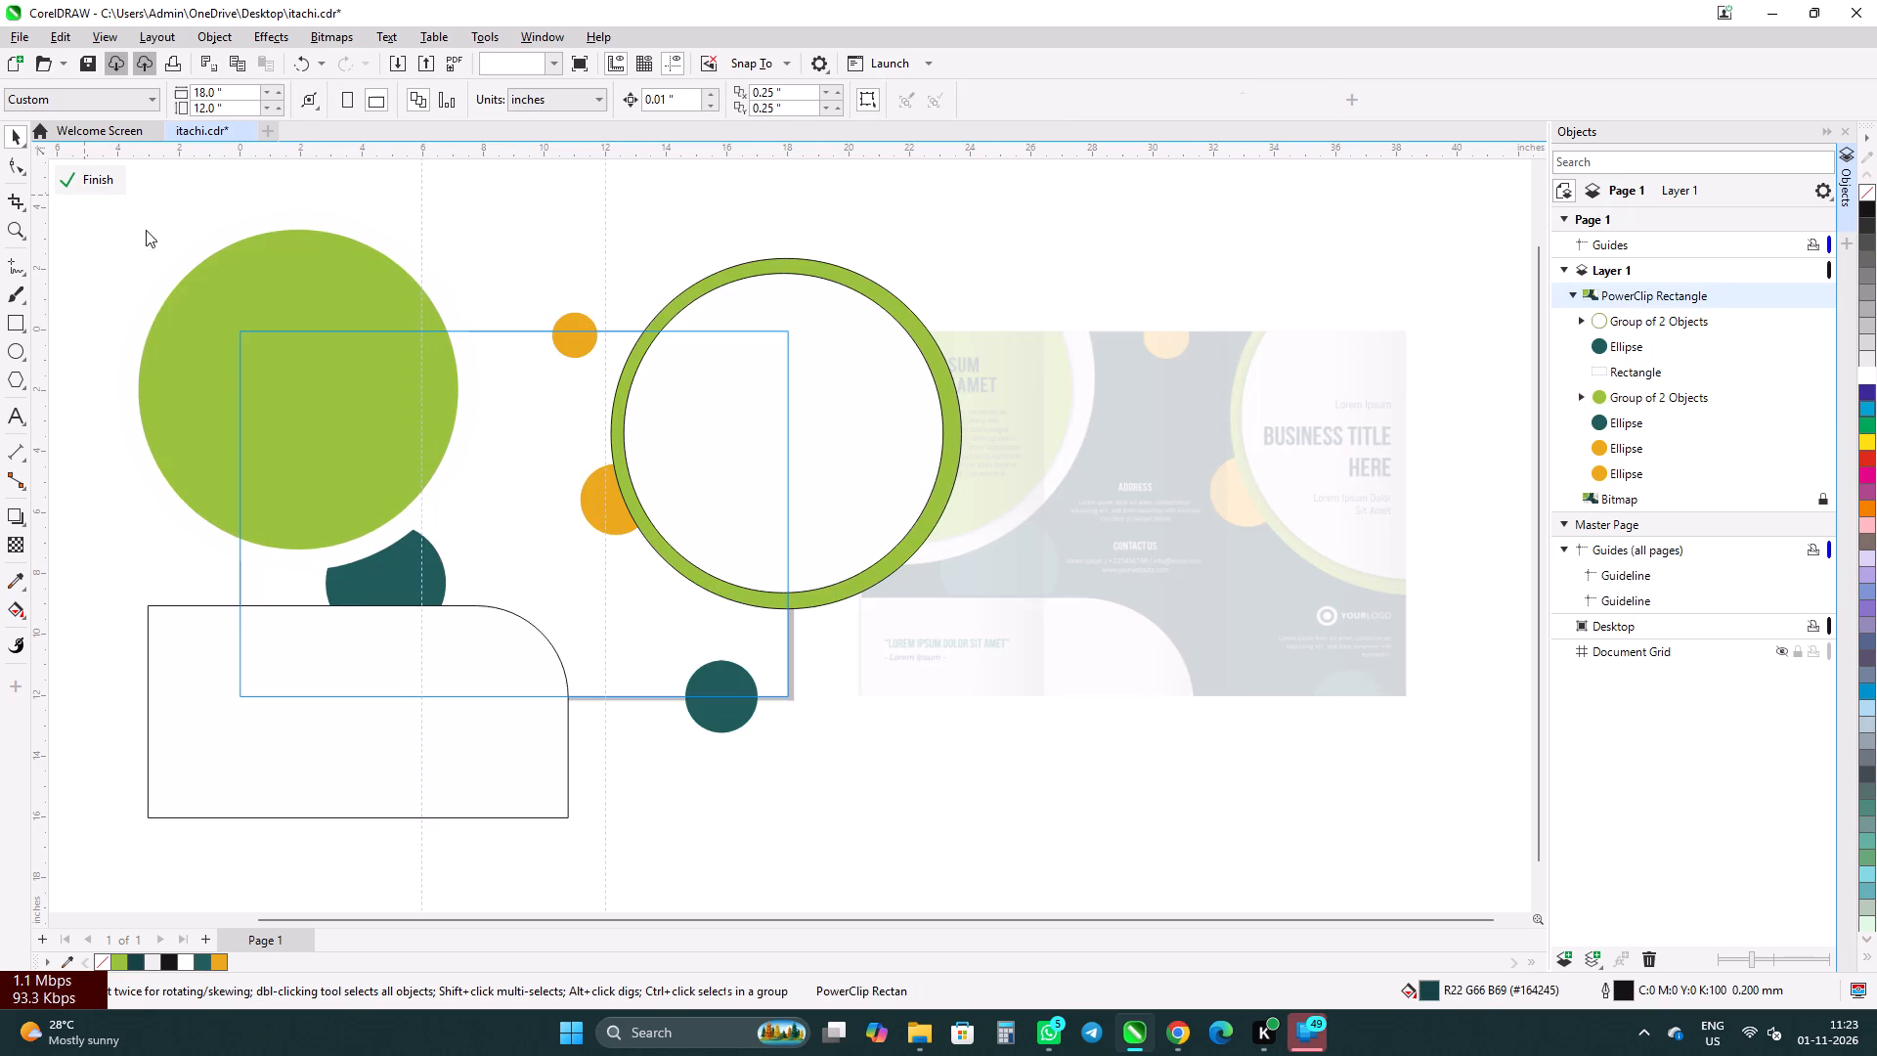
pyautogui.click(398, 412)
pyautogui.press('Left')
pyautogui.press('Left')
pyautogui.press('Left')
pyautogui.press('Left')
pyautogui.press('Left')
pyautogui.press('Left')
pyautogui.press('Left')
pyautogui.press('Left')
pyautogui.press('Left')
pyautogui.press('Left')
pyautogui.press('Left')
pyautogui.press('Left')
pyautogui.press('Left')
pyautogui.press('Left')
pyautogui.press('Left')
pyautogui.press('Left')
pyautogui.press('Left')
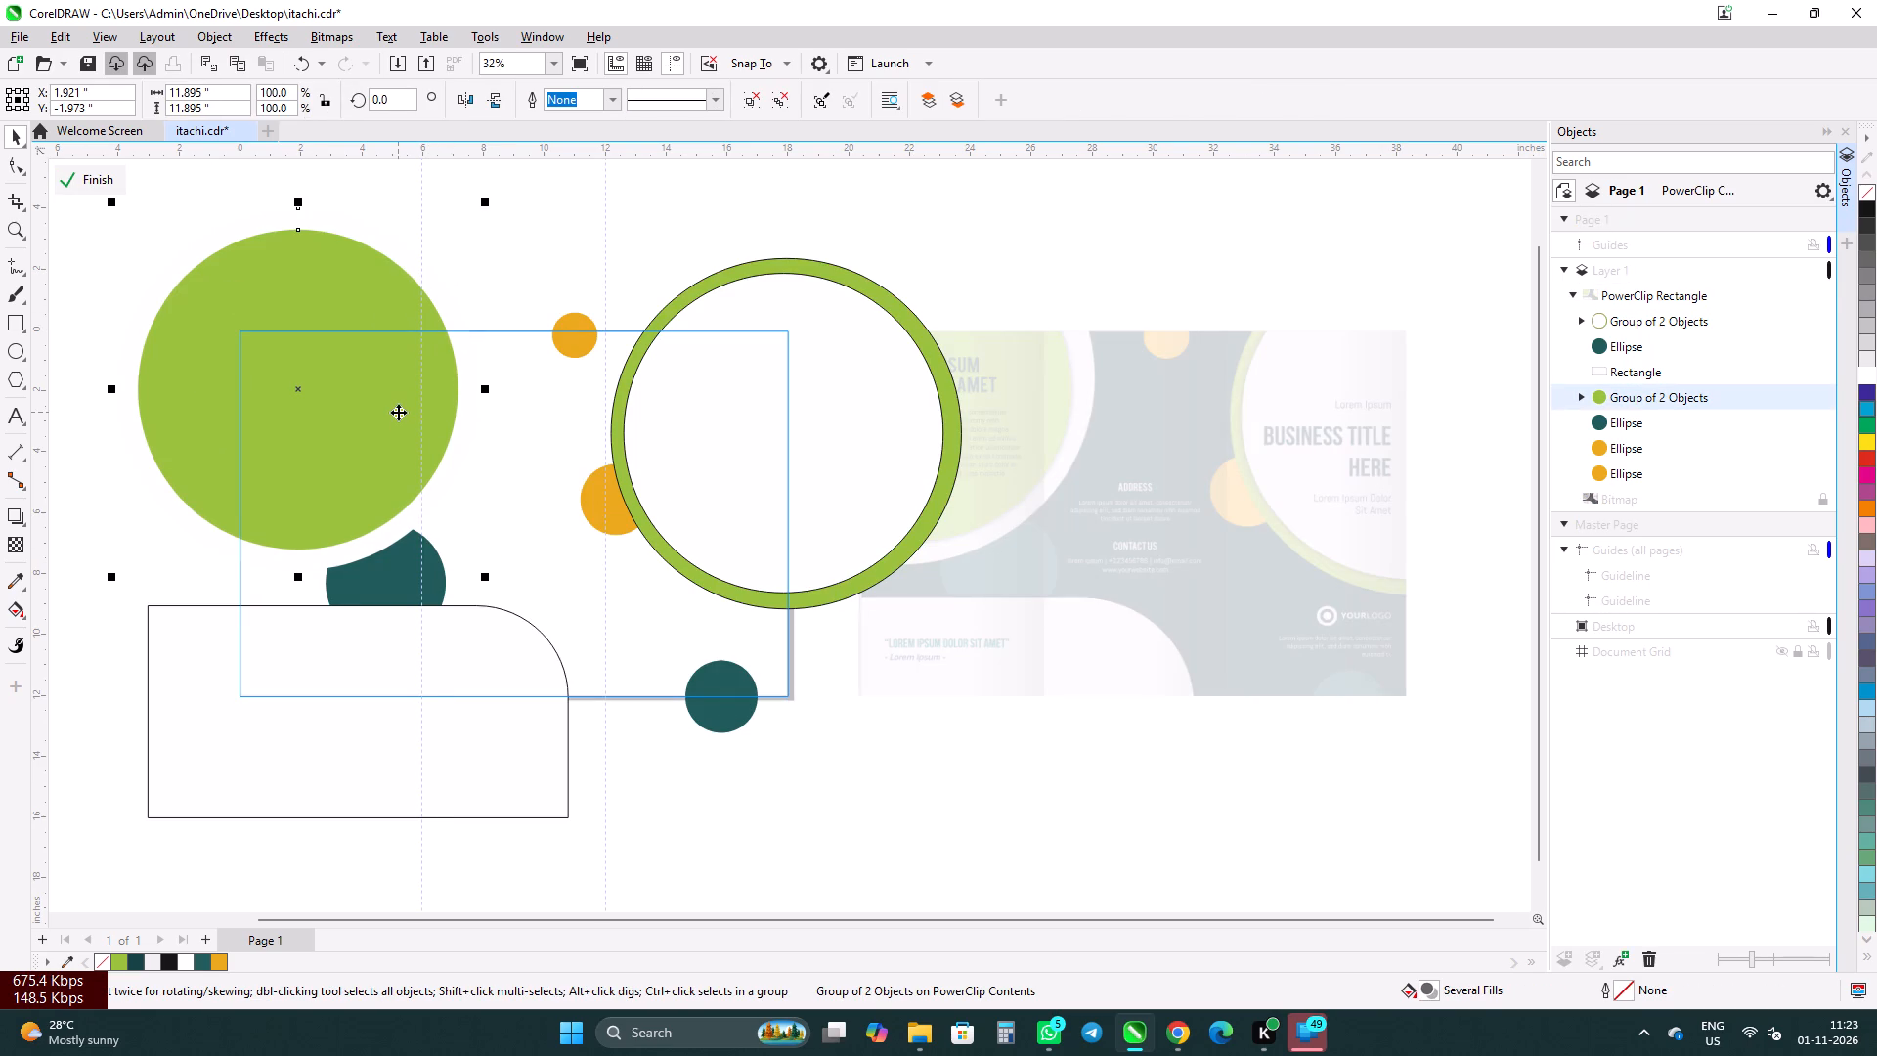
pyautogui.press('Left')
pyautogui.click(90, 174)
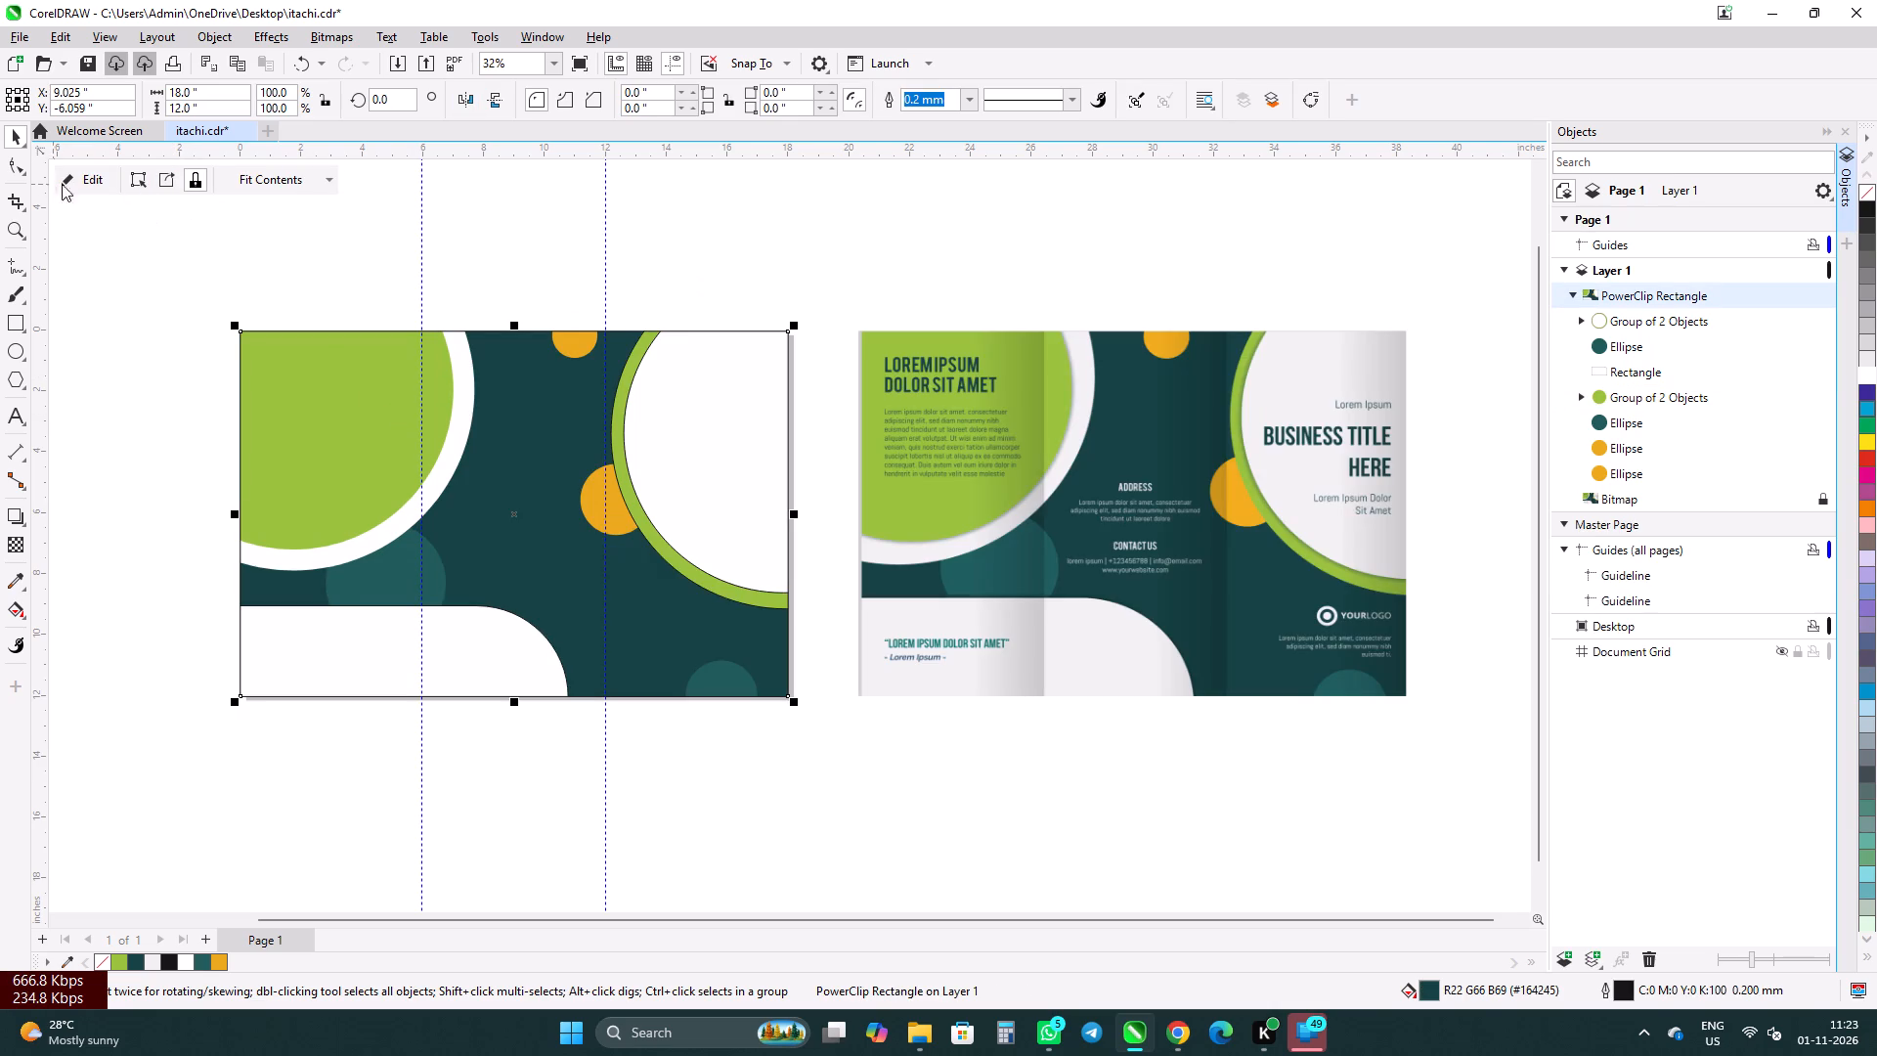
# Reopen the PowerClip contents, nudge the large green circle group about 0.2 inches further left, and finish editing.
pyautogui.click(102, 188)
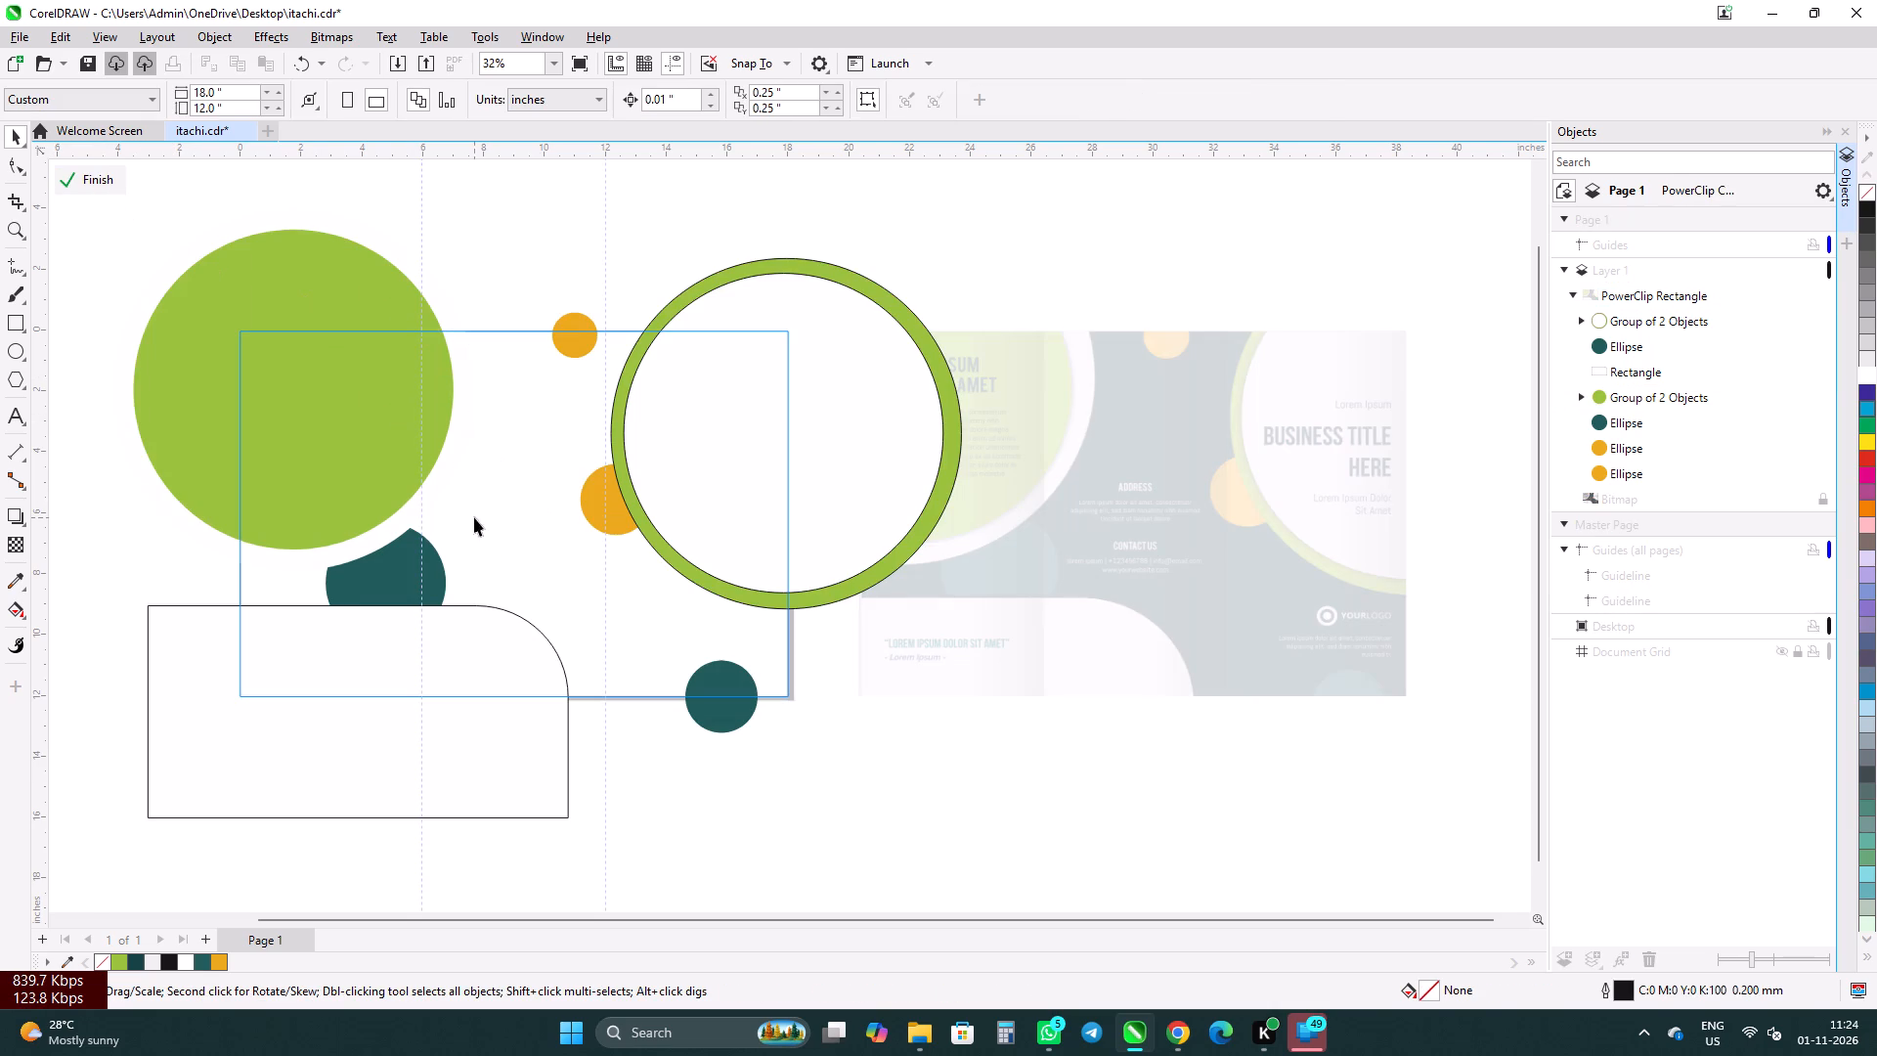
pyautogui.click(311, 455)
pyautogui.press('Left')
pyautogui.press('Left')
pyautogui.press('Left')
pyautogui.press('Left')
pyautogui.press('Left')
pyautogui.press('Left')
pyautogui.press('Left')
pyautogui.press('Left')
pyautogui.press('Left')
pyautogui.press('Left')
pyautogui.press('Left')
pyautogui.press('Left')
pyautogui.press('Left')
pyautogui.press('Left')
pyautogui.press('Left')
pyautogui.press('Left')
pyautogui.press('Left')
pyautogui.press('Left')
pyautogui.press('Left')
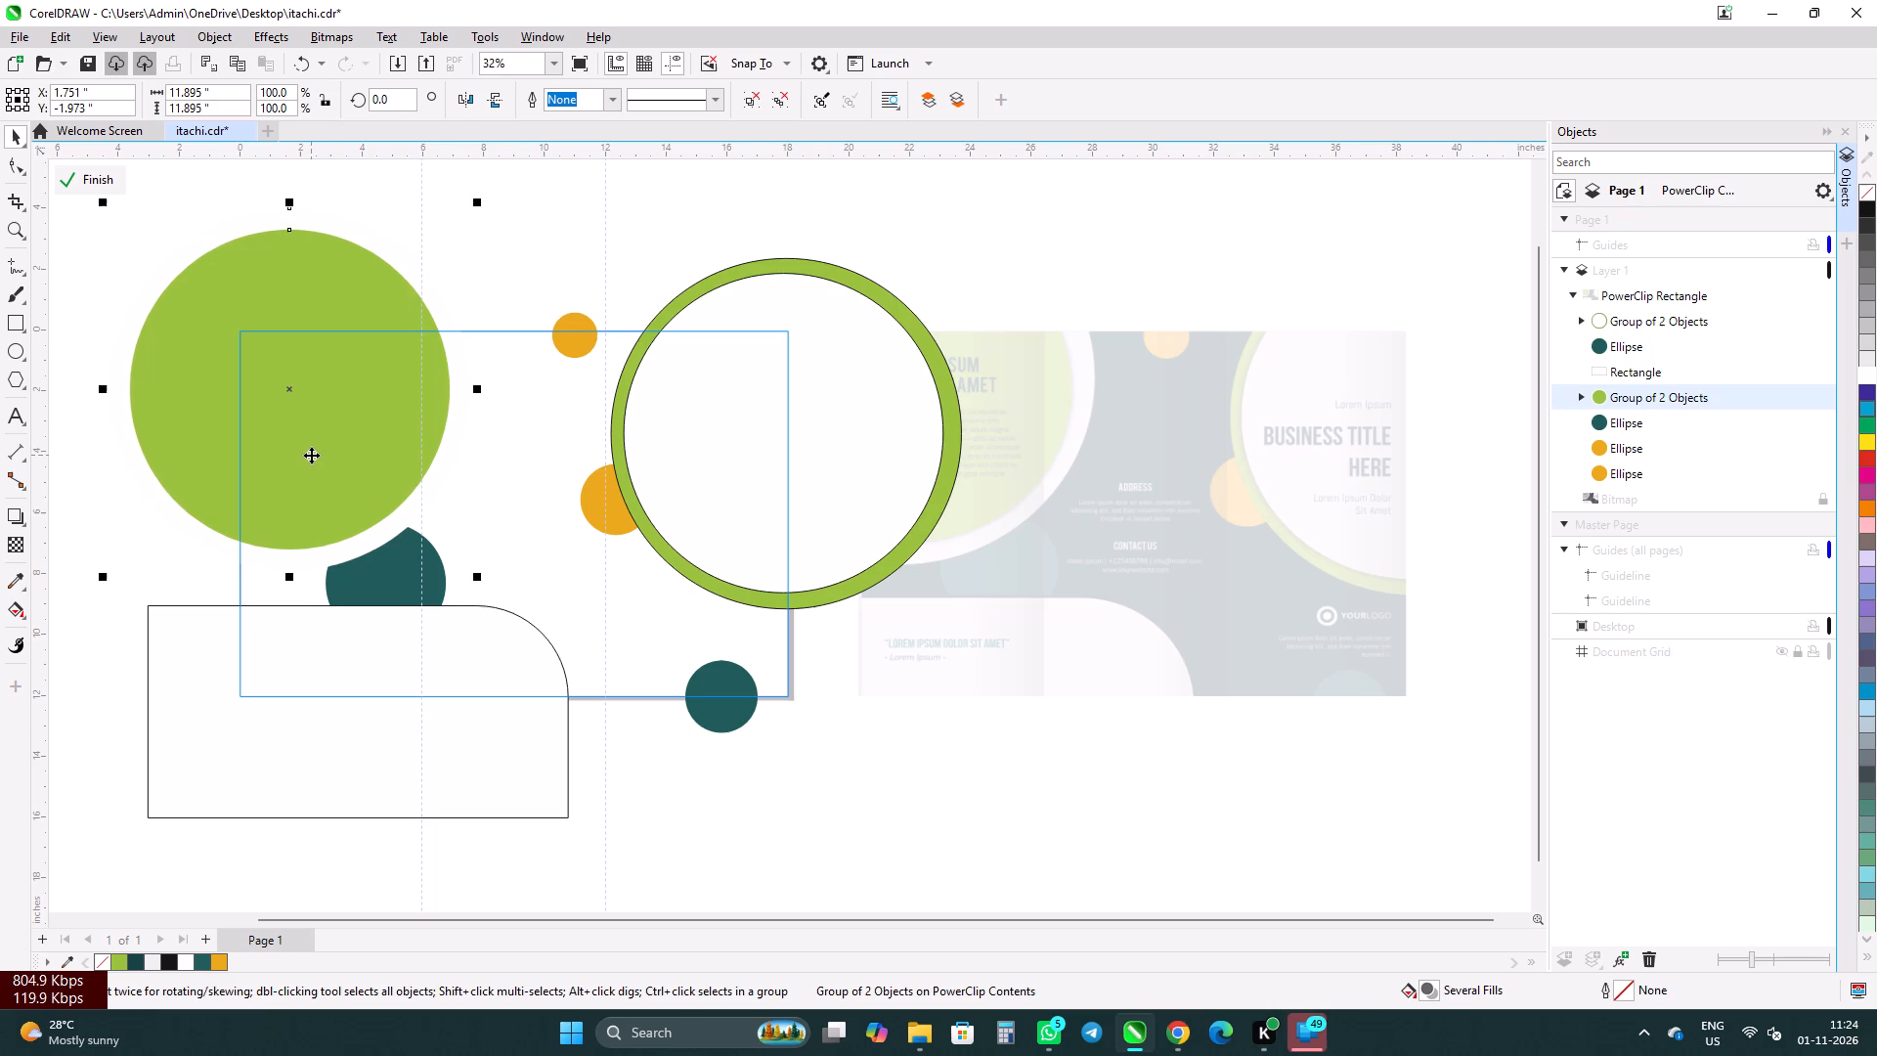
pyautogui.click(86, 179)
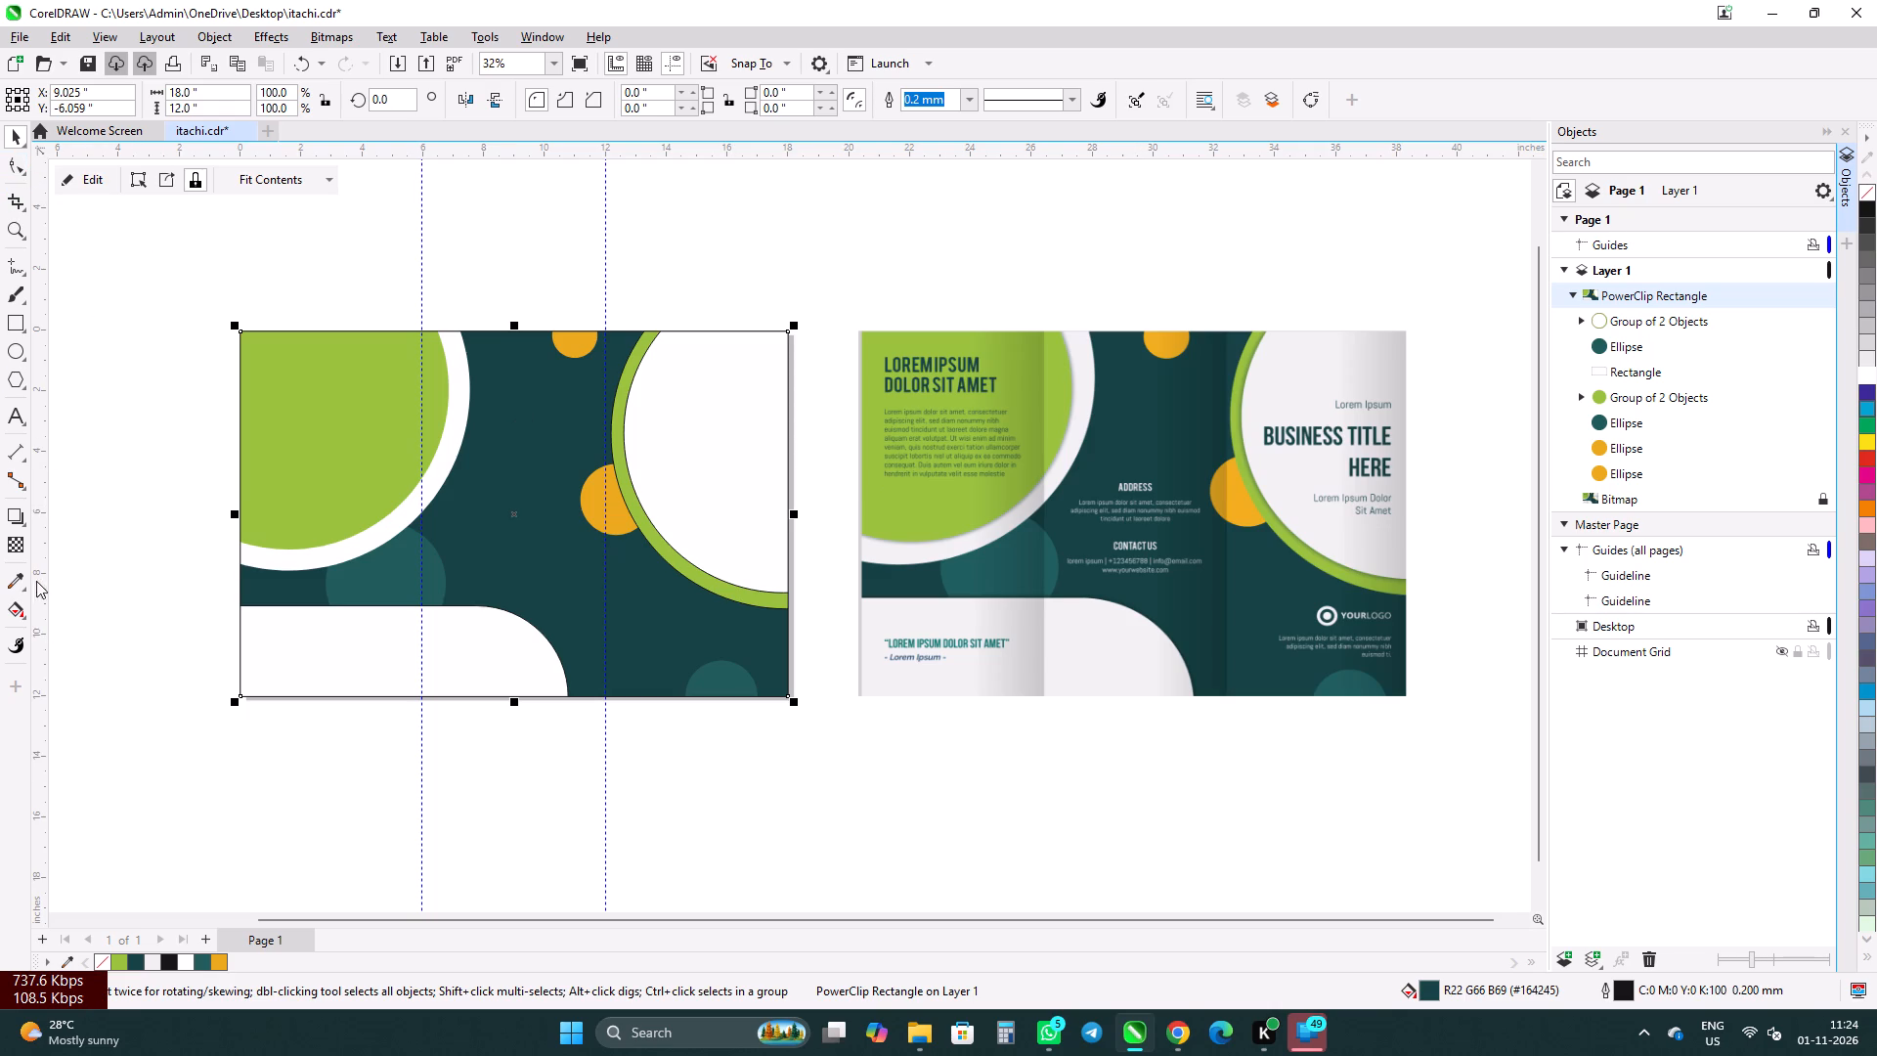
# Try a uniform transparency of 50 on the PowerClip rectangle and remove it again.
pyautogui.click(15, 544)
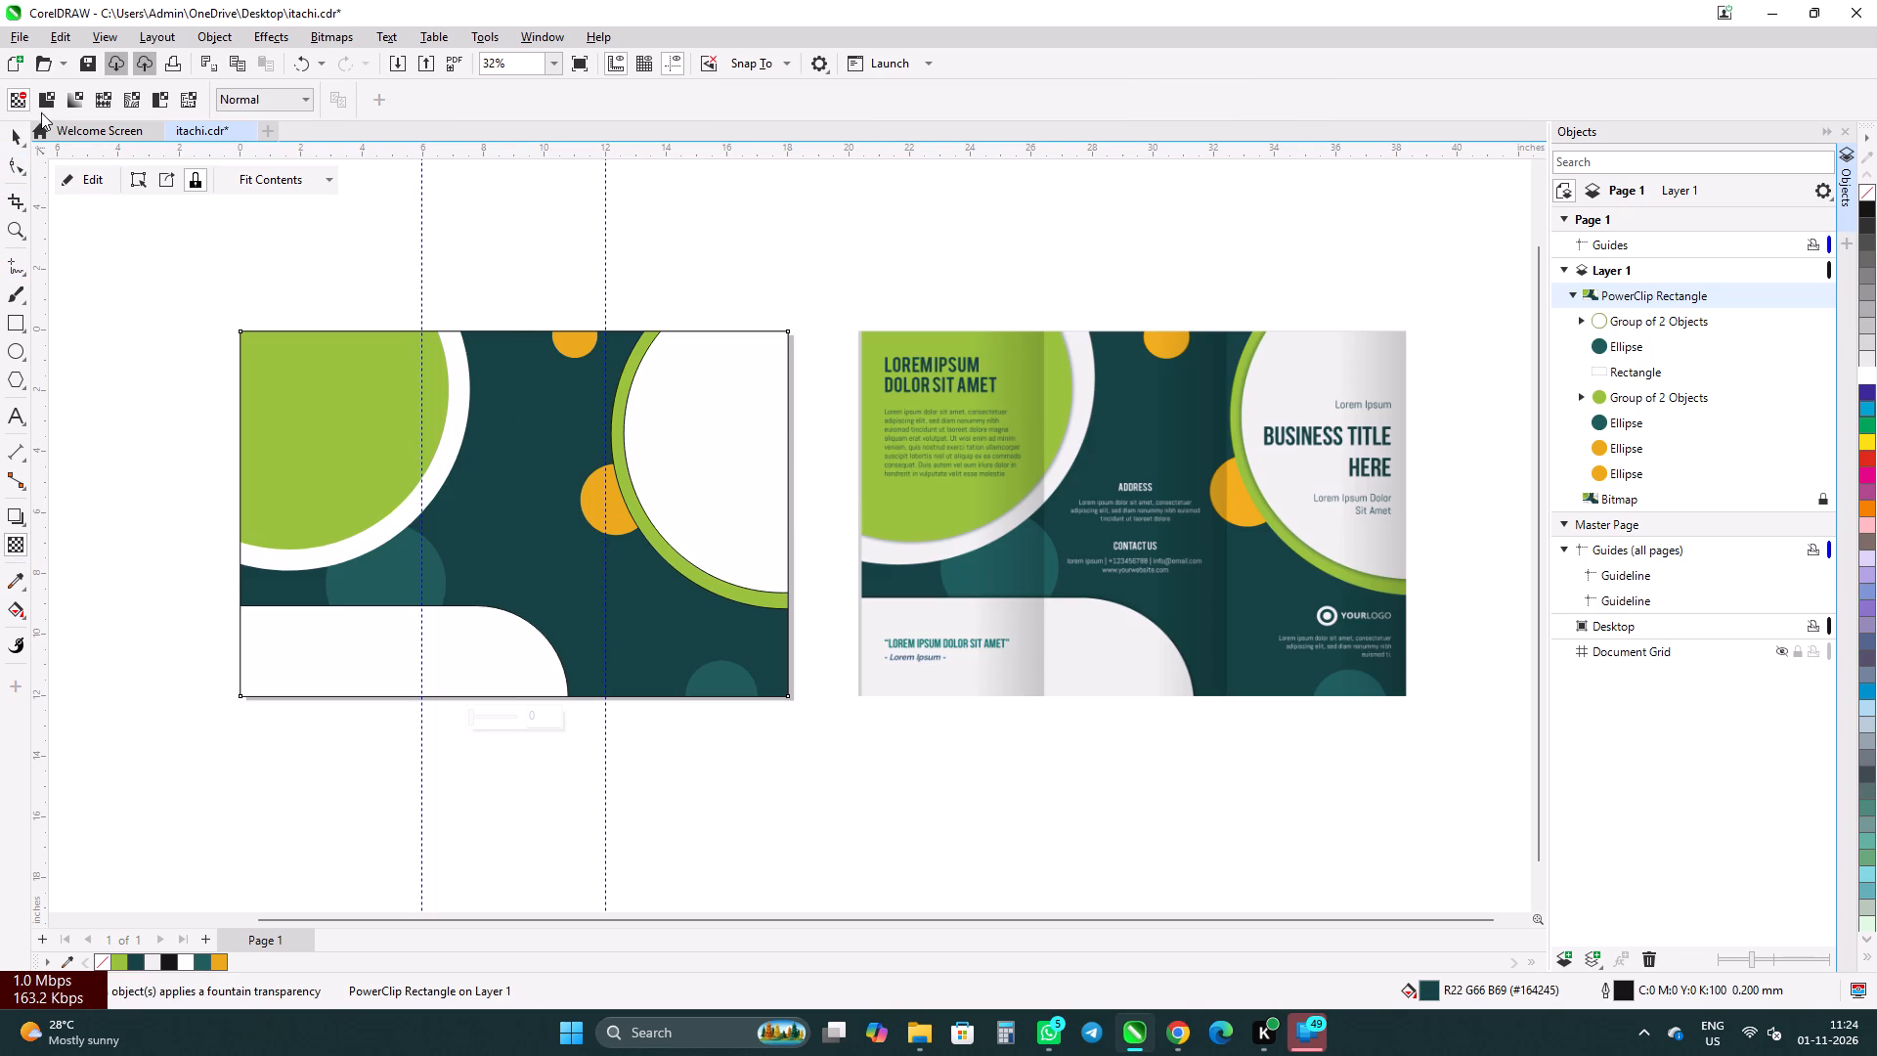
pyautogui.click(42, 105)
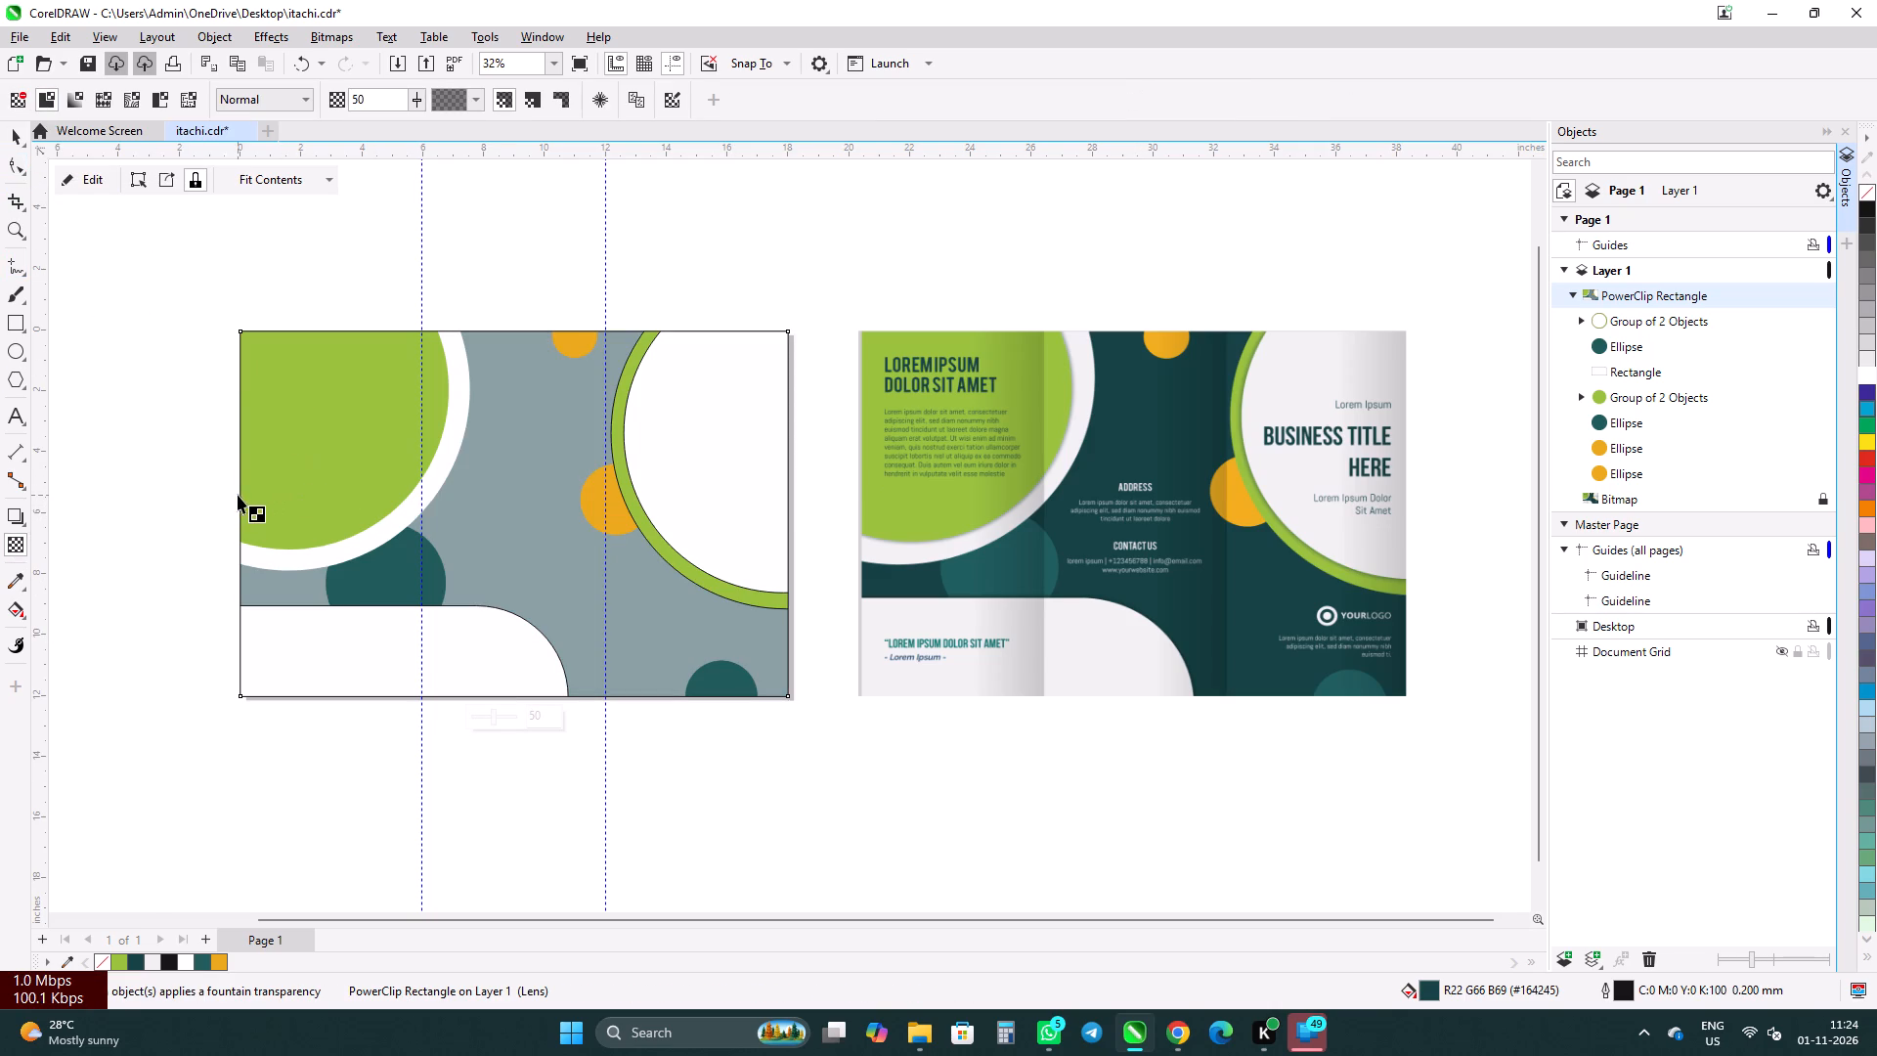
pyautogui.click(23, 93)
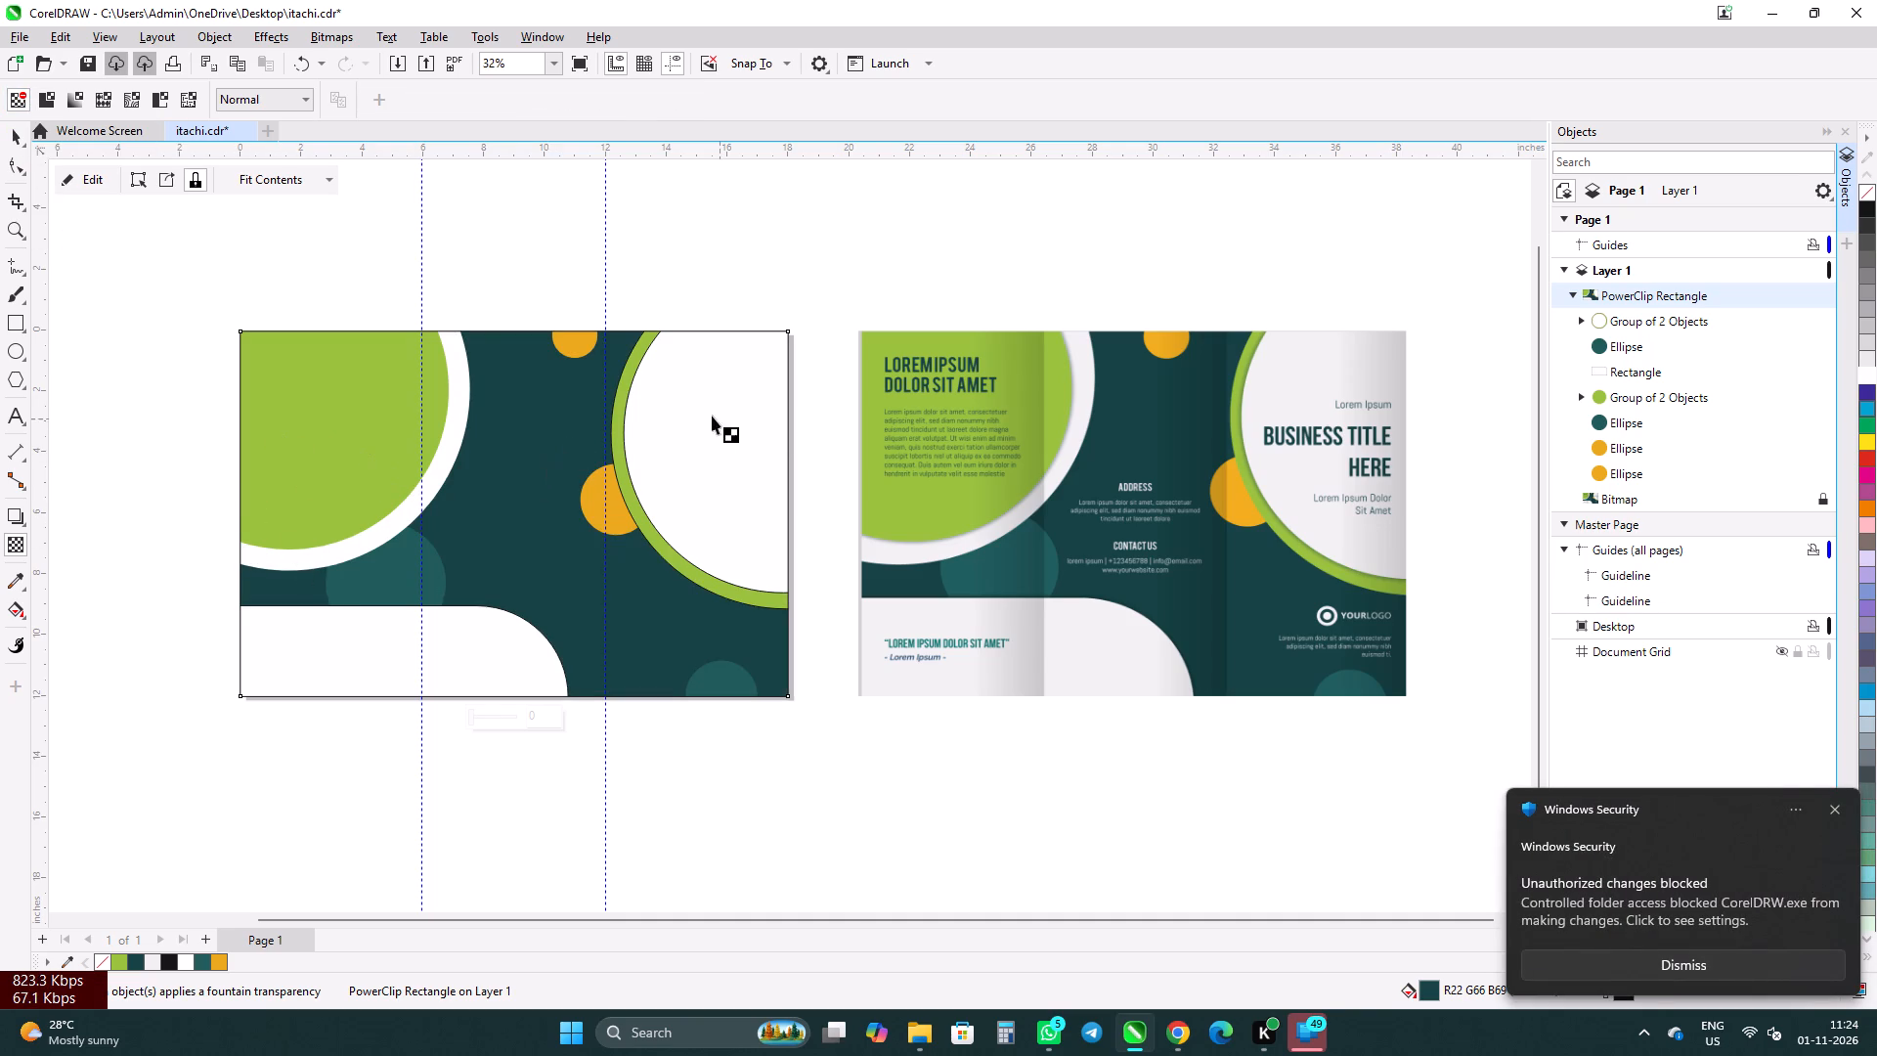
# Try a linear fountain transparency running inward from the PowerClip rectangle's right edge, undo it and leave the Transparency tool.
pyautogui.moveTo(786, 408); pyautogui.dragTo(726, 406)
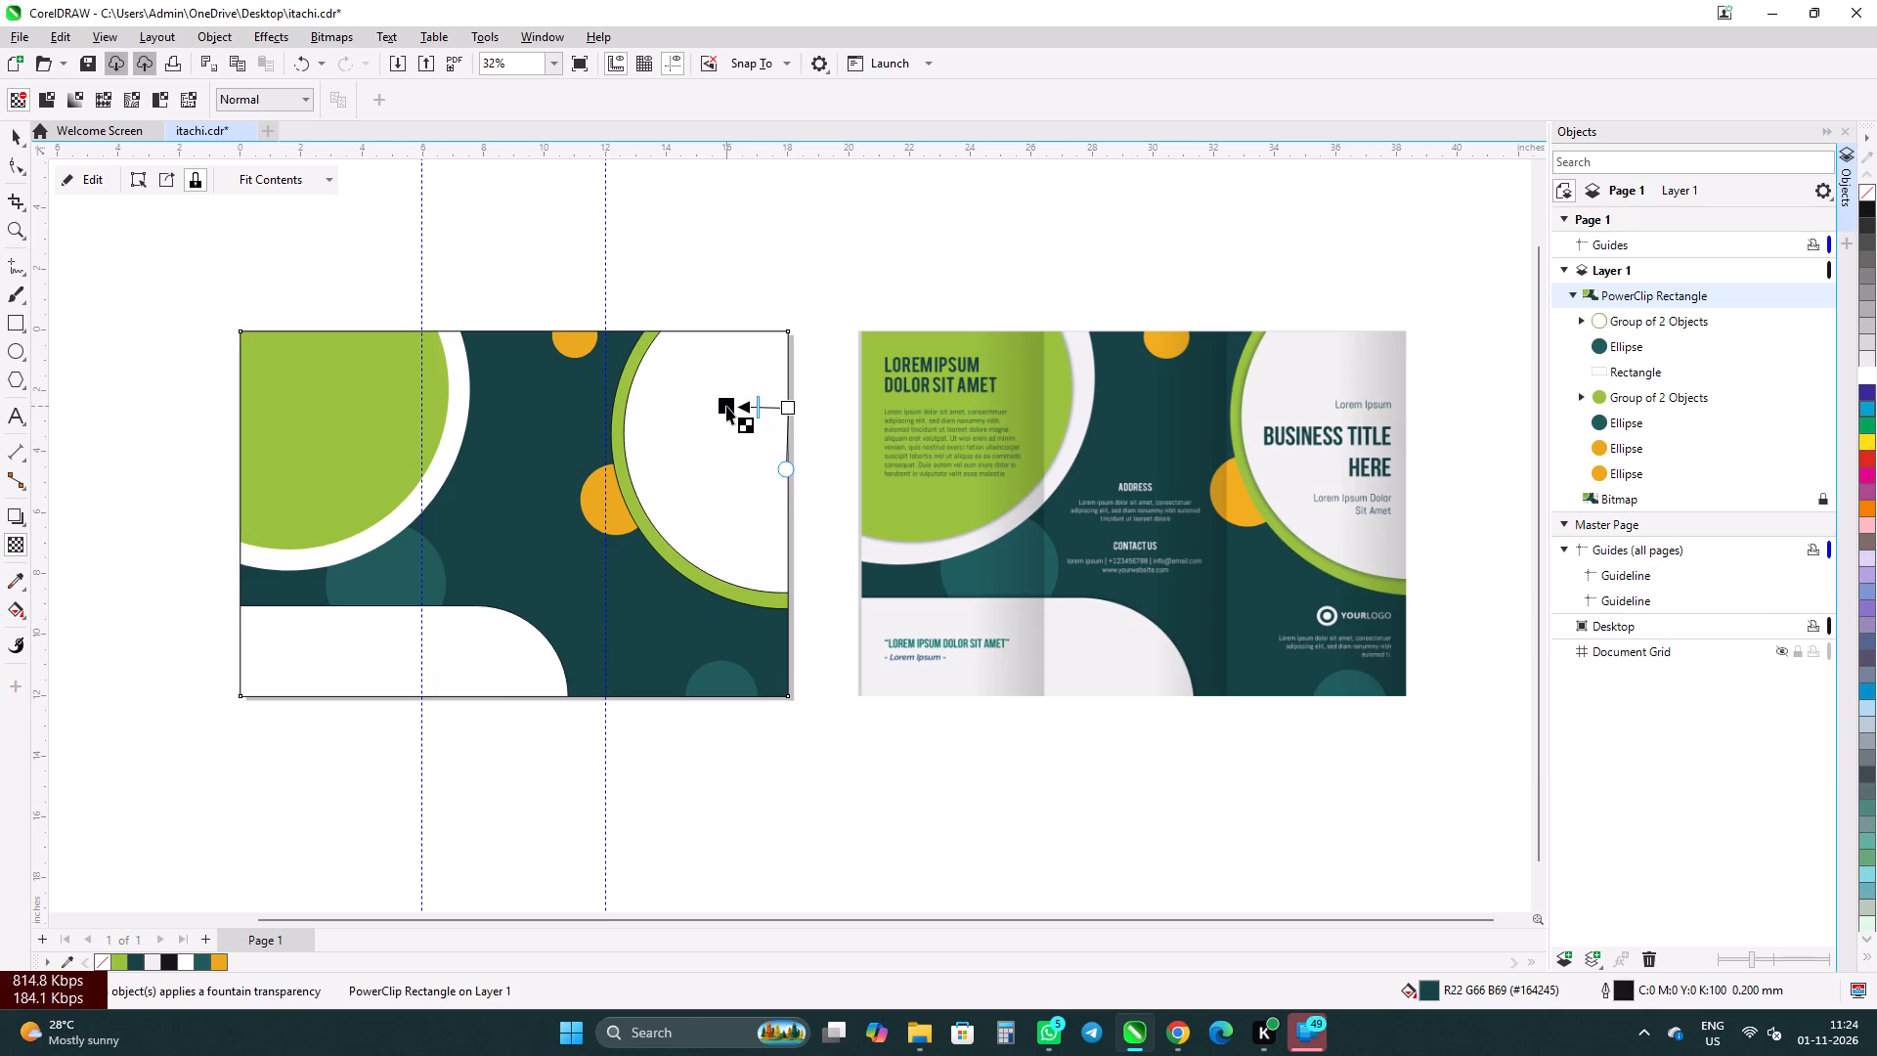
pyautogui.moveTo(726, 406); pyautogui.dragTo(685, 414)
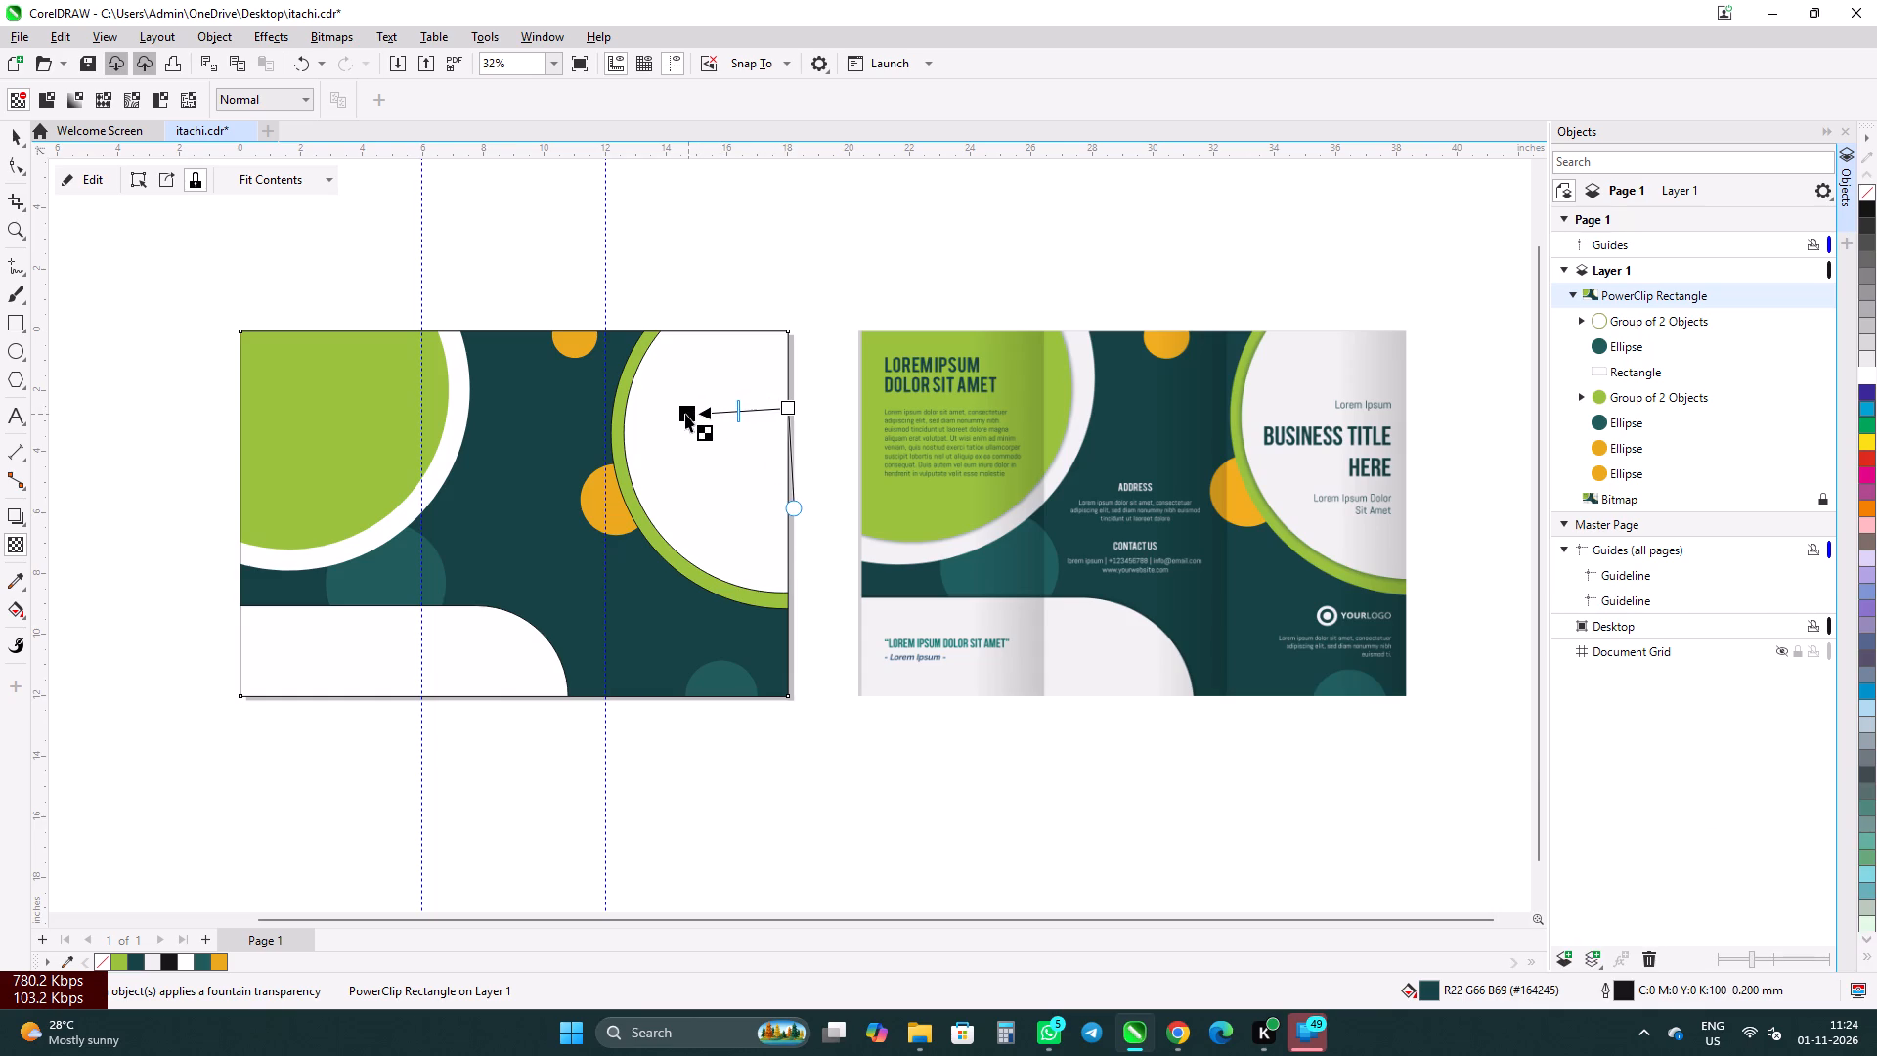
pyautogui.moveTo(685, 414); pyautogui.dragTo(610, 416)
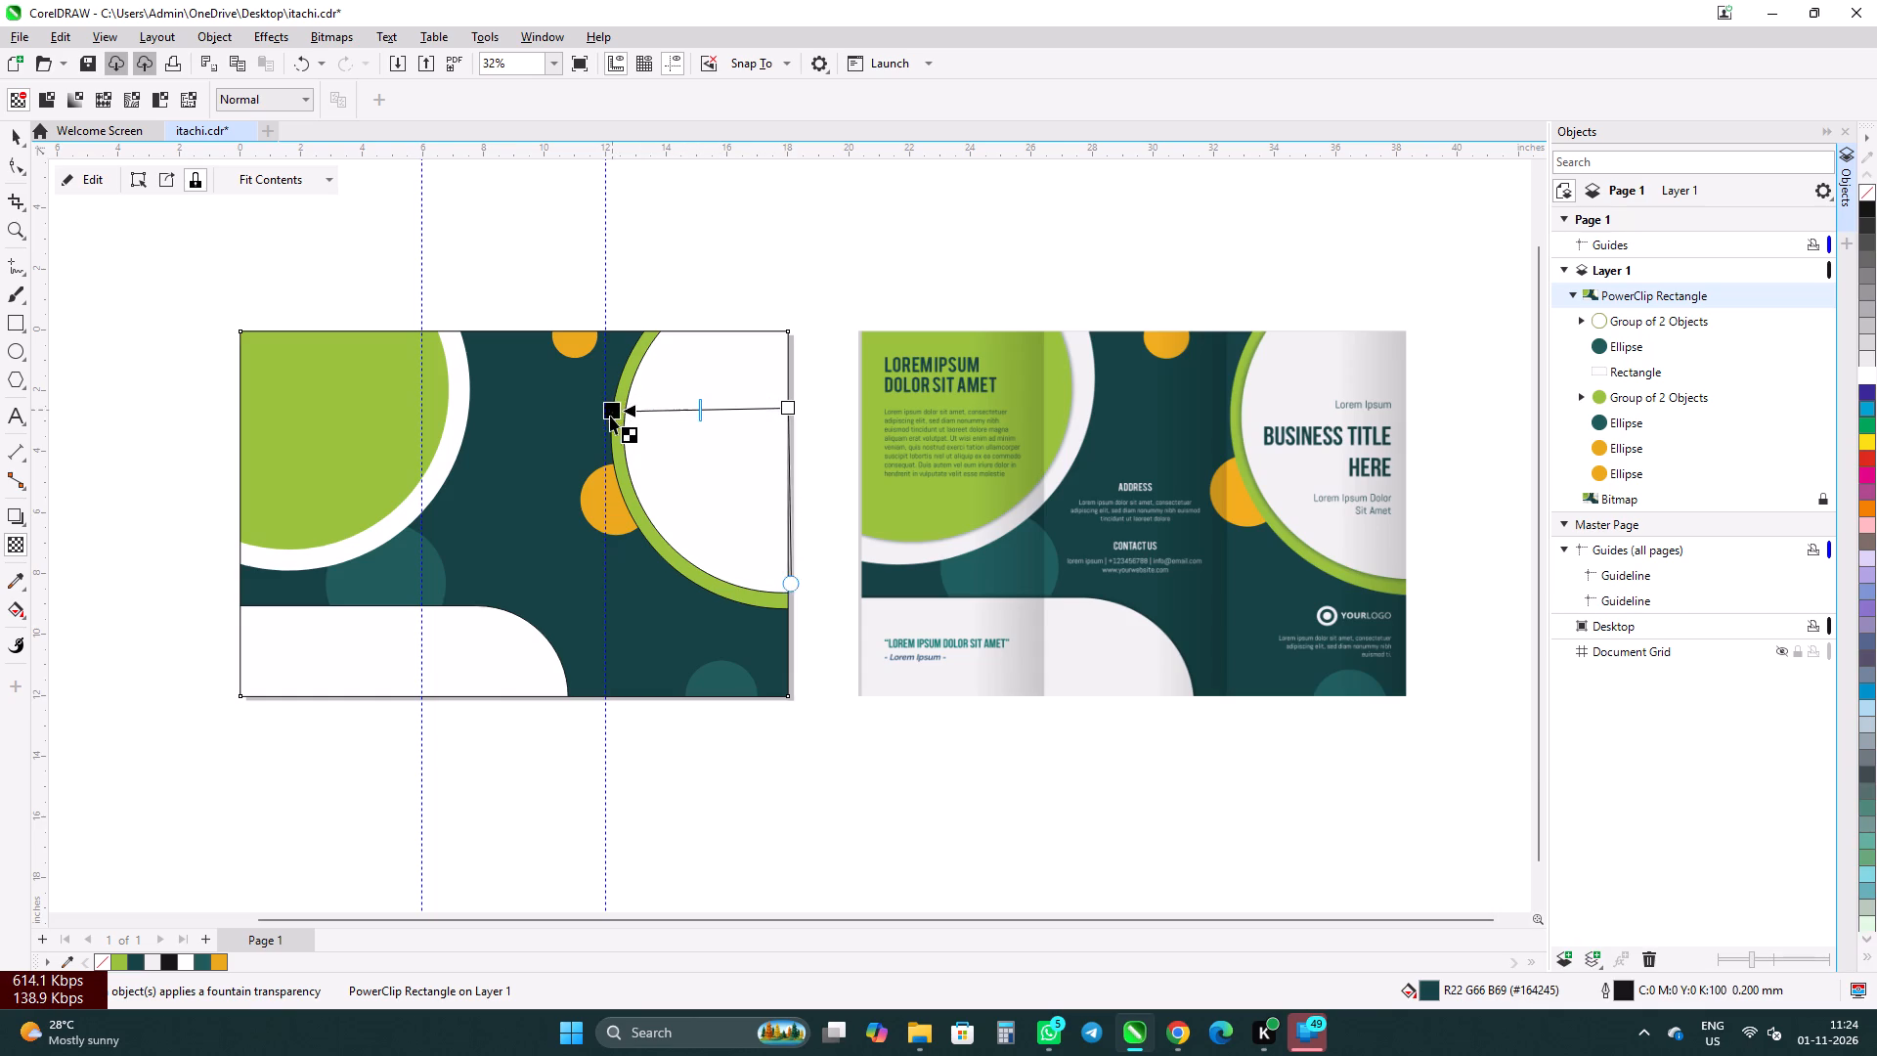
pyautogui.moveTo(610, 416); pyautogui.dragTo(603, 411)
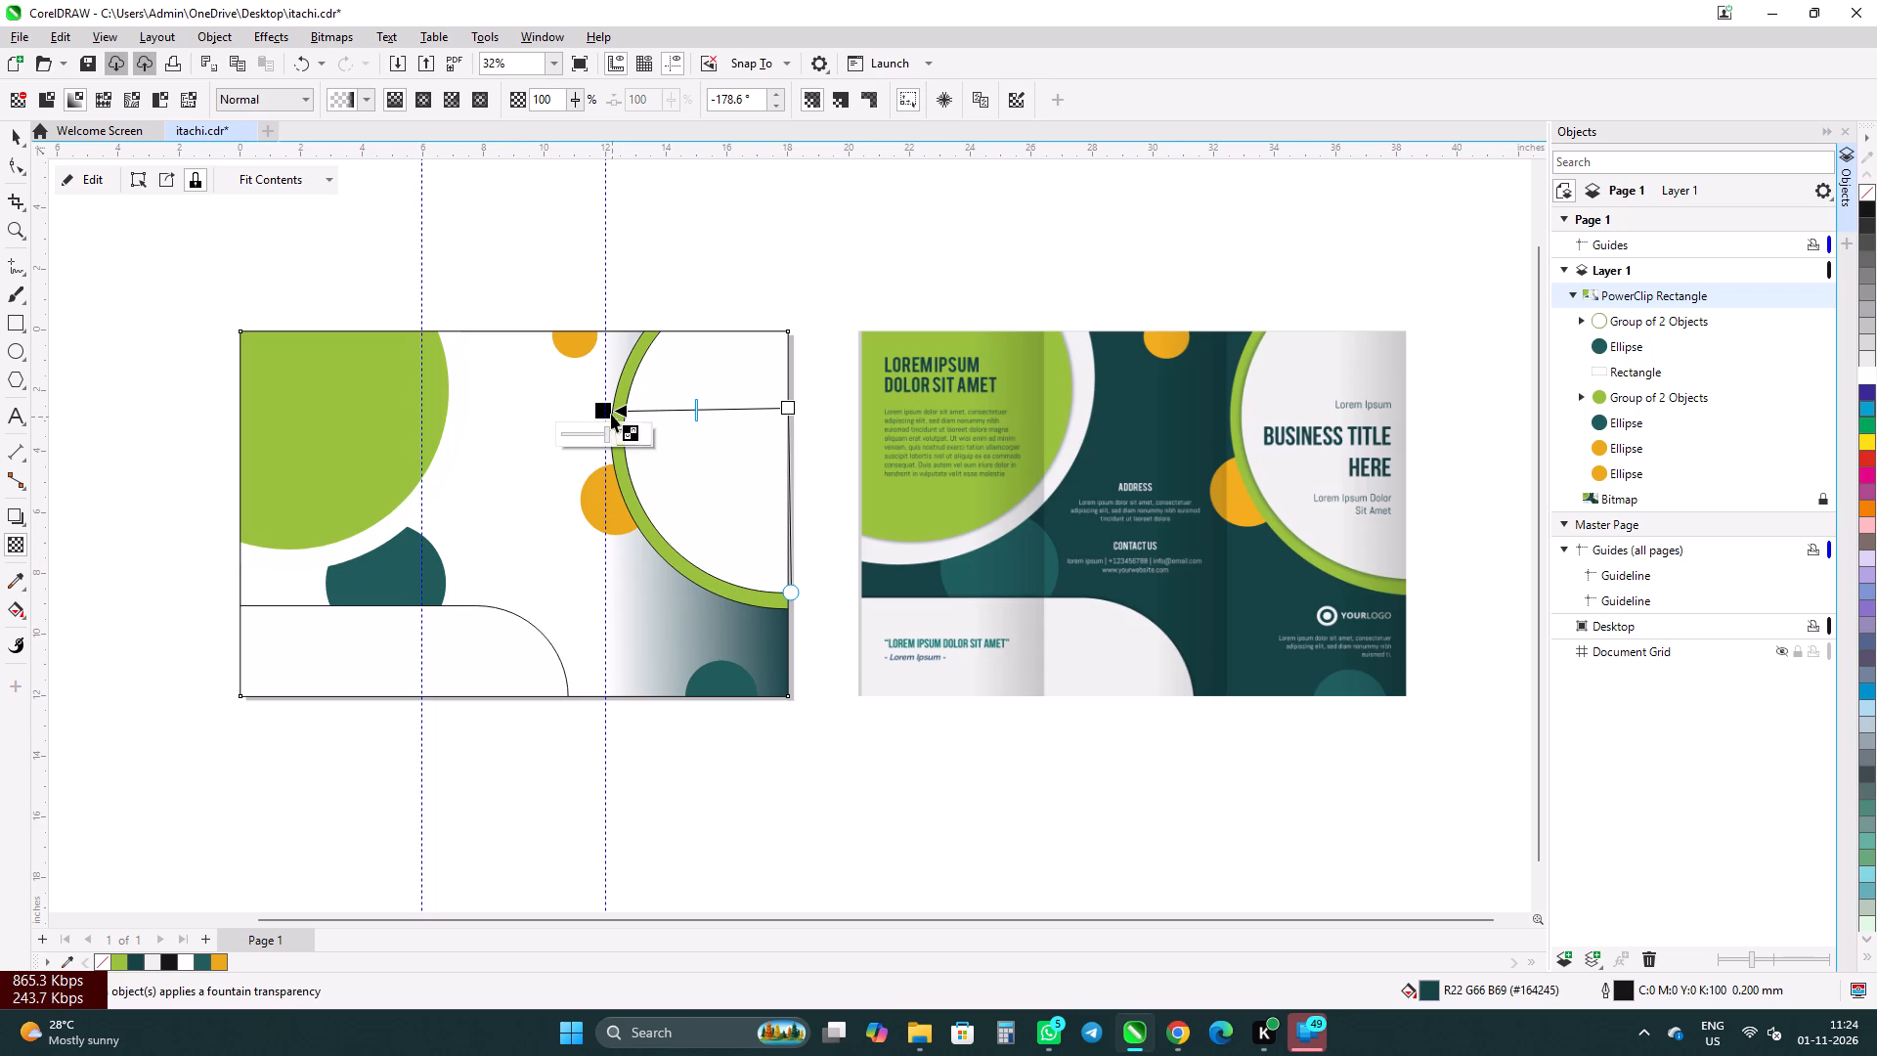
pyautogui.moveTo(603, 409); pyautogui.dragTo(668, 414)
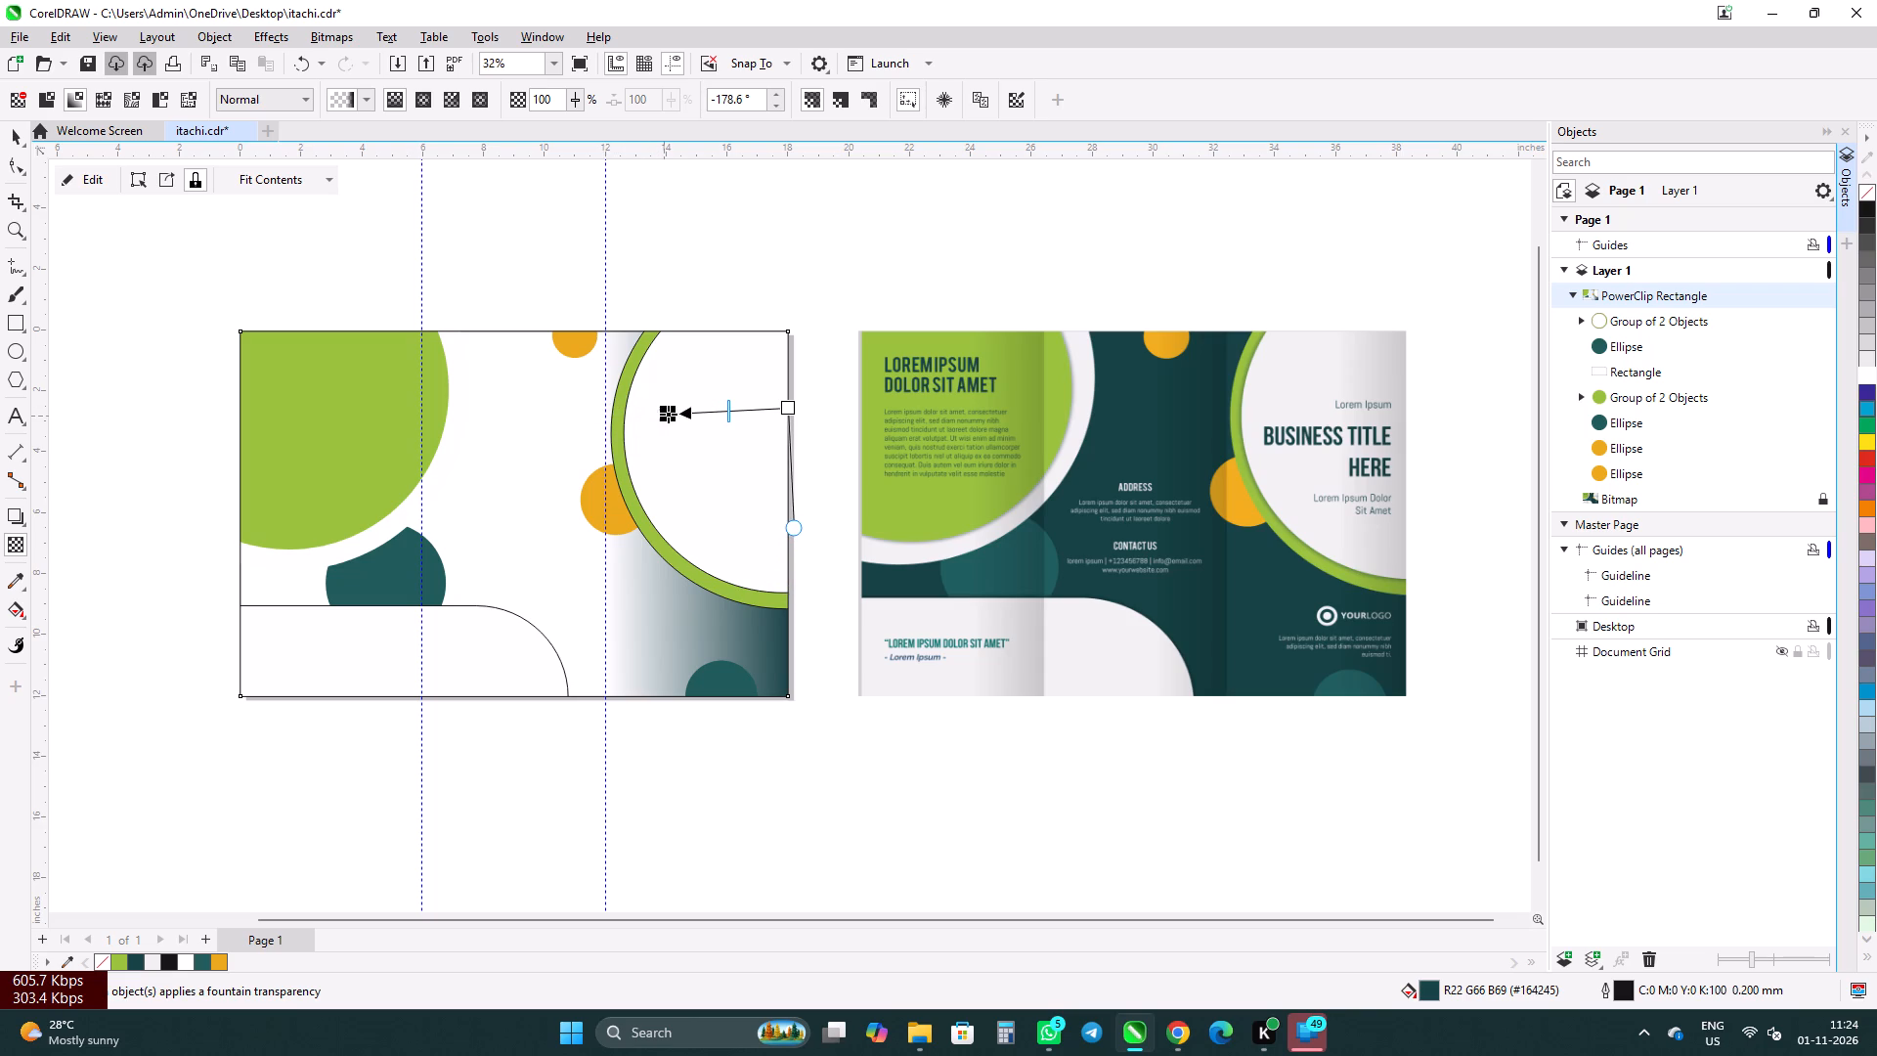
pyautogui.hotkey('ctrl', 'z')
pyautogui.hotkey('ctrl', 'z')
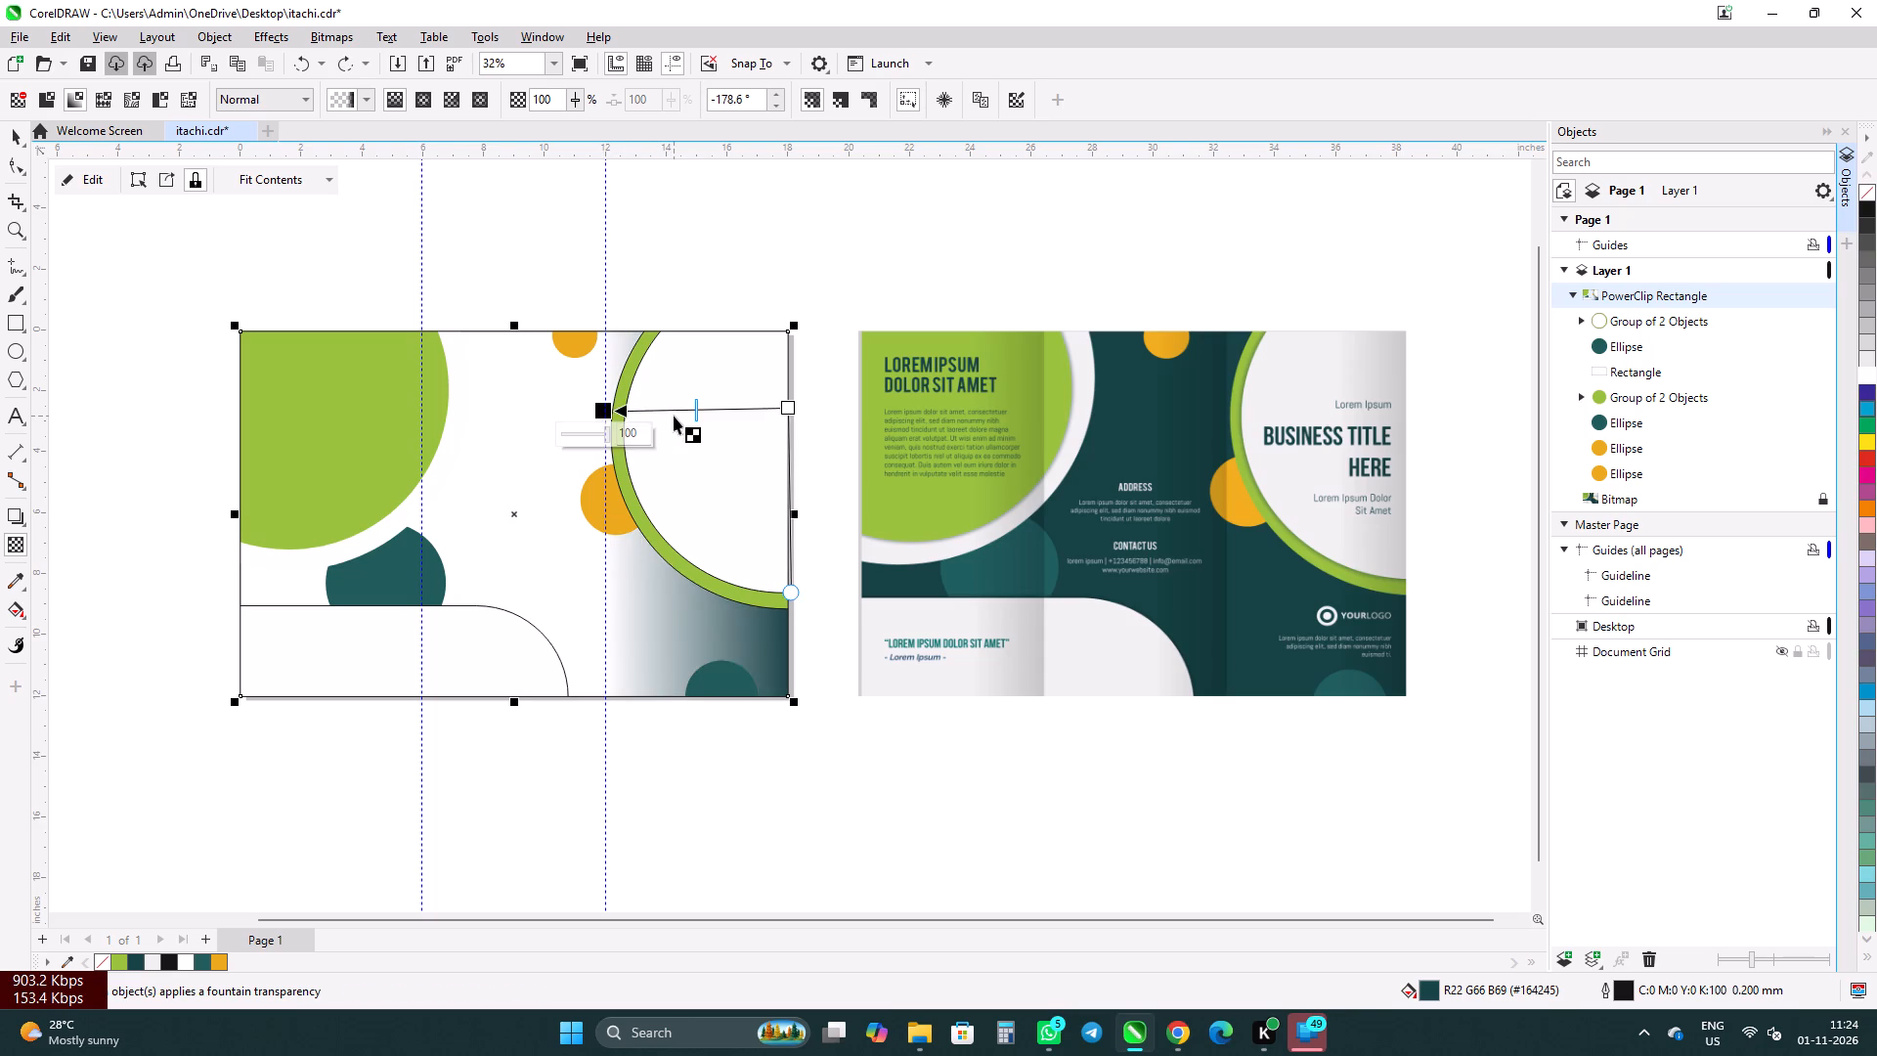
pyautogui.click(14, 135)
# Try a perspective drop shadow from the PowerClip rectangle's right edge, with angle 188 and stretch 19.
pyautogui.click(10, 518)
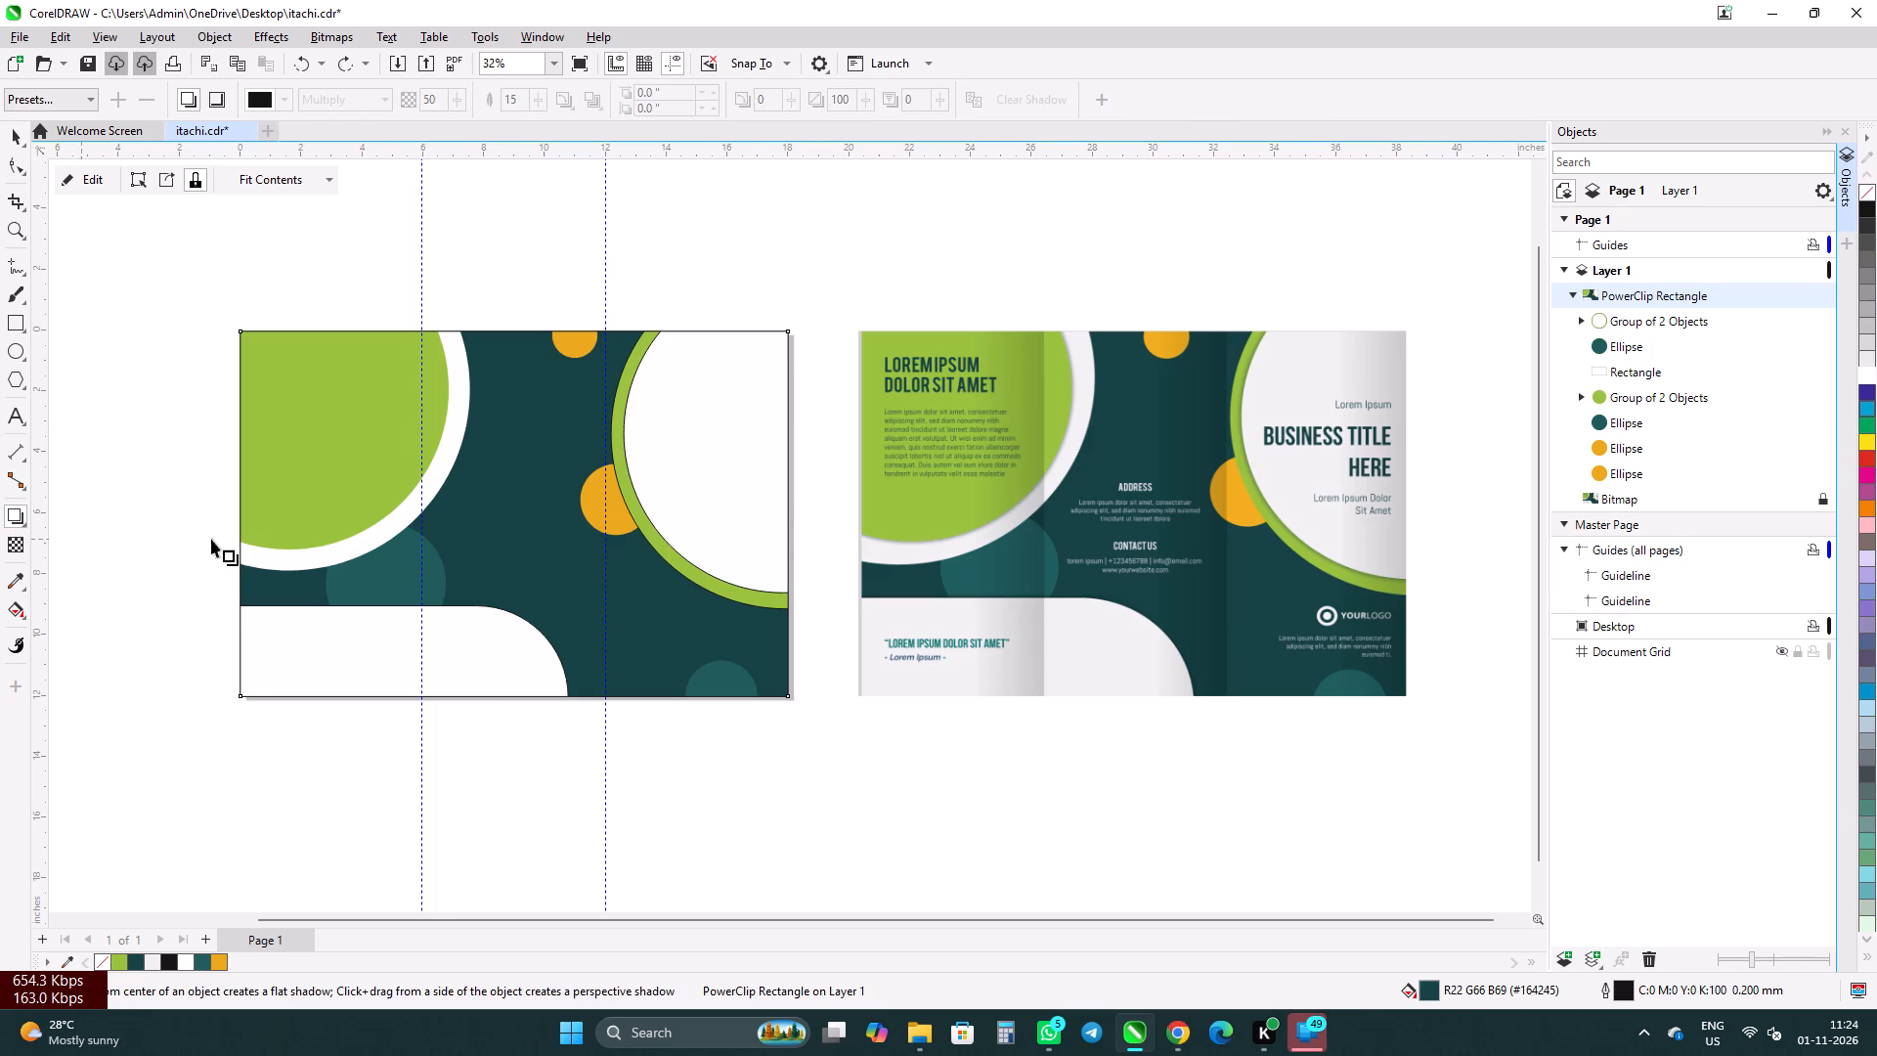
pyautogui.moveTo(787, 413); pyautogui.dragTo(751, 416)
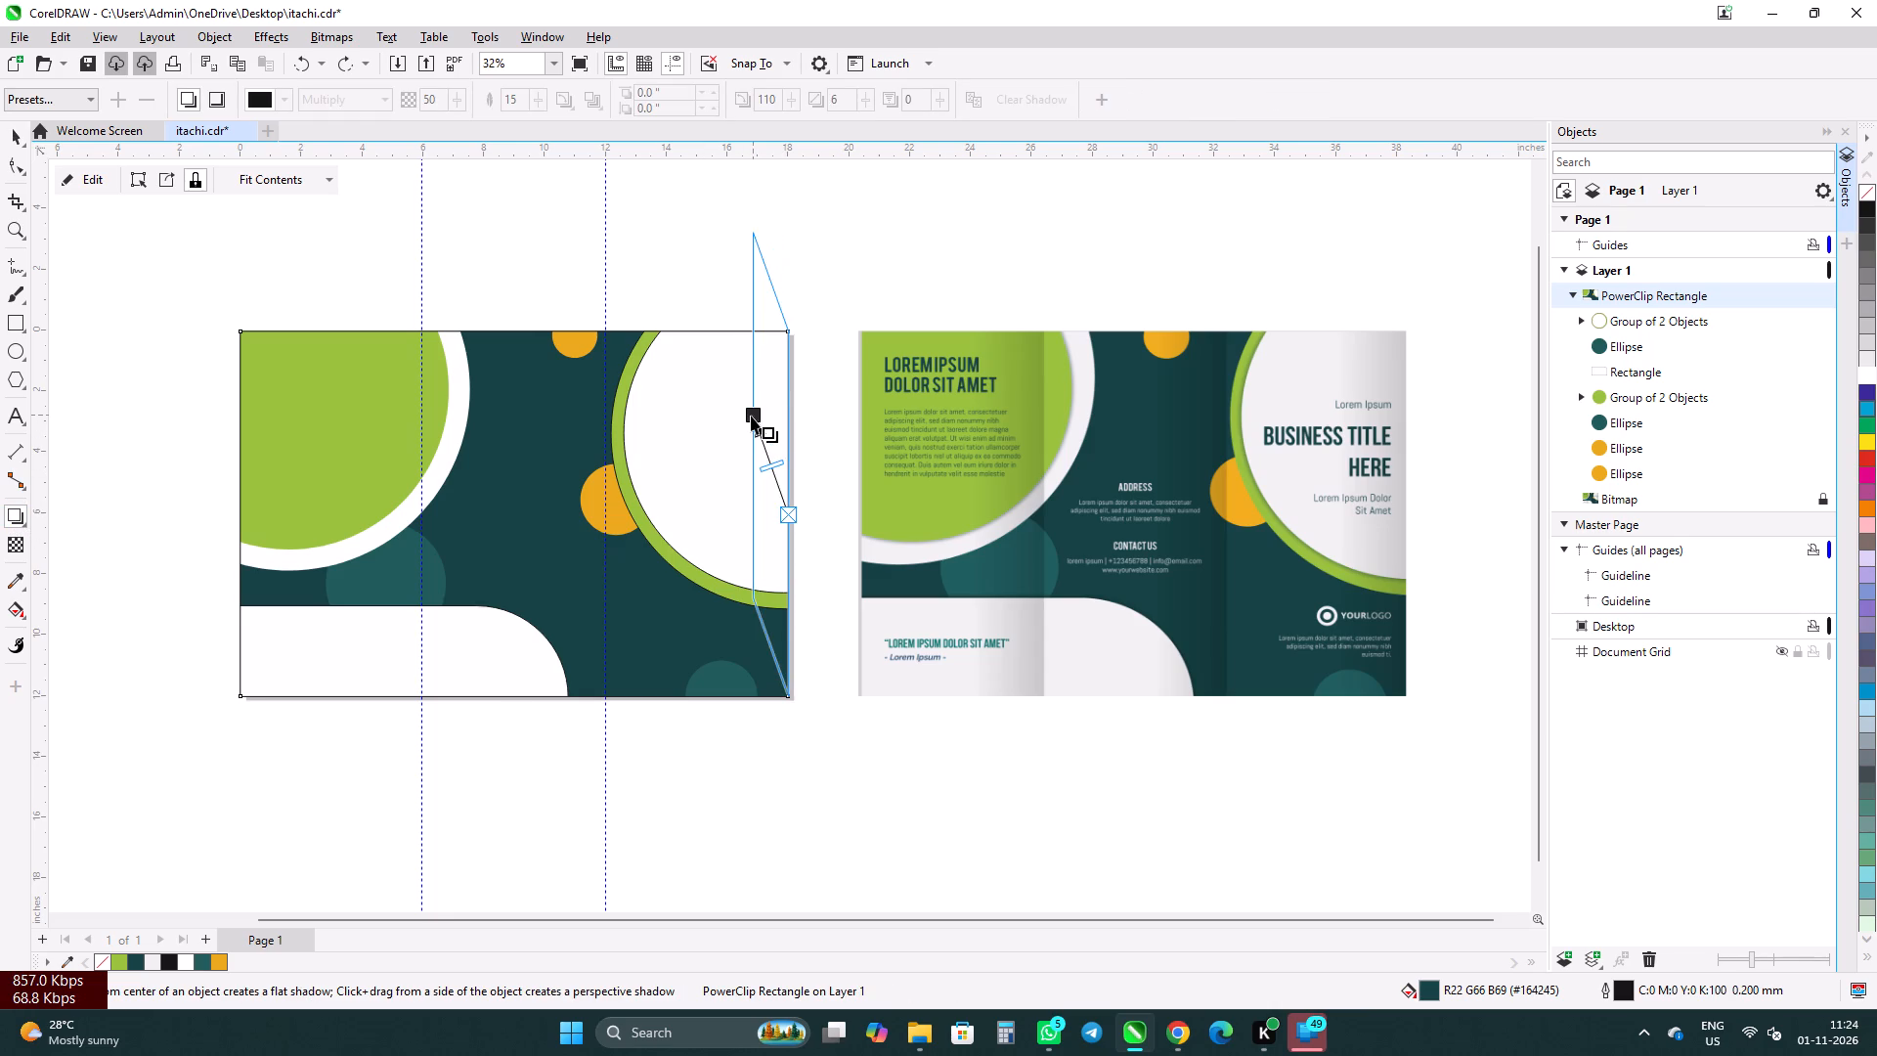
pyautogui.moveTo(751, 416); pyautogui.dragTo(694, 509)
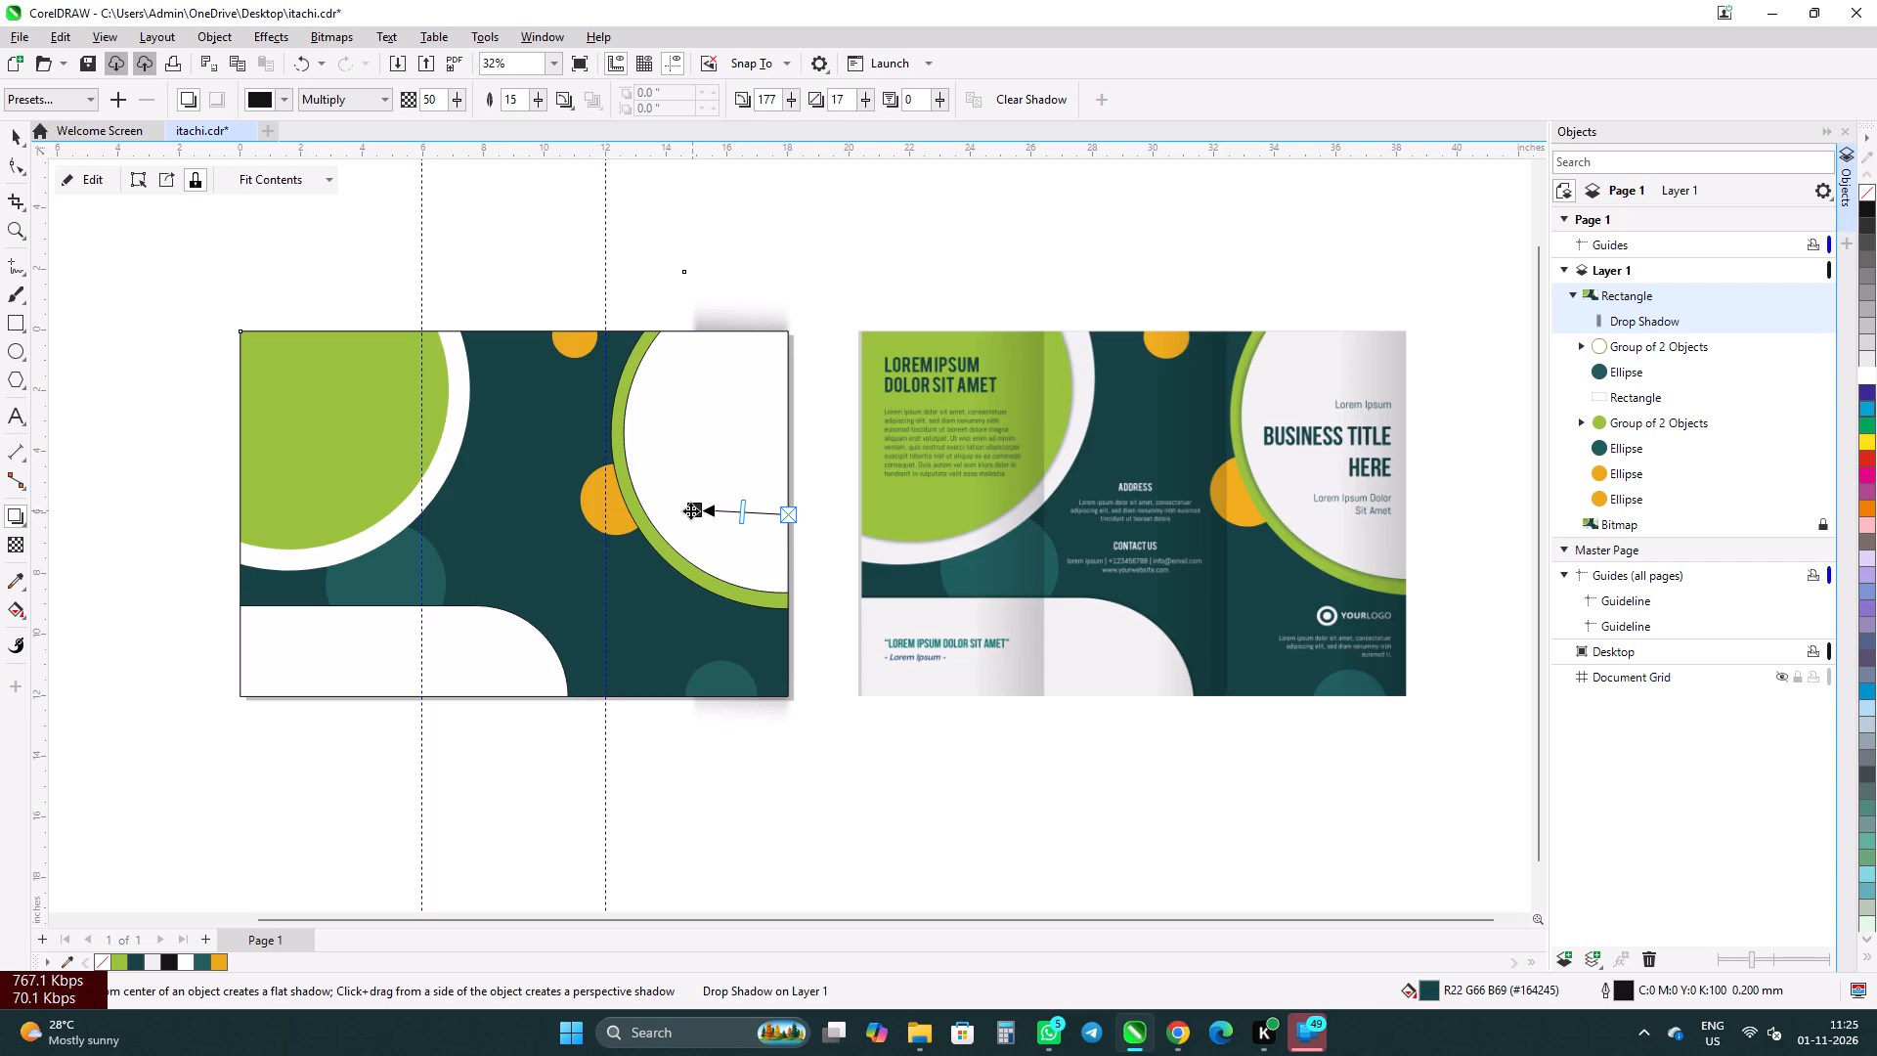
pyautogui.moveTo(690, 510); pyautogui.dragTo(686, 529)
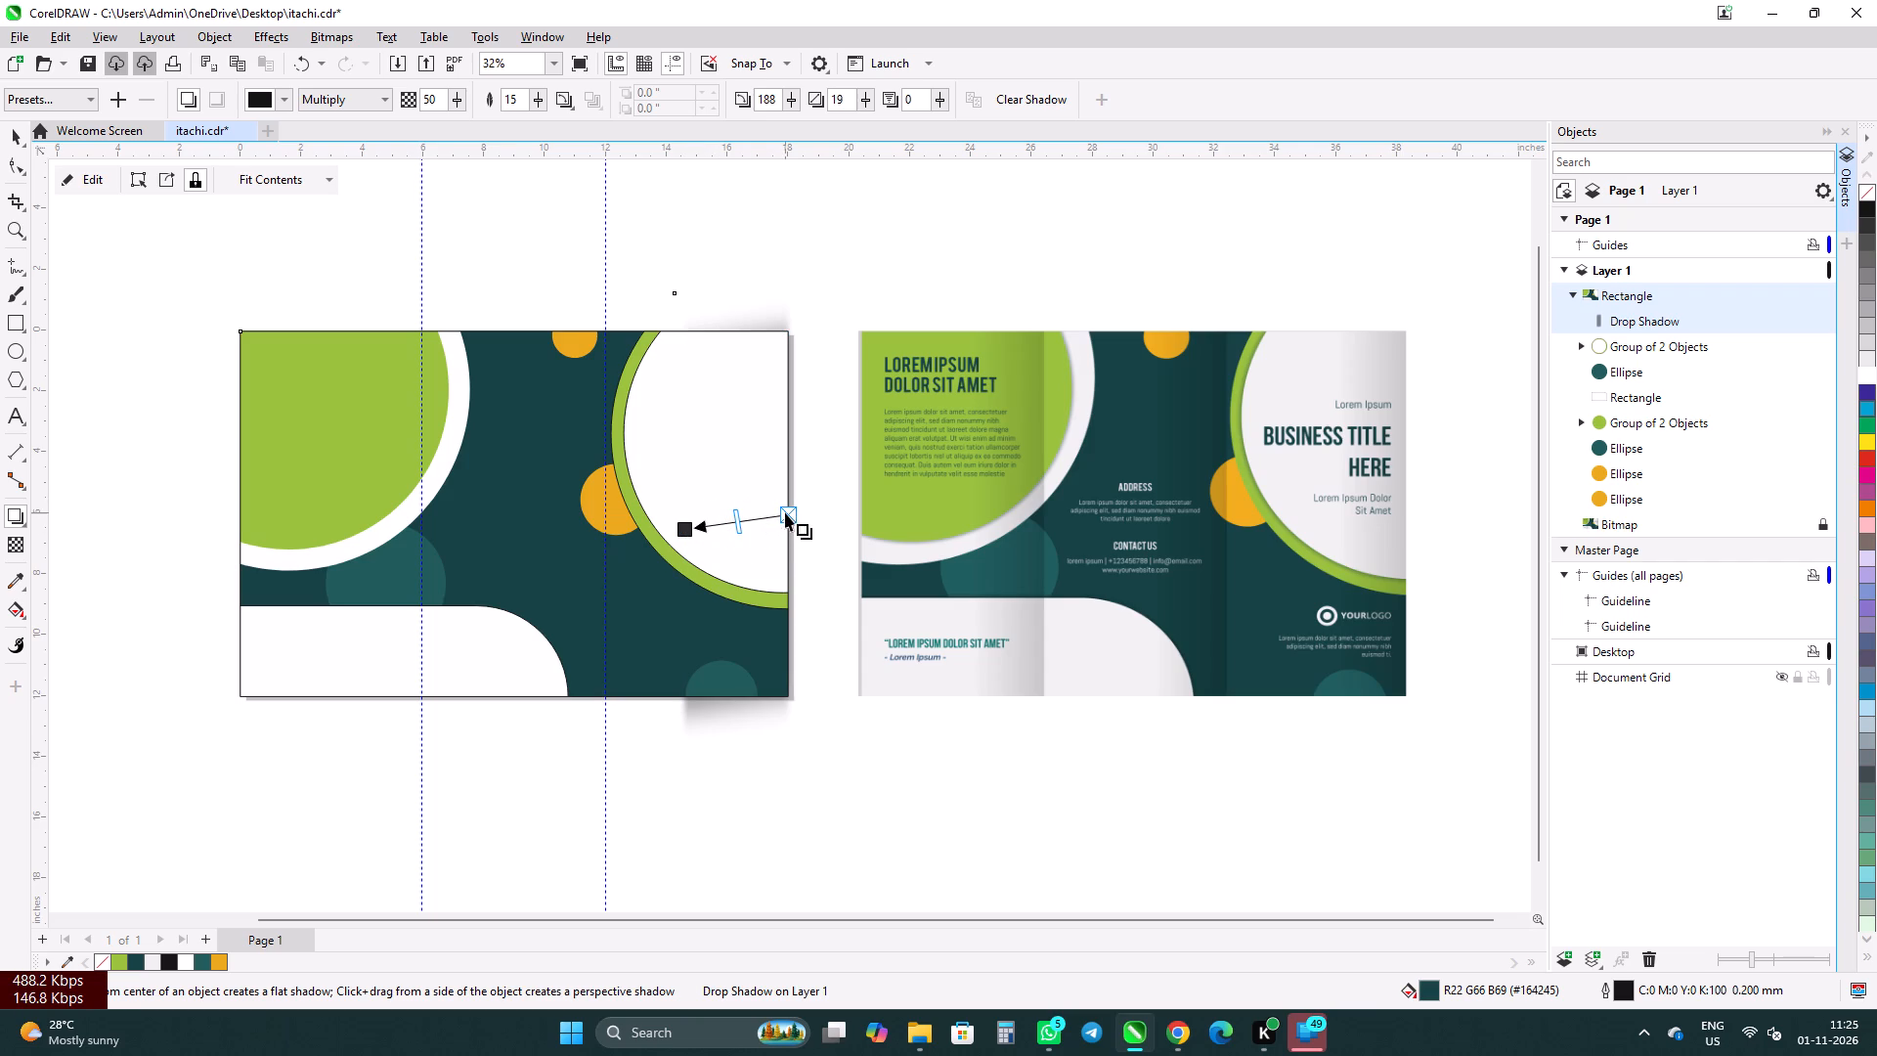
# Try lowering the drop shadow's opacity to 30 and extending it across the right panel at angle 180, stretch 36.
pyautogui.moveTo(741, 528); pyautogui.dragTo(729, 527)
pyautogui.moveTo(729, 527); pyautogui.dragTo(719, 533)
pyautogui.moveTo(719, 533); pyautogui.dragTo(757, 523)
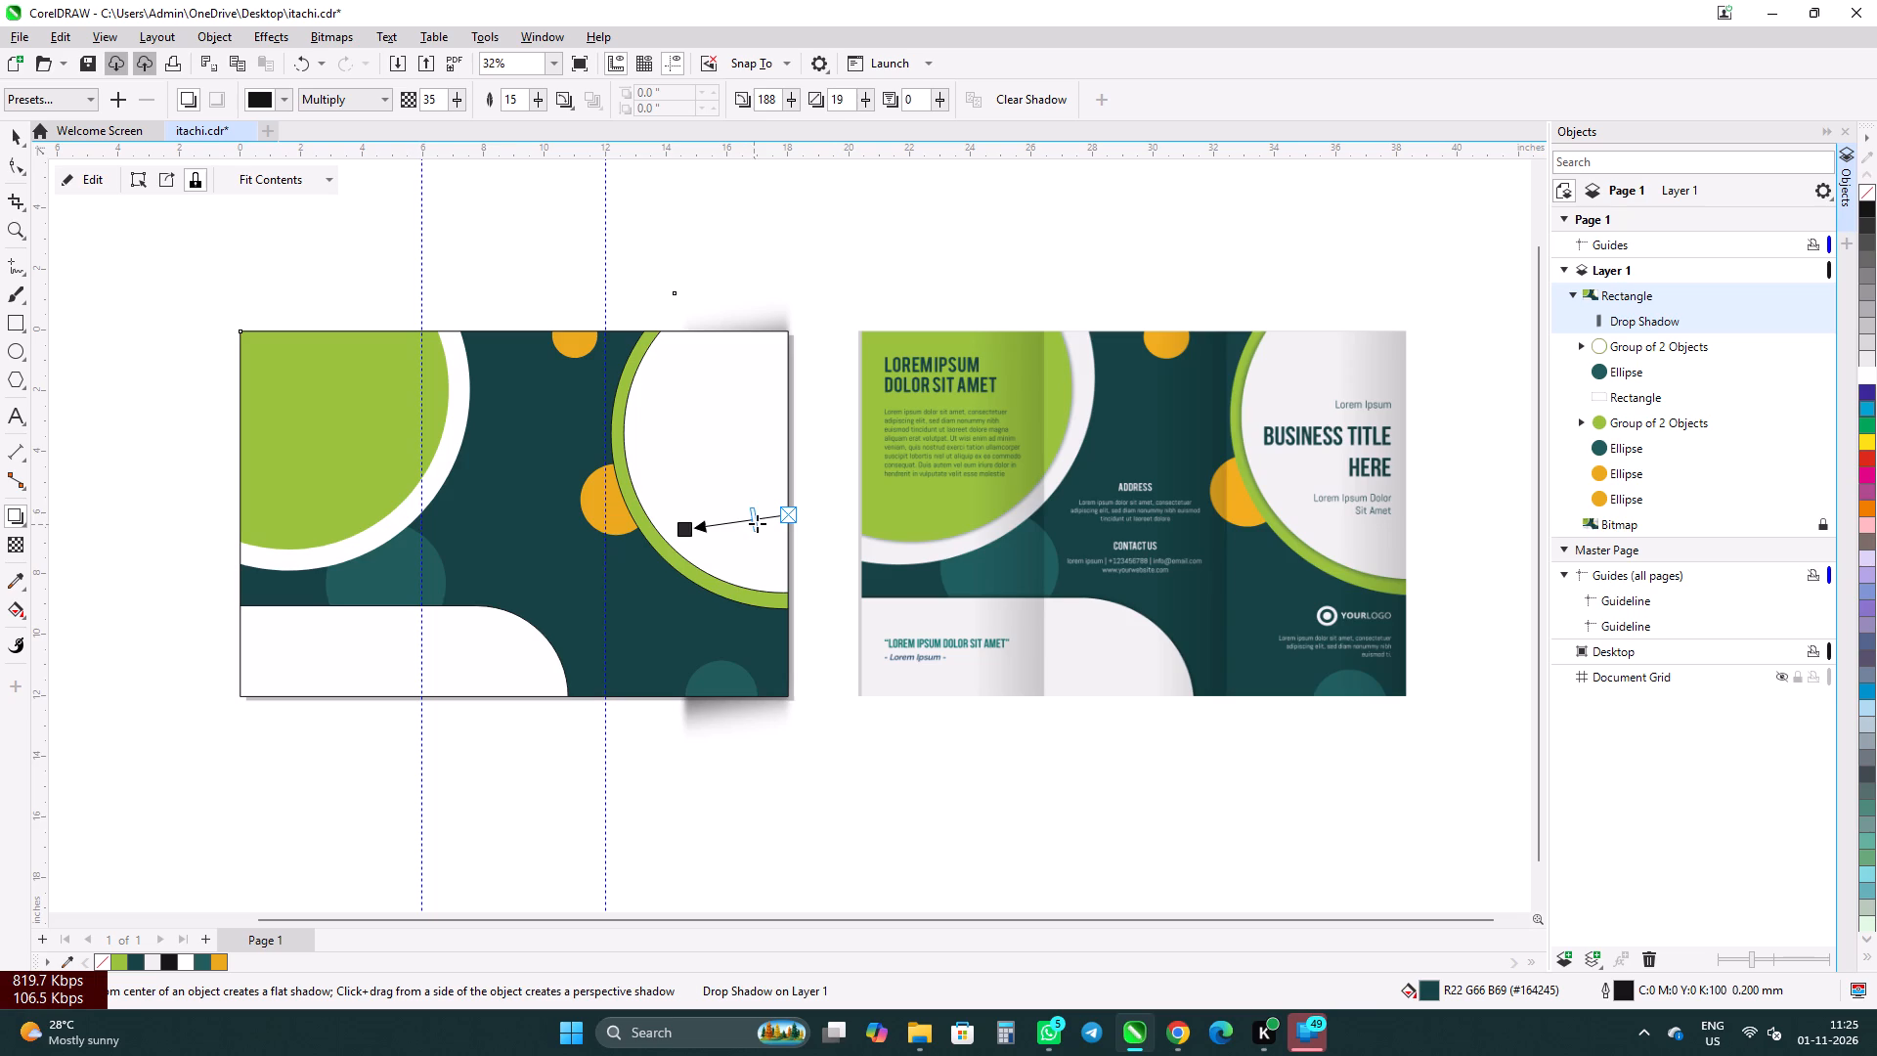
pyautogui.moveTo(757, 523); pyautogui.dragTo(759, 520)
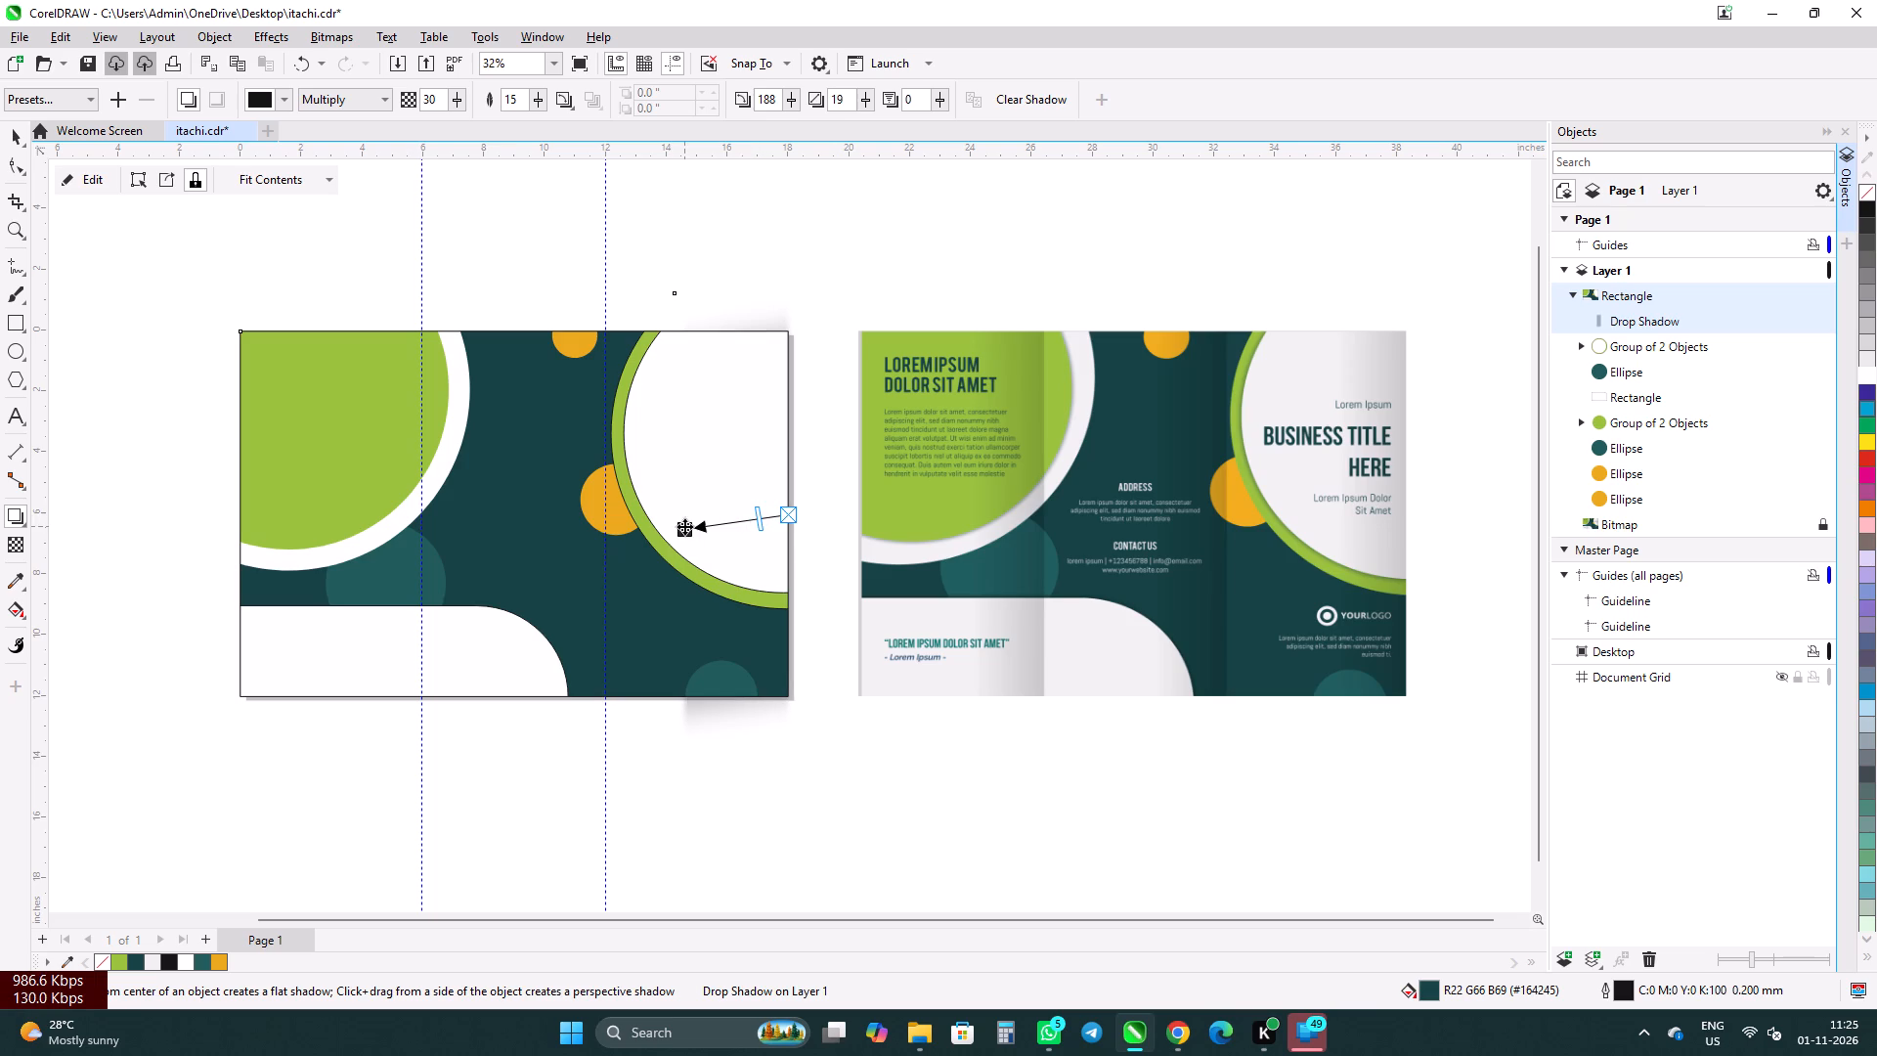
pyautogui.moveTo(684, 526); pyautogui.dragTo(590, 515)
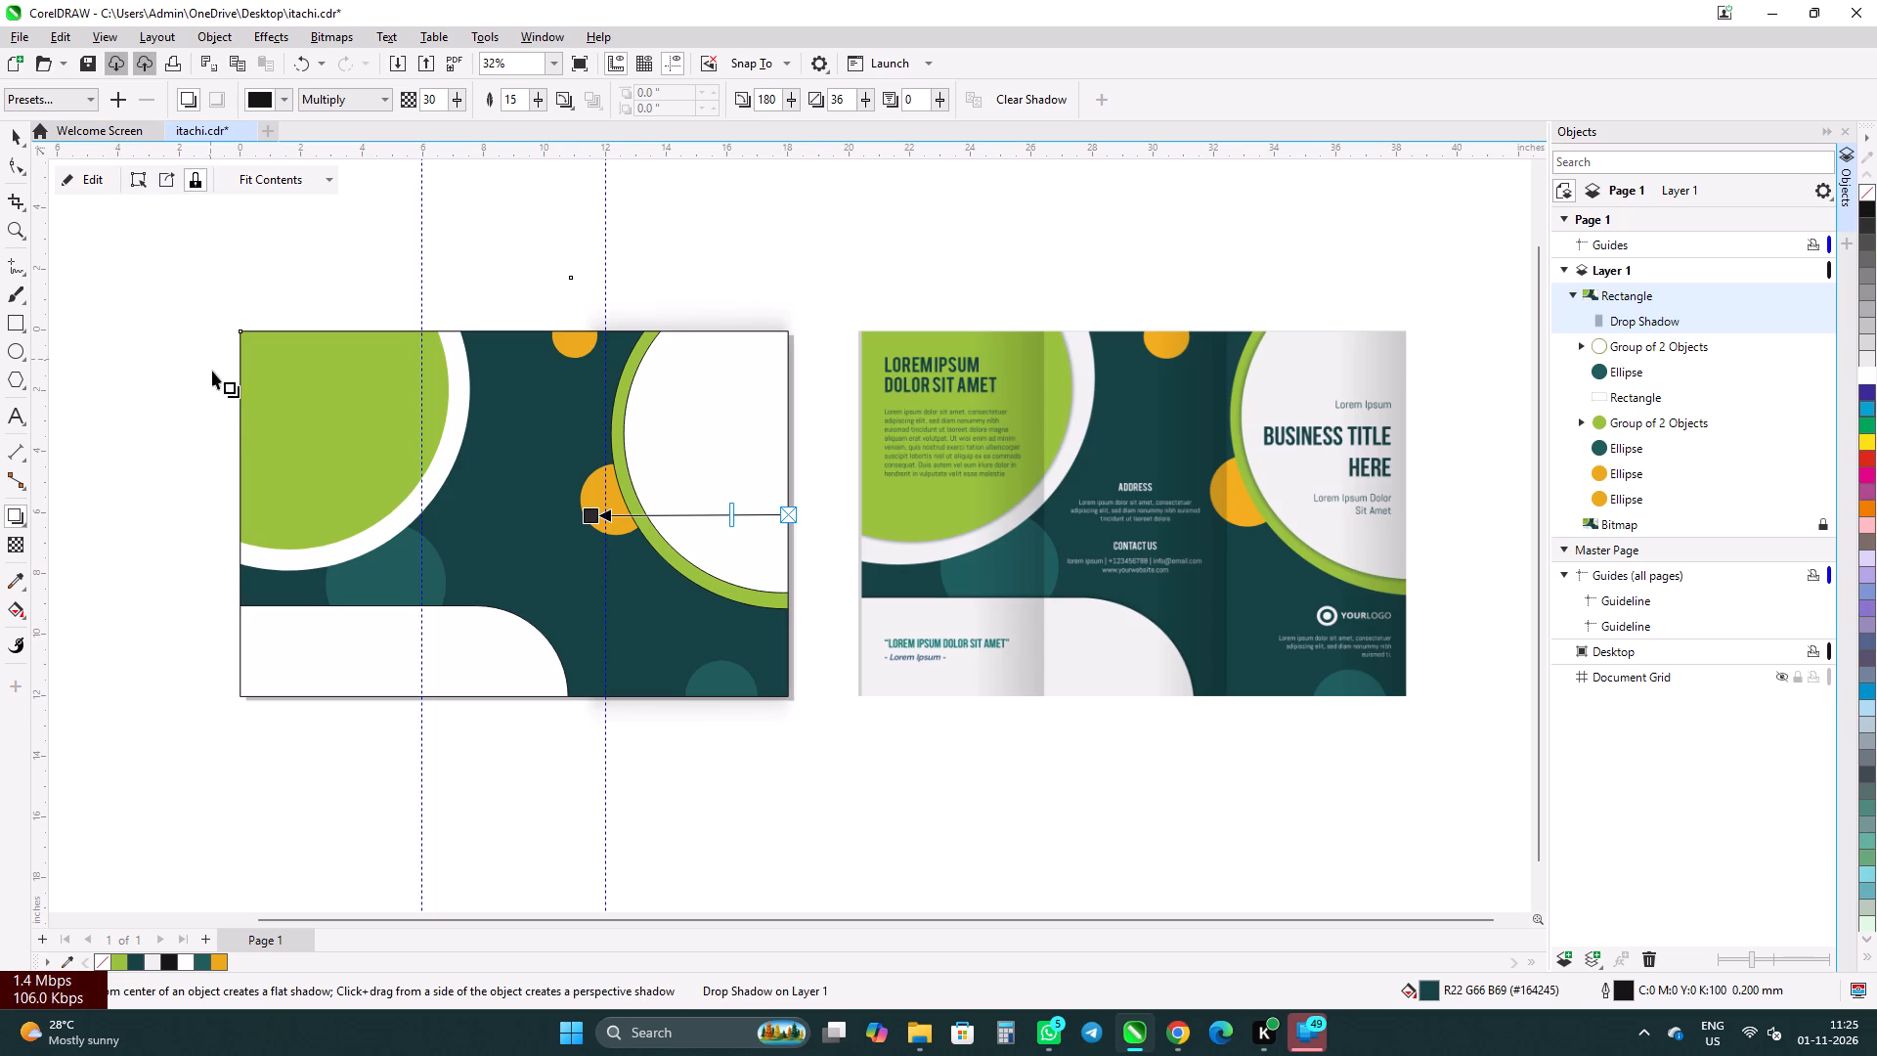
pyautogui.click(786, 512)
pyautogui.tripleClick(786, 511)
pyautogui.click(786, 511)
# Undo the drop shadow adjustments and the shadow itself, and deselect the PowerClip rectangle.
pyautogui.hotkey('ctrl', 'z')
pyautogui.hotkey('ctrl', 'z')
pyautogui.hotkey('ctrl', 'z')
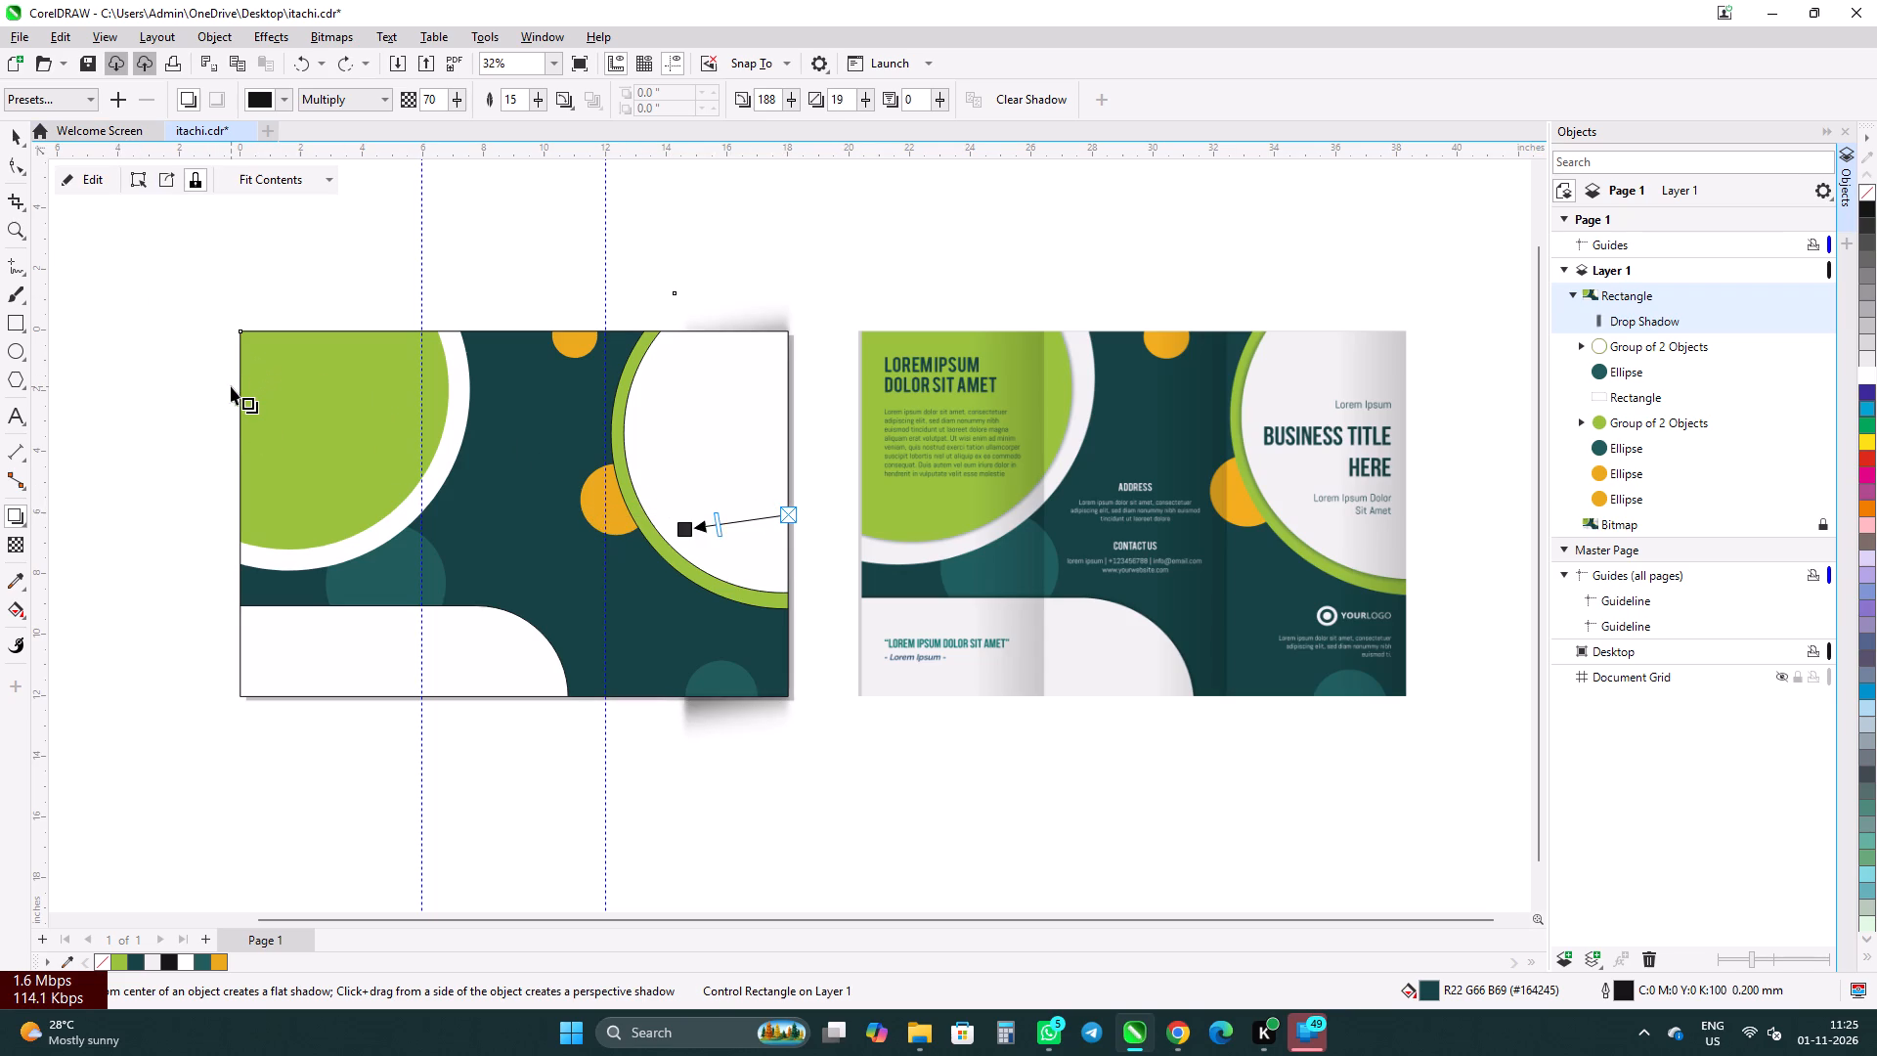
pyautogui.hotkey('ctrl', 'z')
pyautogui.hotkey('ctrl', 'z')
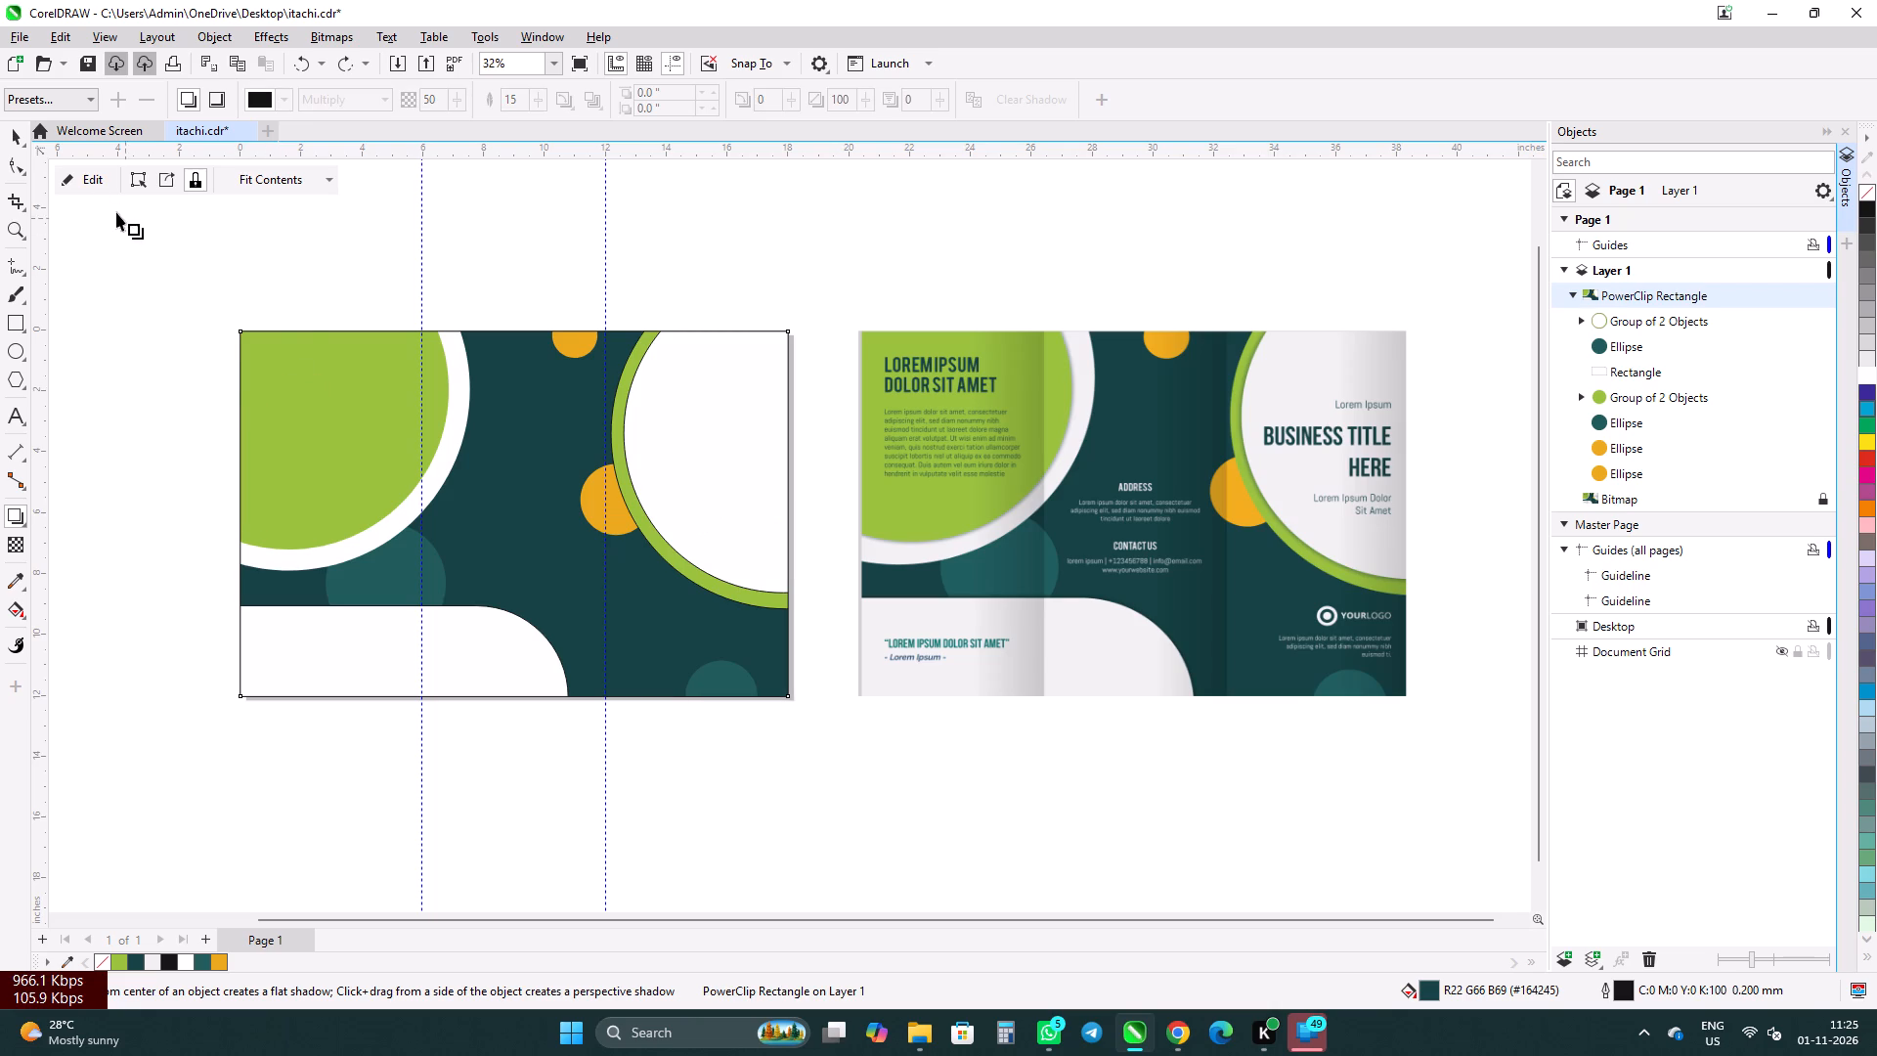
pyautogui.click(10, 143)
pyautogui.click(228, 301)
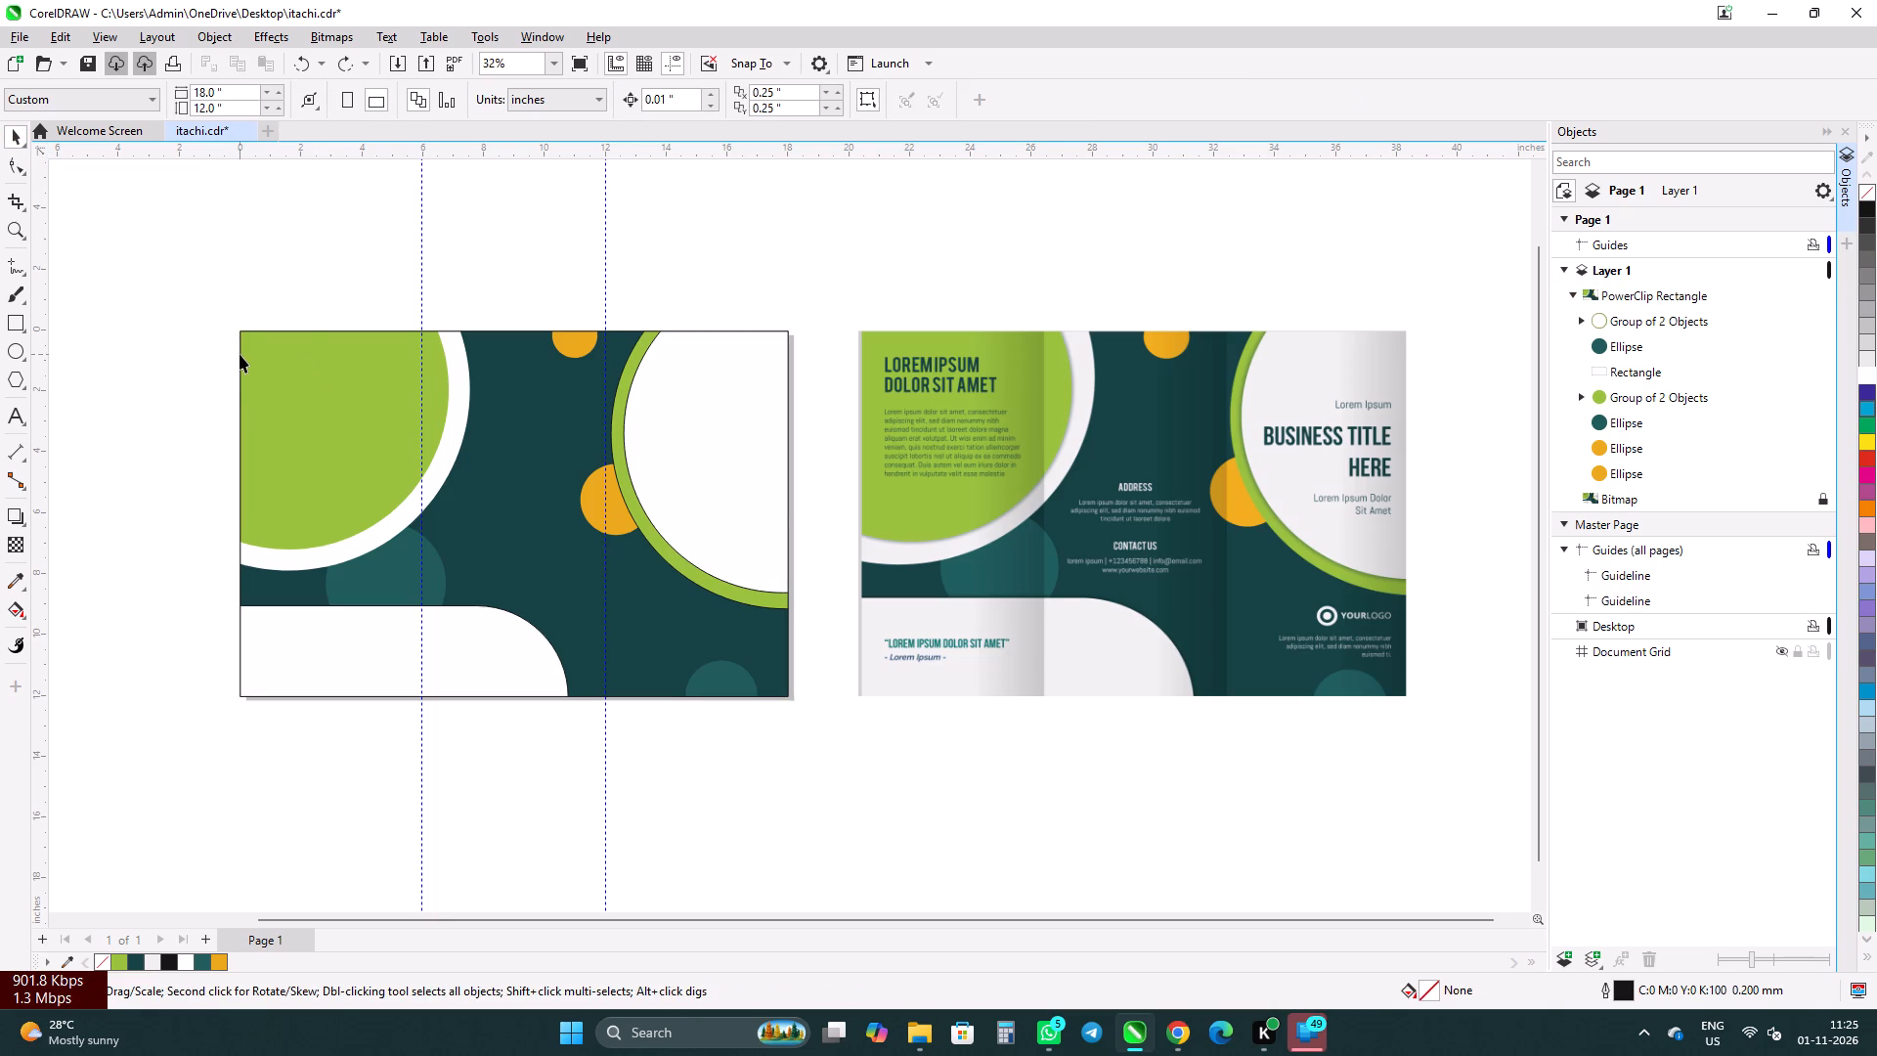
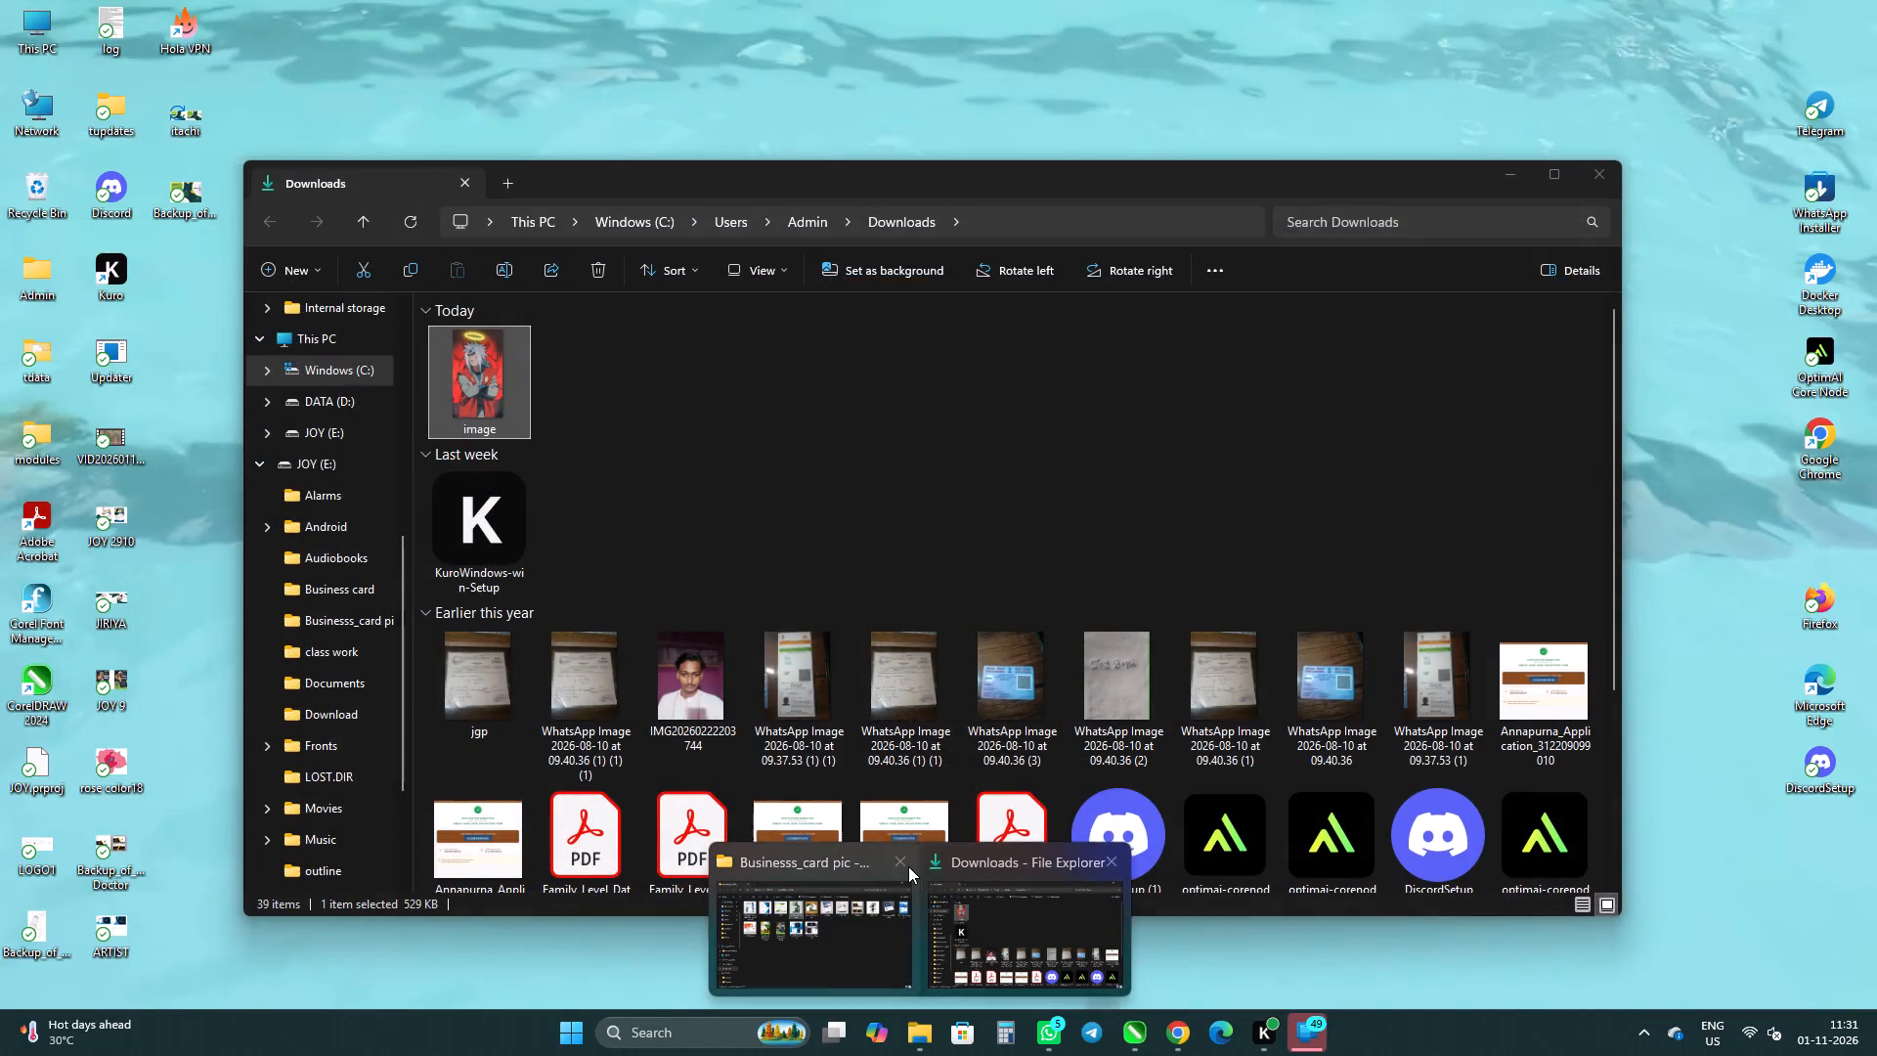
# Switch to the Downloads folder window and copy the red anime picture file named image.
pyautogui.click(904, 861)
pyautogui.click(935, 927)
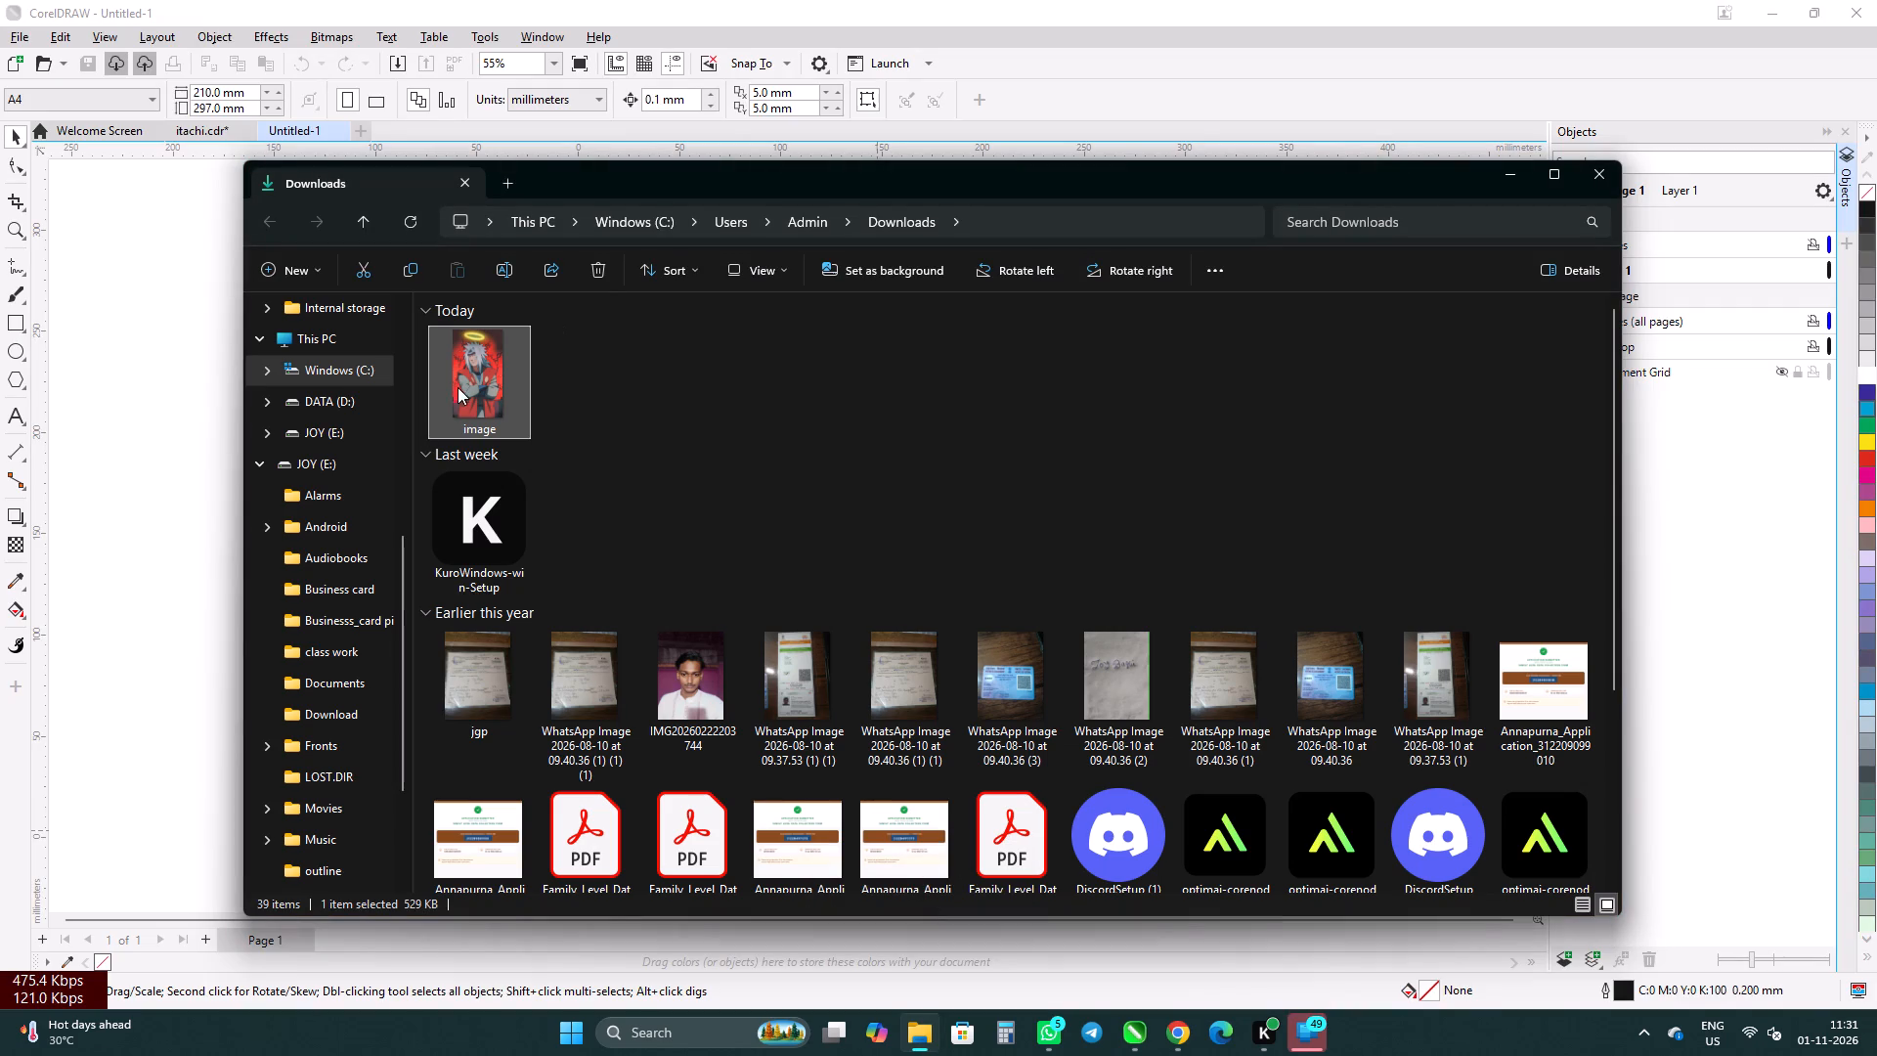
pyautogui.rightClick(455, 386)
pyautogui.click(478, 355)
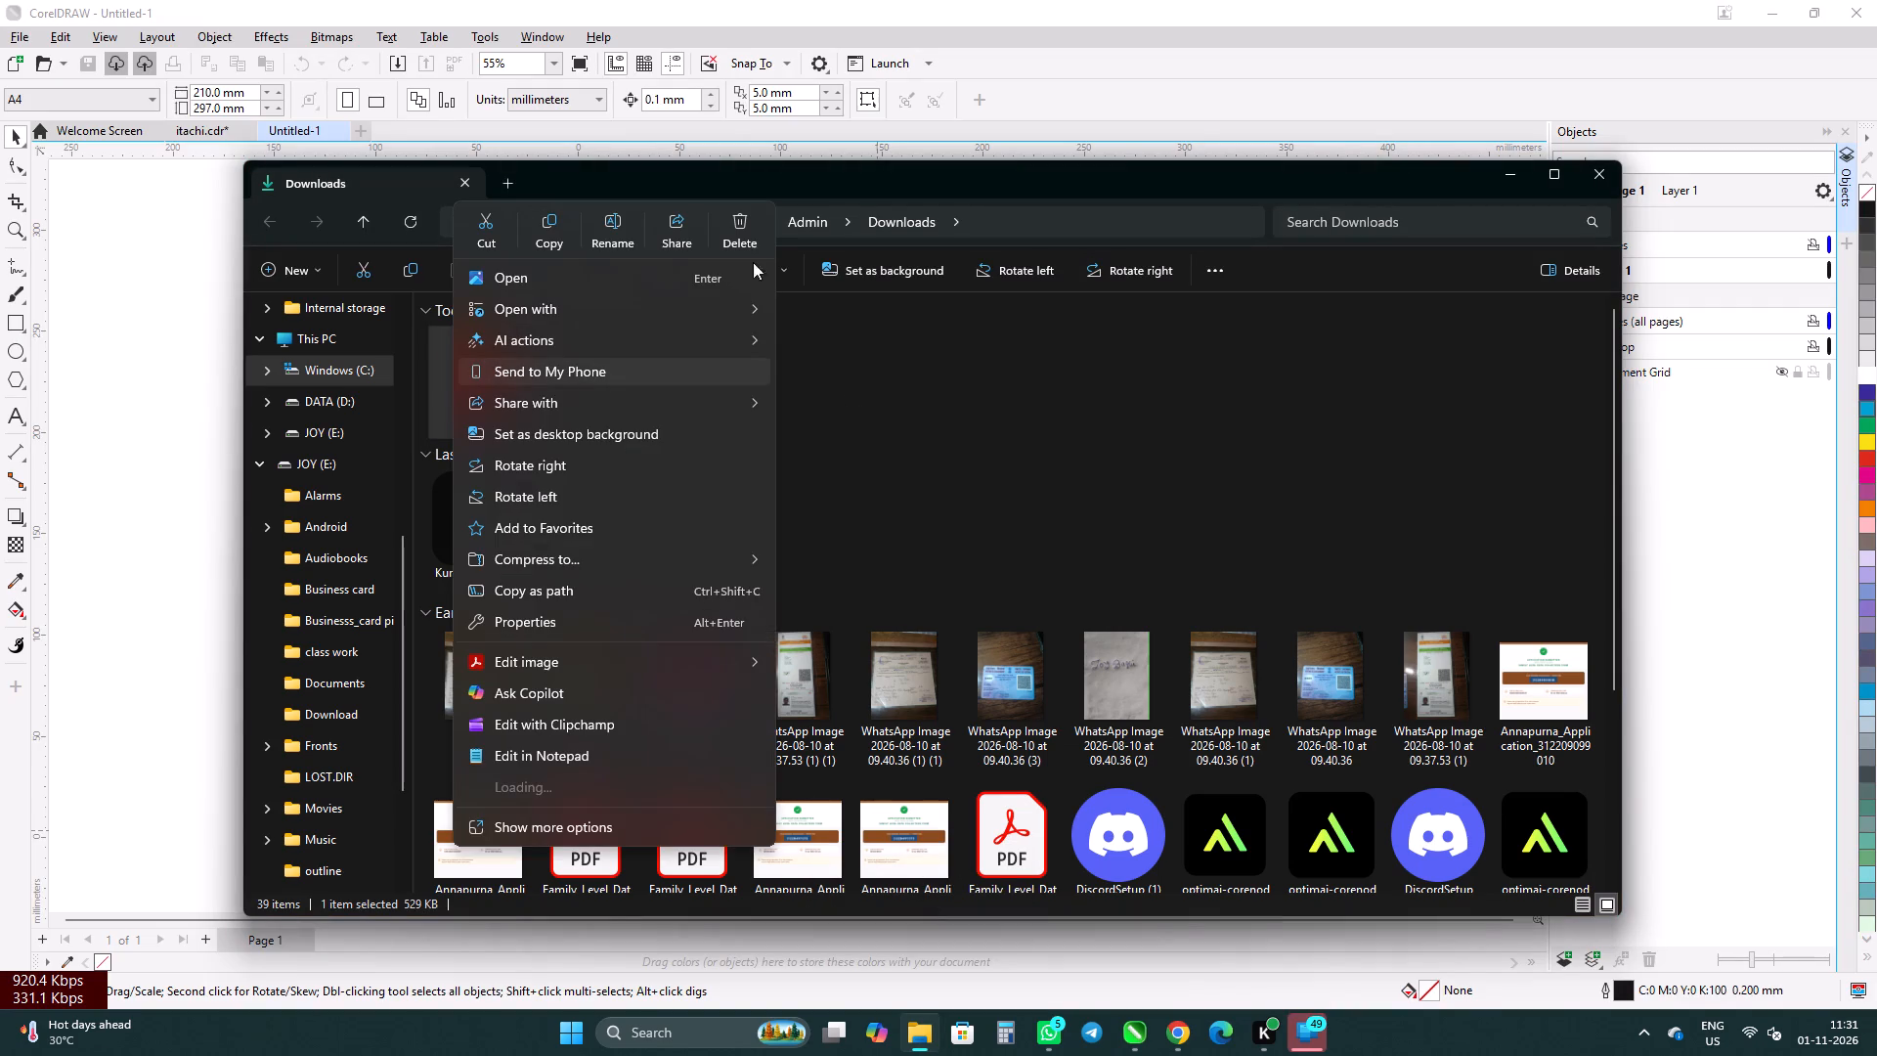
pyautogui.click(554, 223)
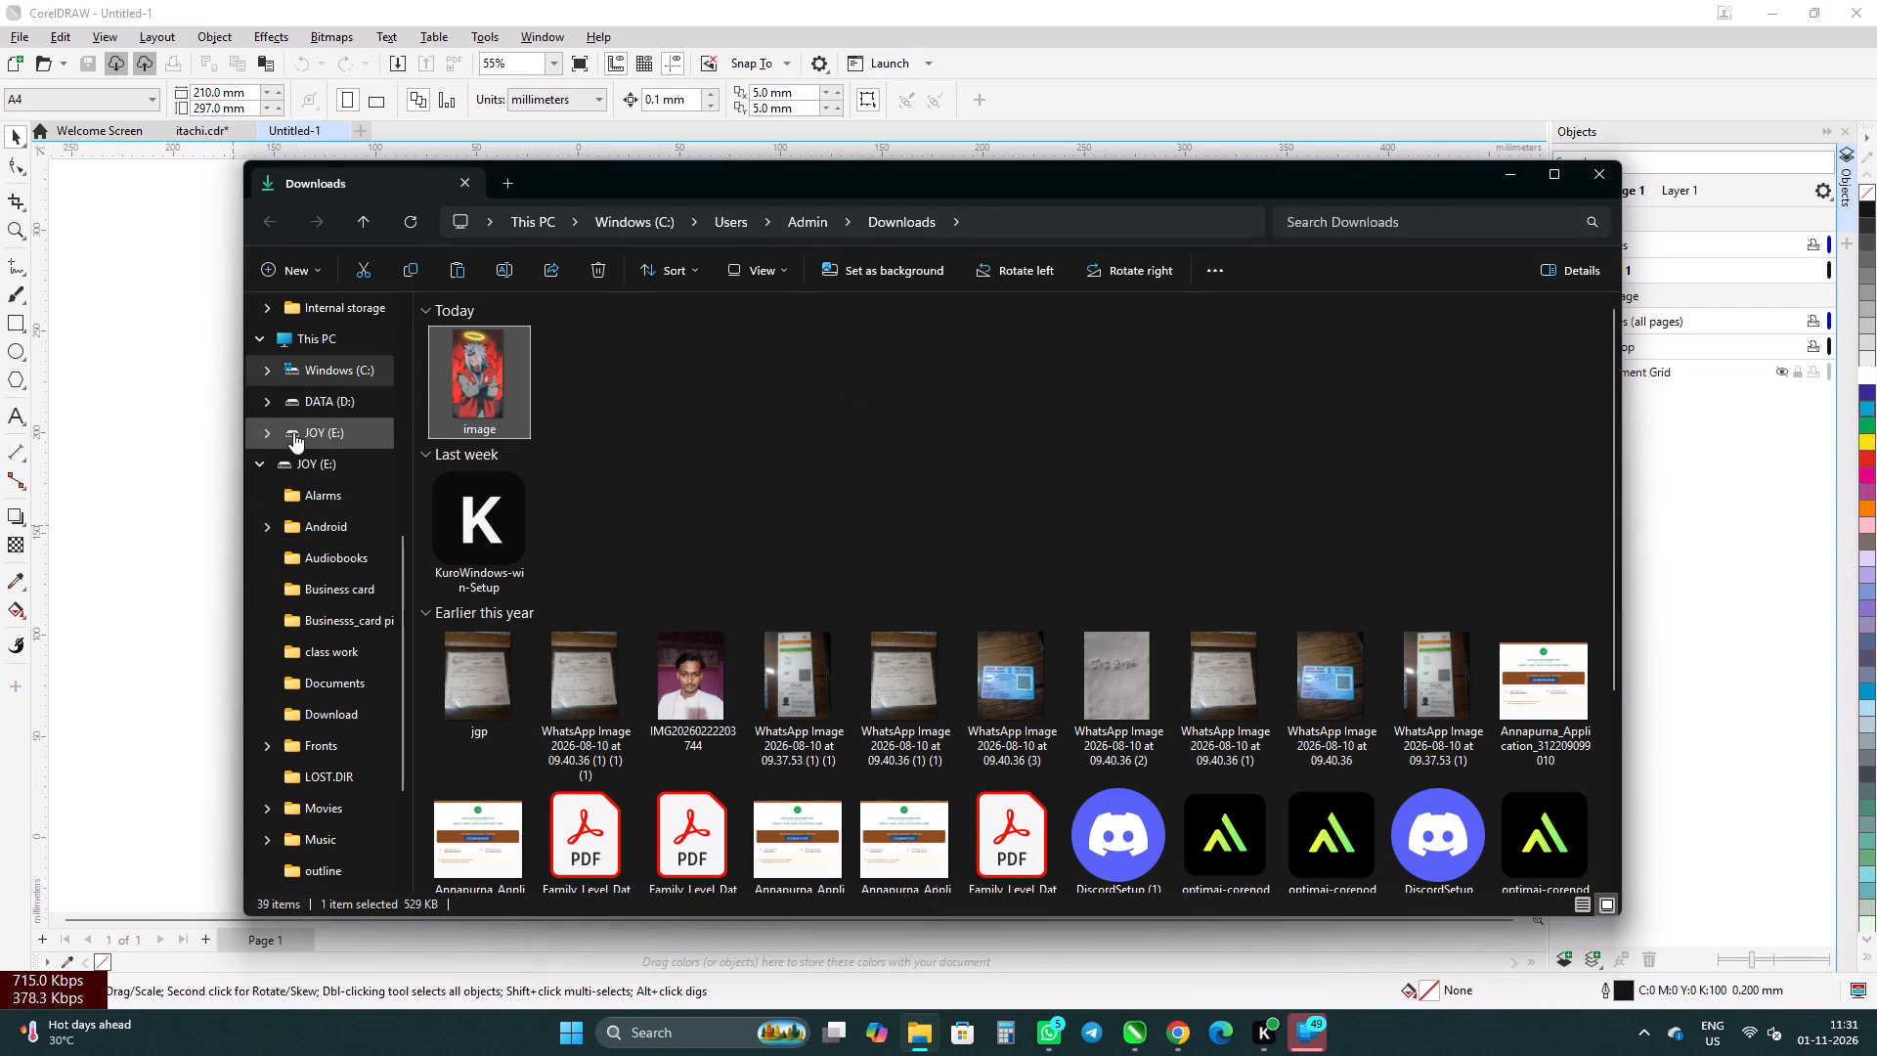
# Create a new folder named "anime carecter pic" on the JOY (E:) drive.
pyautogui.click(296, 434)
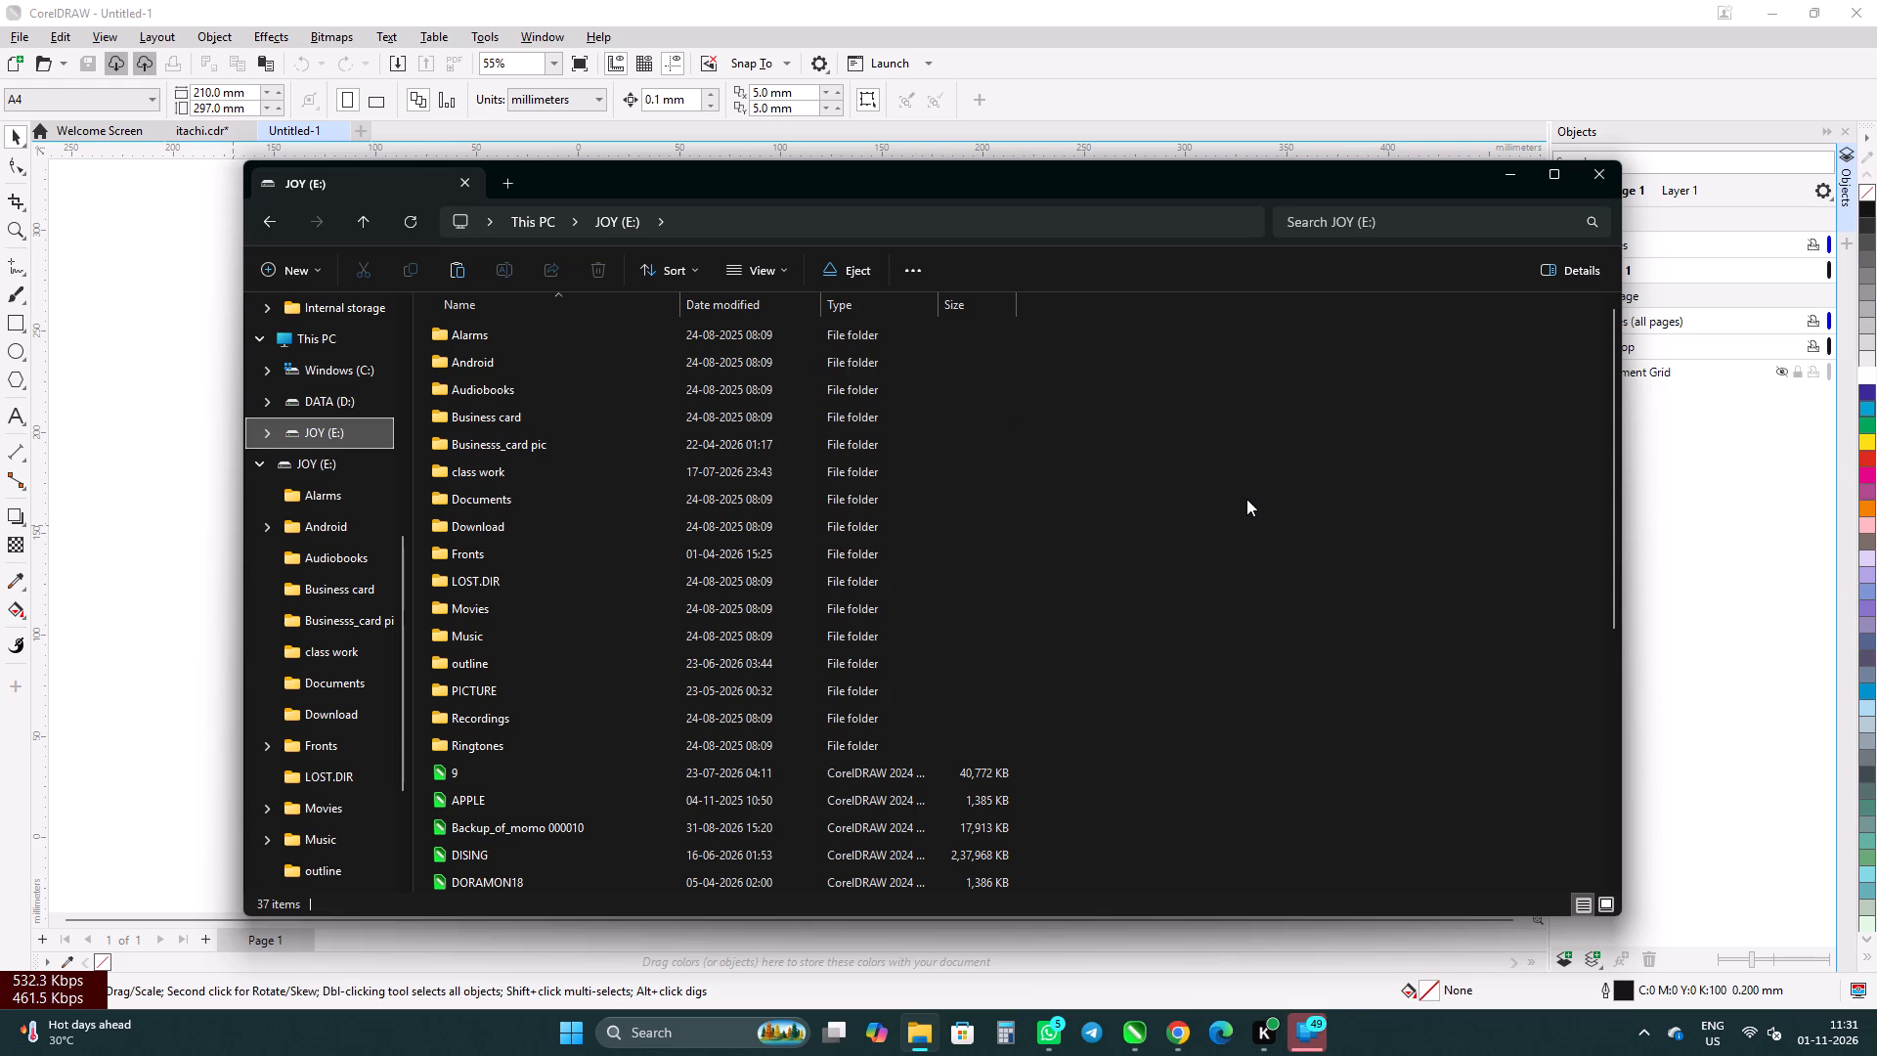
pyautogui.hotkey('ctrl', 'shift', 'n')
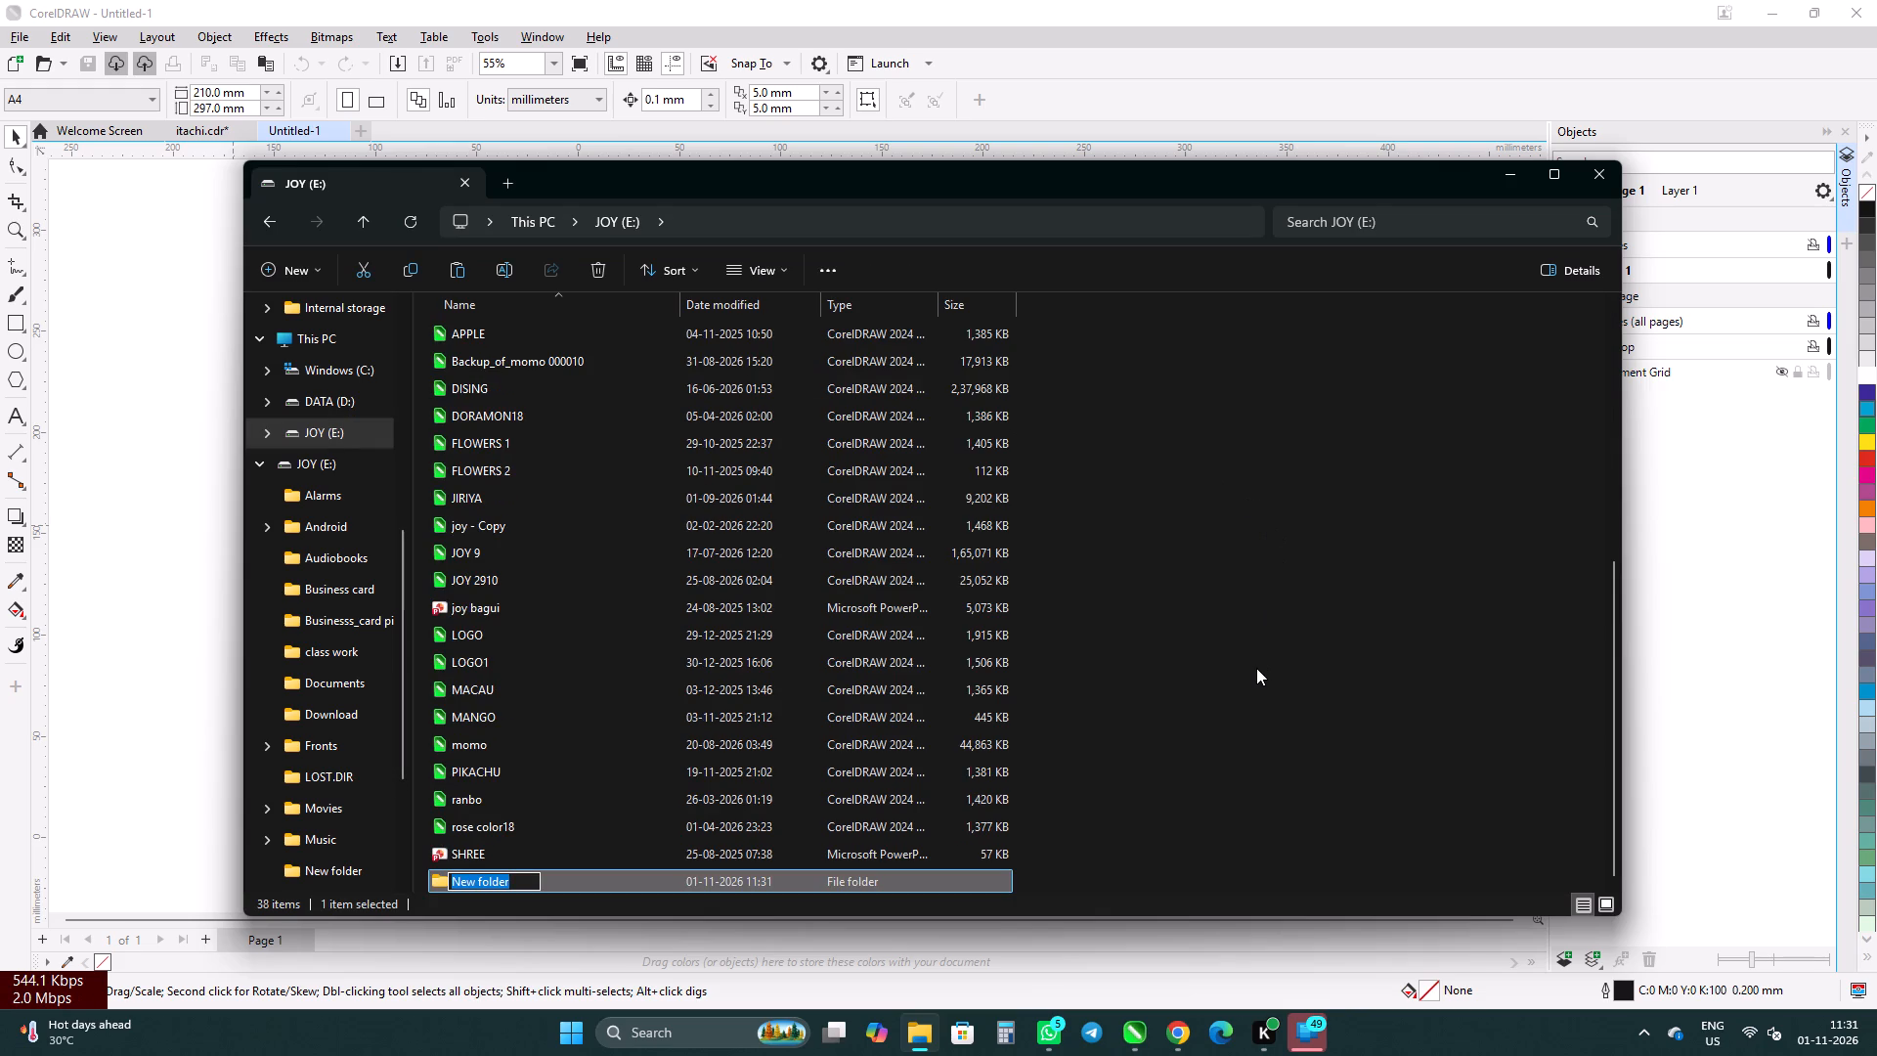
pyautogui.write('anim')
pyautogui.write('e')
pyautogui.press('space')
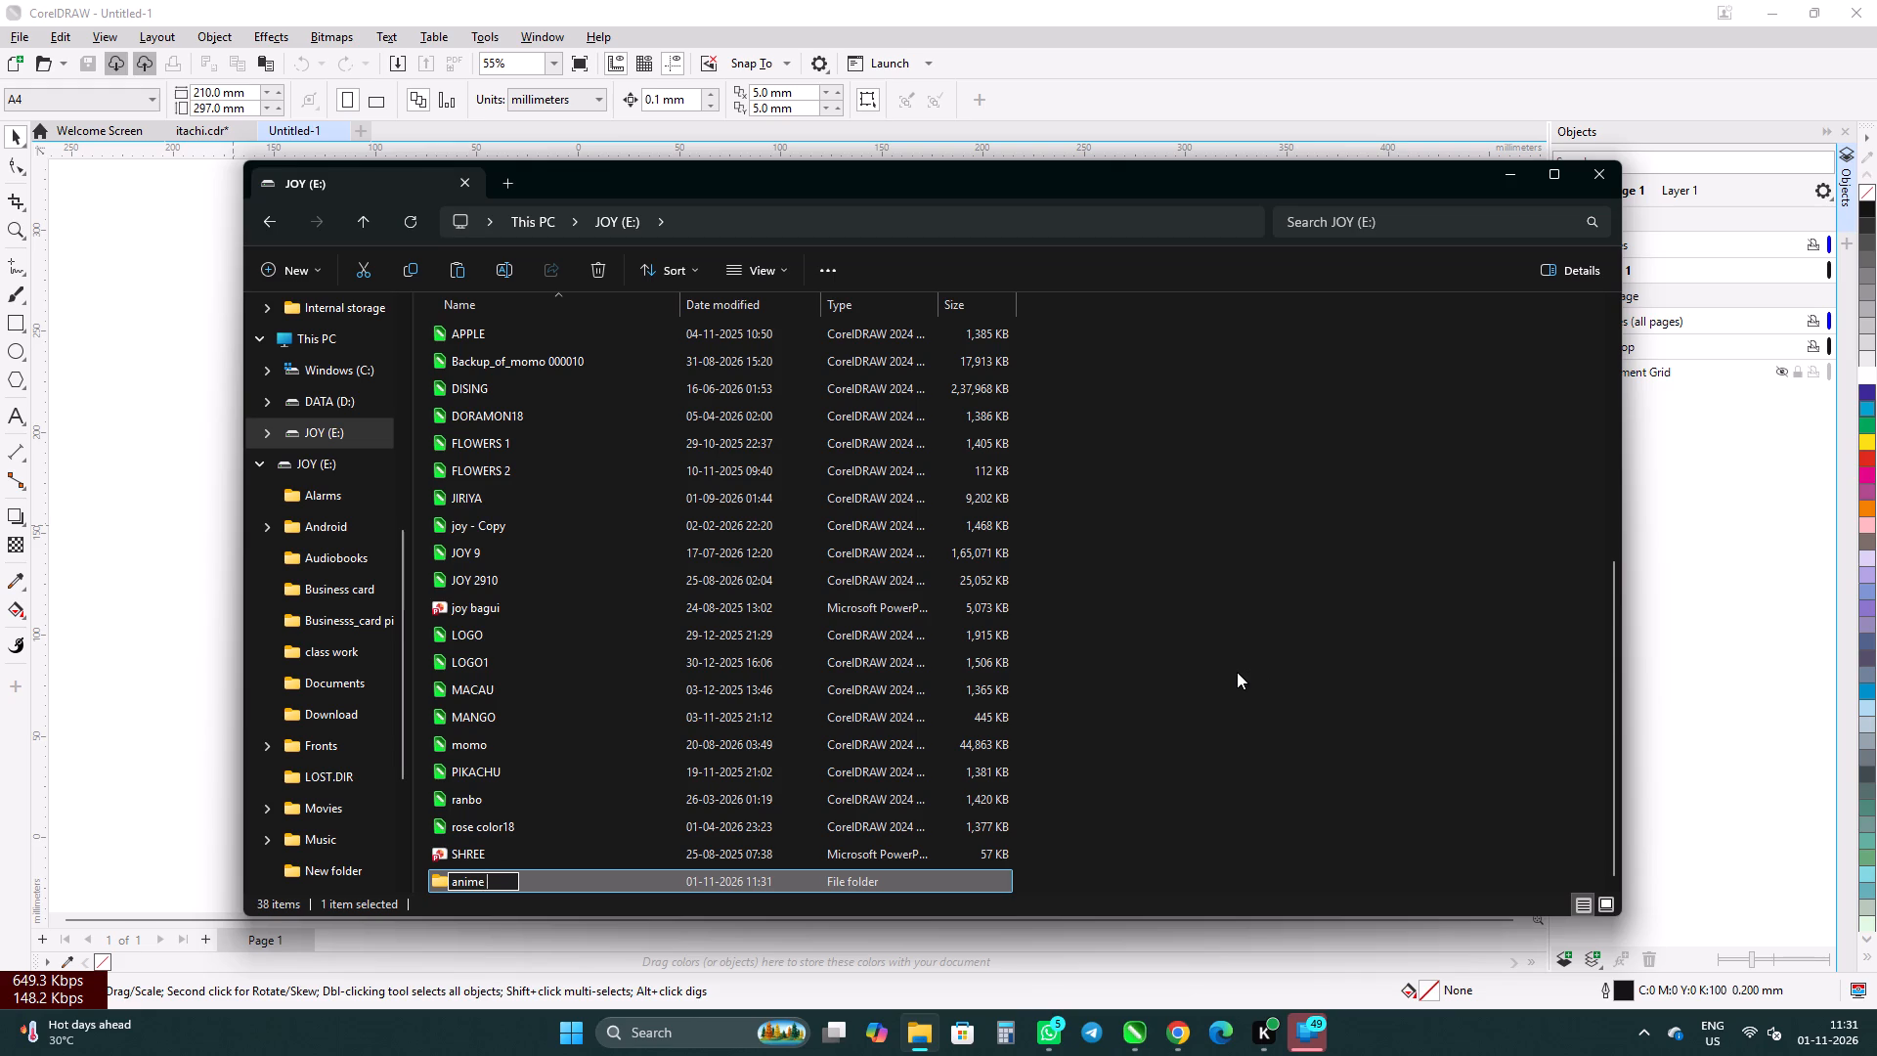
pyautogui.write('carecter')
pyautogui.press('space')
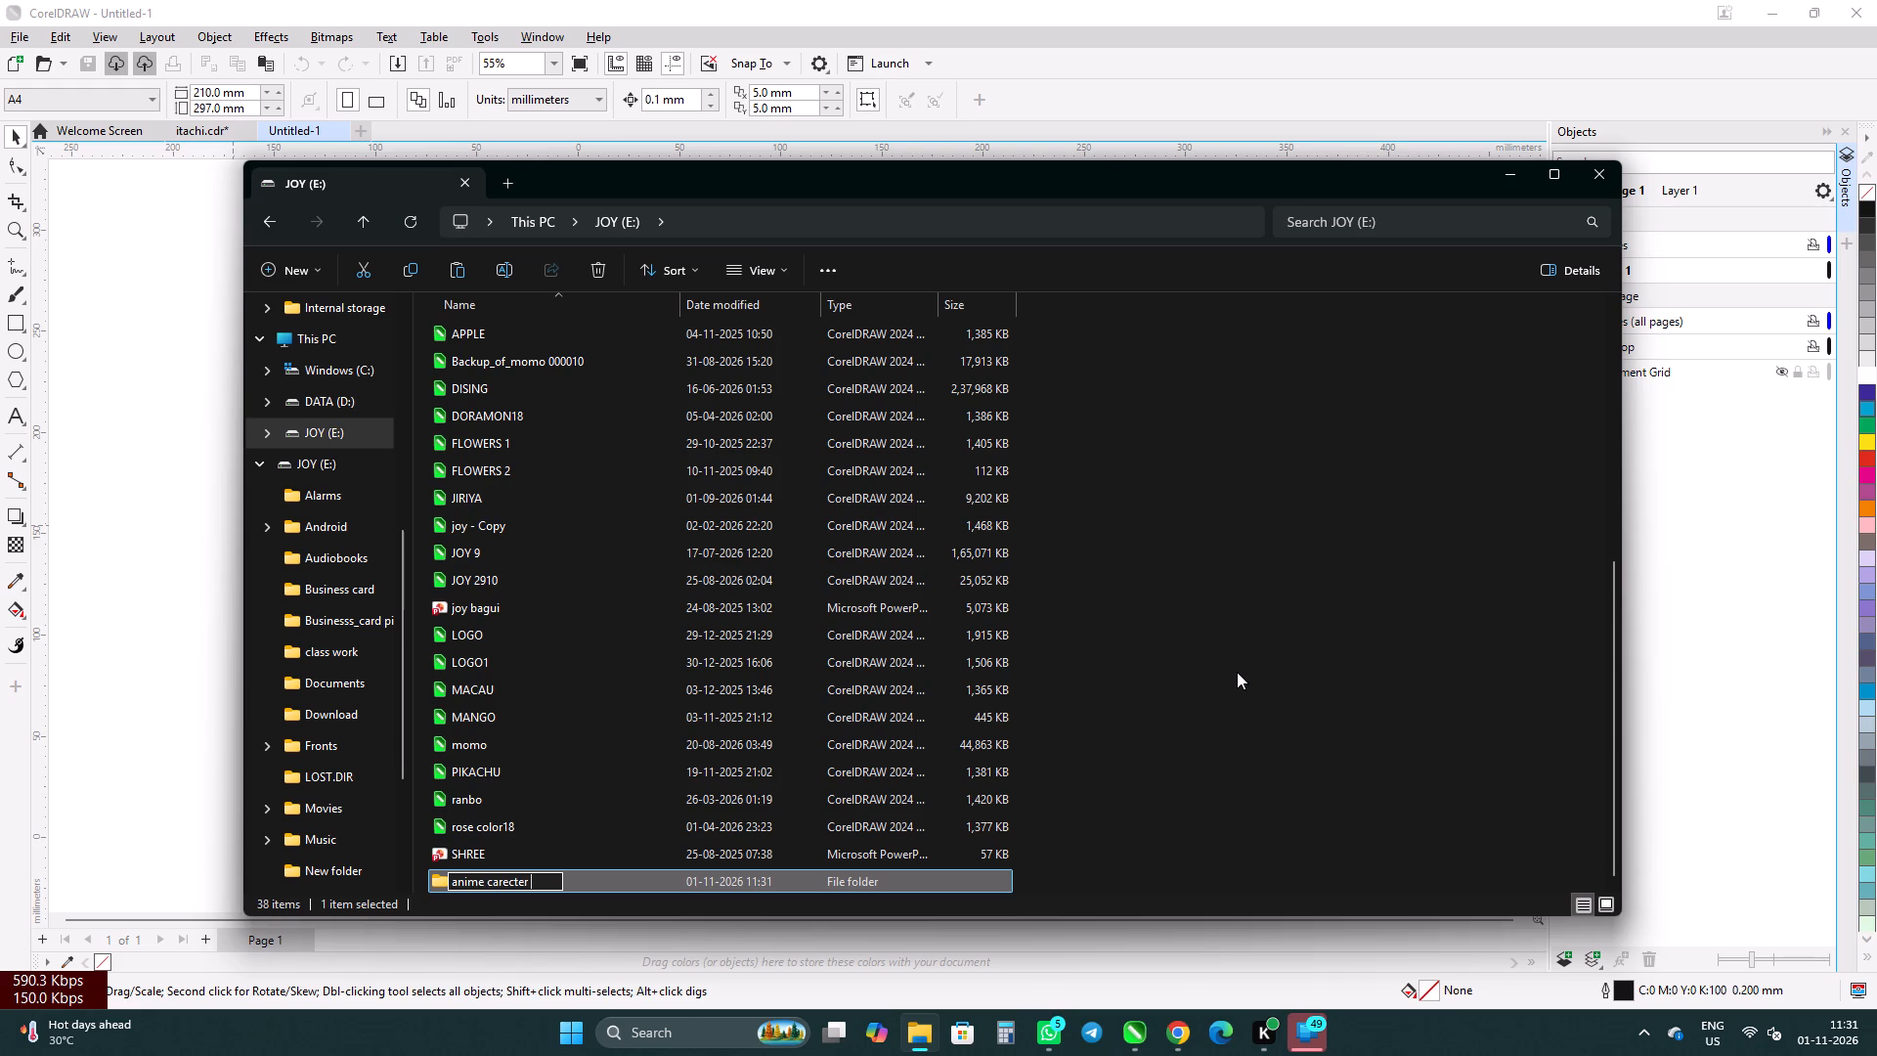
pyautogui.write('pic')
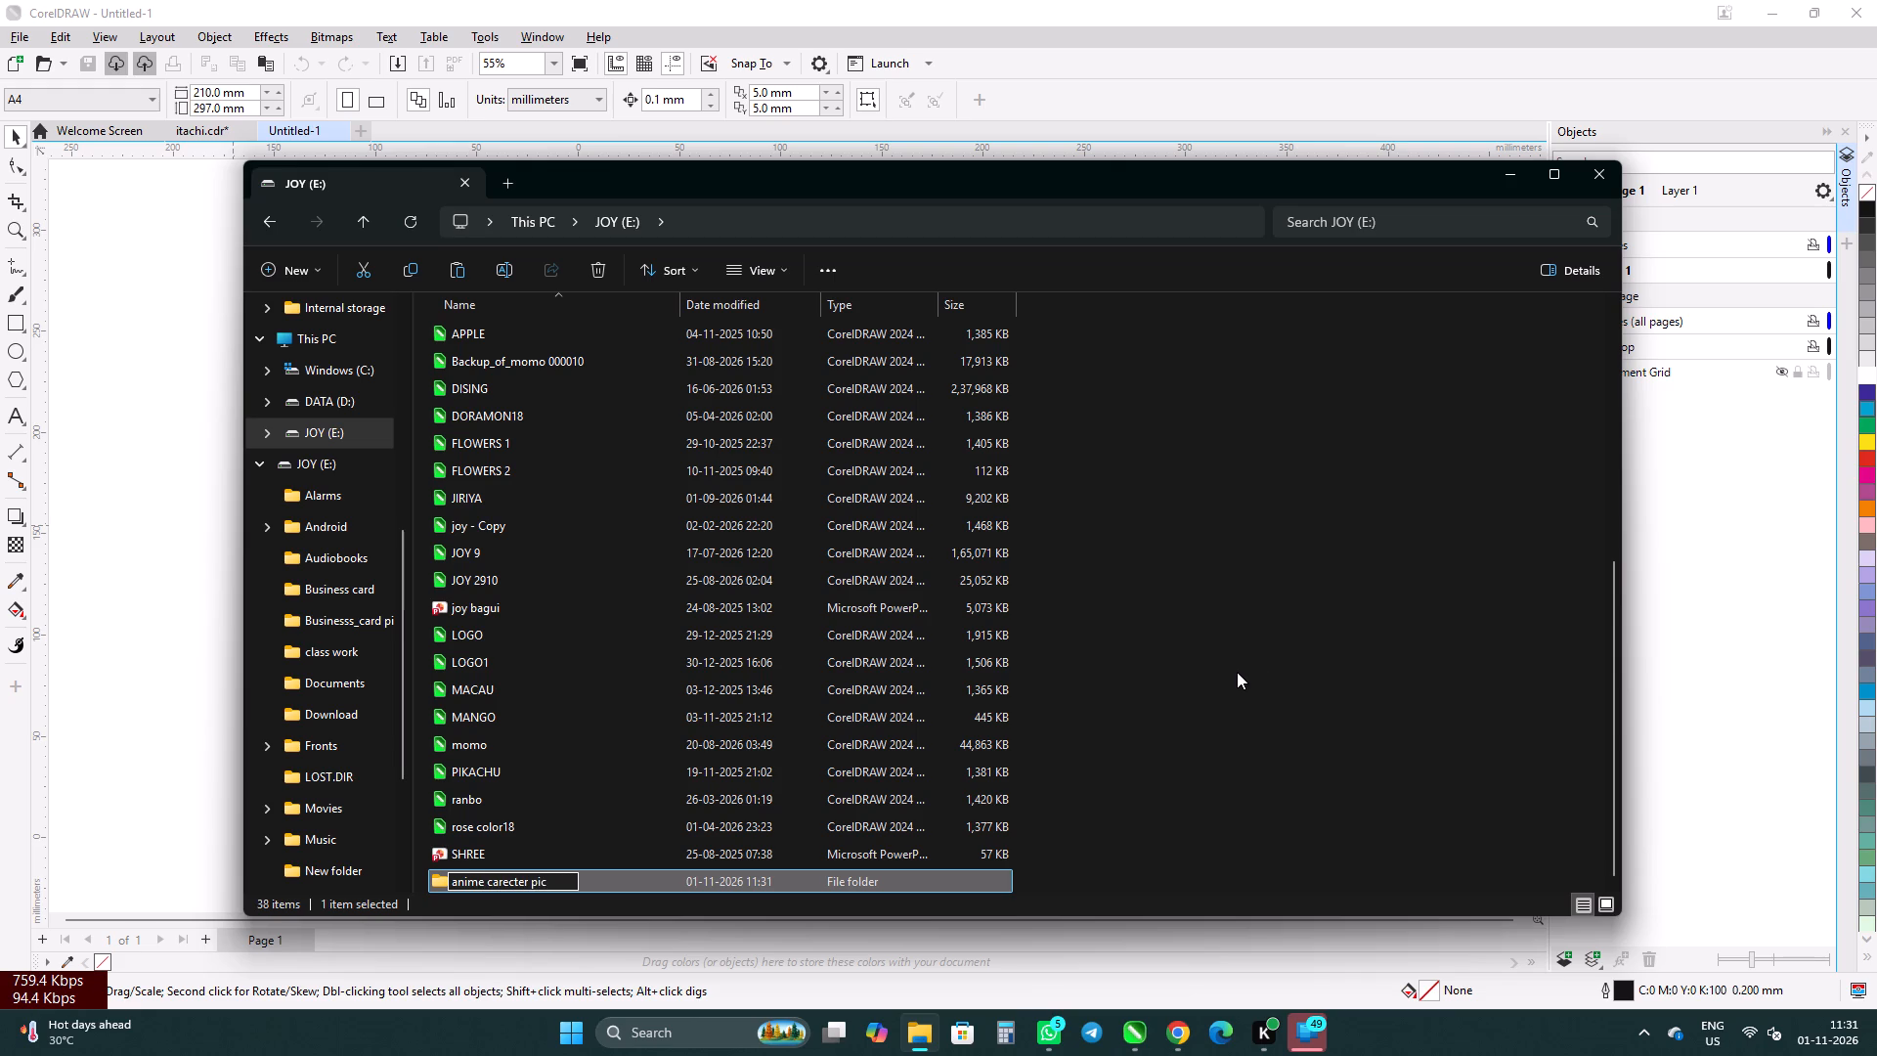
pyautogui.press('Return')
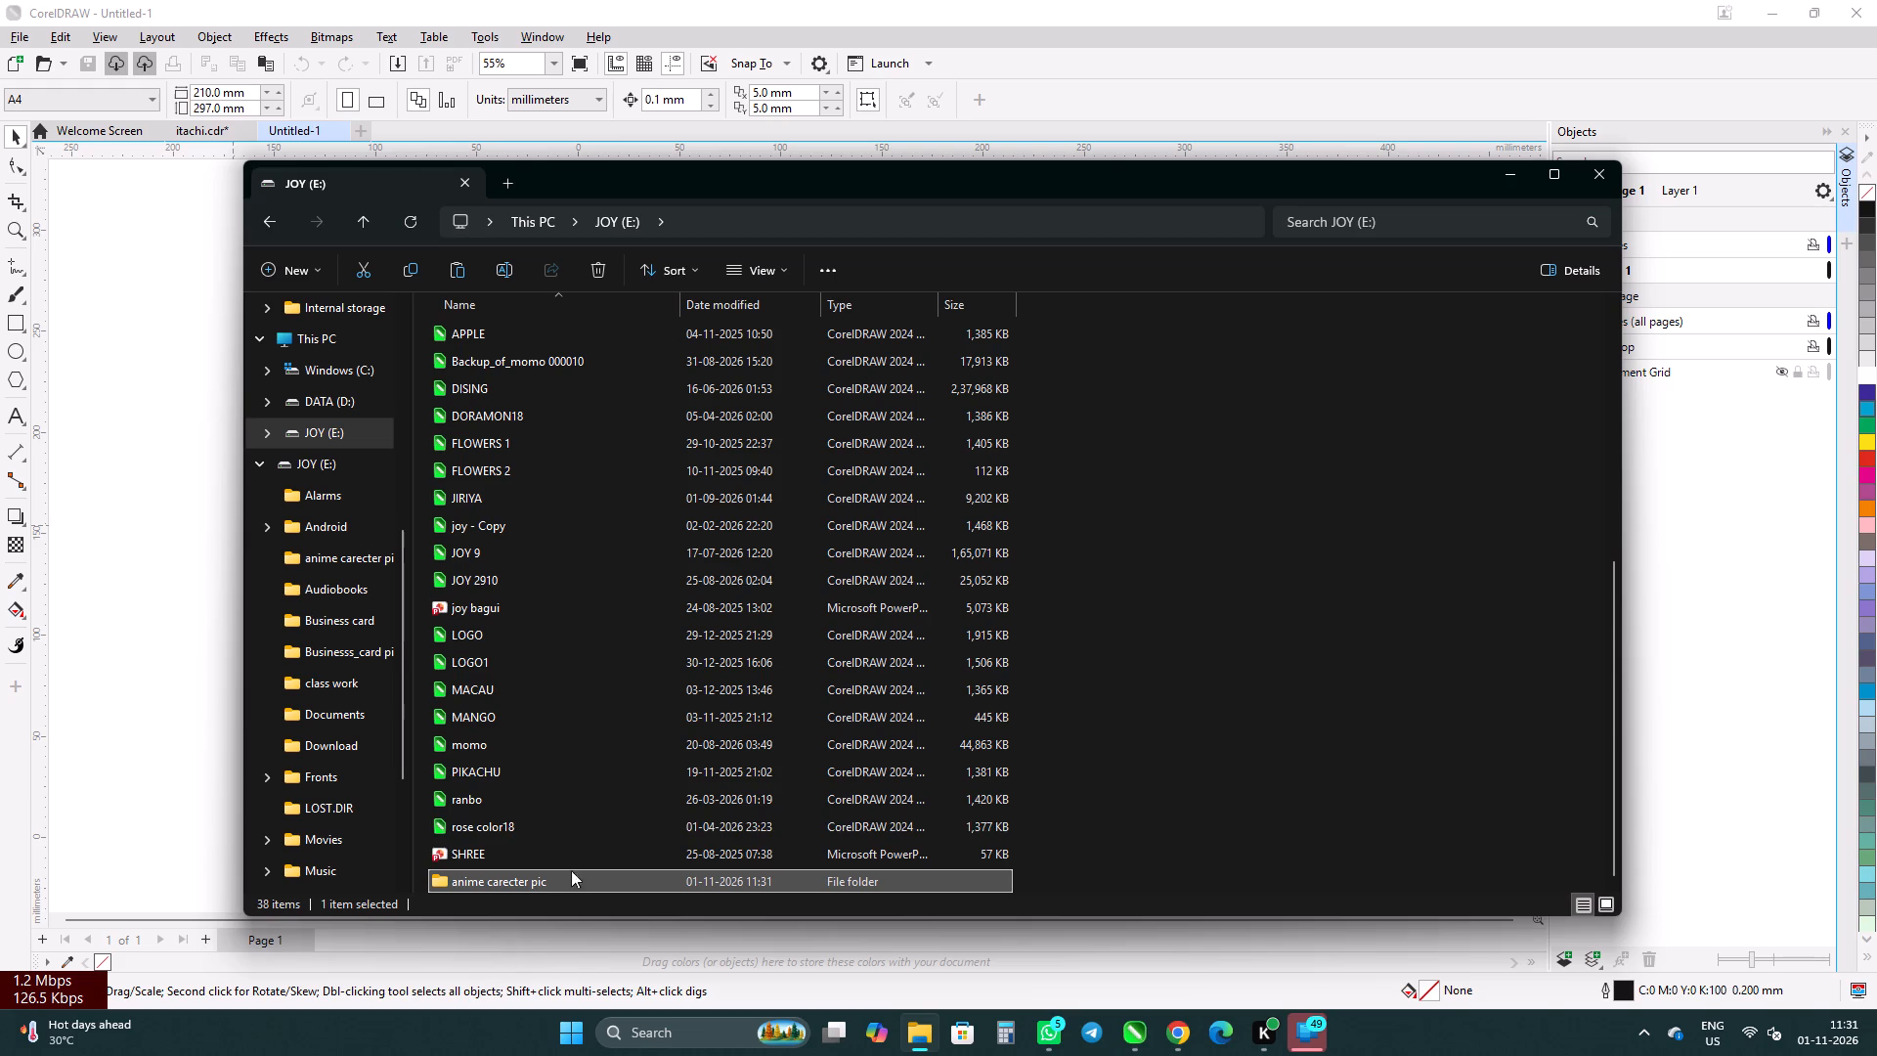
# Paste the copied image file into the "anime carecter pic" folder.
pyautogui.rightClick(566, 873)
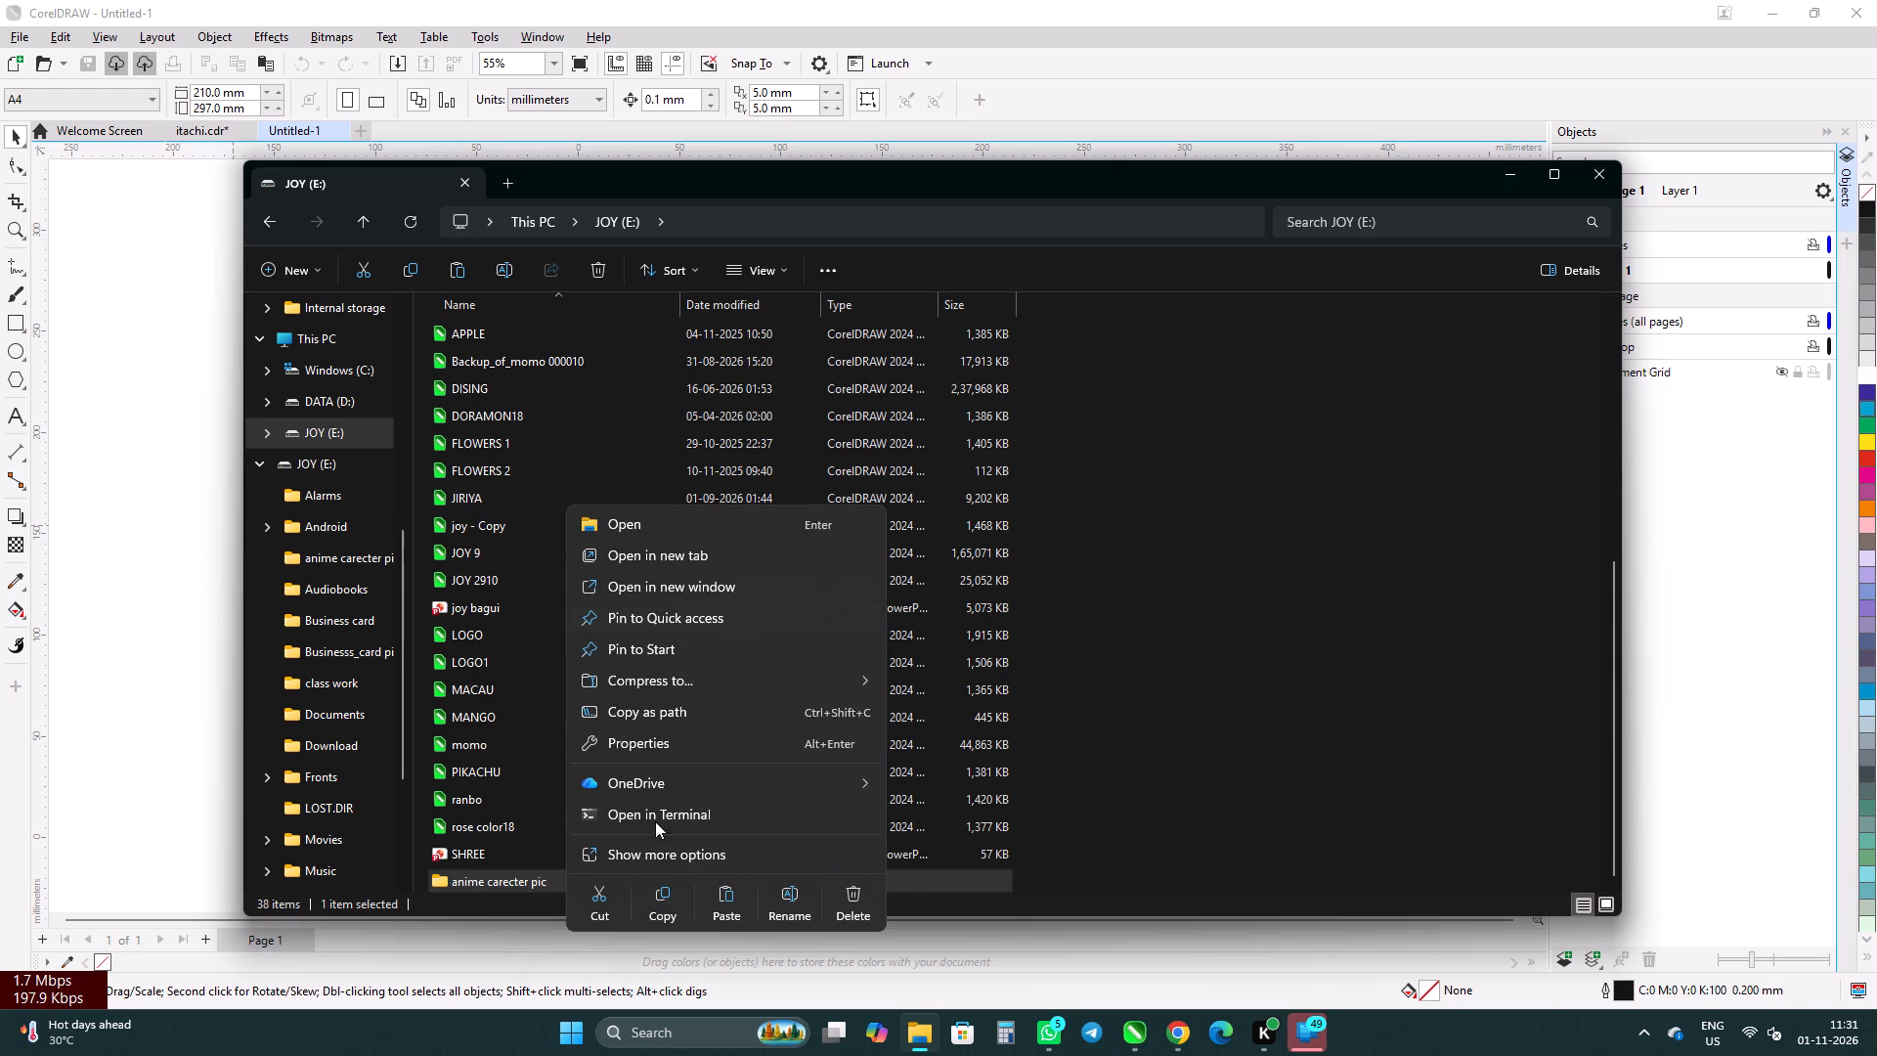
pyautogui.click(726, 902)
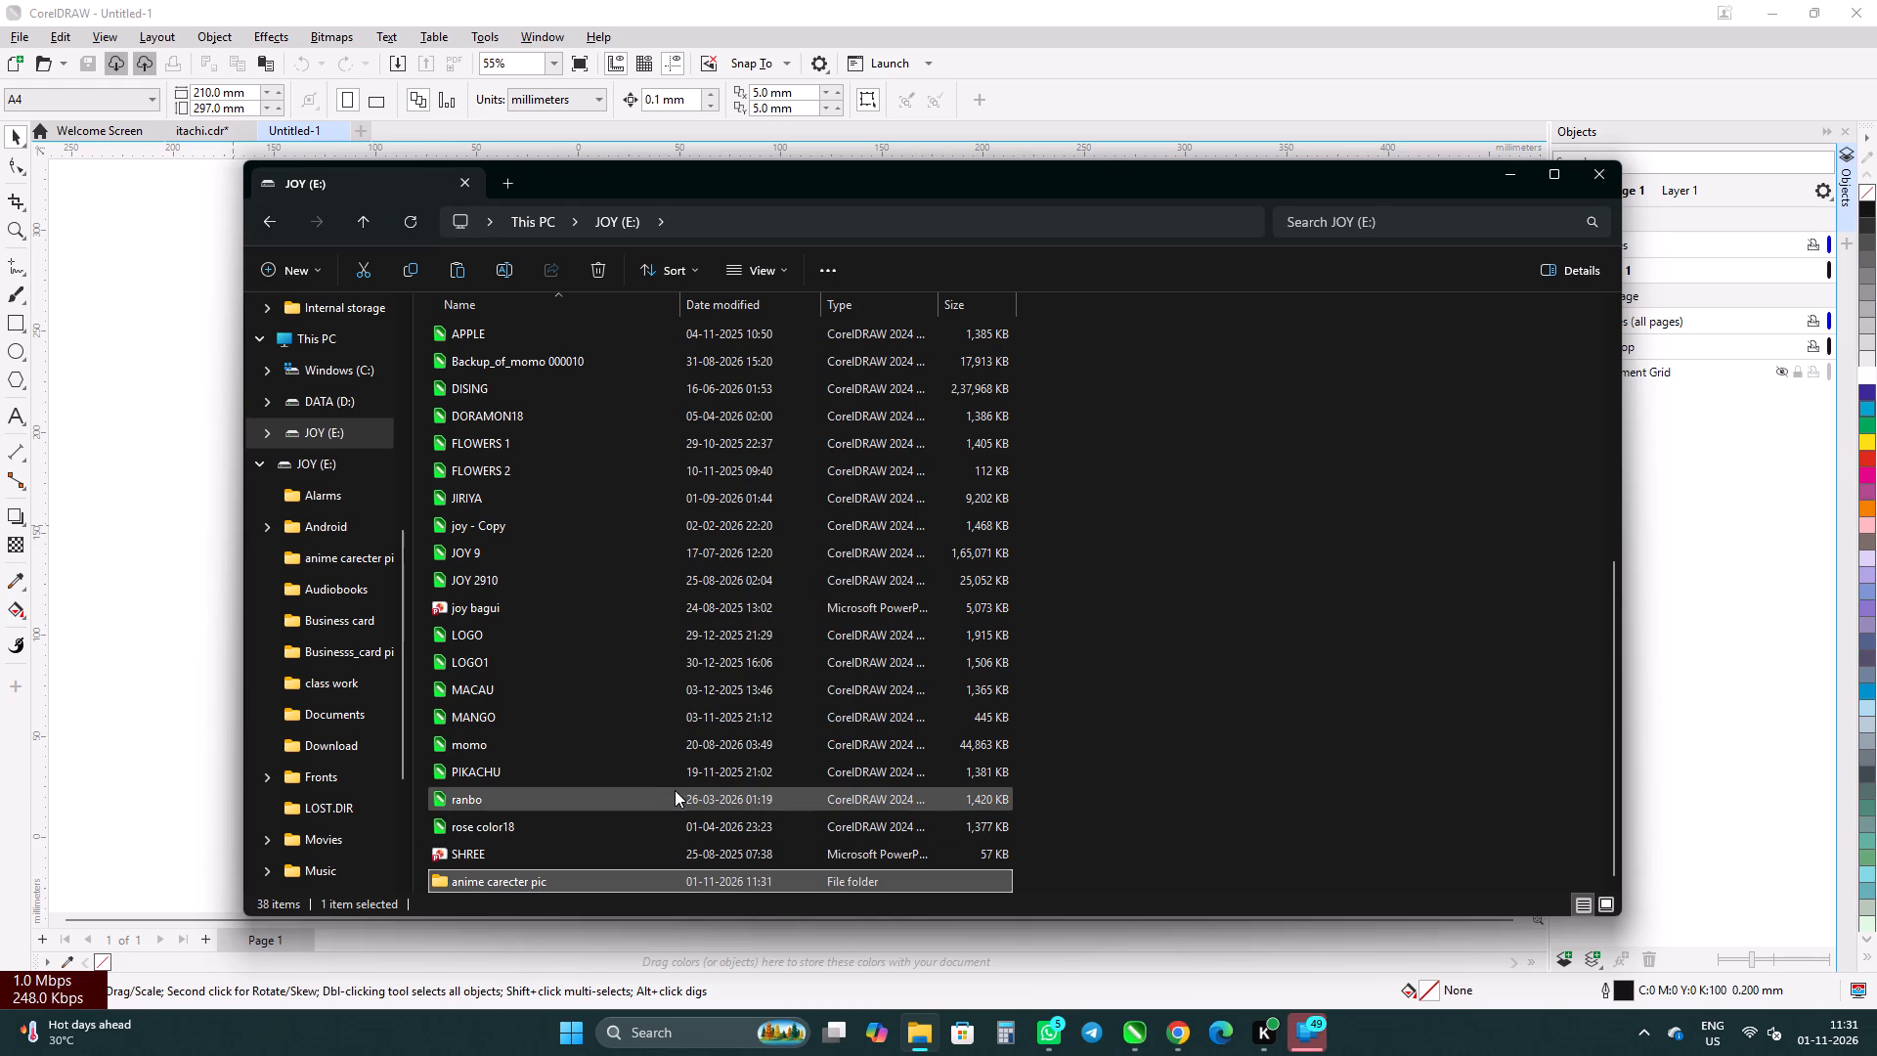
# Open the "anime carecter pic" folder, showing its contents as large thumbnails, and copy the image file from it.
pyautogui.click(498, 878)
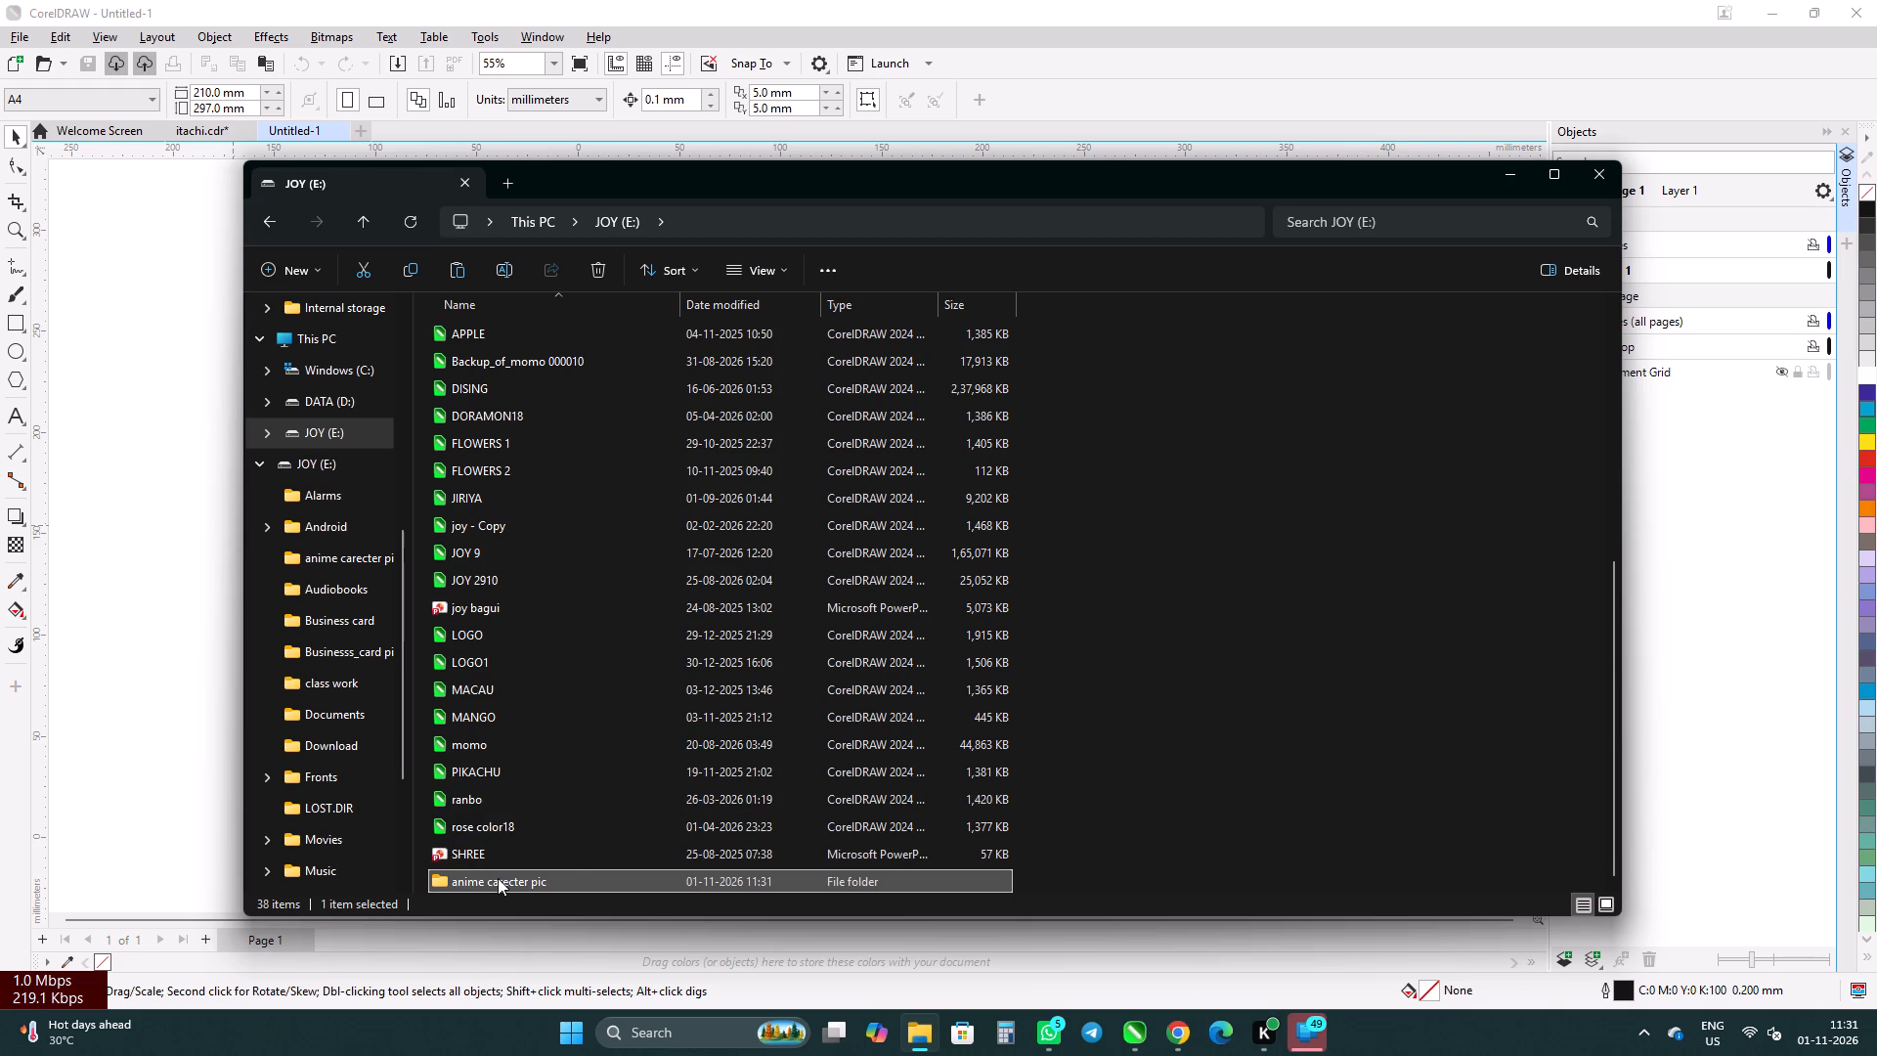
pyautogui.doubleClick(626, 883)
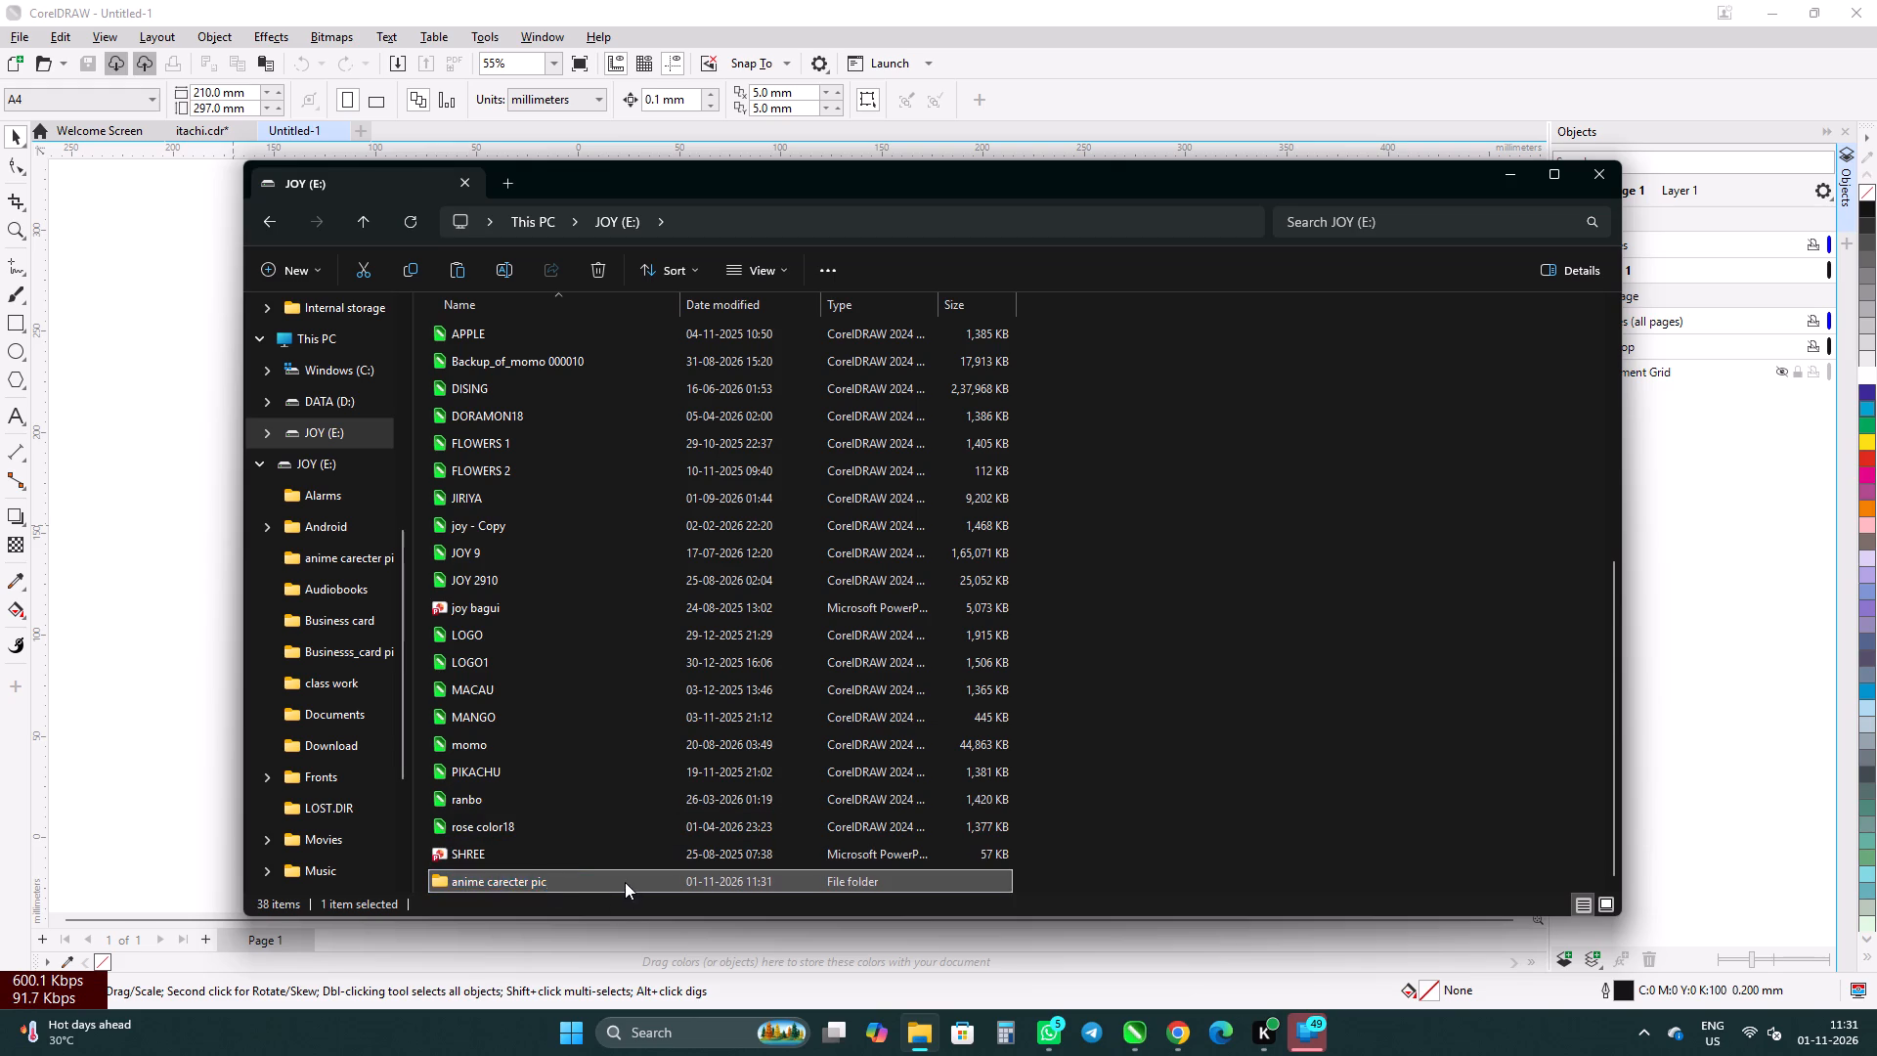
pyautogui.click(464, 358)
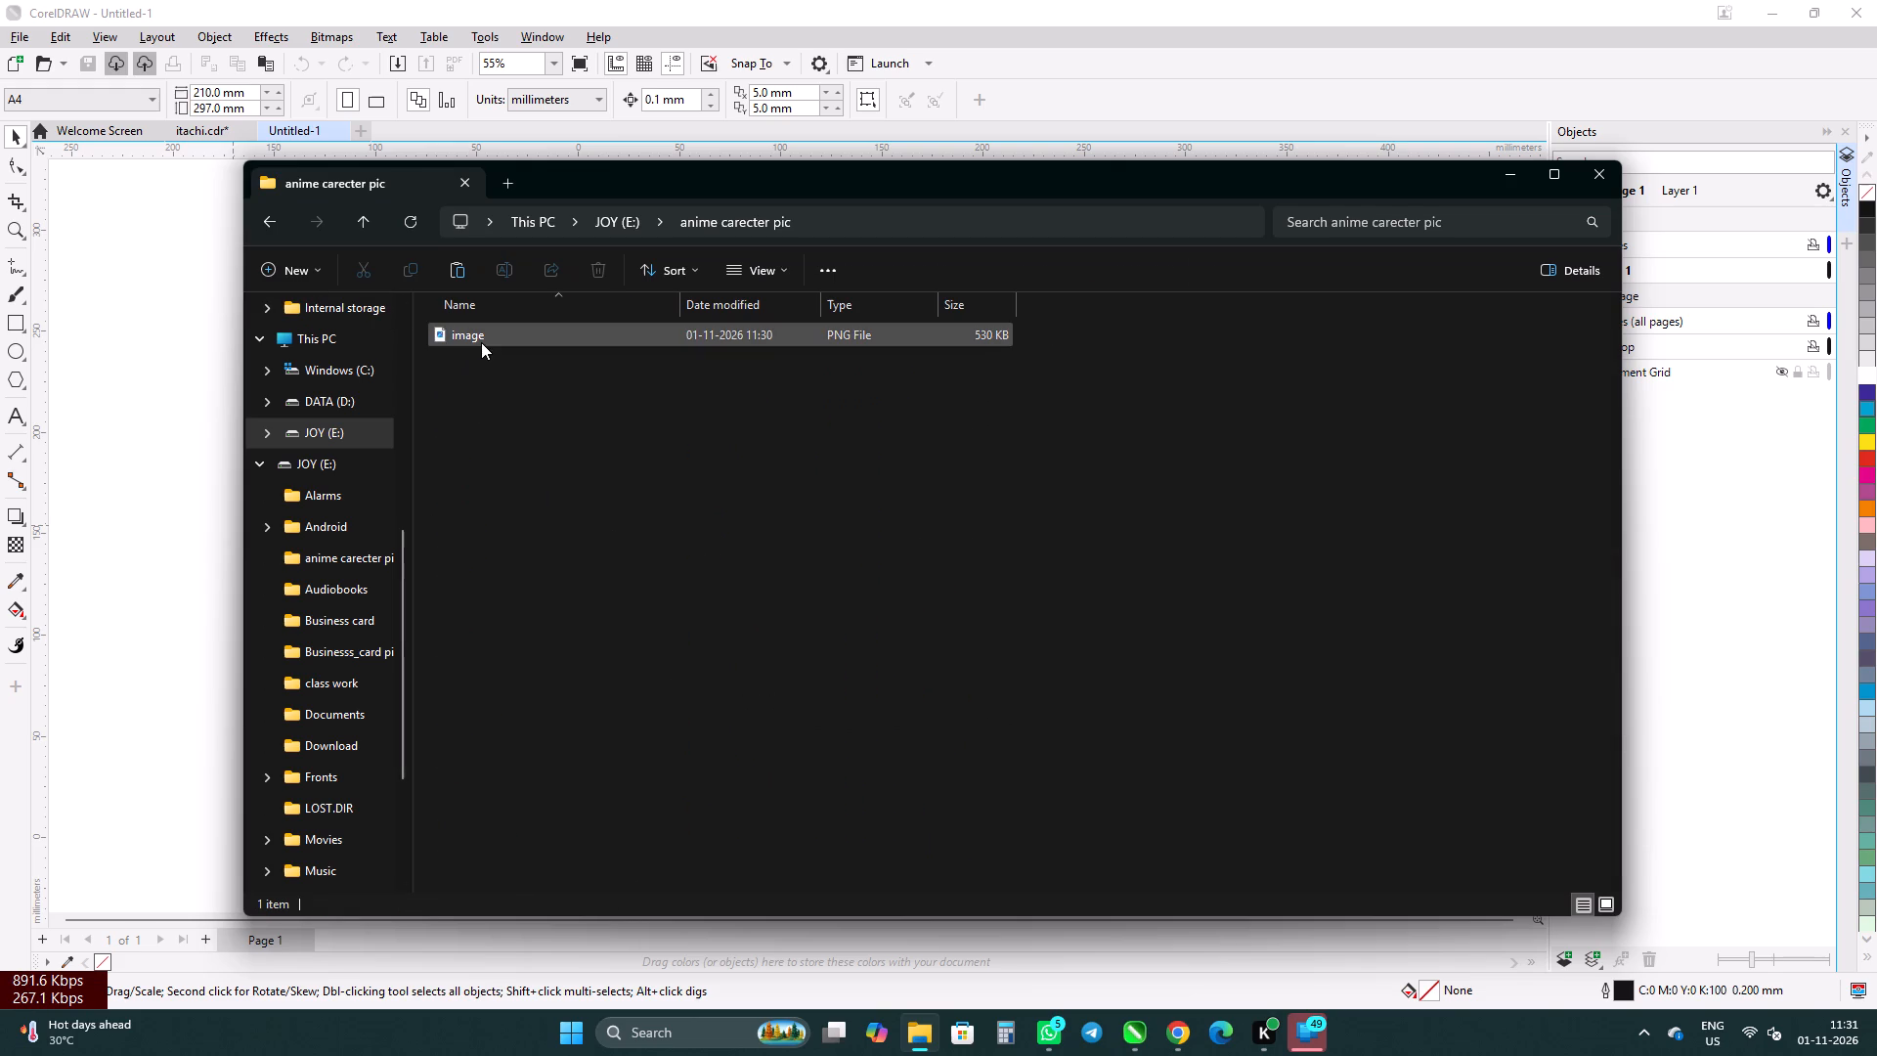
pyautogui.click(481, 342)
pyautogui.click(1600, 900)
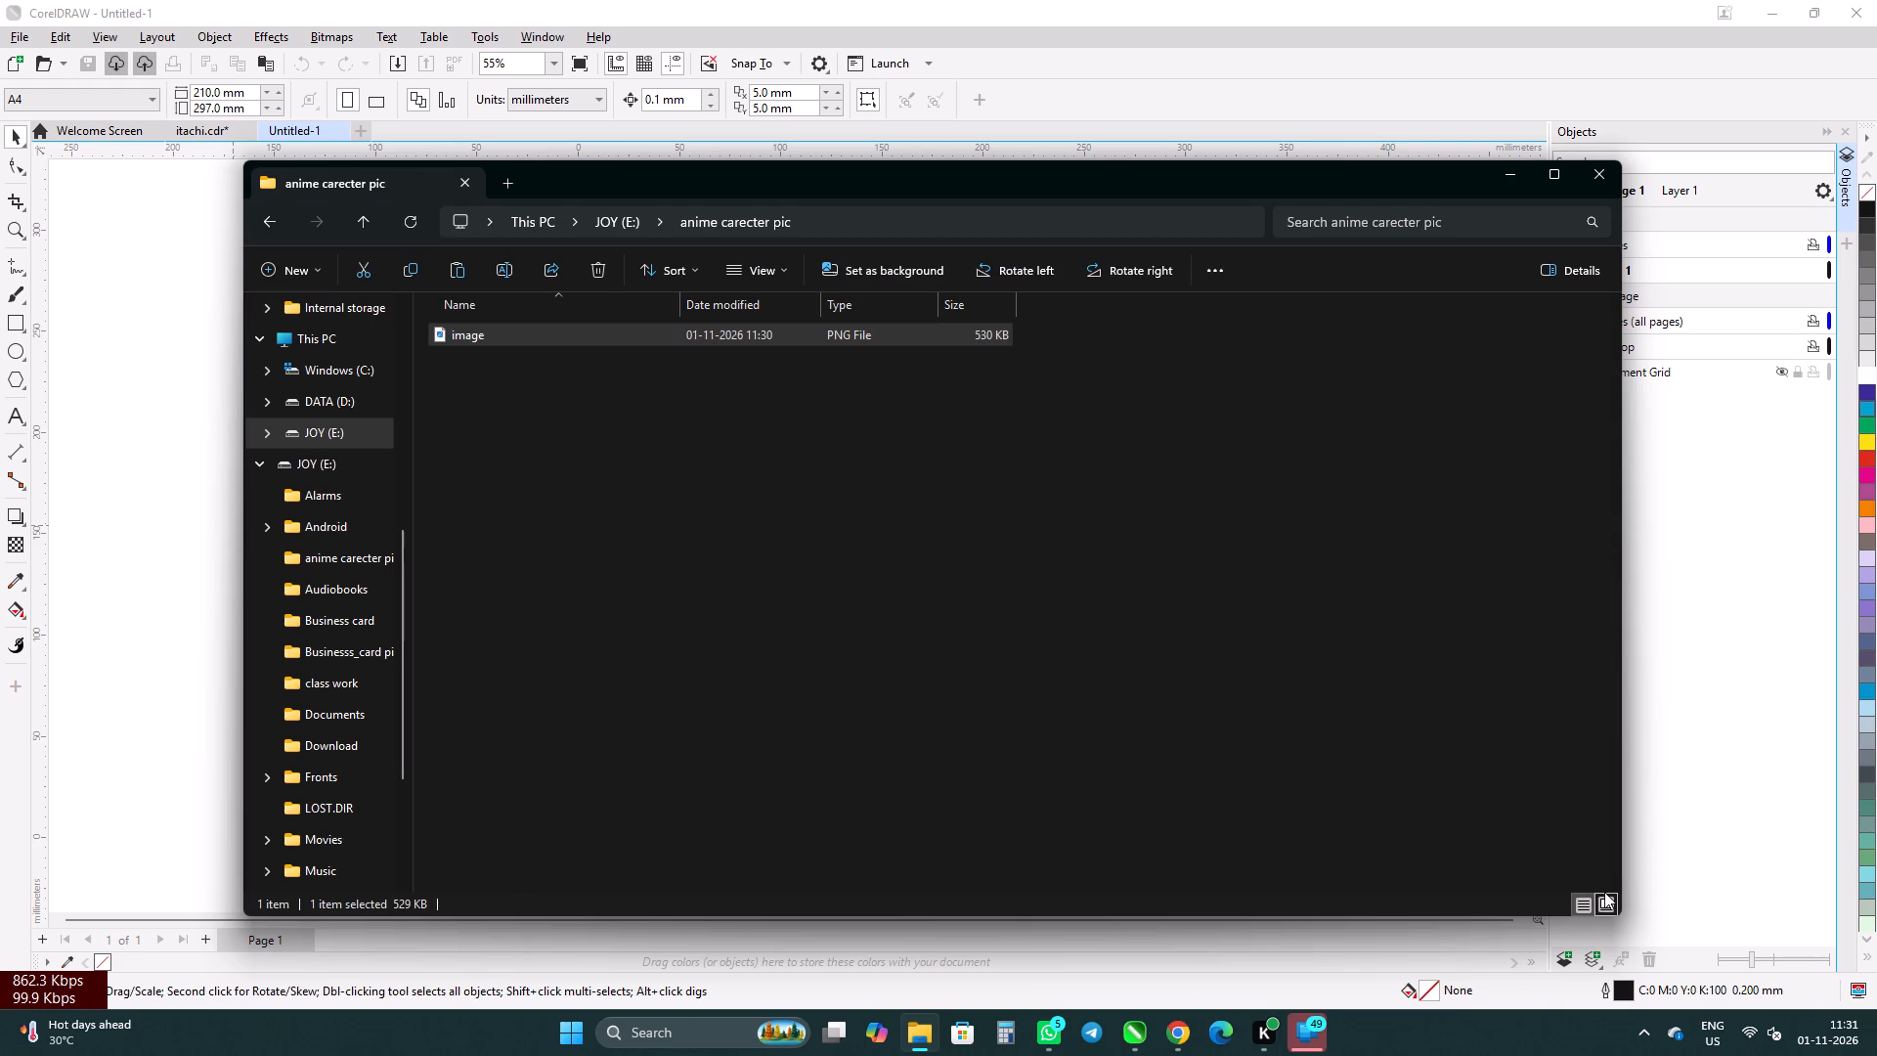
pyautogui.click(1597, 904)
pyautogui.rightClick(484, 387)
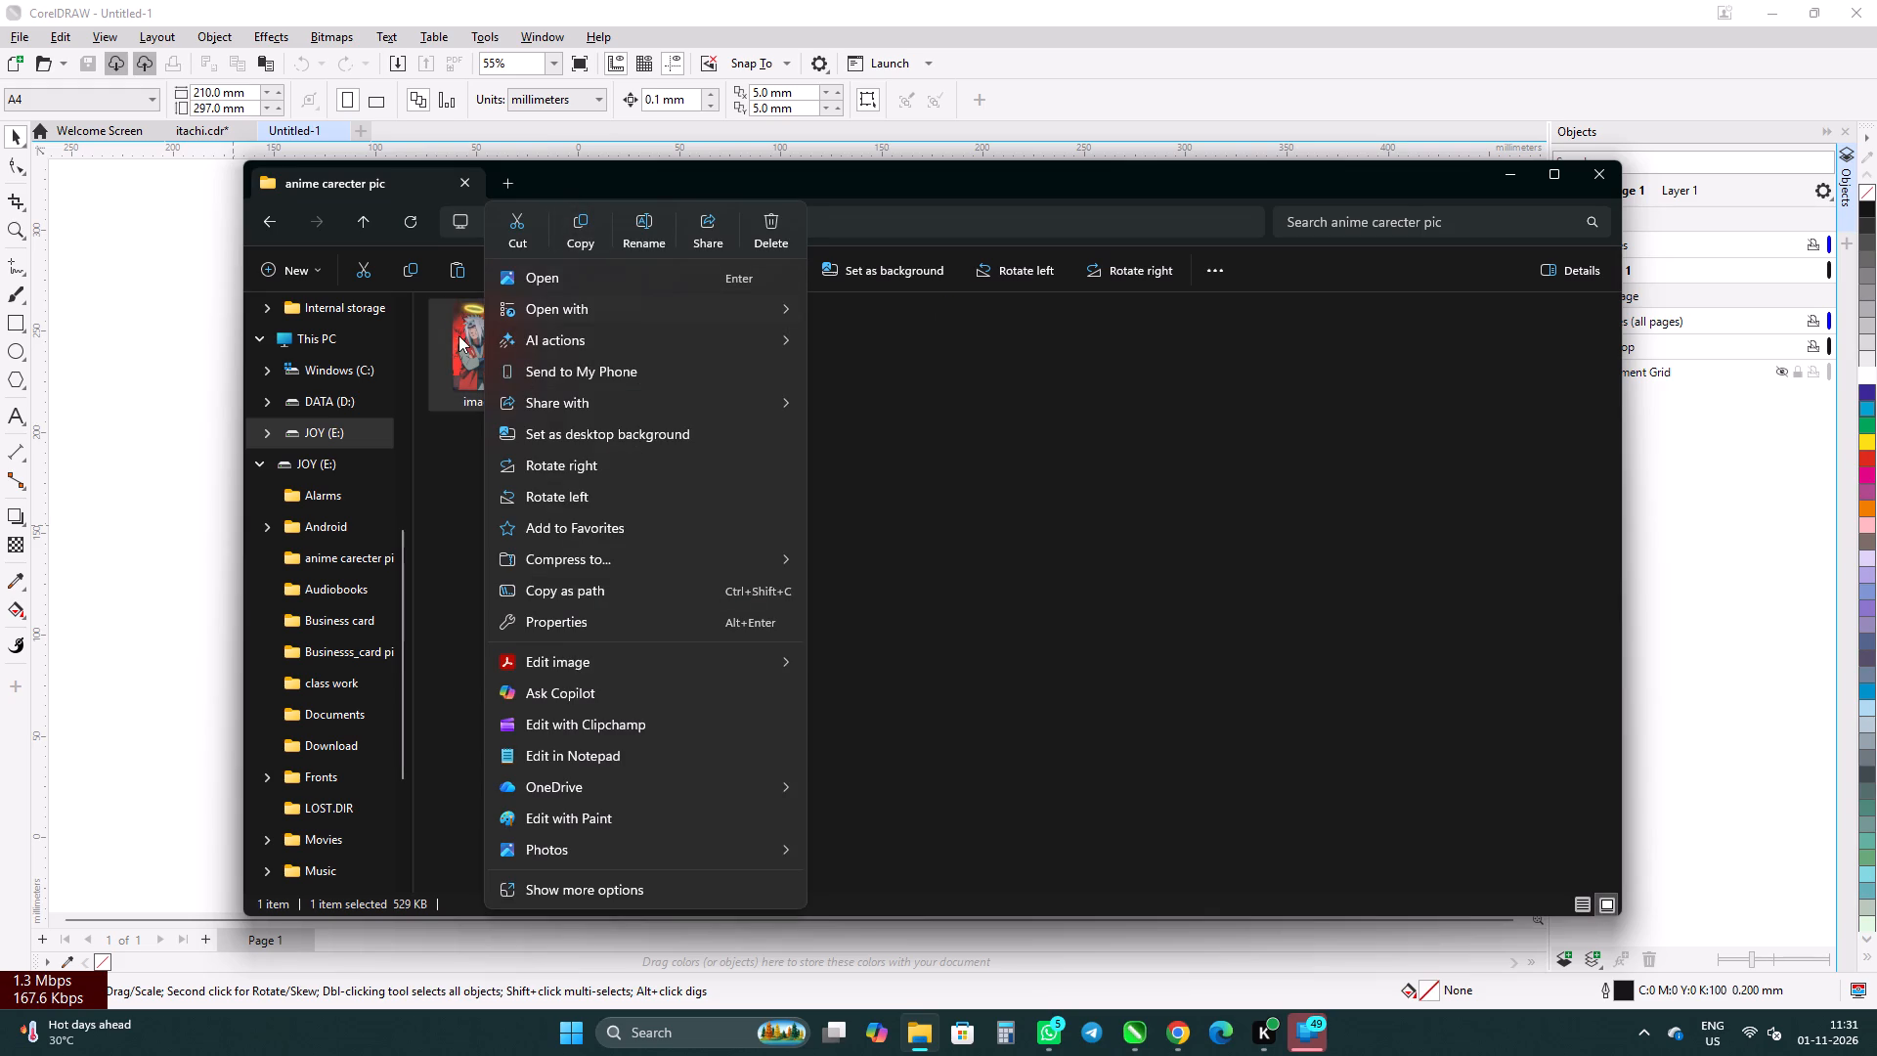
pyautogui.click(458, 339)
pyautogui.rightClick(458, 339)
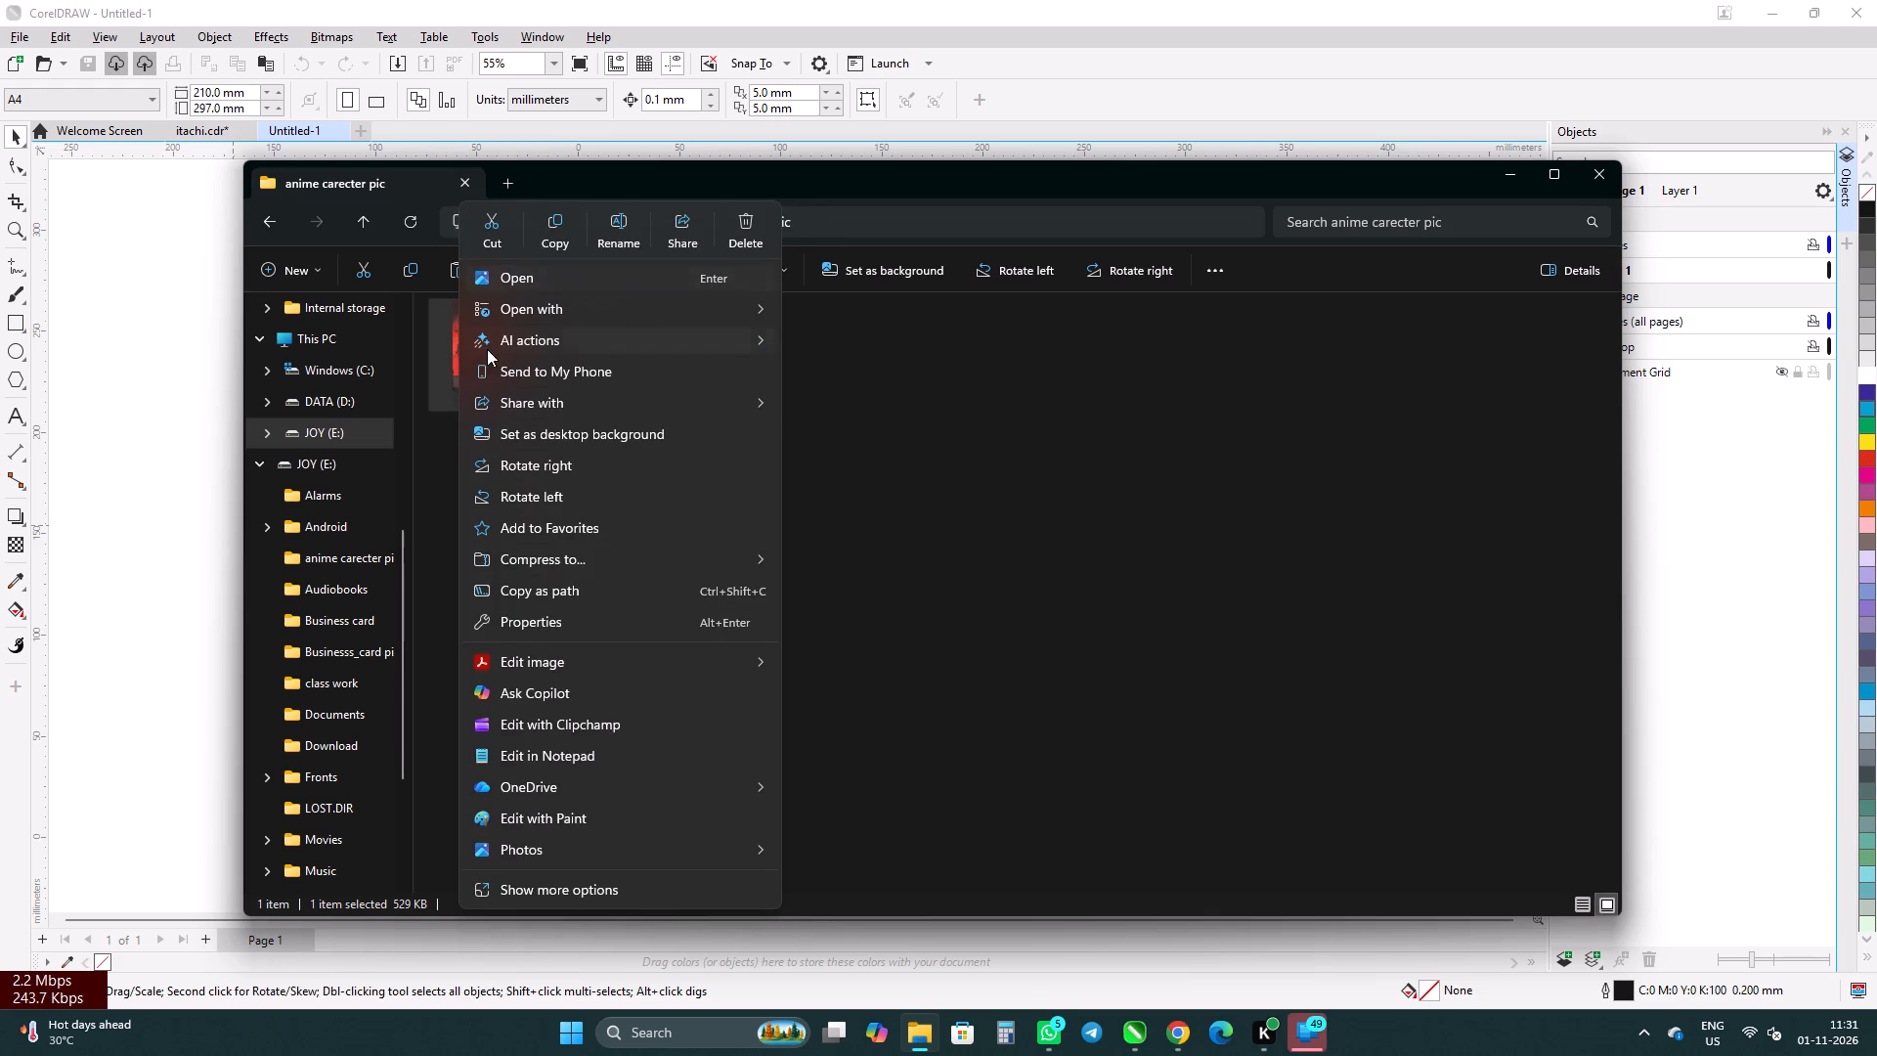
pyautogui.click(555, 217)
# Switch to CorelDRAW, paste the anime picture into the Untitled-1 document and place it beside the page's right edge.
pyautogui.click(1514, 176)
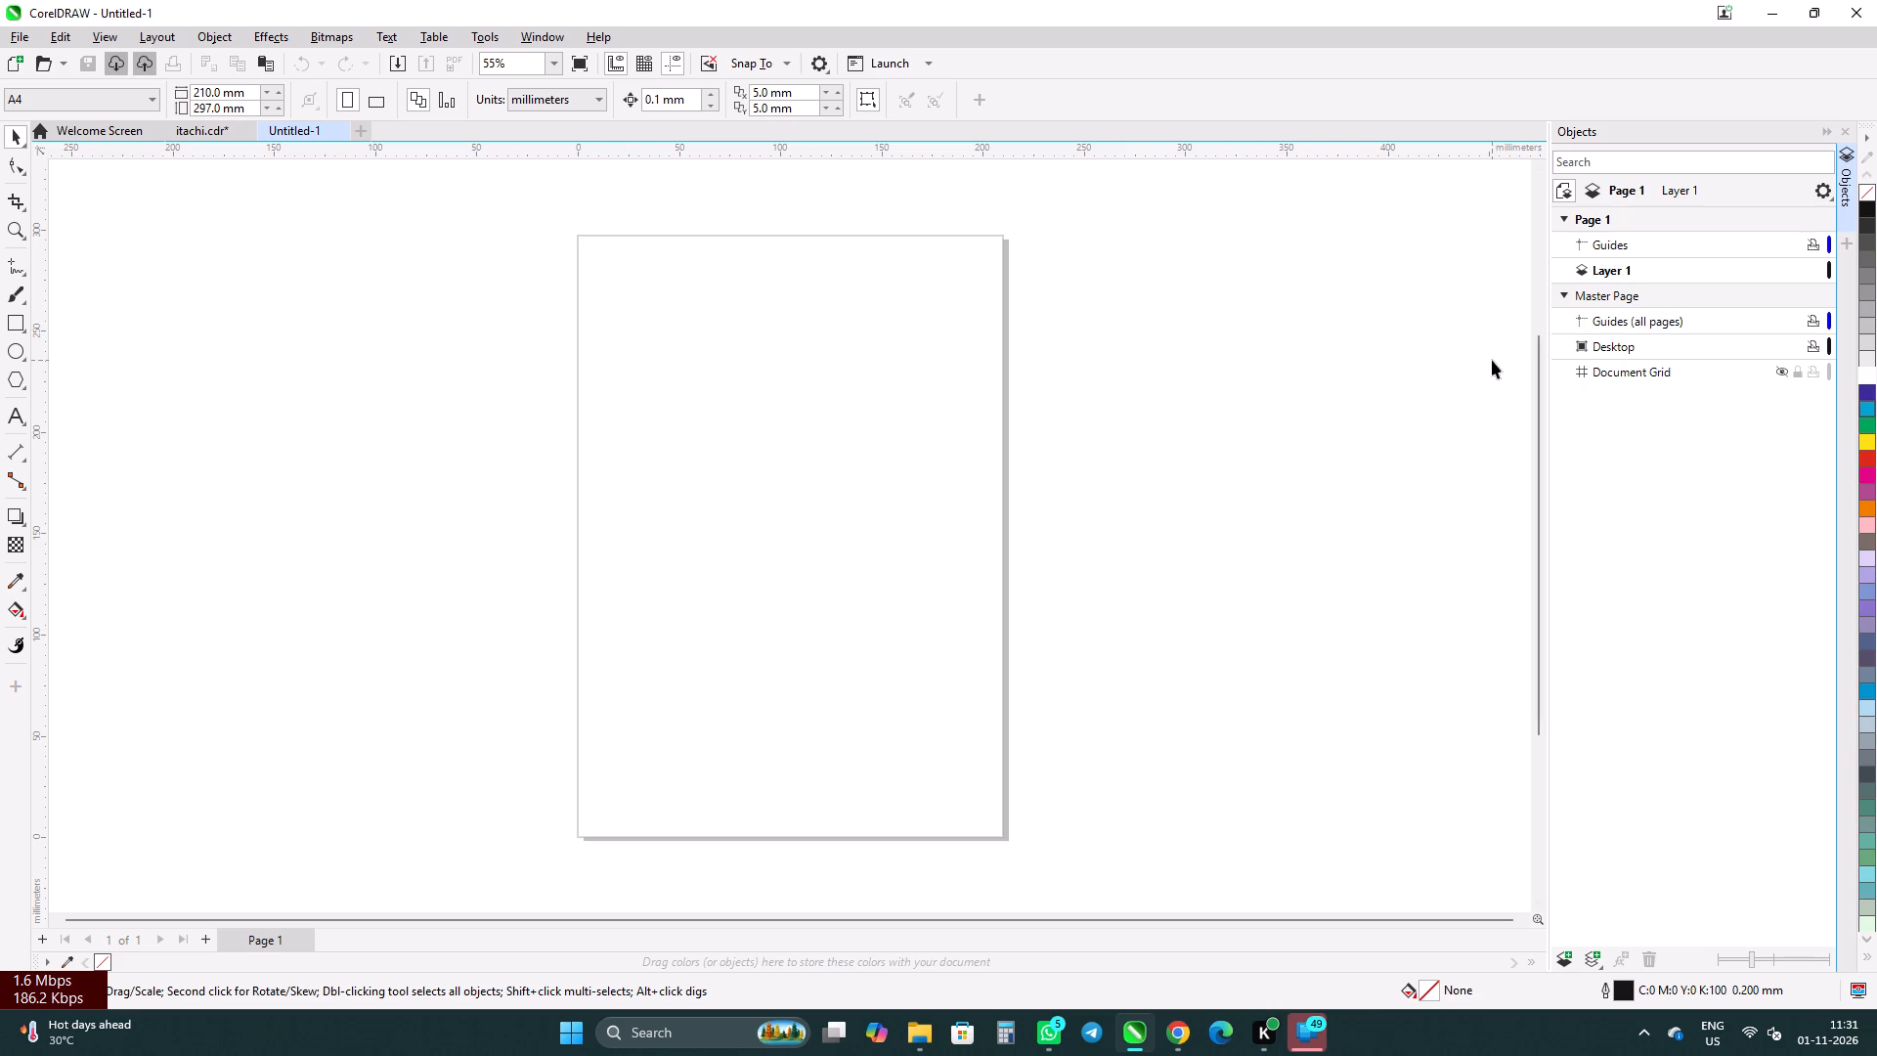
pyautogui.hotkey('ctrl', 'v')
pyautogui.moveTo(825, 507); pyautogui.dragTo(1242, 432)
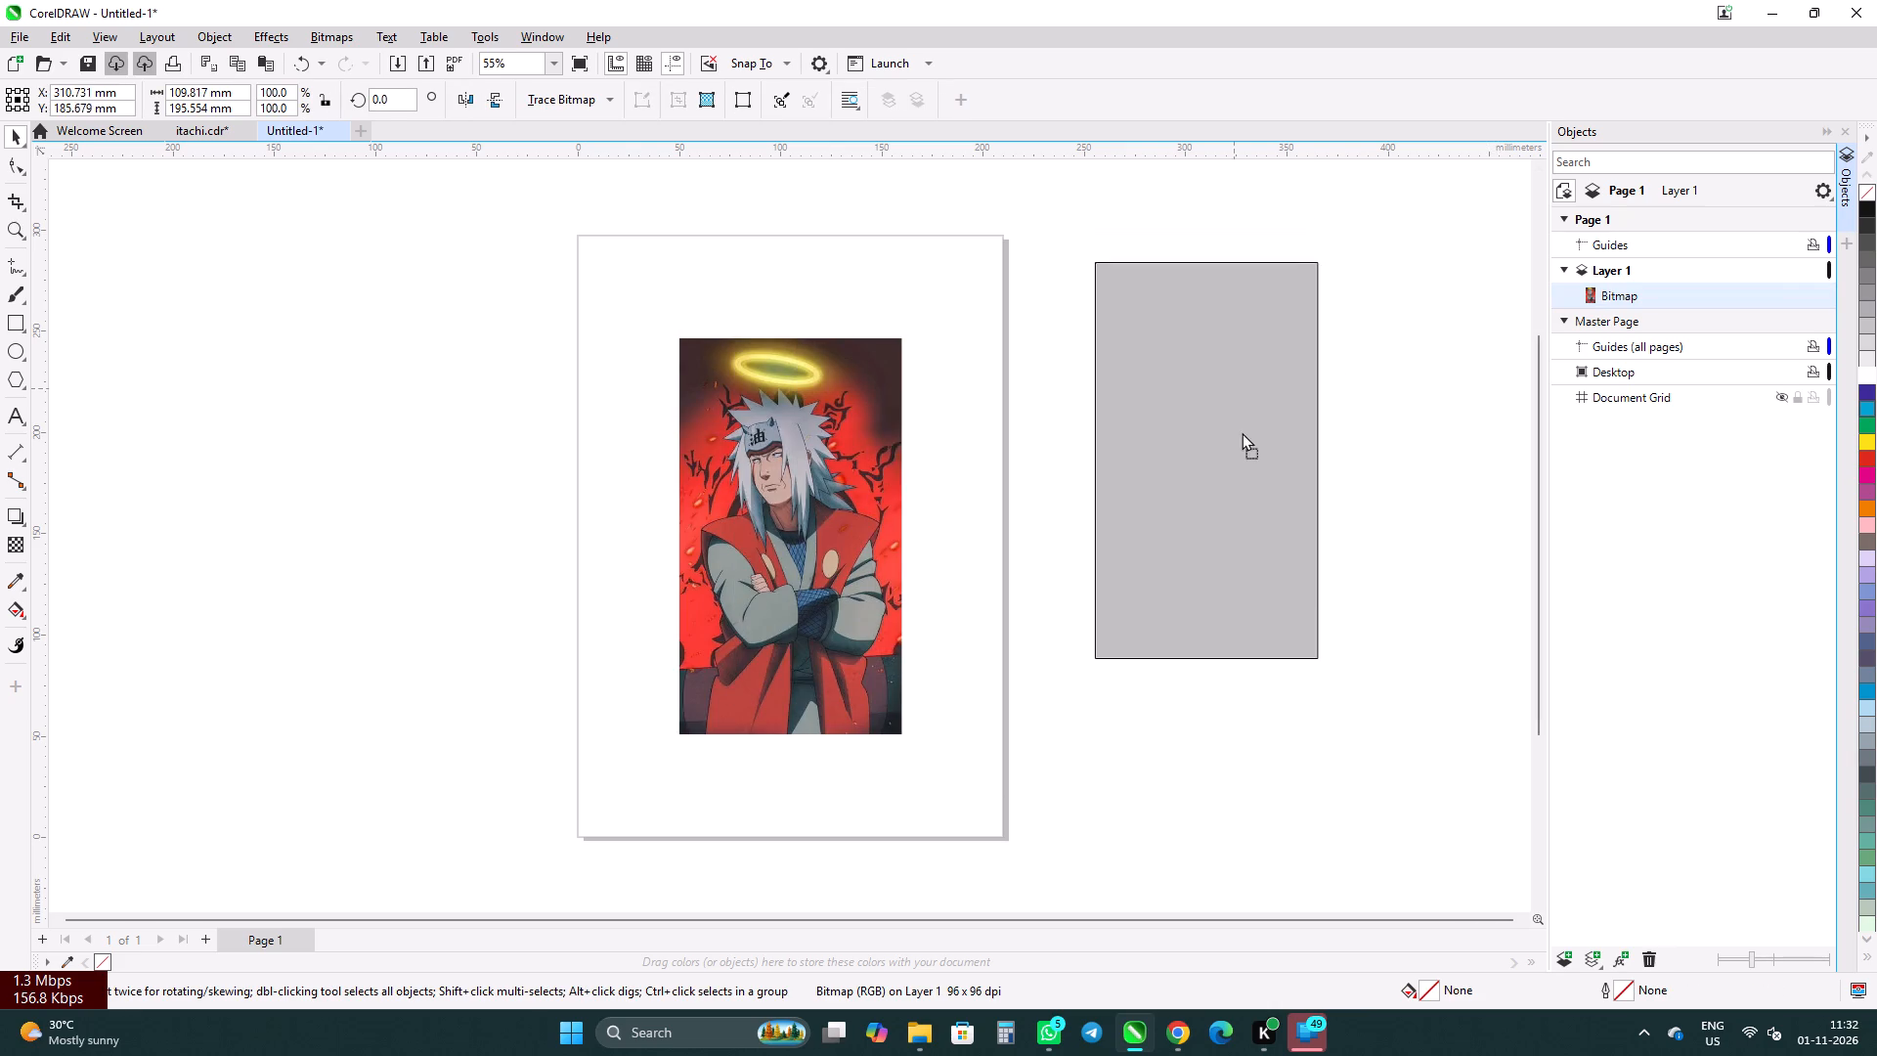
pyautogui.moveTo(1242, 432); pyautogui.dragTo(1264, 432)
pyautogui.click(821, 465)
# Set the document's drawing units to inches.
pyautogui.click(537, 88)
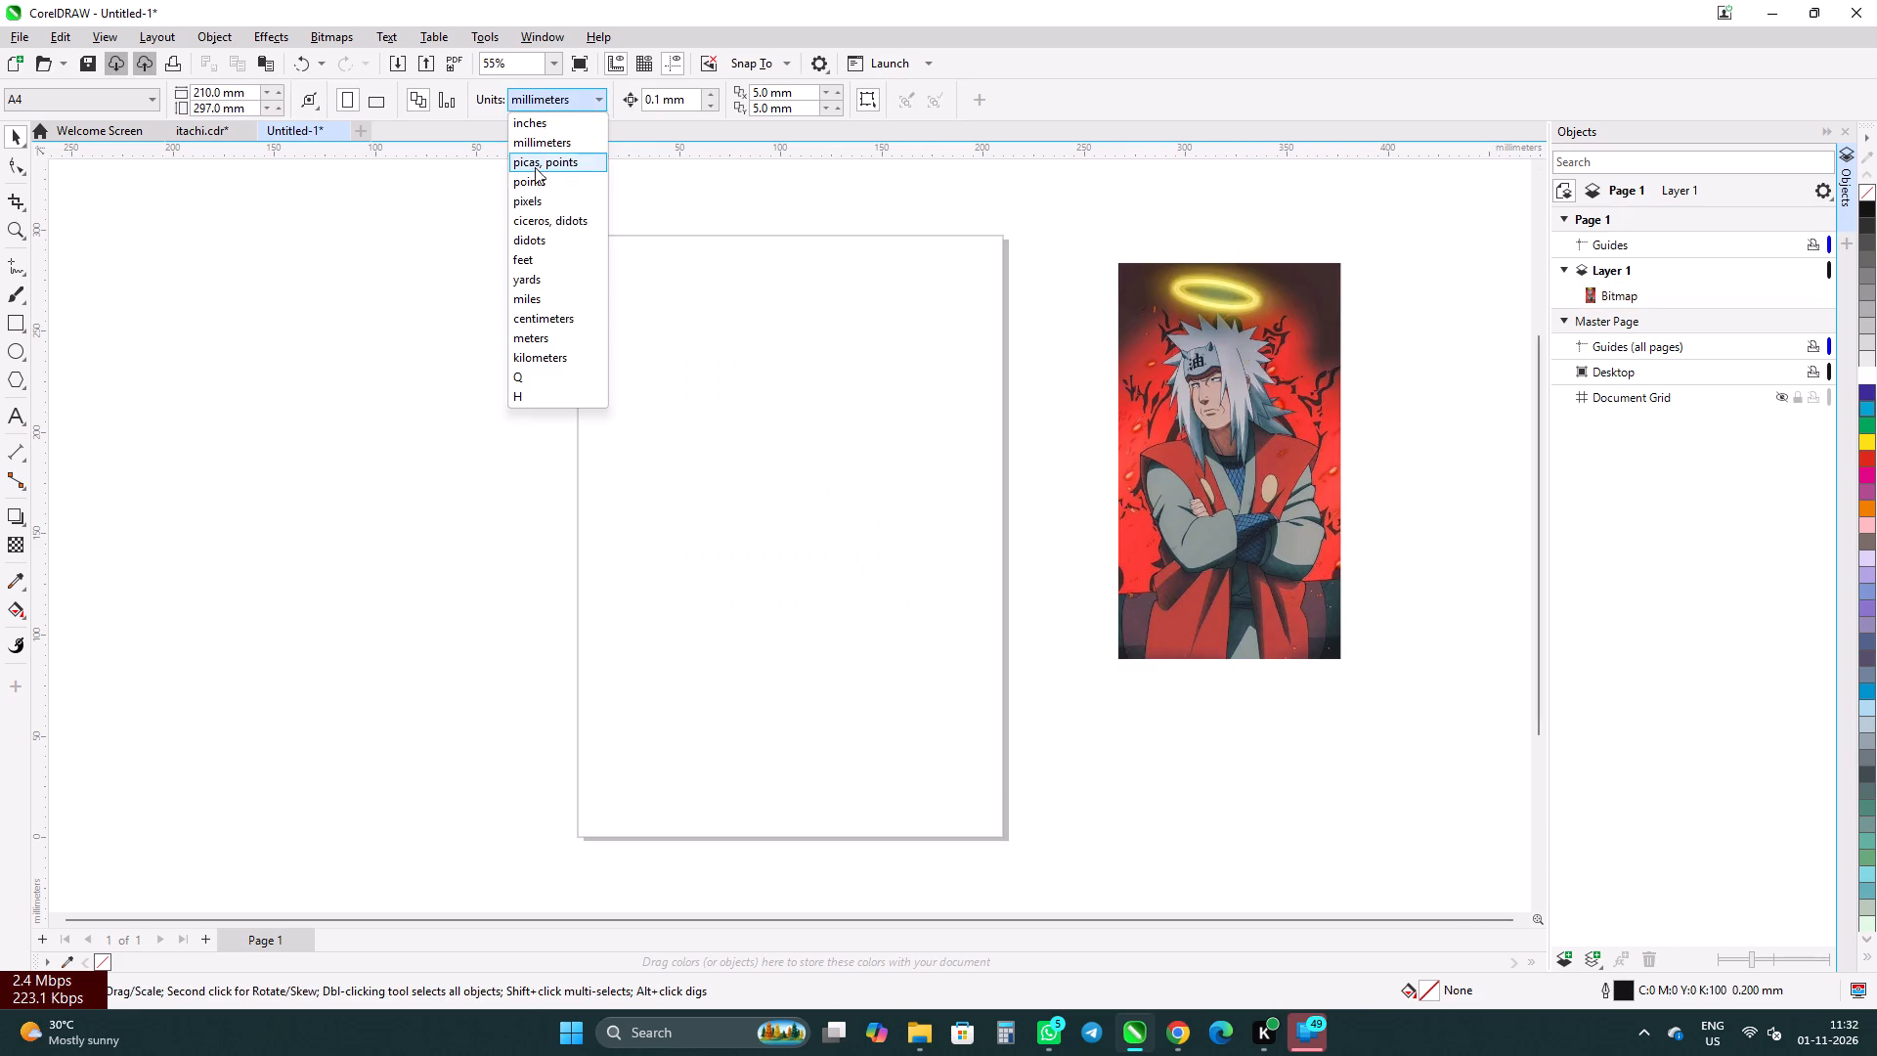
pyautogui.click(538, 126)
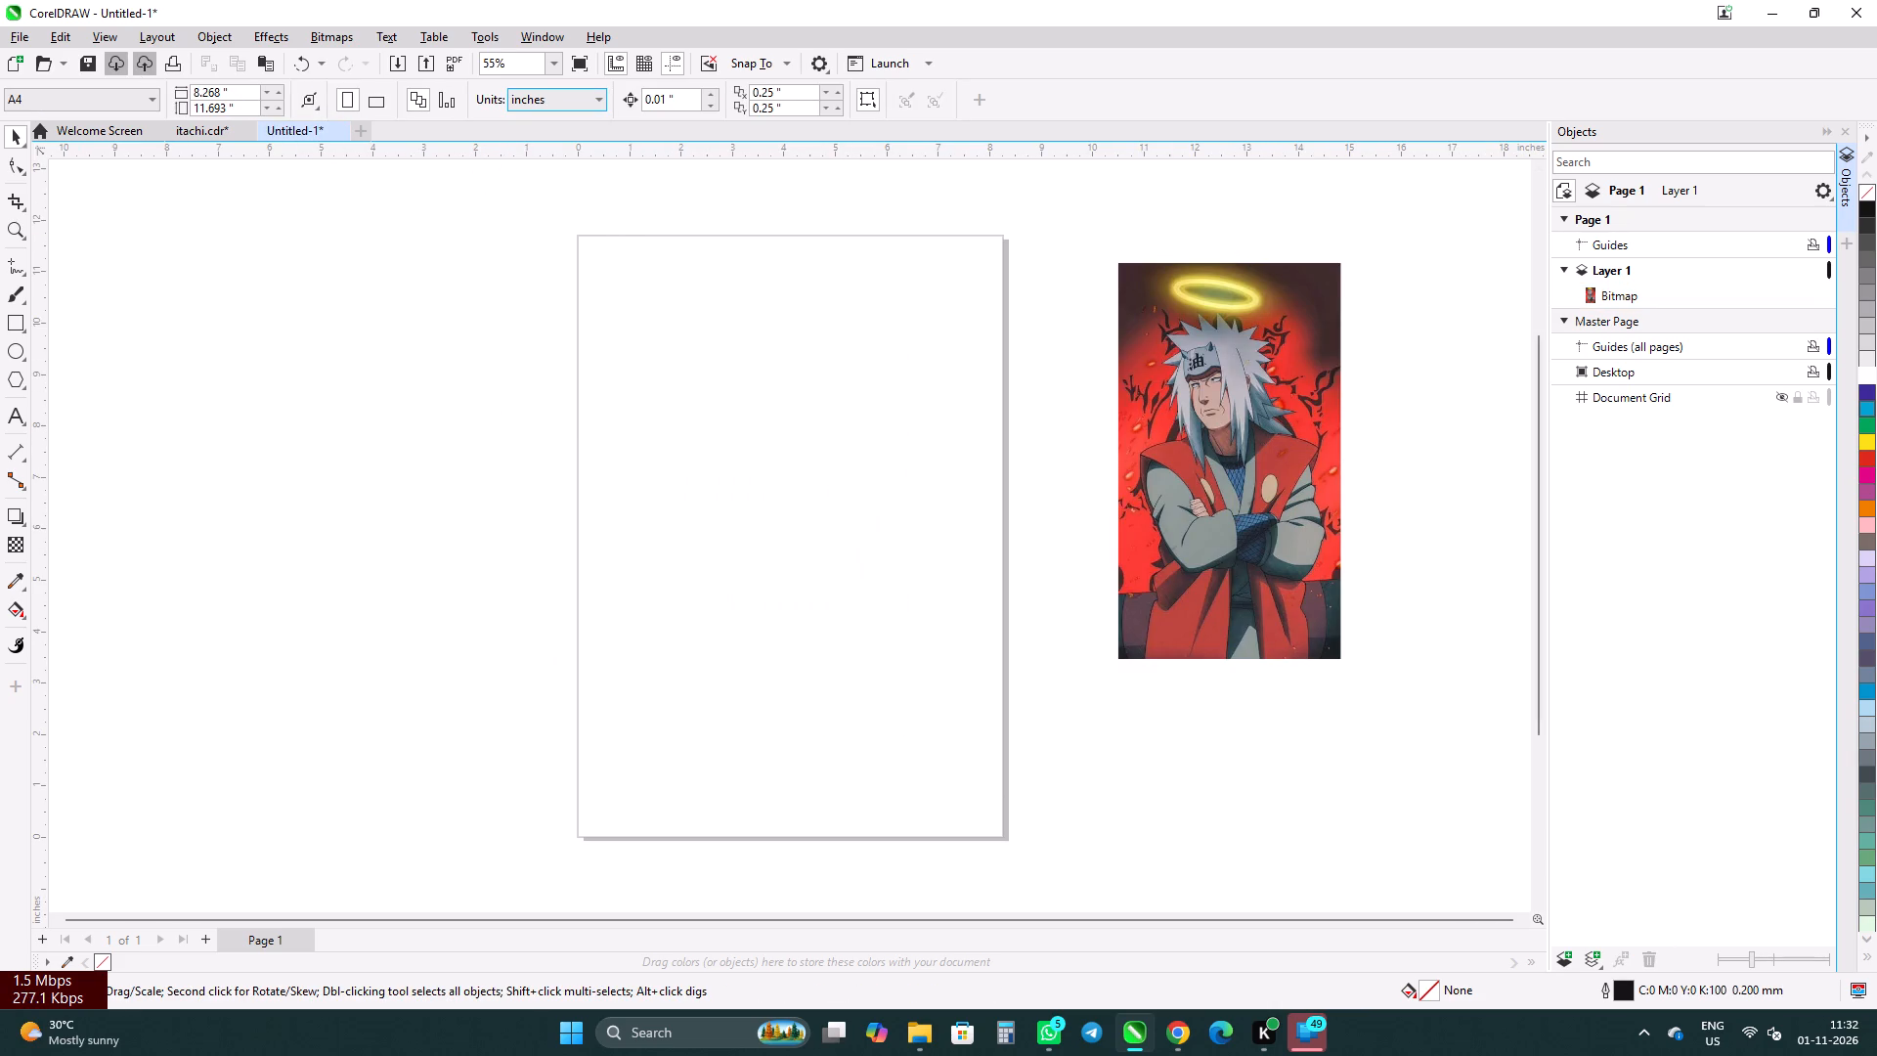
# Open the page width value for editing.
pyautogui.moveTo(226, 91); pyautogui.dragTo(104, 79)
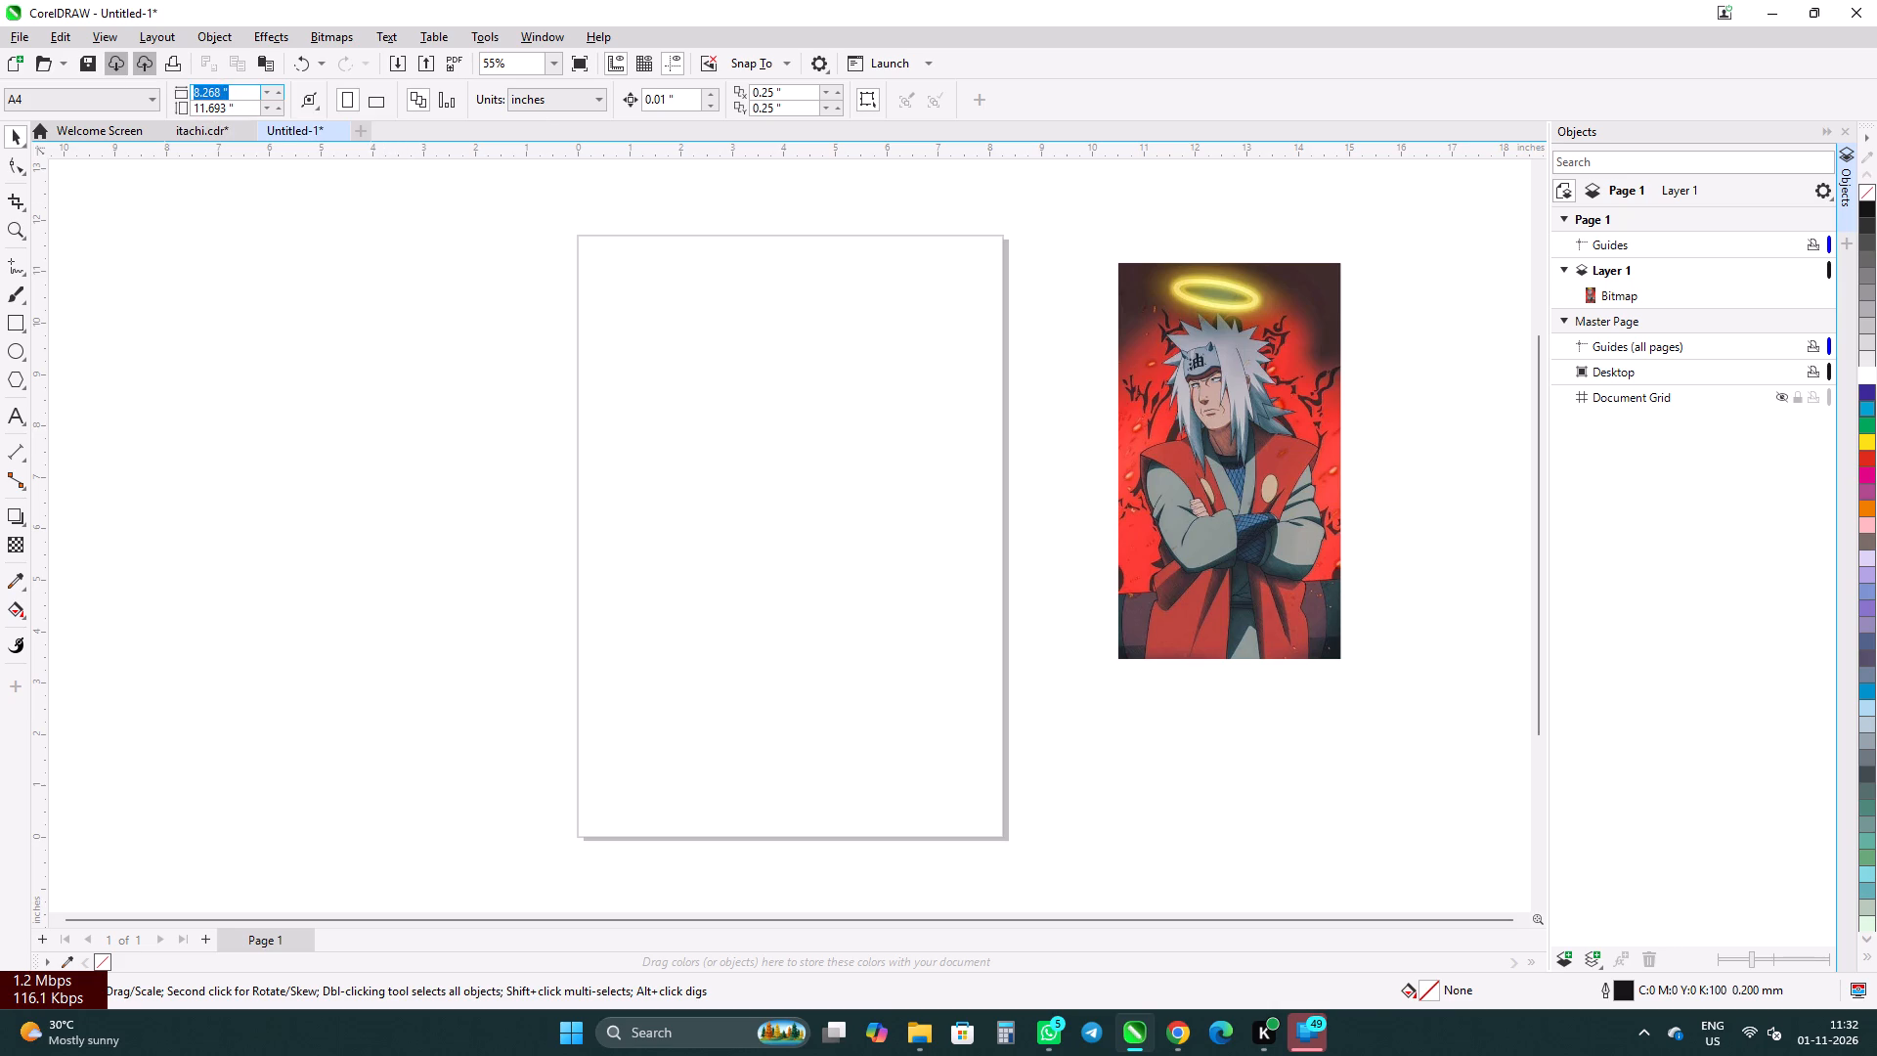
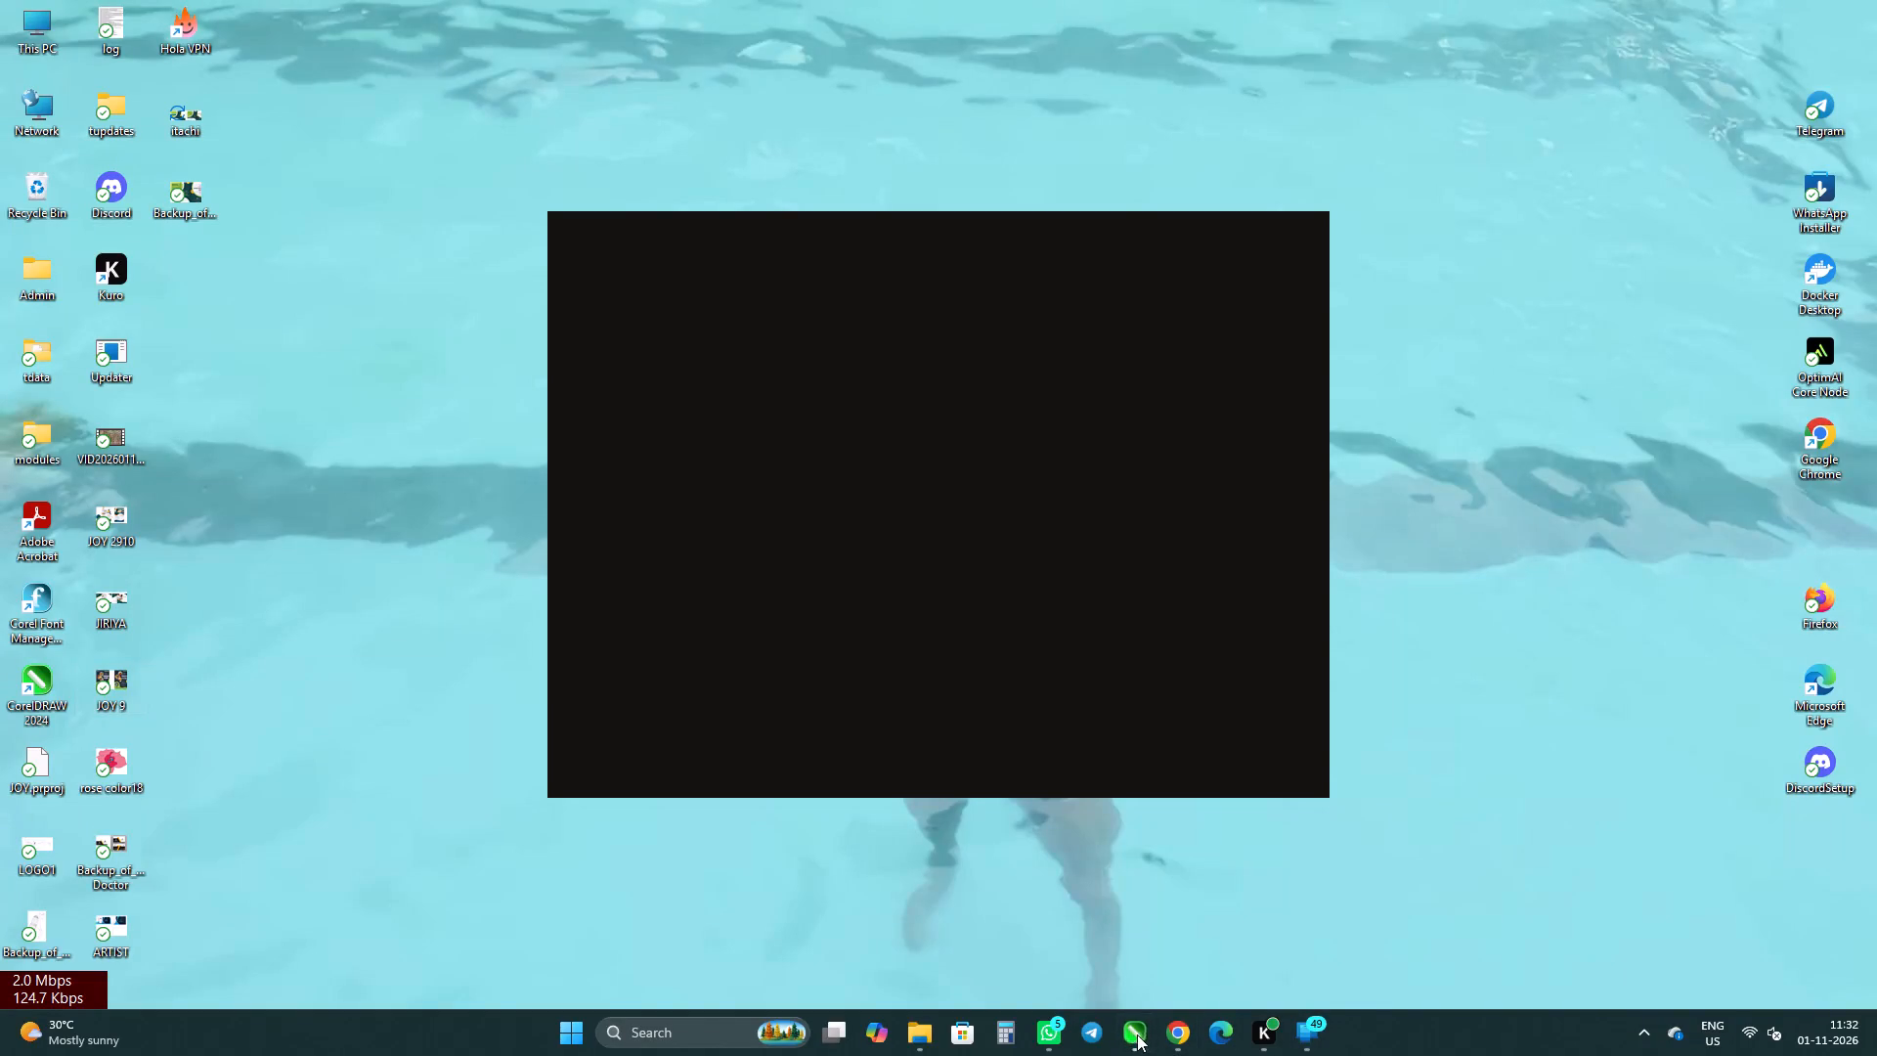
# Switch back to CorelDRAW with the Untitled-1 document and its anime reference picture.
pyautogui.click(1145, 1029)
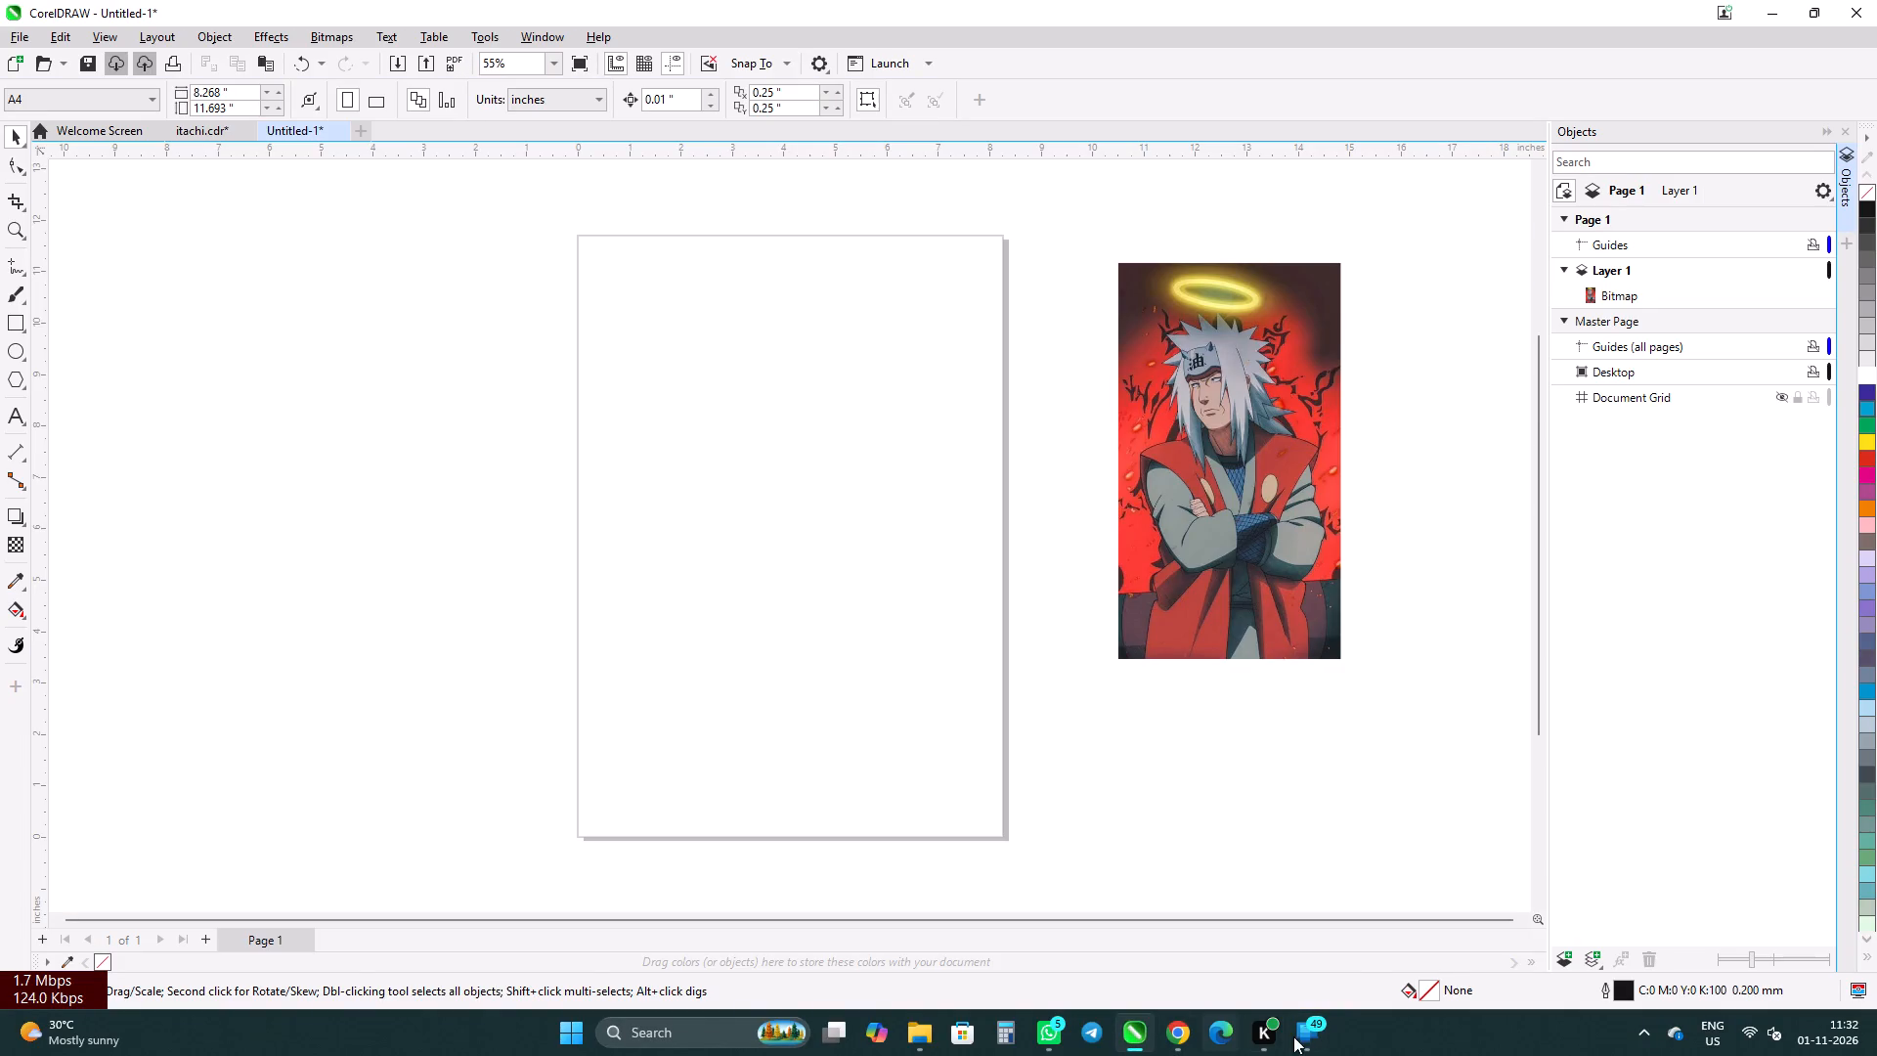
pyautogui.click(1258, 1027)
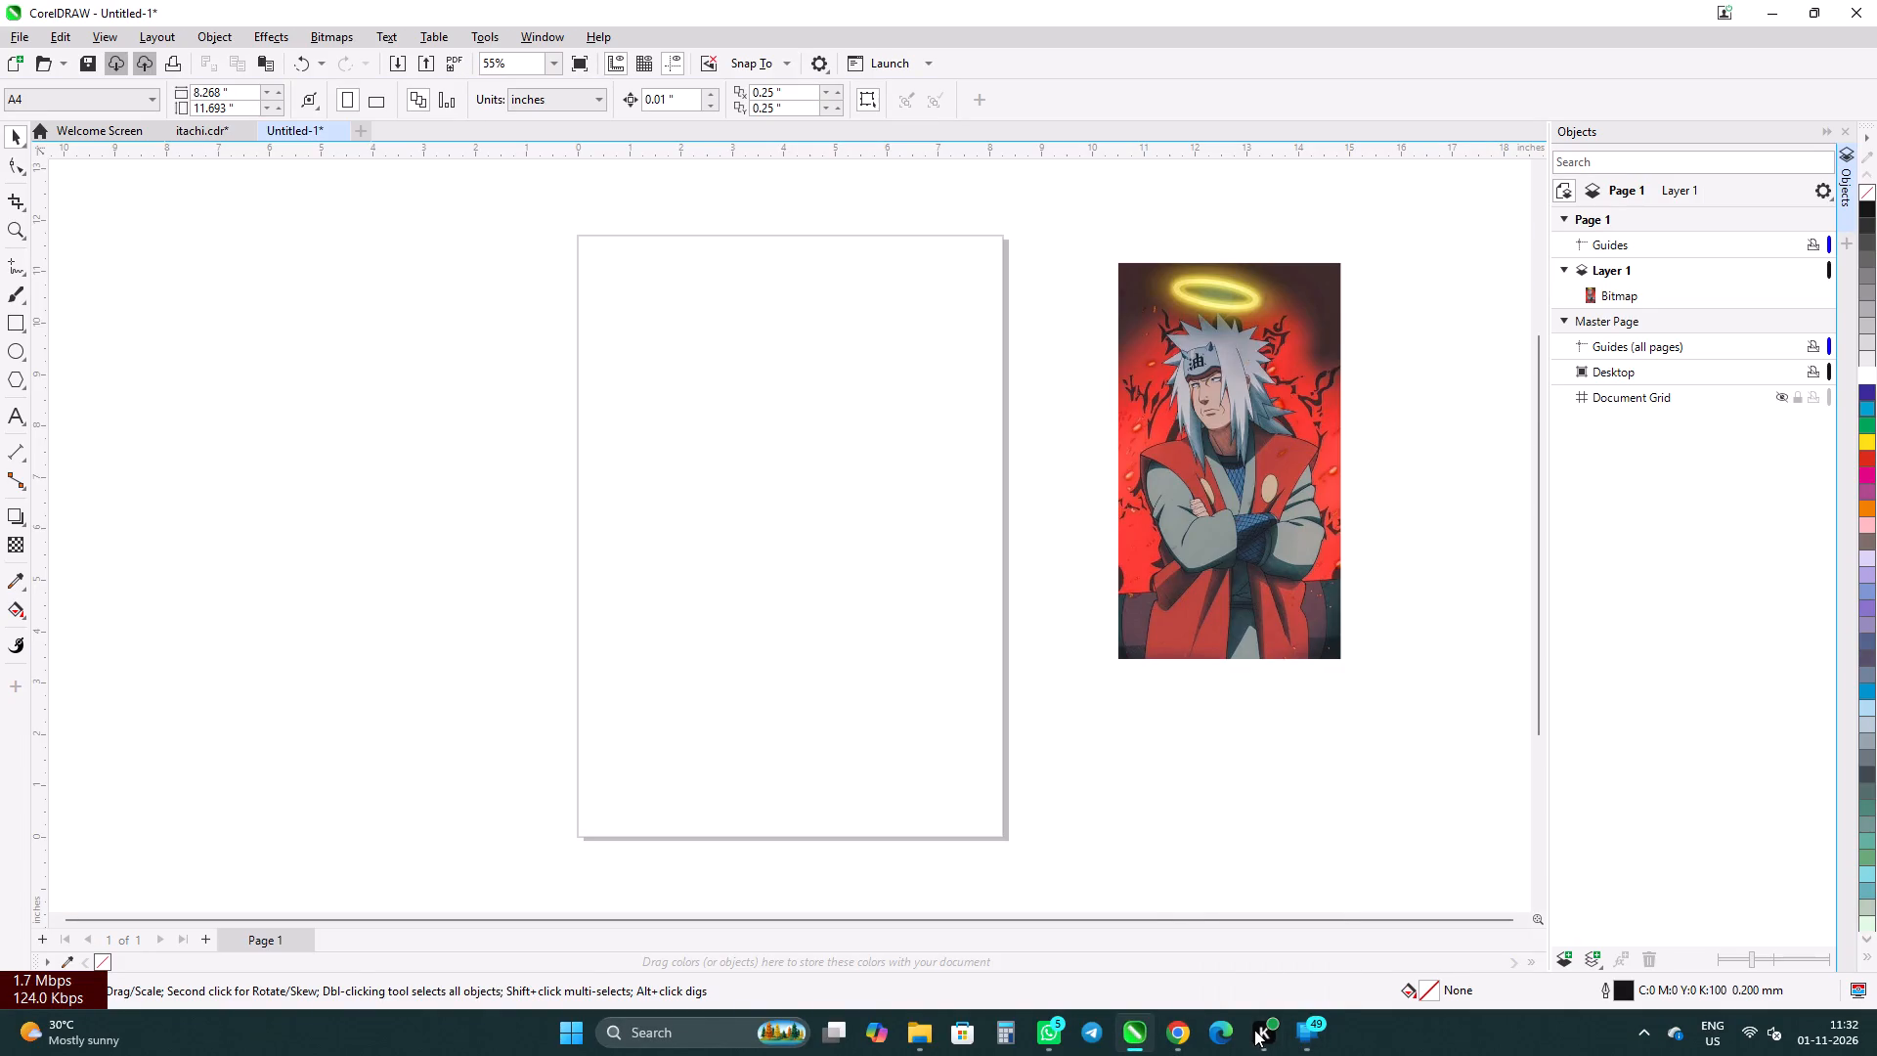